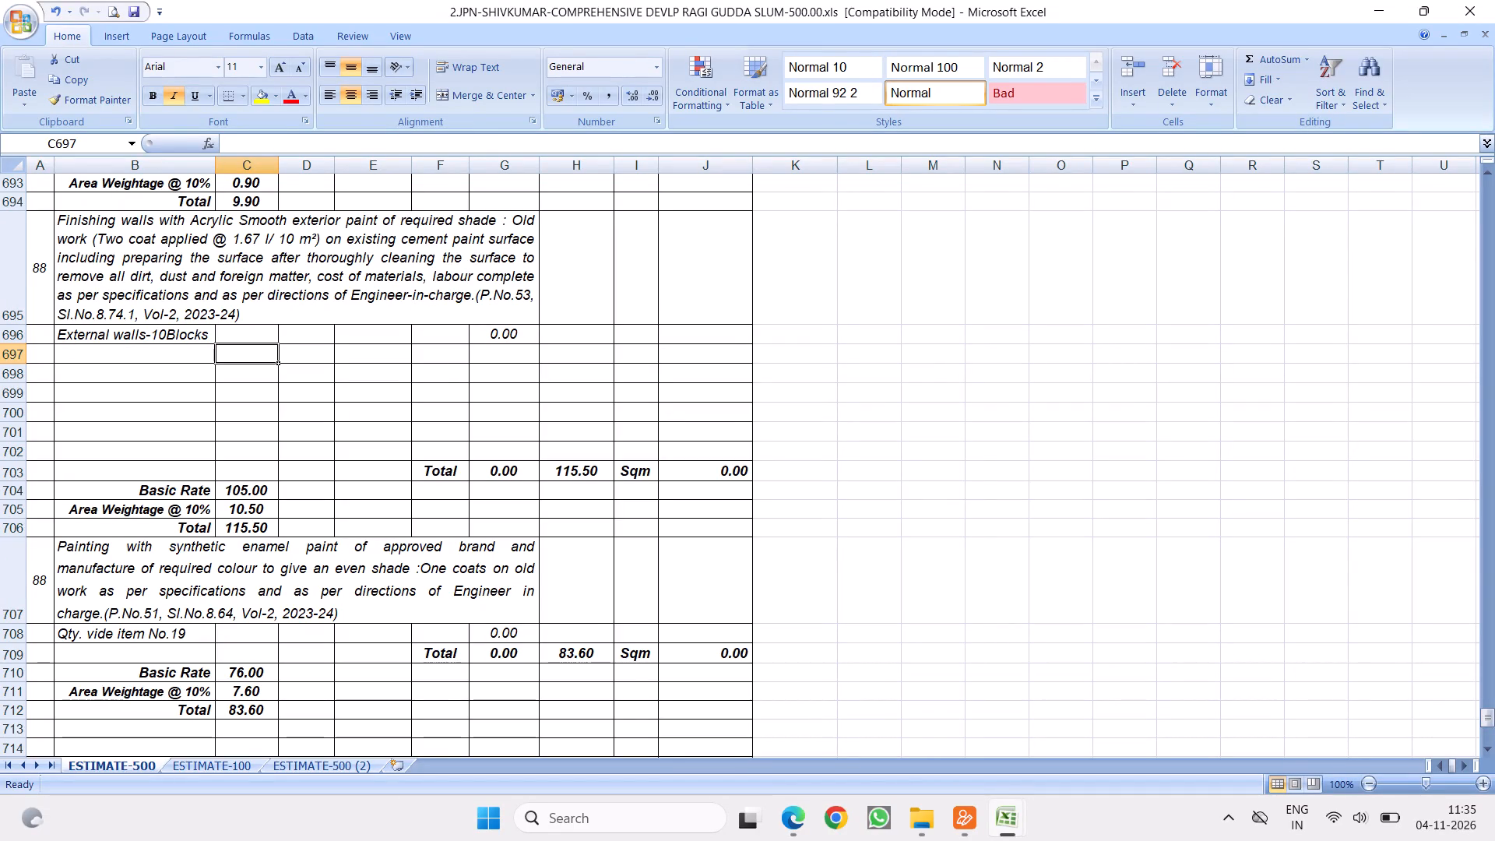
Enter lengths of 5 in D697 and 11.7 in D698, beneath the External walls-10Blocks row.
{"action": "left_click", "coordinate": [302, 354]}
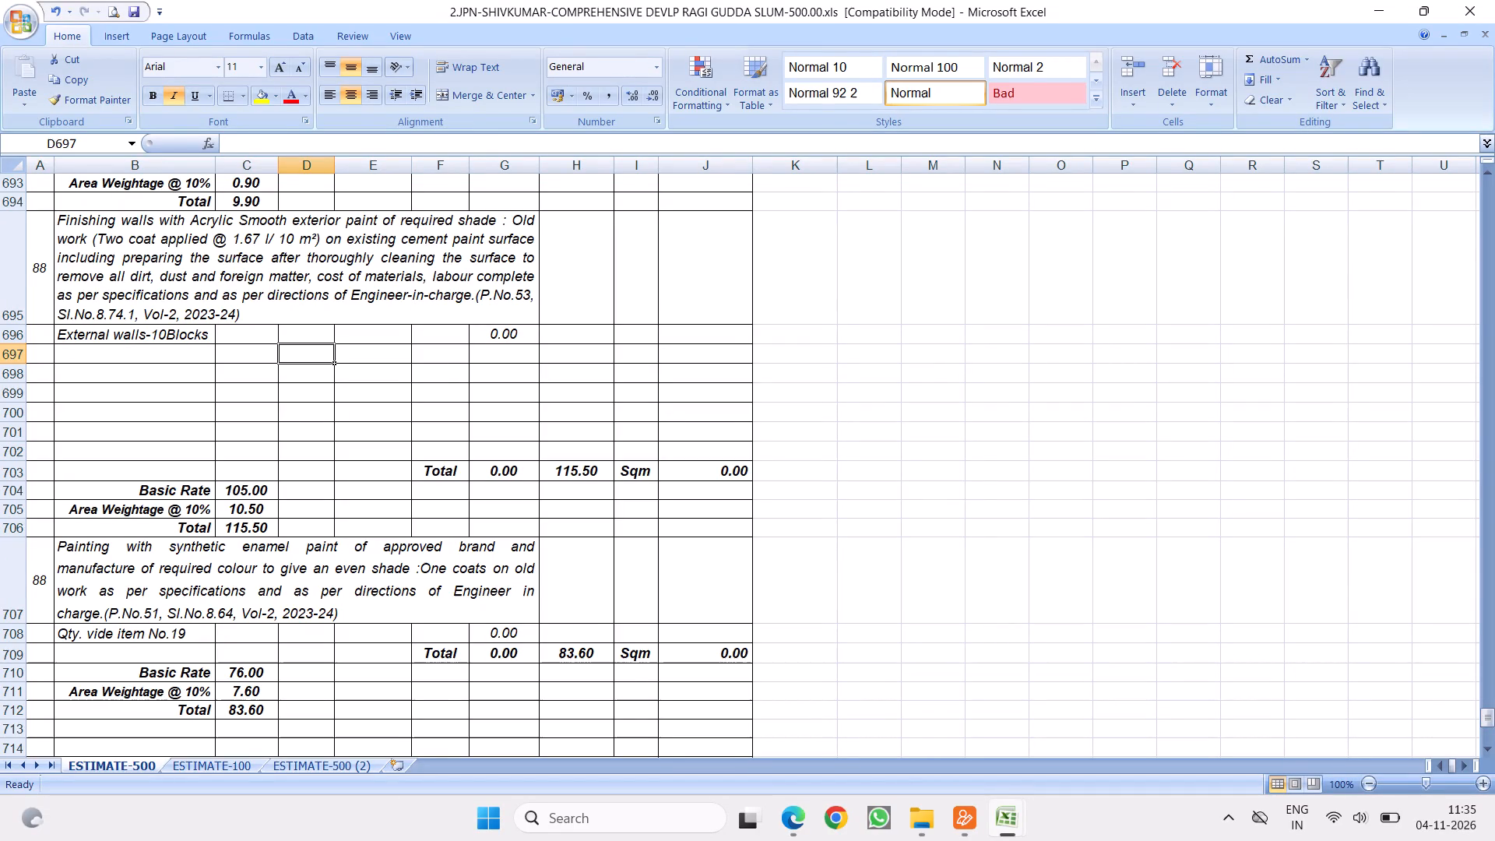
{"action": "key", "text": "5"}
{"action": "left_click", "coordinate": [425, 397]}
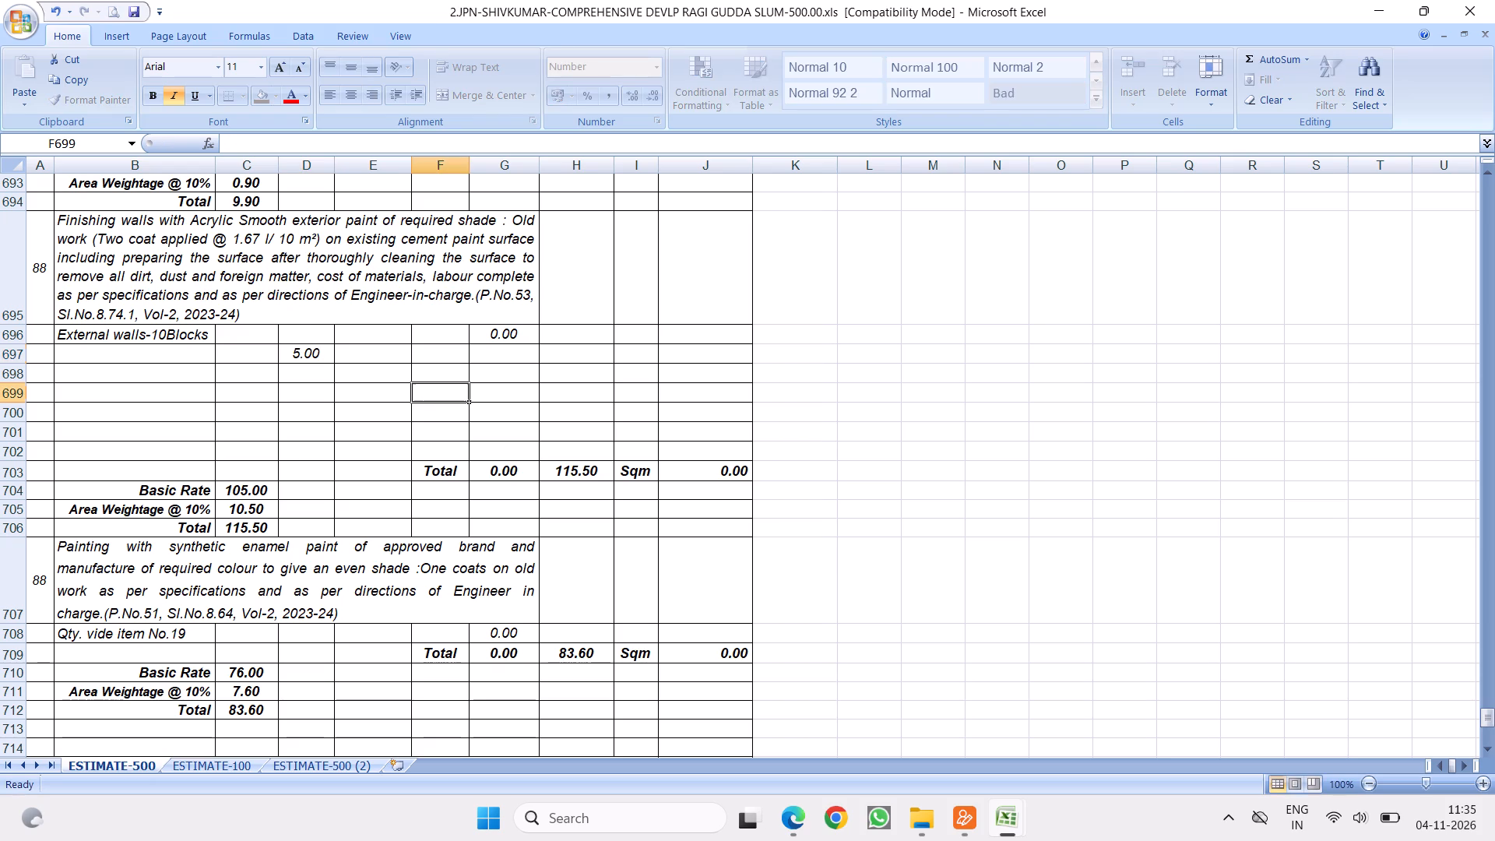
{"action": "left_click", "coordinate": [297, 375]}
{"action": "type", "text": "11.7"}
{"action": "key", "text": "Return"}
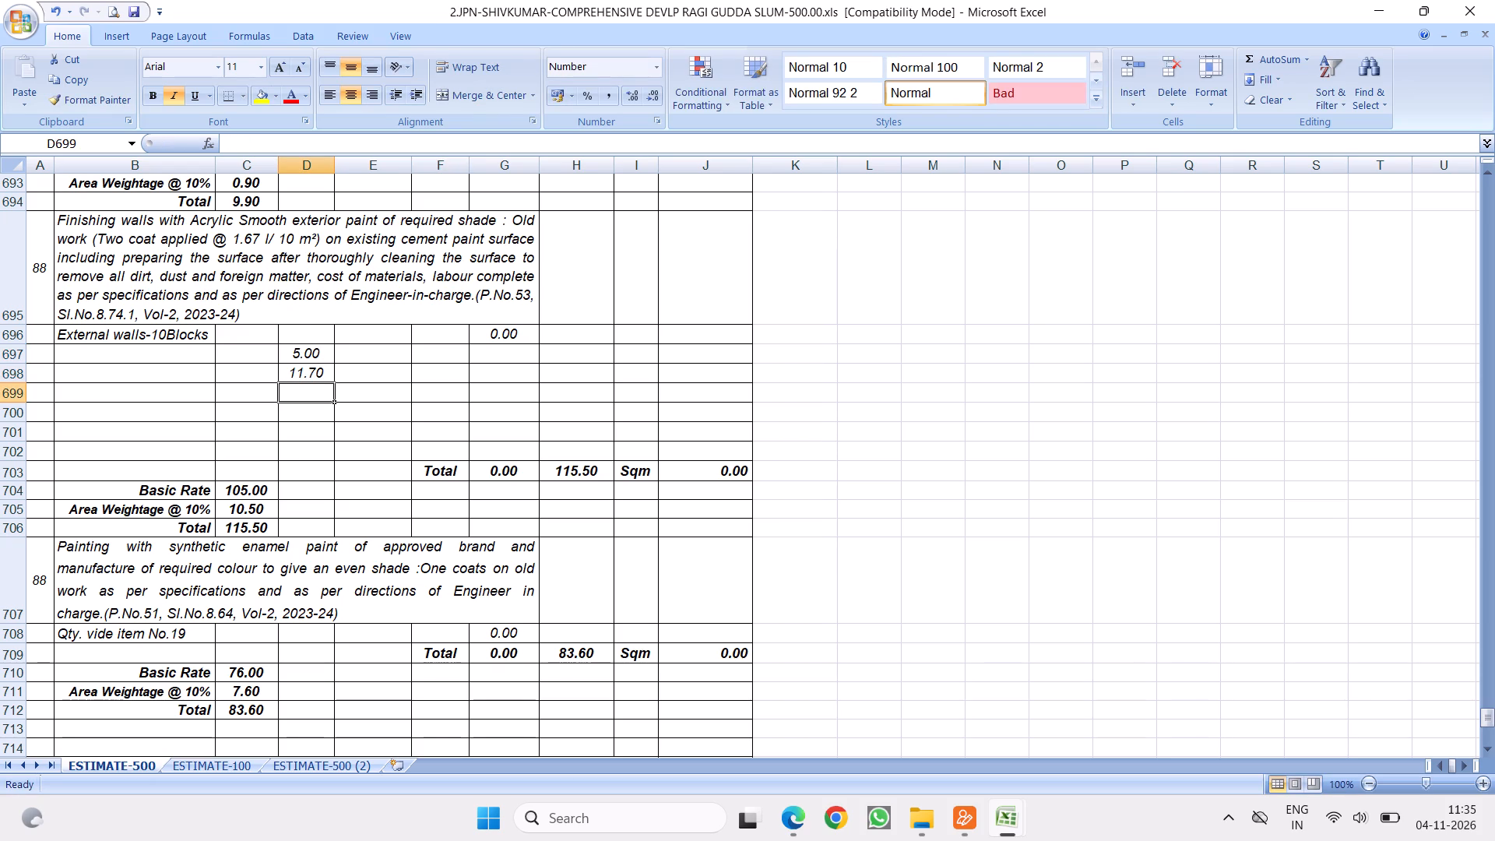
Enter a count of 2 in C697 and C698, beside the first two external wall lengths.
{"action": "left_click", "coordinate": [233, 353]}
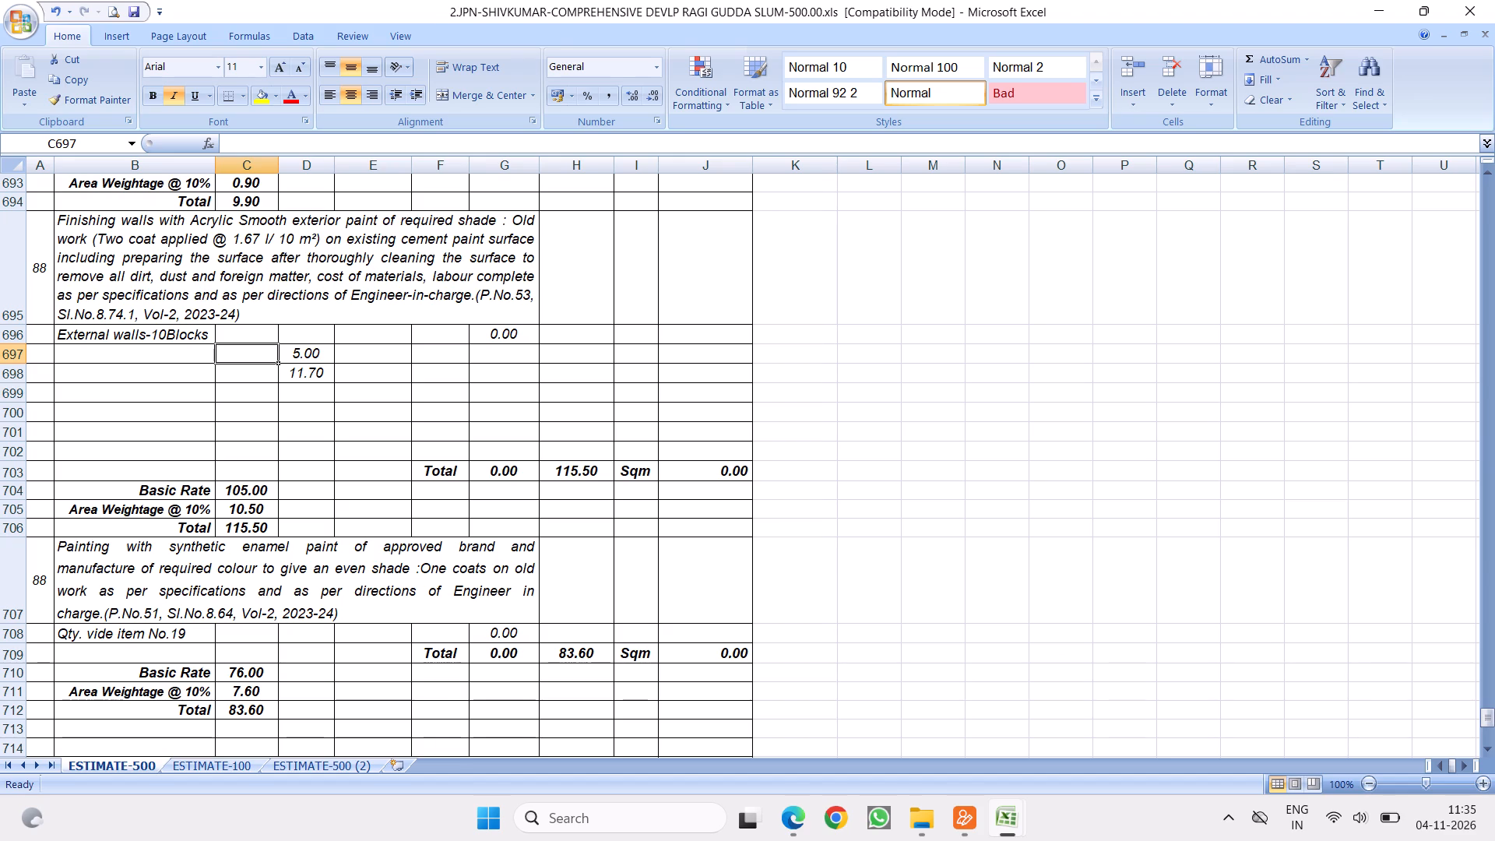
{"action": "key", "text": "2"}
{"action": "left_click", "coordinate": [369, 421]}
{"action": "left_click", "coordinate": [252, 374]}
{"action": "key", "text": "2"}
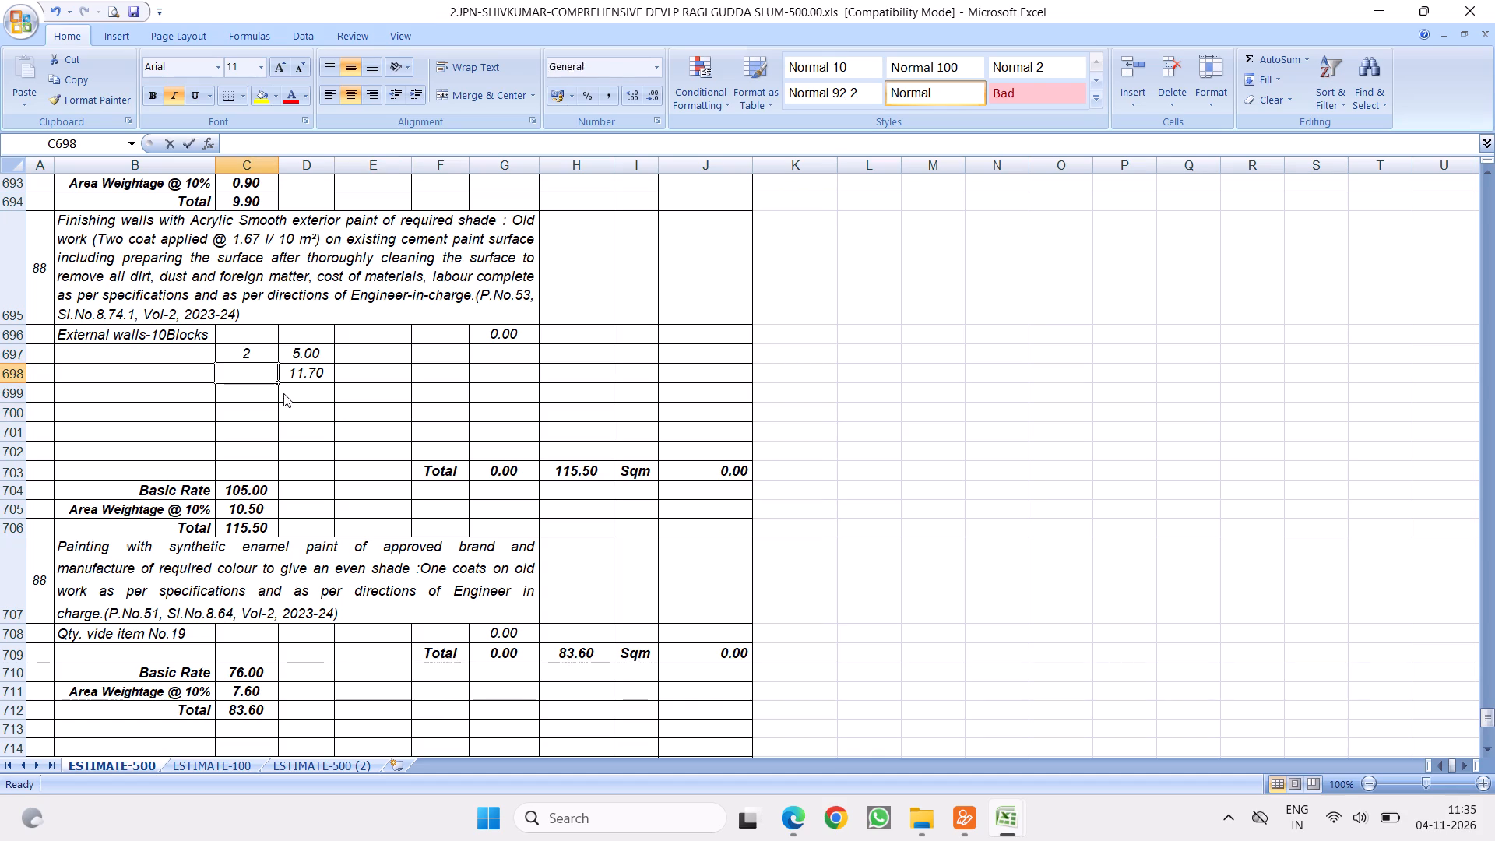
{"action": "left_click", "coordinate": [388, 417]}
Change the external wall counts to 5 in C697 and 4 in C698.
{"action": "left_click", "coordinate": [245, 355]}
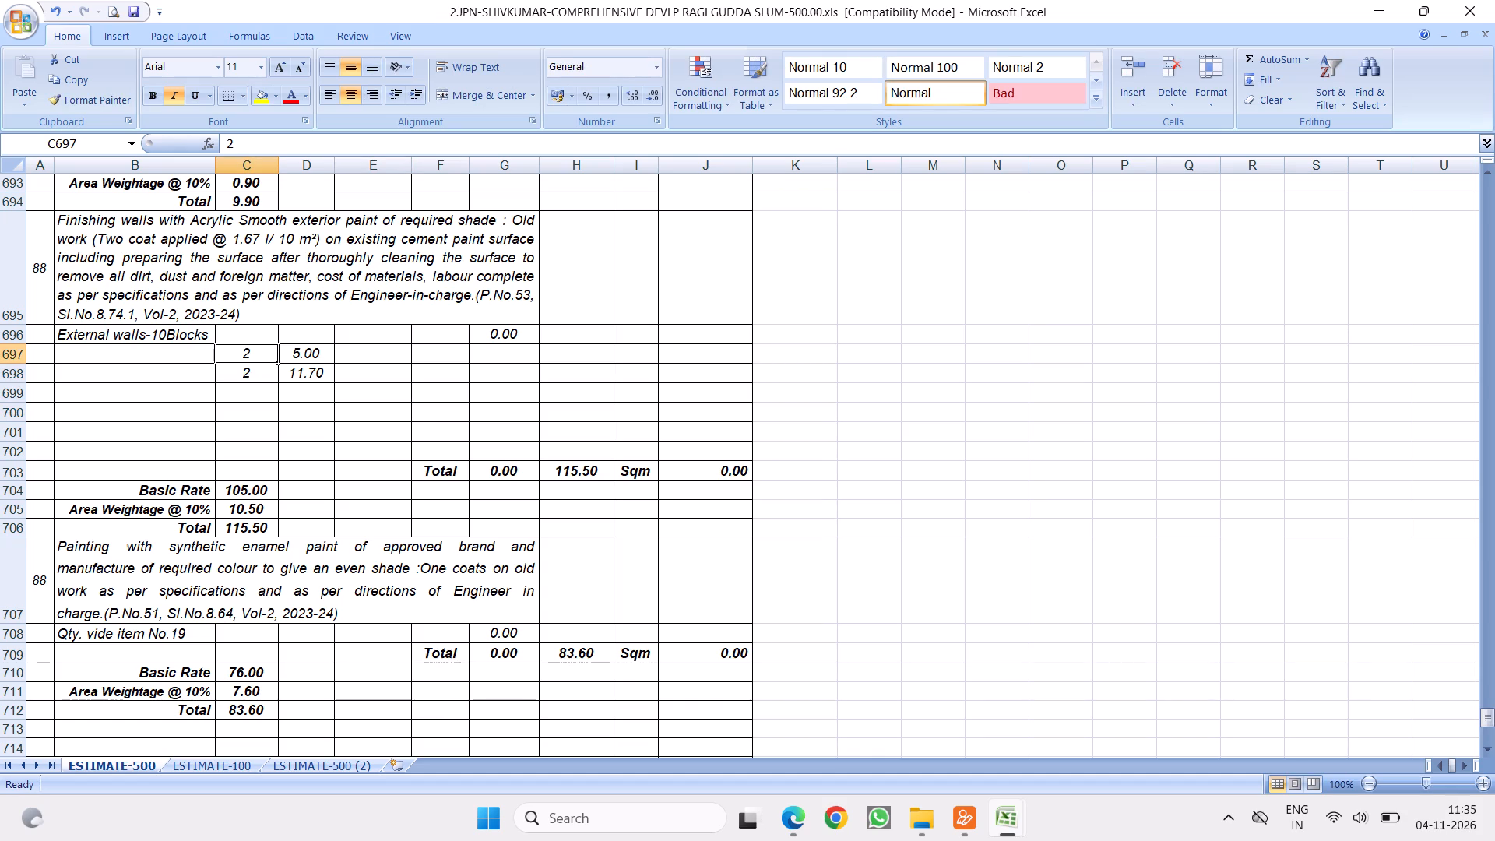
{"action": "key", "text": "5"}
{"action": "left_click", "coordinate": [318, 405]}
{"action": "left_click", "coordinate": [249, 372]}
{"action": "key", "text": "4"}
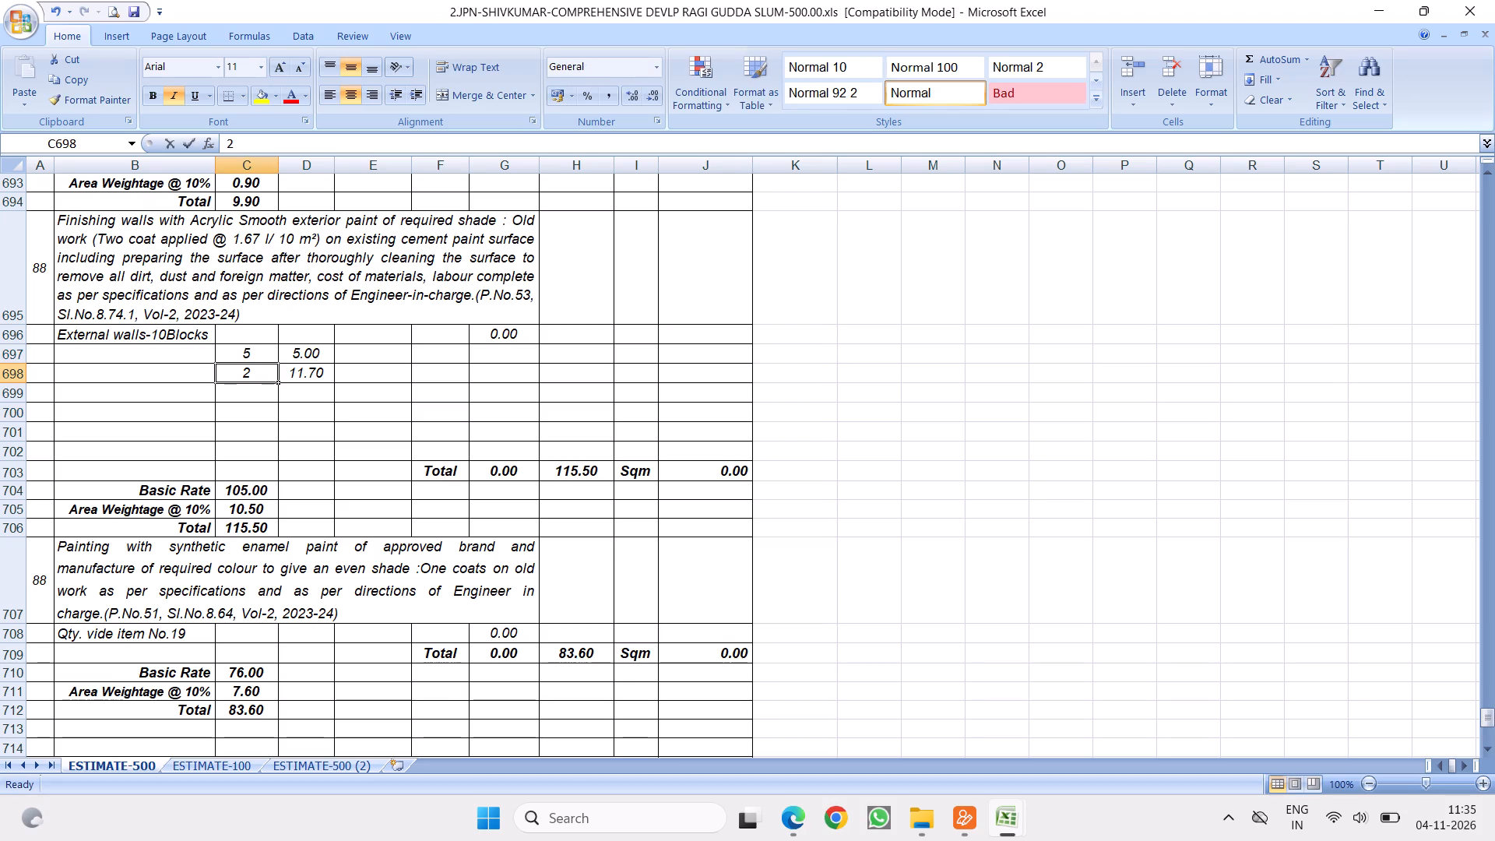
{"action": "left_click", "coordinate": [370, 428]}
Fill external wall row 699 with a length of 9.9 and a count of 2.
{"action": "left_click", "coordinate": [292, 390]}
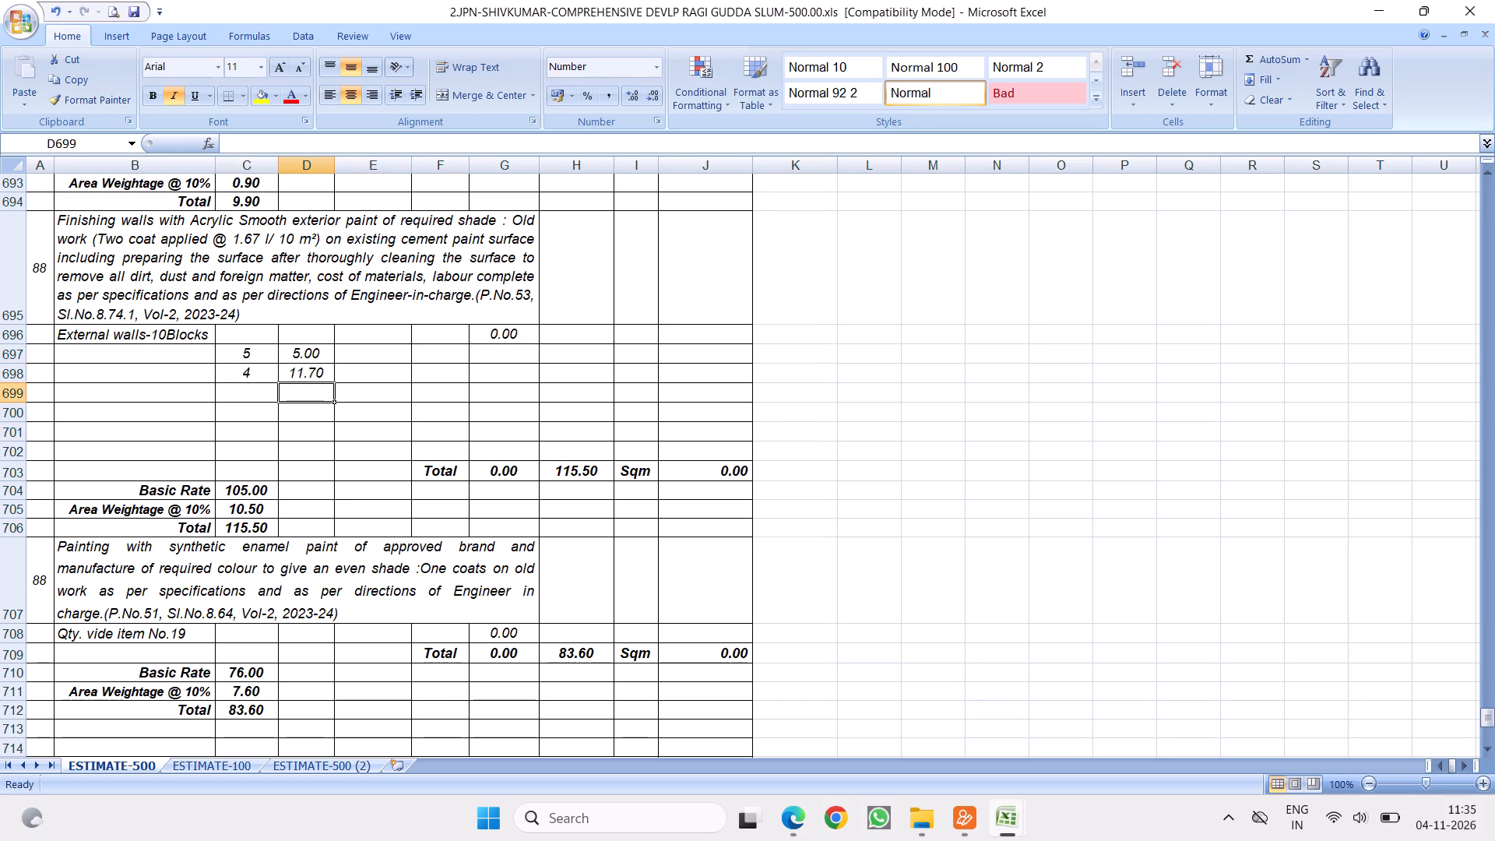
{"action": "type", "text": "9.9"}
{"action": "key", "text": "Return"}
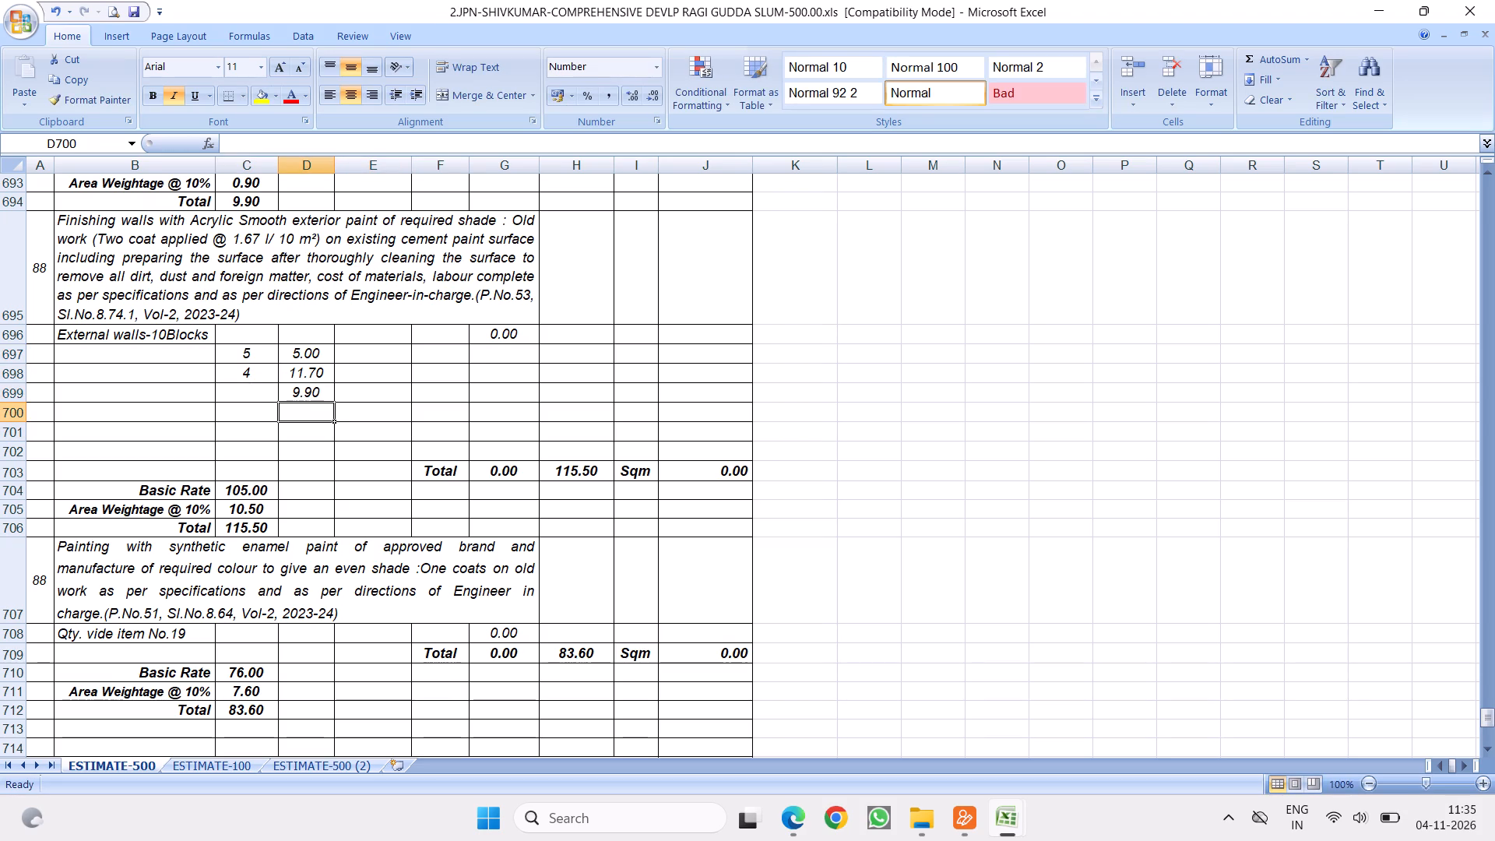
{"action": "left_click", "coordinate": [253, 385]}
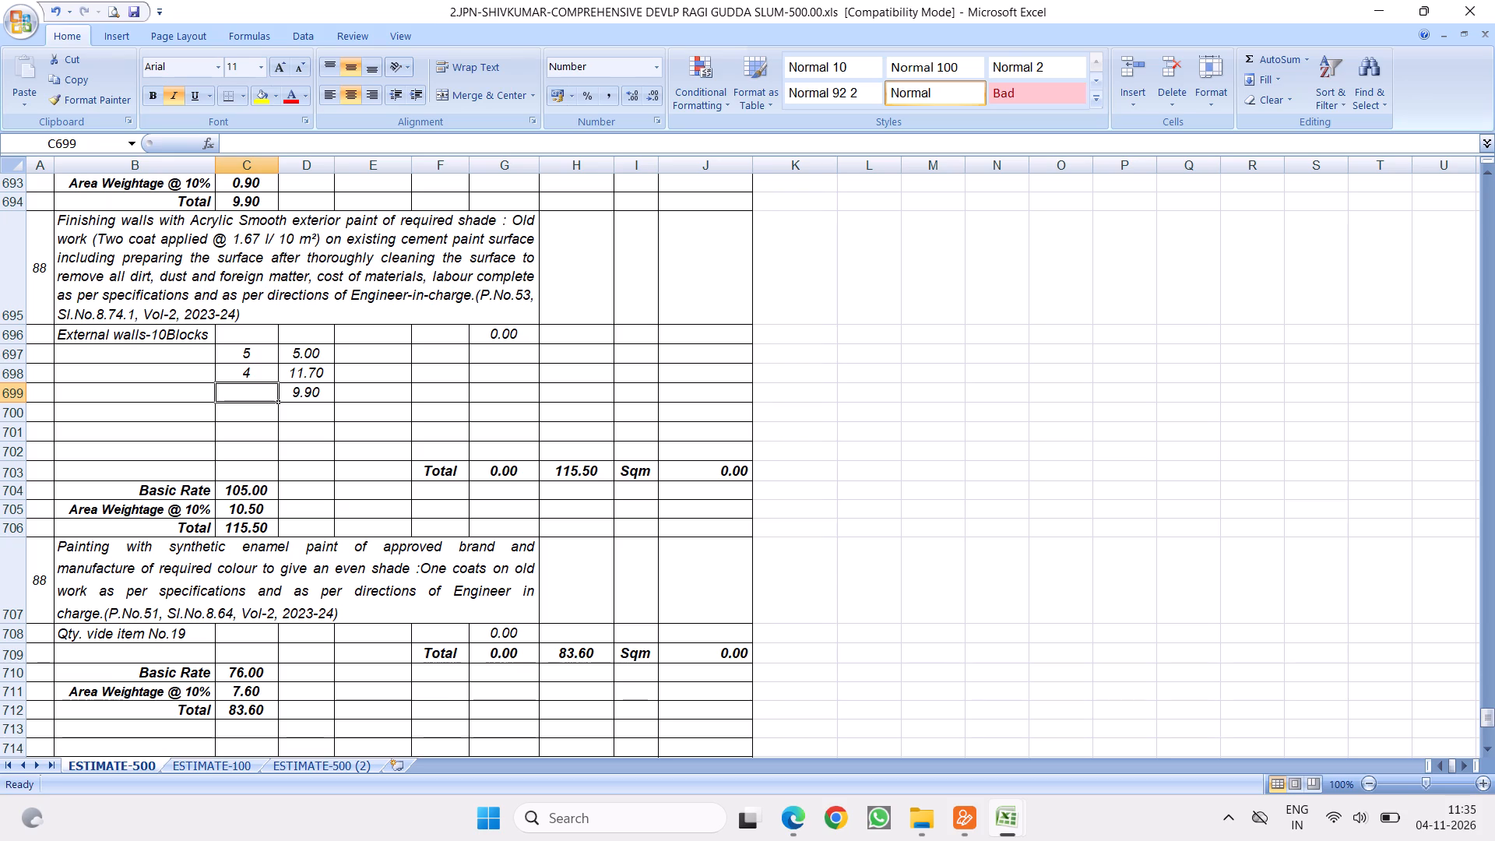
{"action": "key", "text": "2"}
{"action": "left_click", "coordinate": [457, 356]}
Fill external wall row 700 with a length of 11.7 and a count of 2.
{"action": "left_click", "coordinate": [303, 410]}
{"action": "type", "text": "11"}
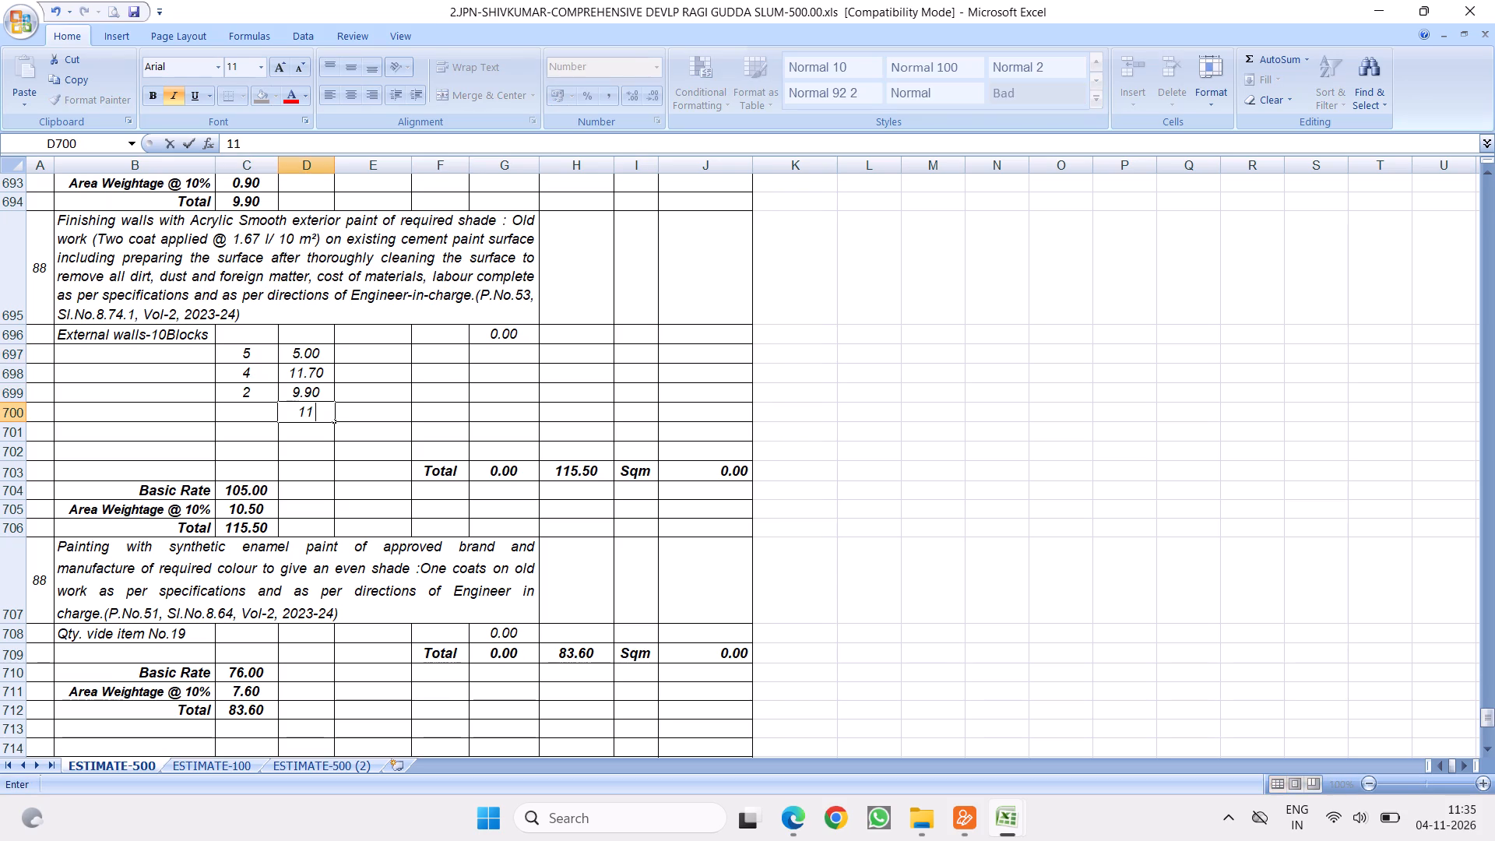
{"action": "key", "text": "period"}
{"action": "key", "text": "7"}
{"action": "left_click_drag", "start_coordinate": [436, 452], "coordinate": [424, 452]}
{"action": "left_click", "coordinate": [250, 411]}
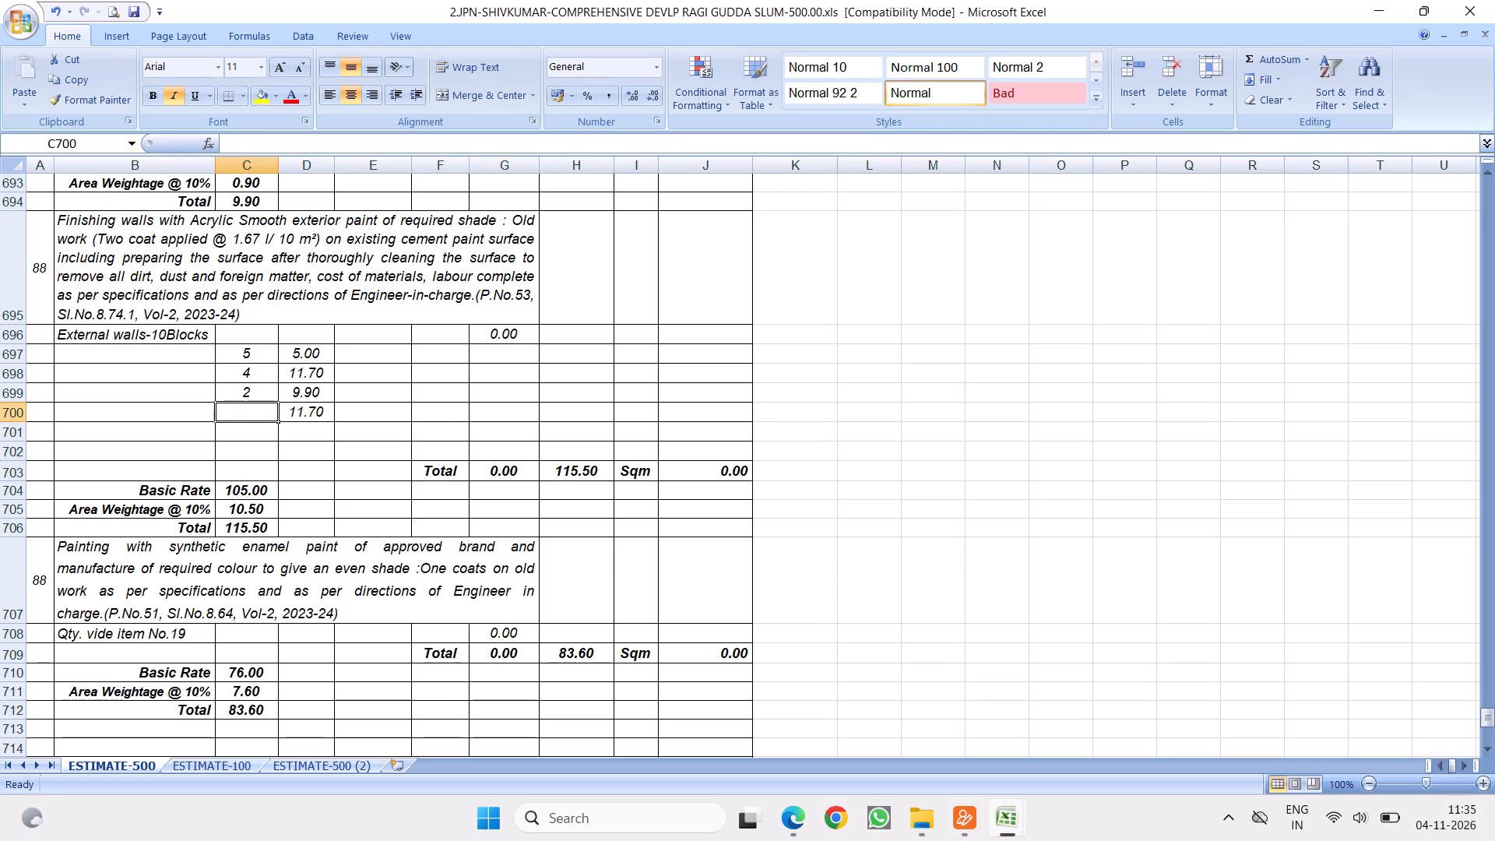
{"action": "key", "text": "2"}
{"action": "left_click", "coordinate": [530, 445]}
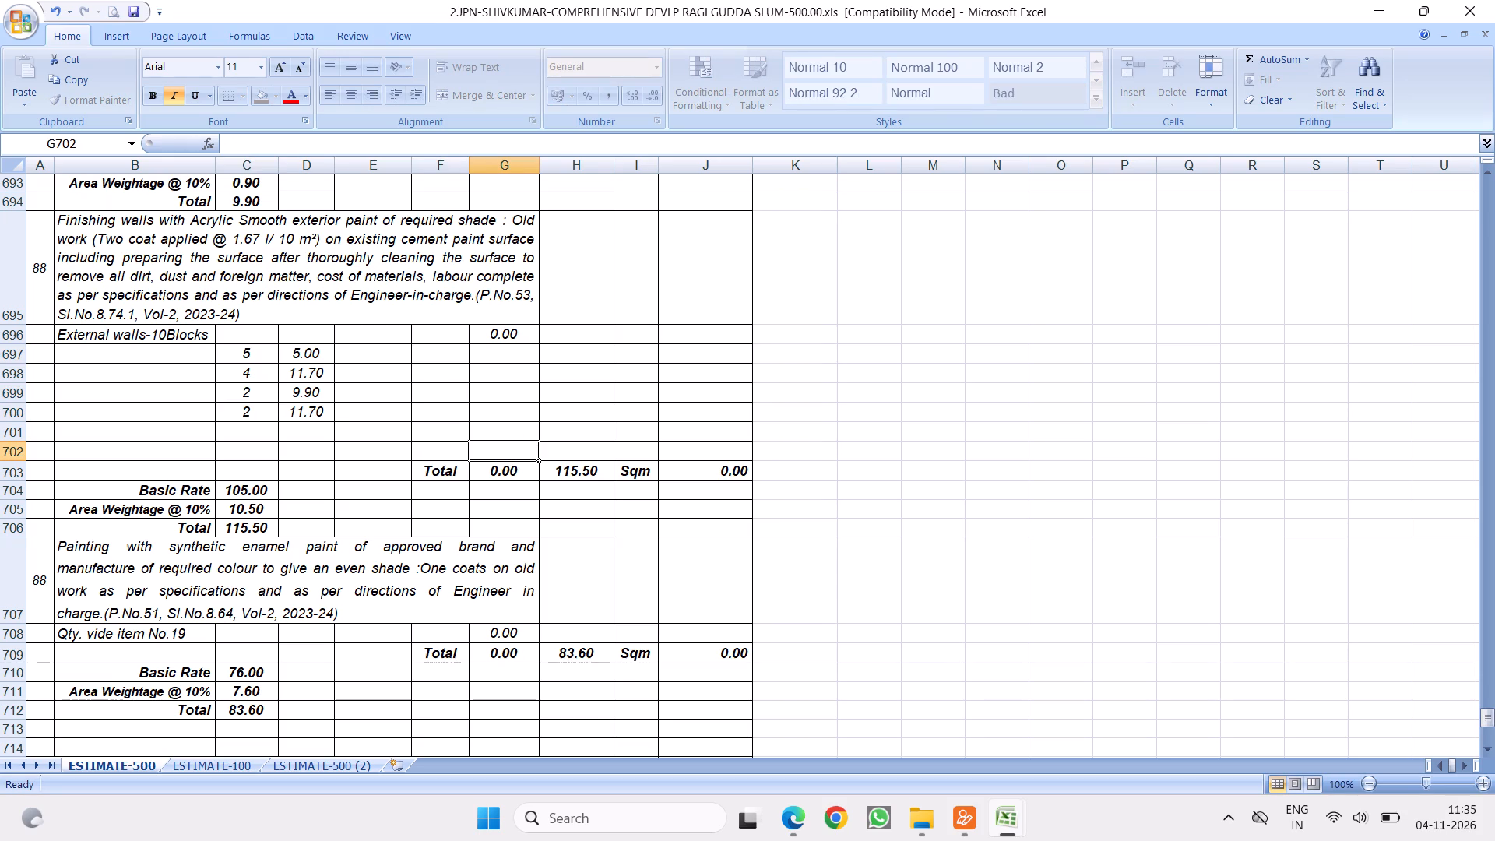
Set the count in C697, beside the 5.00 wall length, to 4.
{"action": "left_click", "coordinate": [304, 355]}
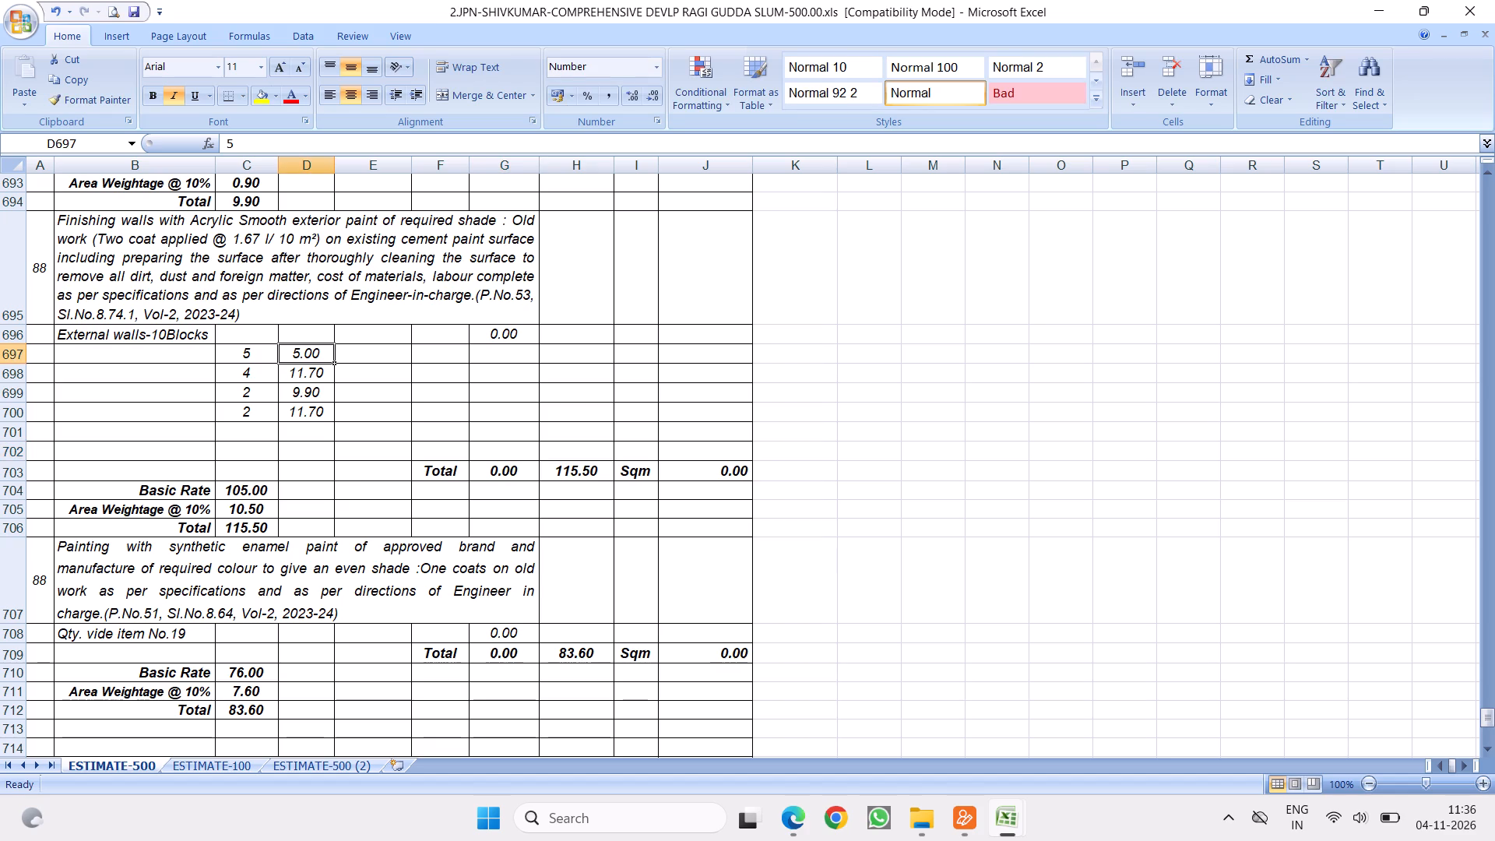
{"action": "left_click", "coordinate": [241, 352]}
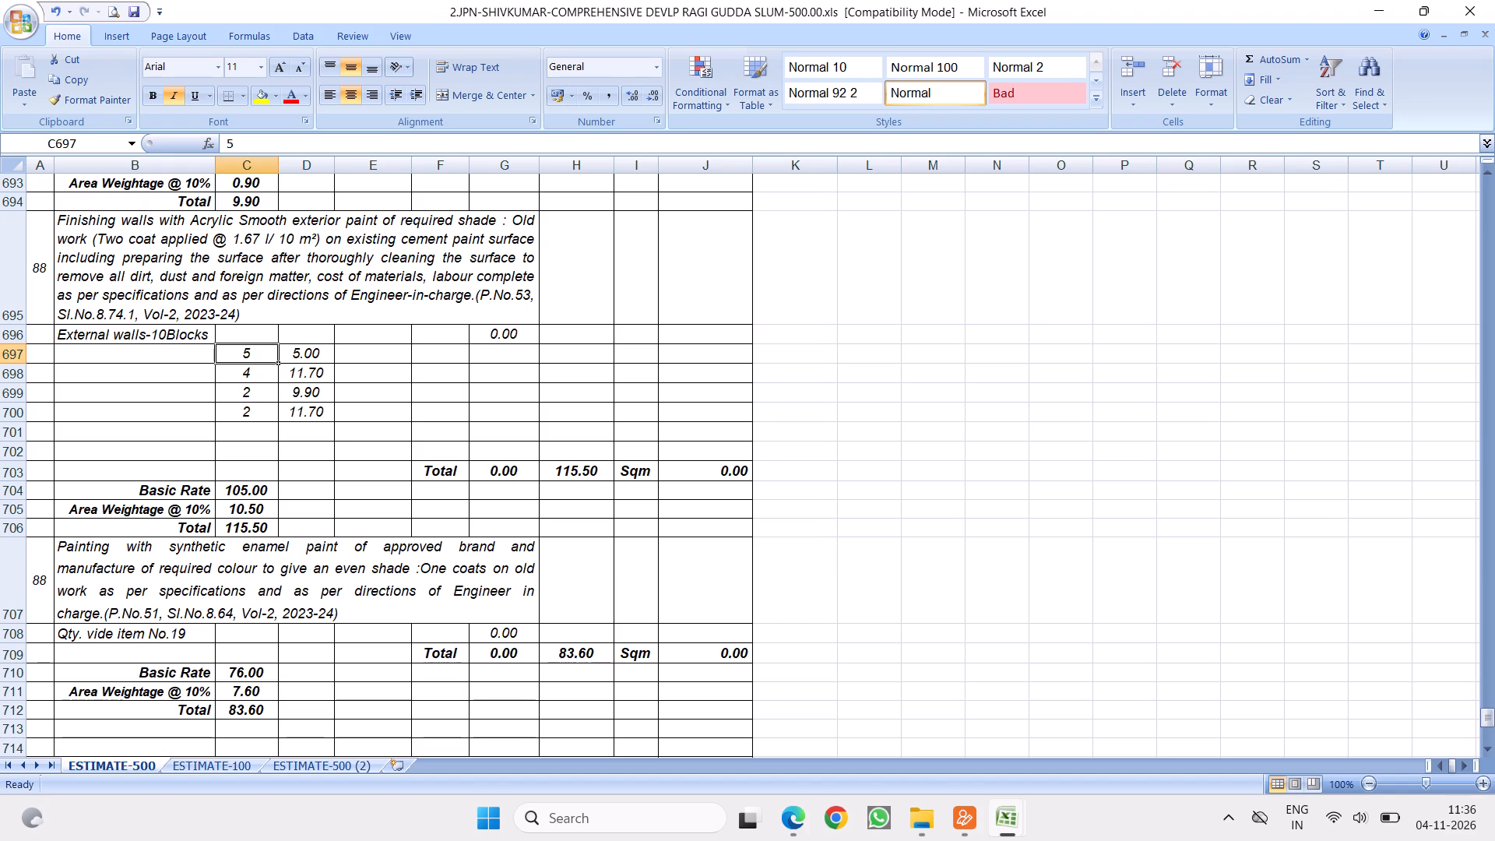
{"action": "key", "text": "4"}
{"action": "left_click", "coordinate": [434, 459]}
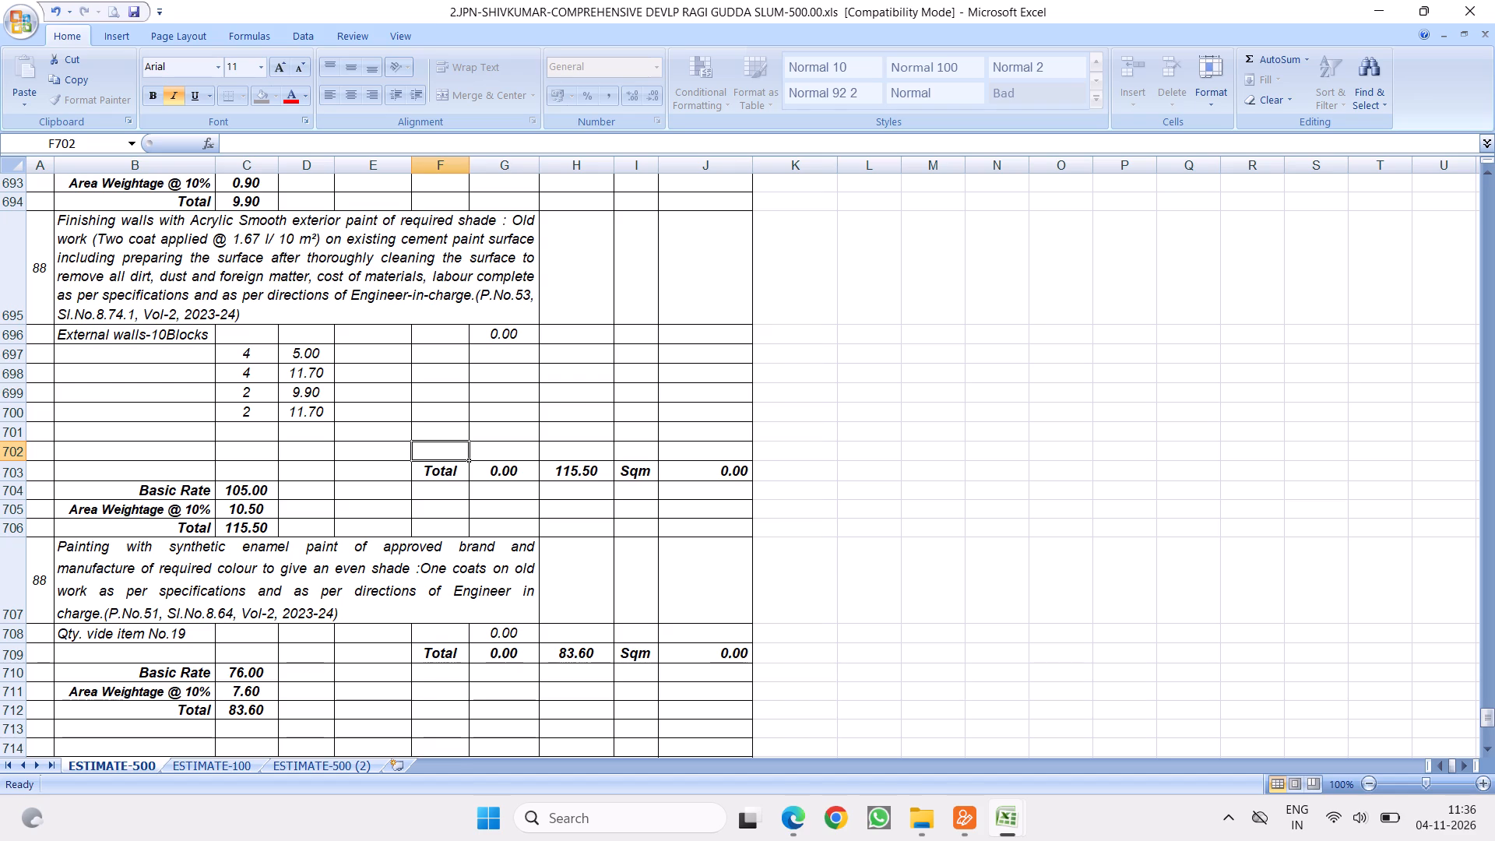
Label row 701 as "Staircase" in the description column.
{"action": "left_click", "coordinate": [311, 389]}
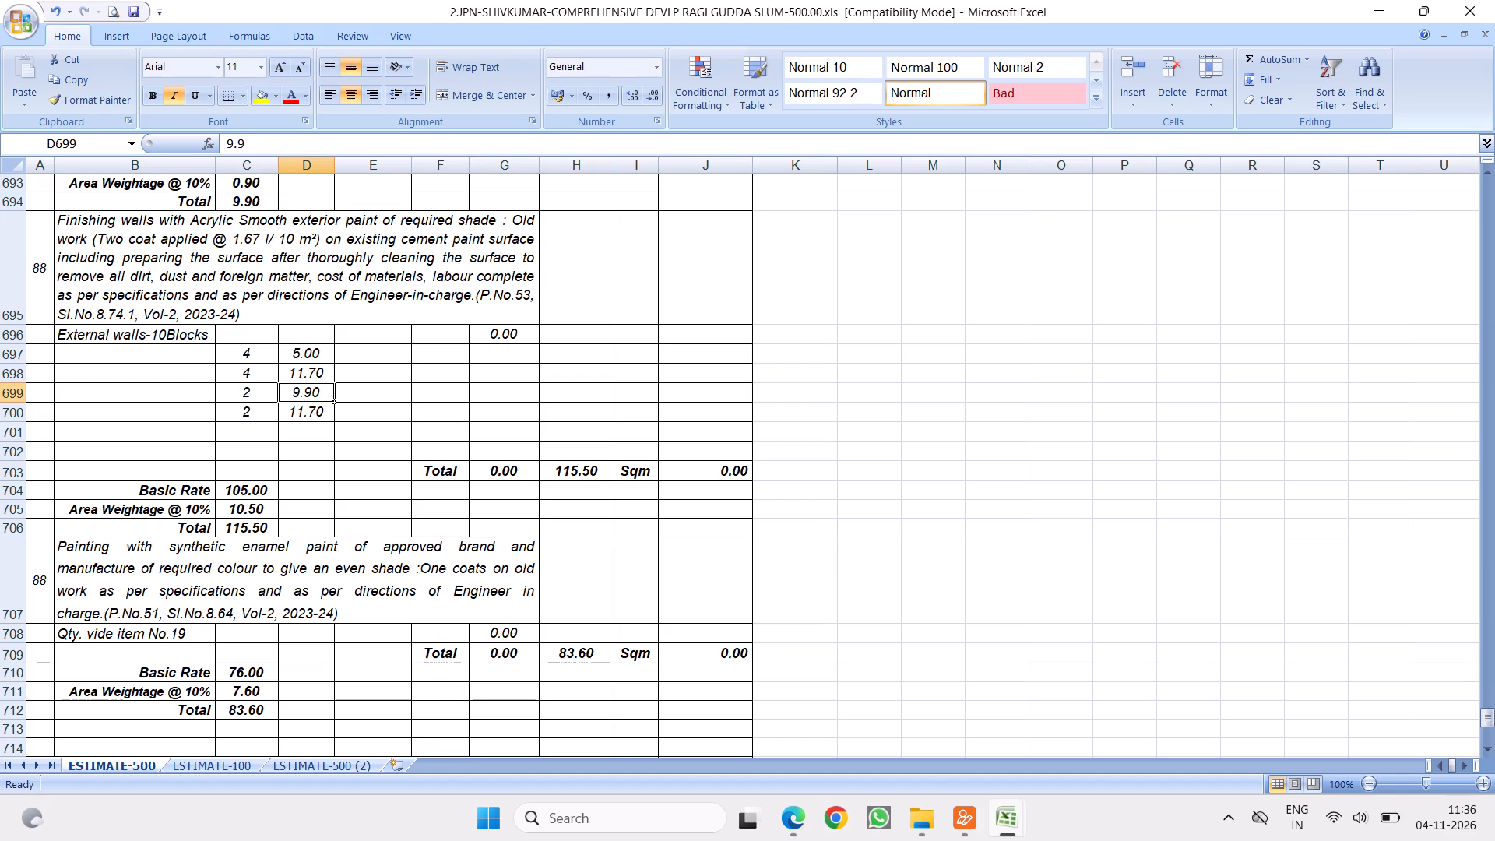
{"action": "left_click", "coordinate": [136, 431]}
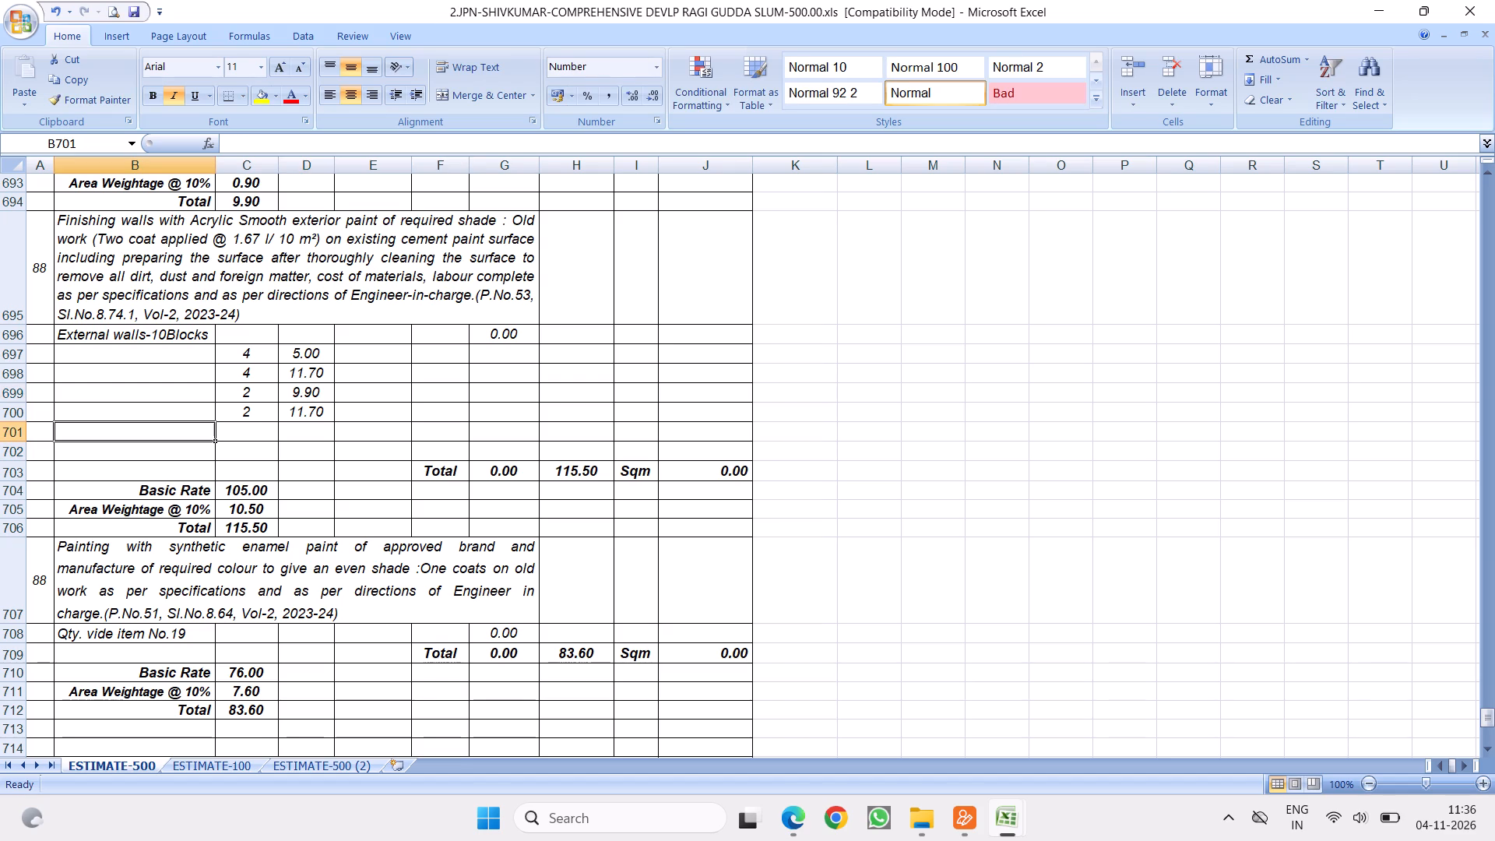
{"action": "type", "text": "Staircase"}
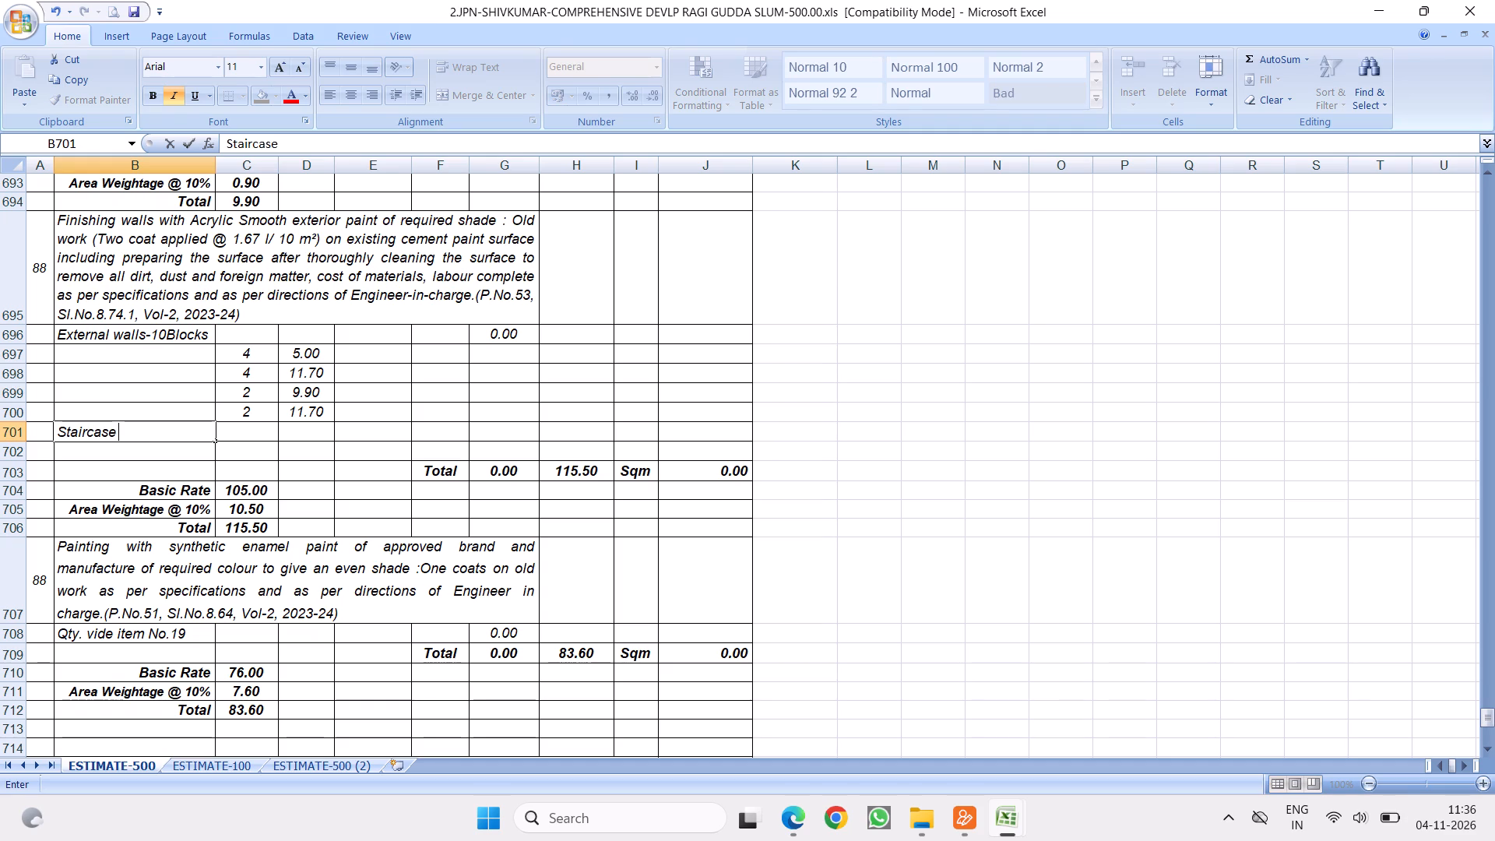
{"action": "left_click", "coordinate": [298, 470]}
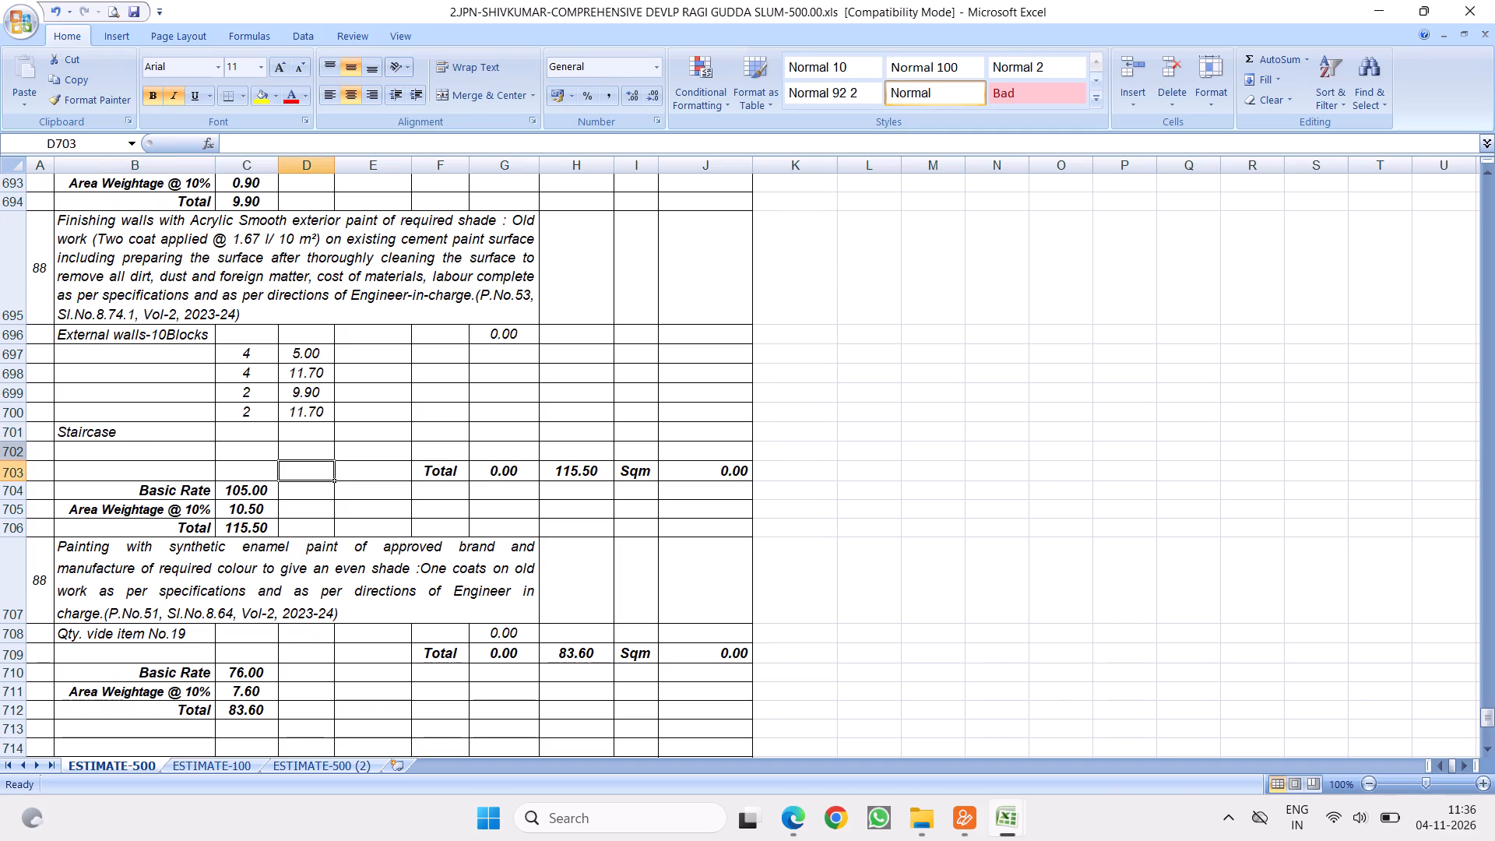
Insert four blank rows directly below the Staircase row, starting at row 702.
{"action": "left_click_drag", "start_coordinate": [18, 452], "coordinate": [19, 503]}
{"action": "right_click", "coordinate": [145, 466]}
{"action": "left_click", "coordinate": [192, 565]}
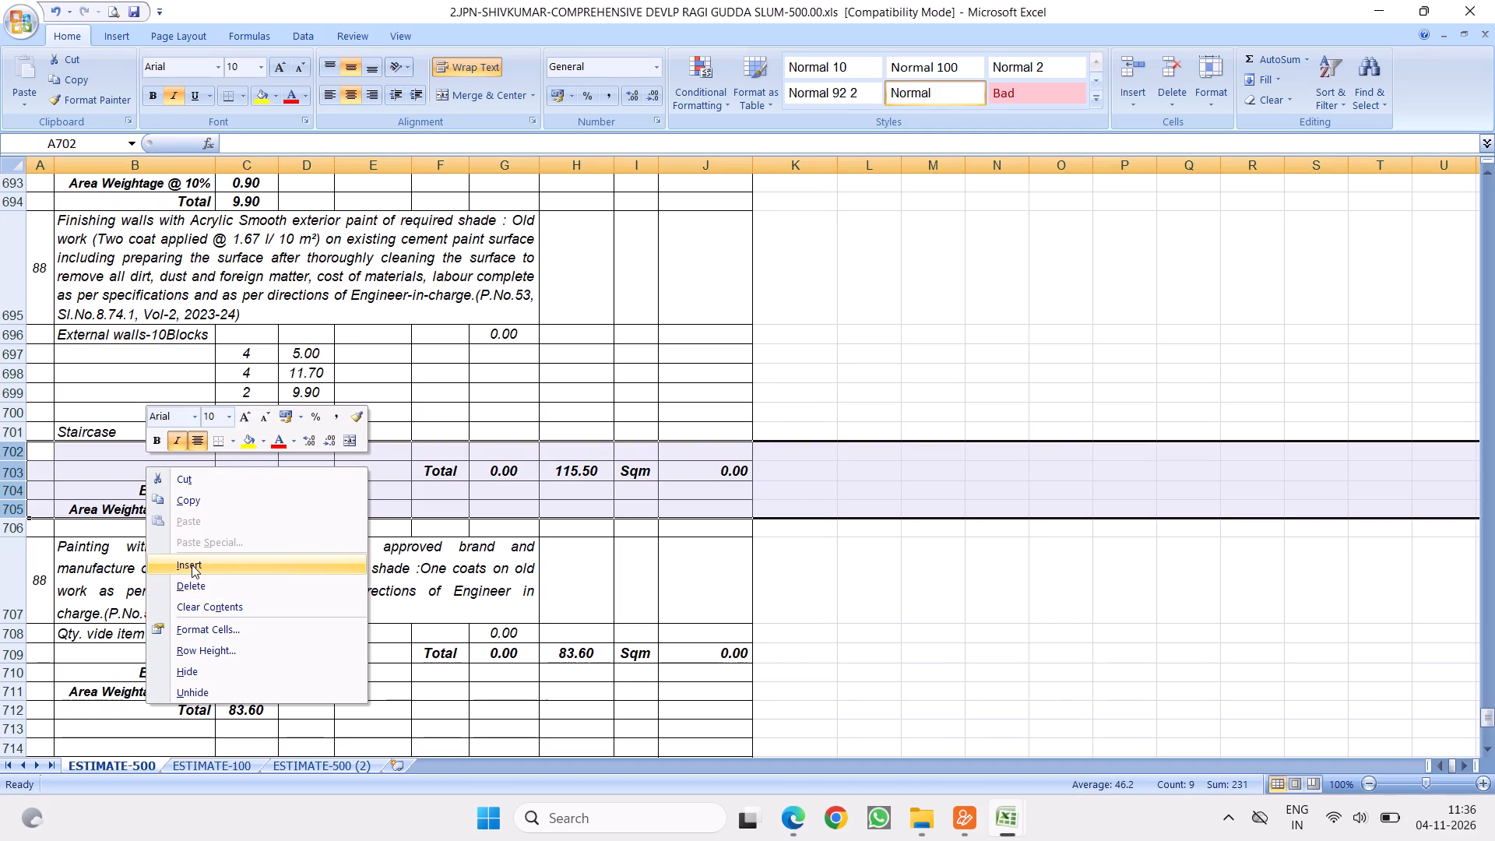
Fill the Staircase row with a count of 12 and a length of 0.9.
{"action": "left_click", "coordinate": [245, 433]}
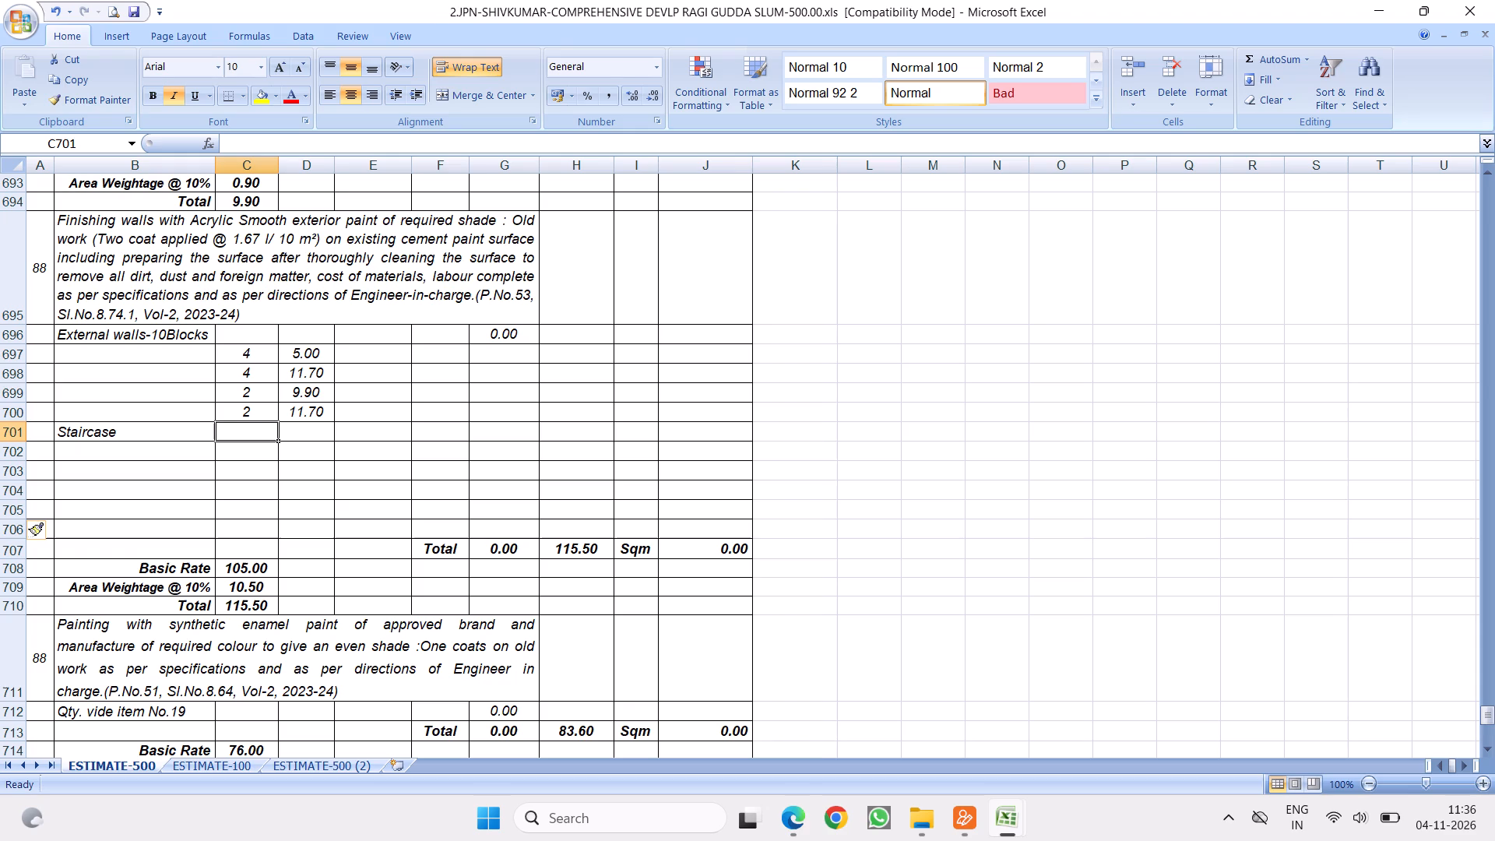
{"action": "key", "text": "1"}
{"action": "key", "text": "2"}
{"action": "left_click", "coordinate": [305, 430]}
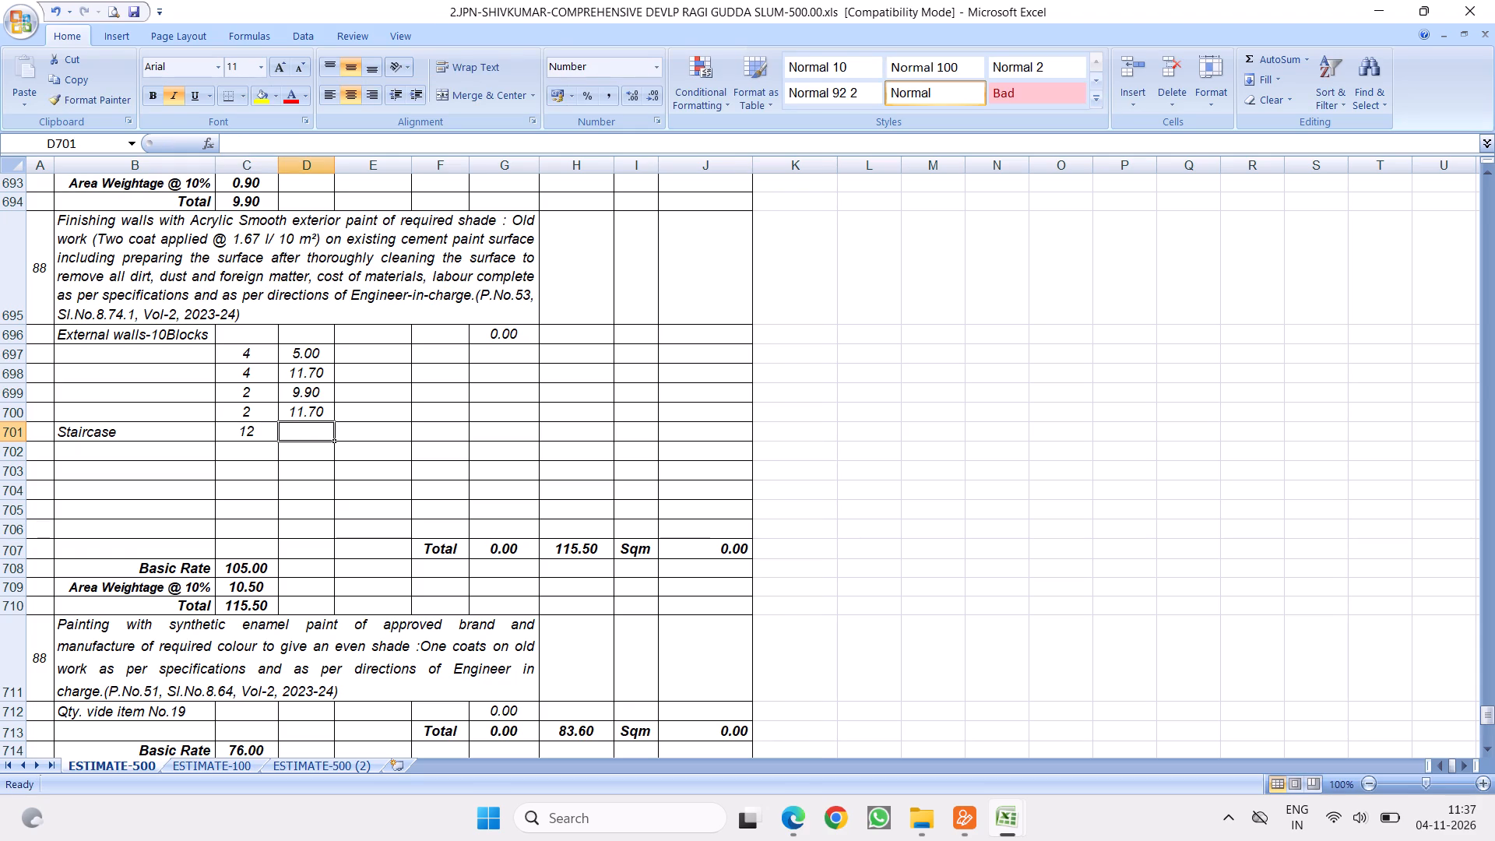
{"action": "key", "text": "period"}
{"action": "key", "text": "9"}
{"action": "left_click", "coordinate": [579, 494]}
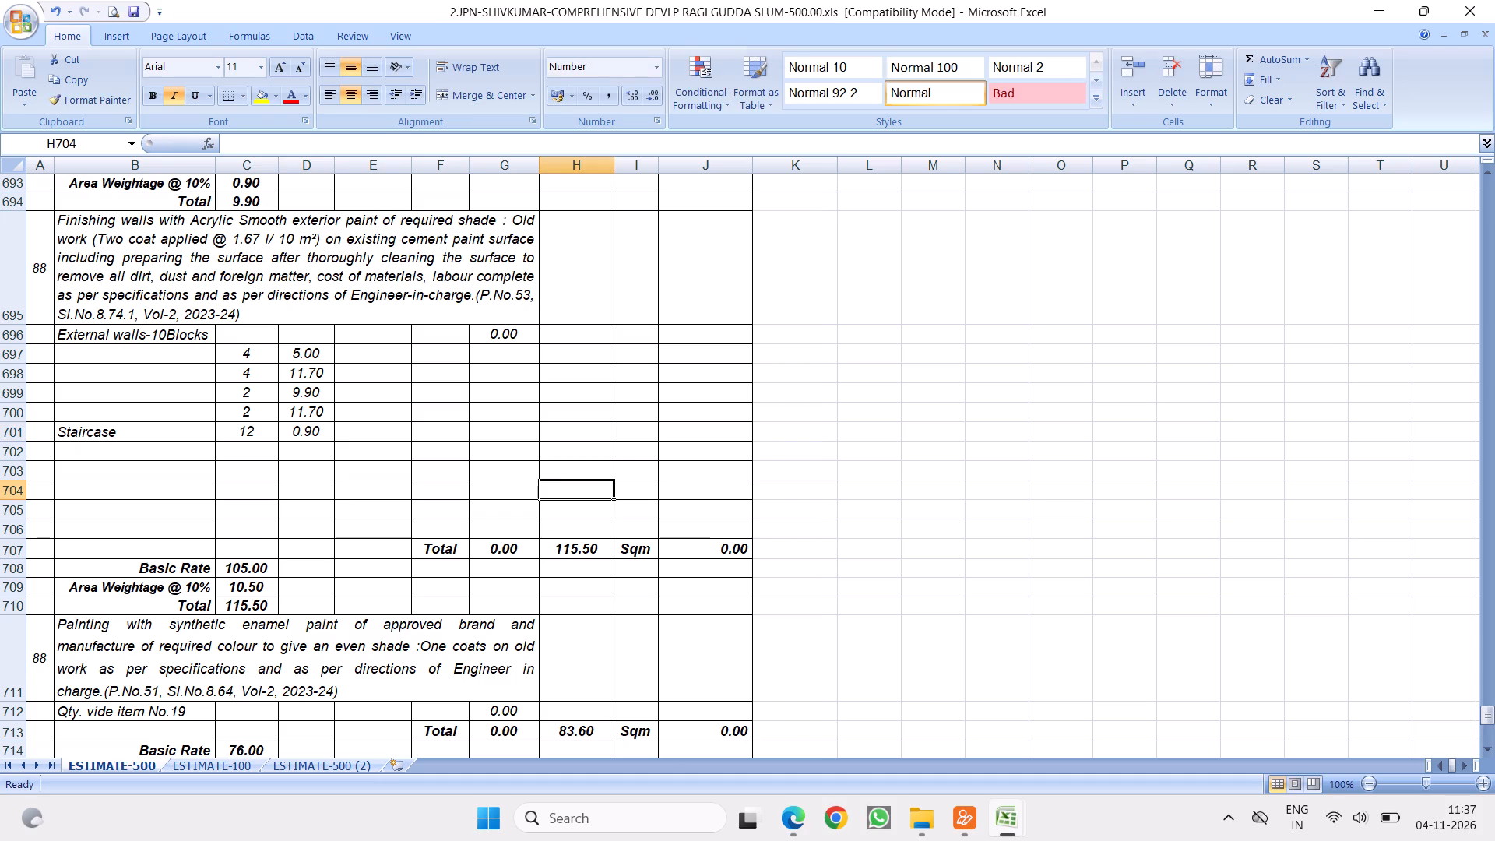
Label row 702 as "Landing" in the description column.
{"action": "left_click", "coordinate": [311, 454]}
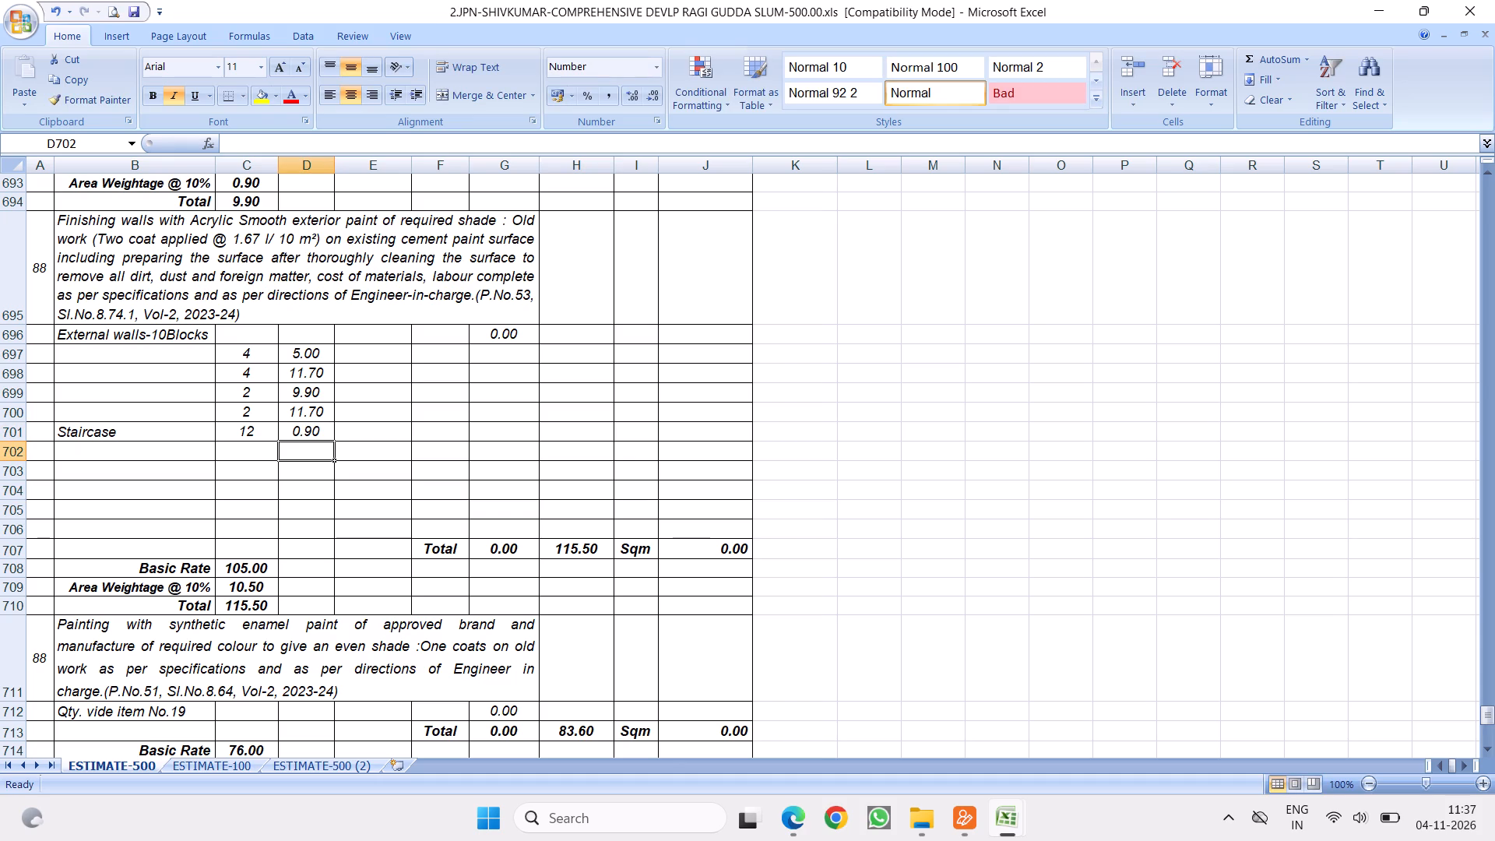
{"action": "left_click", "coordinate": [150, 454]}
{"action": "type", "text": "Landing"}
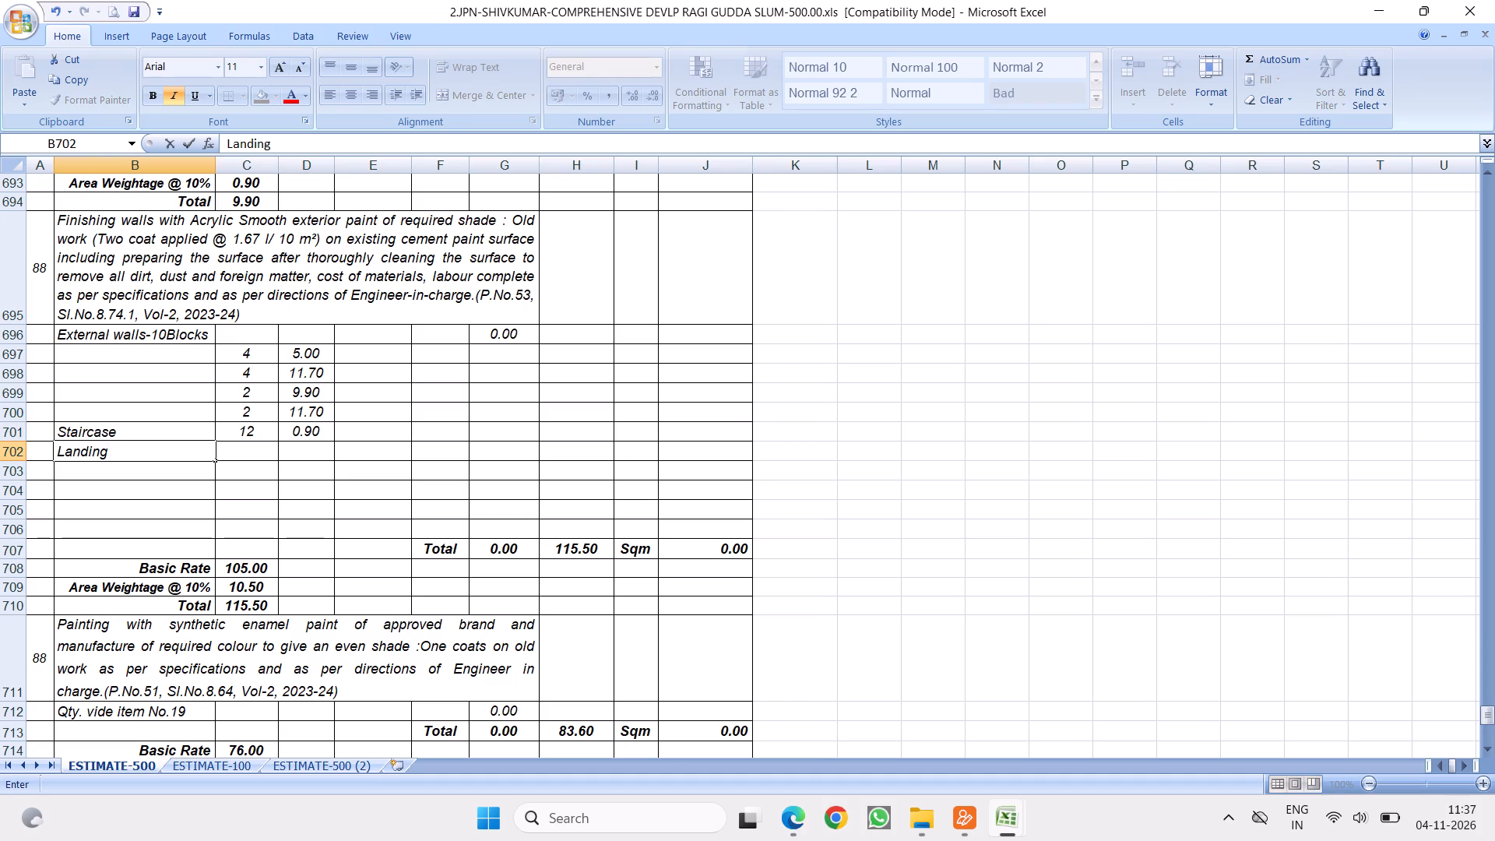
Extend the Staircase label in B701 to read "Staircase-Flights".
{"action": "double_click", "coordinate": [122, 430]}
{"action": "type", "text": "-F"}
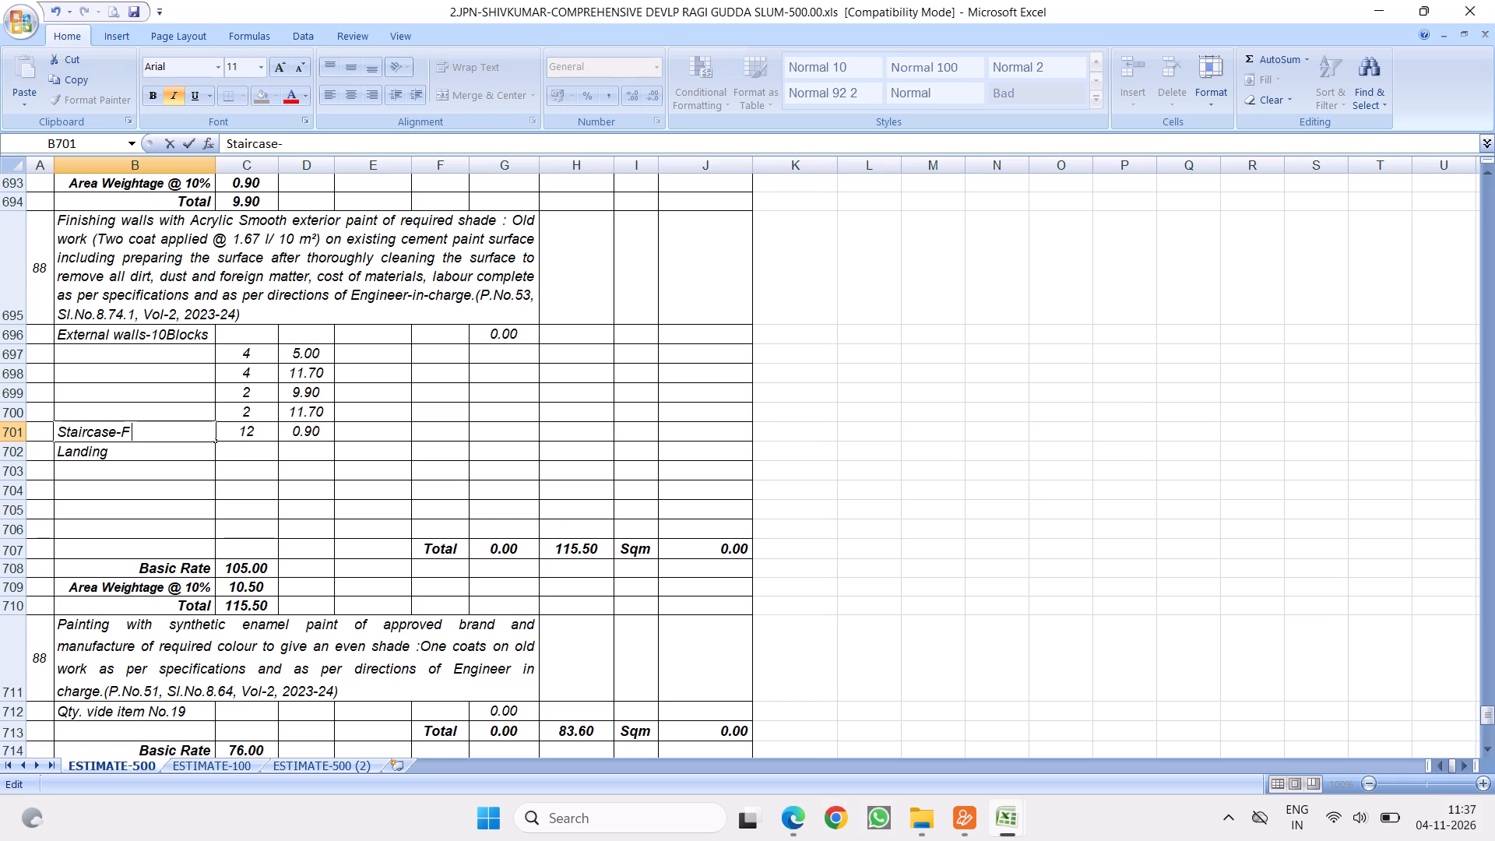
{"action": "type", "text": "light"}
{"action": "key", "text": "s"}
{"action": "left_click", "coordinate": [339, 501]}
Fill the Landing row with a count of 3 and a length of 2.
{"action": "left_click", "coordinate": [256, 447]}
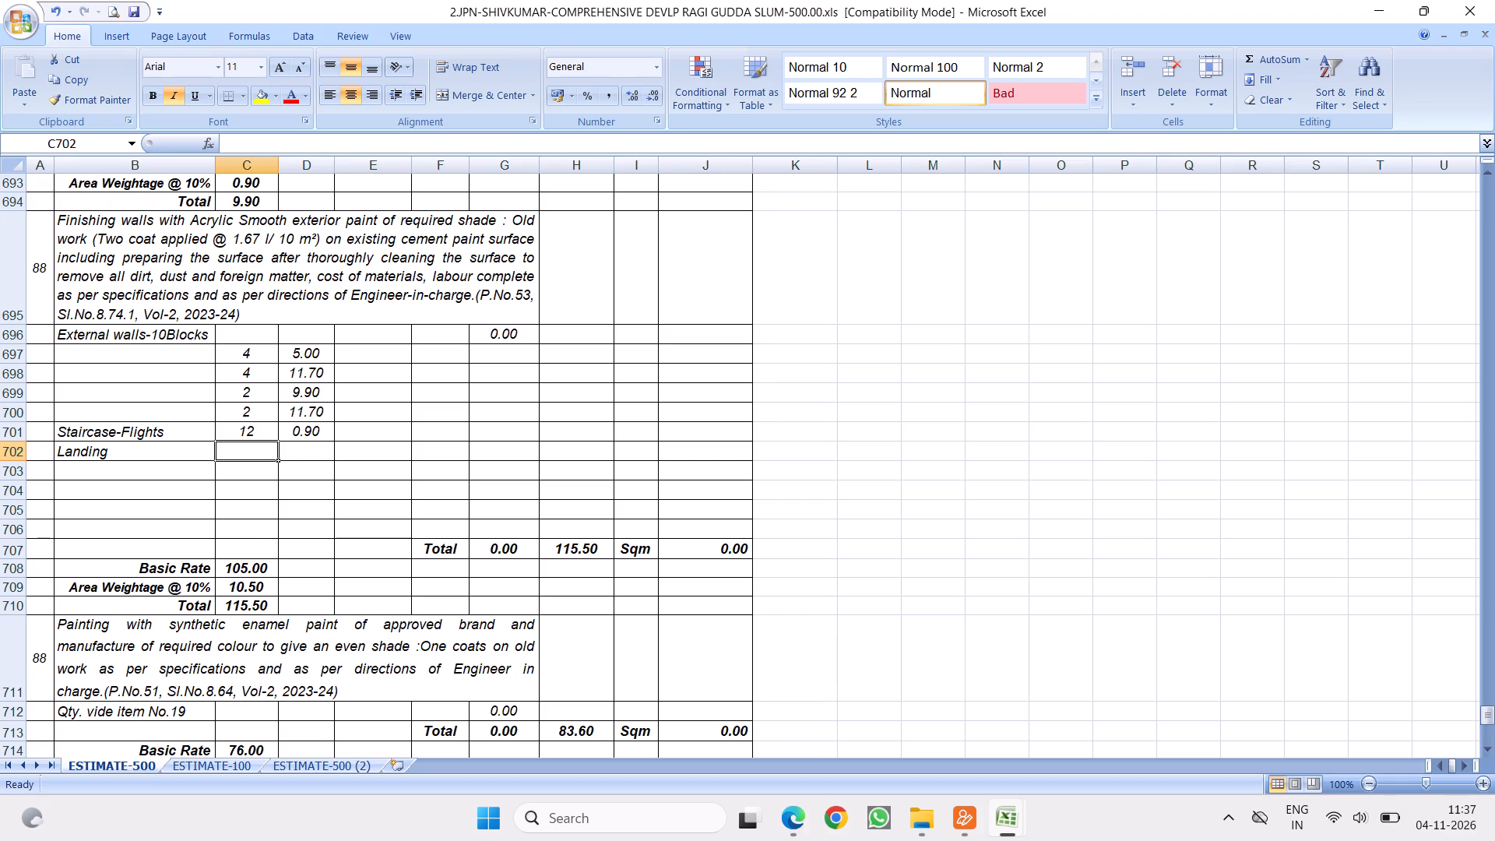
{"action": "key", "text": "3"}
{"action": "left_click", "coordinate": [446, 484]}
{"action": "left_click", "coordinate": [294, 450]}
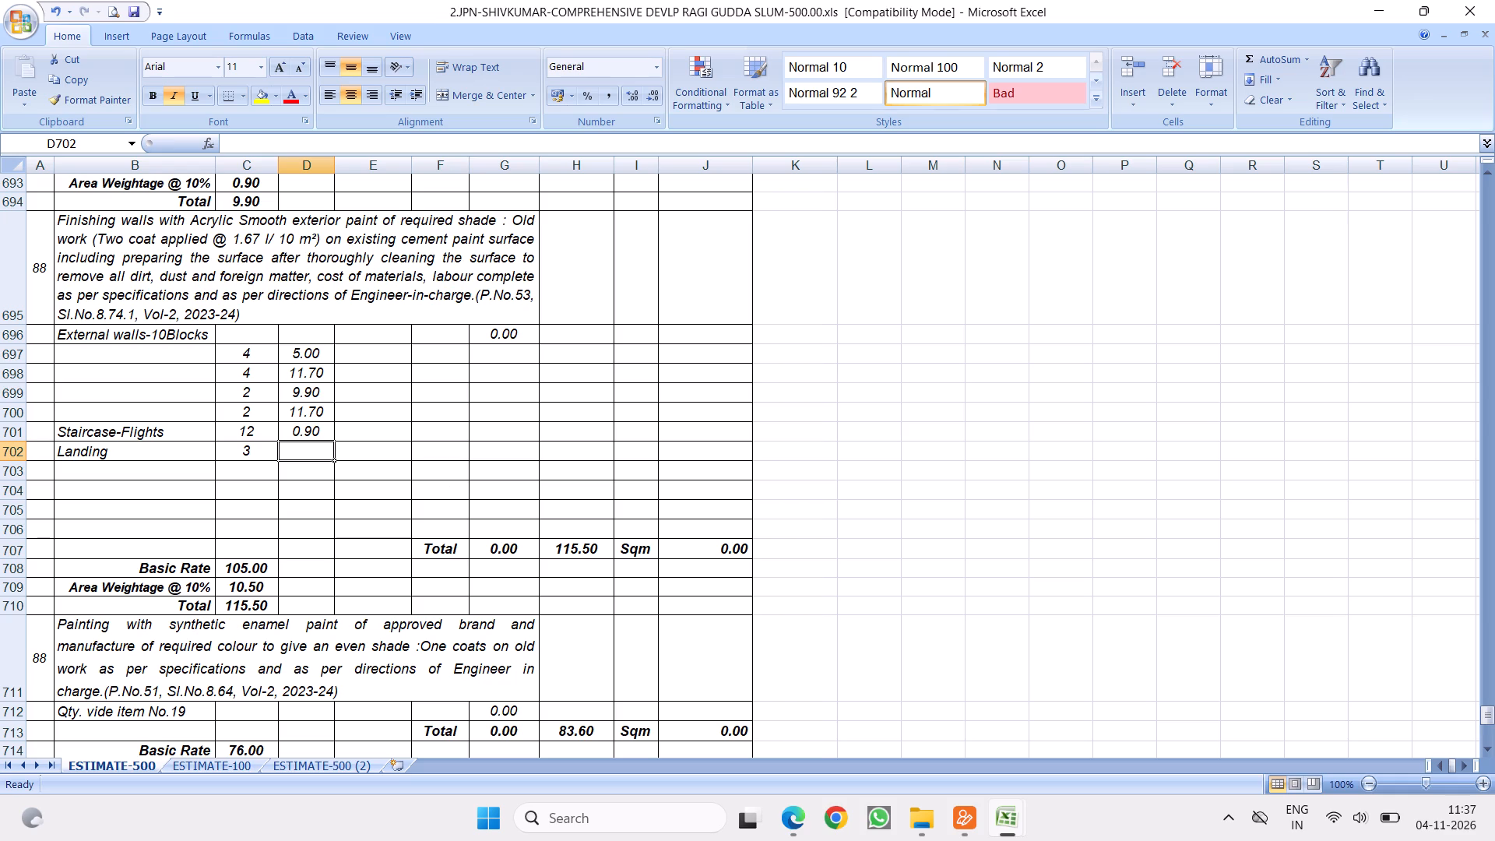
{"action": "key", "text": "2"}
{"action": "left_click", "coordinate": [441, 483]}
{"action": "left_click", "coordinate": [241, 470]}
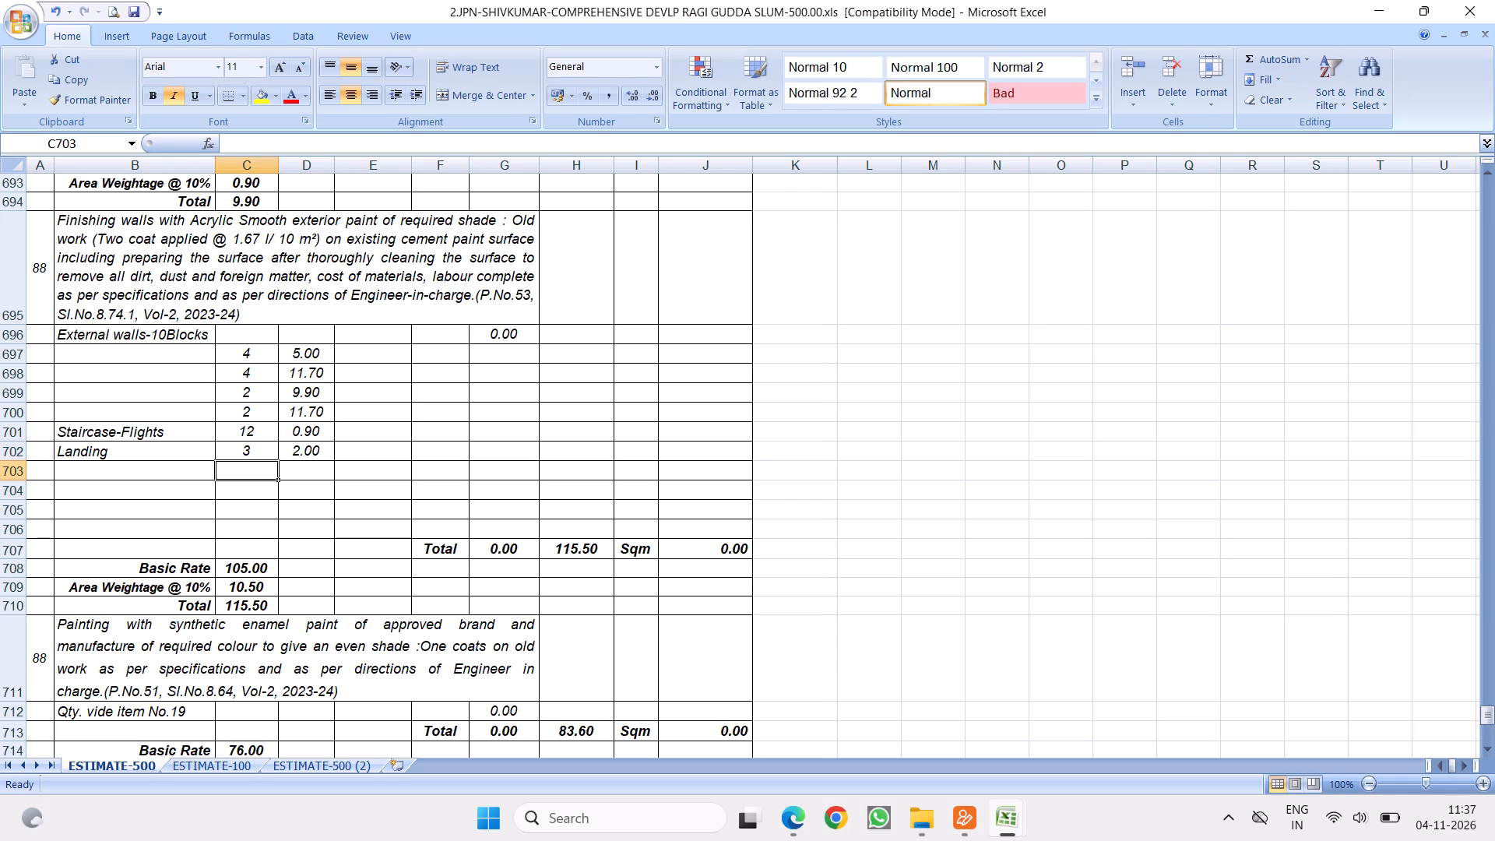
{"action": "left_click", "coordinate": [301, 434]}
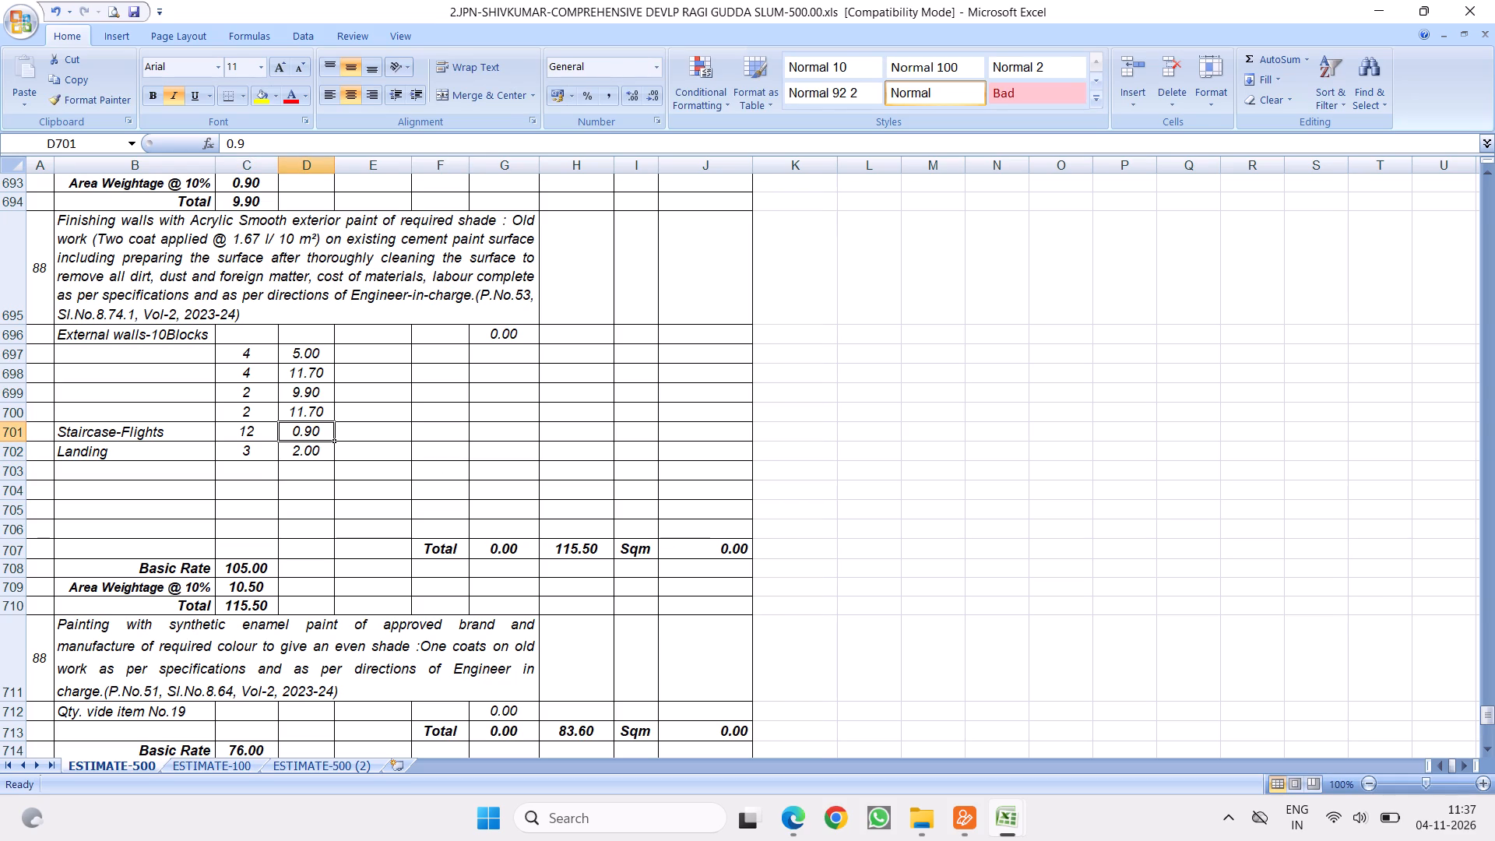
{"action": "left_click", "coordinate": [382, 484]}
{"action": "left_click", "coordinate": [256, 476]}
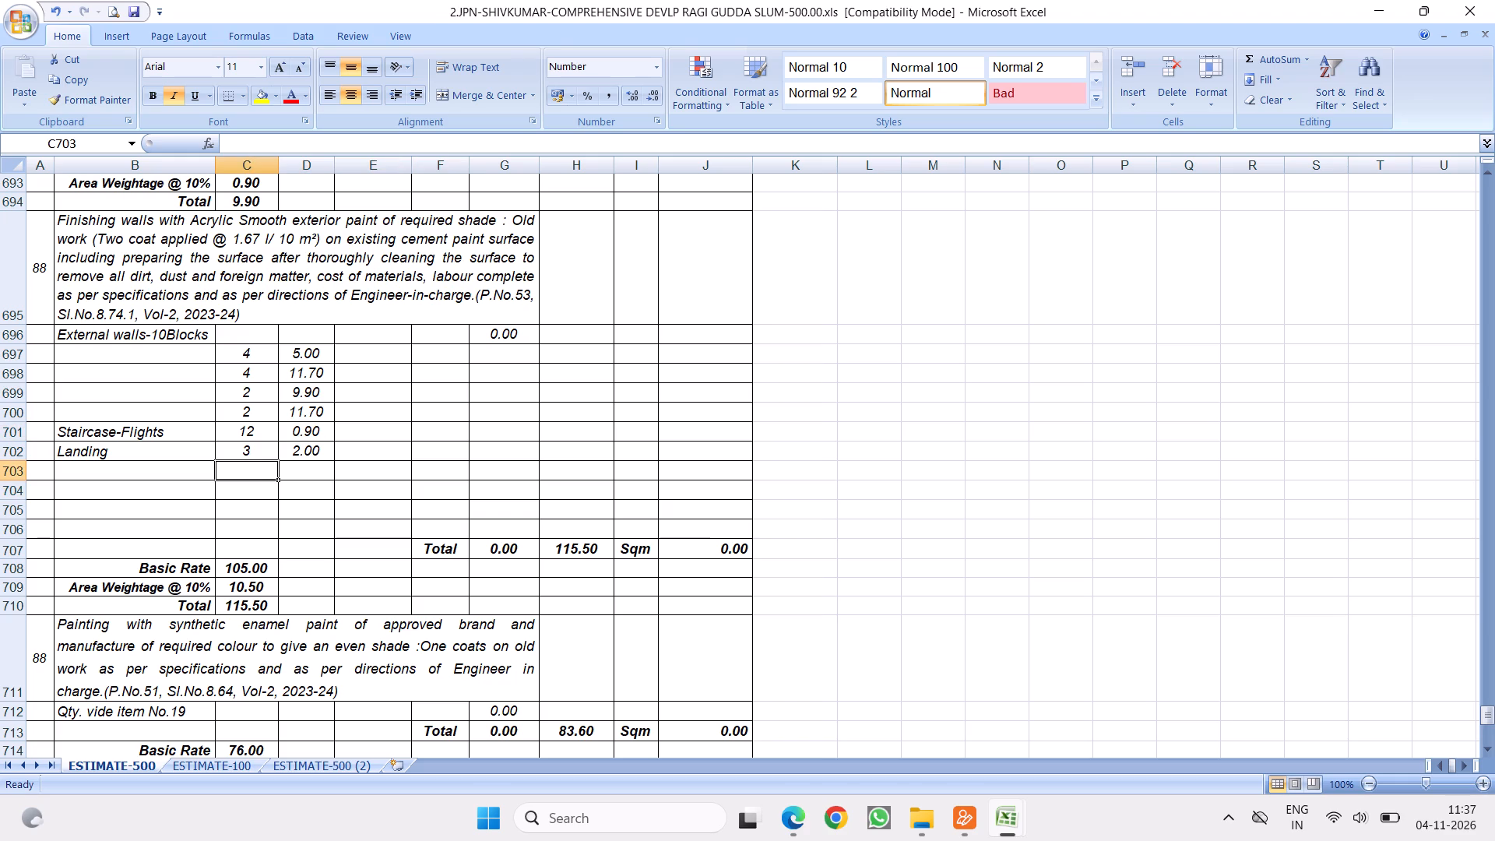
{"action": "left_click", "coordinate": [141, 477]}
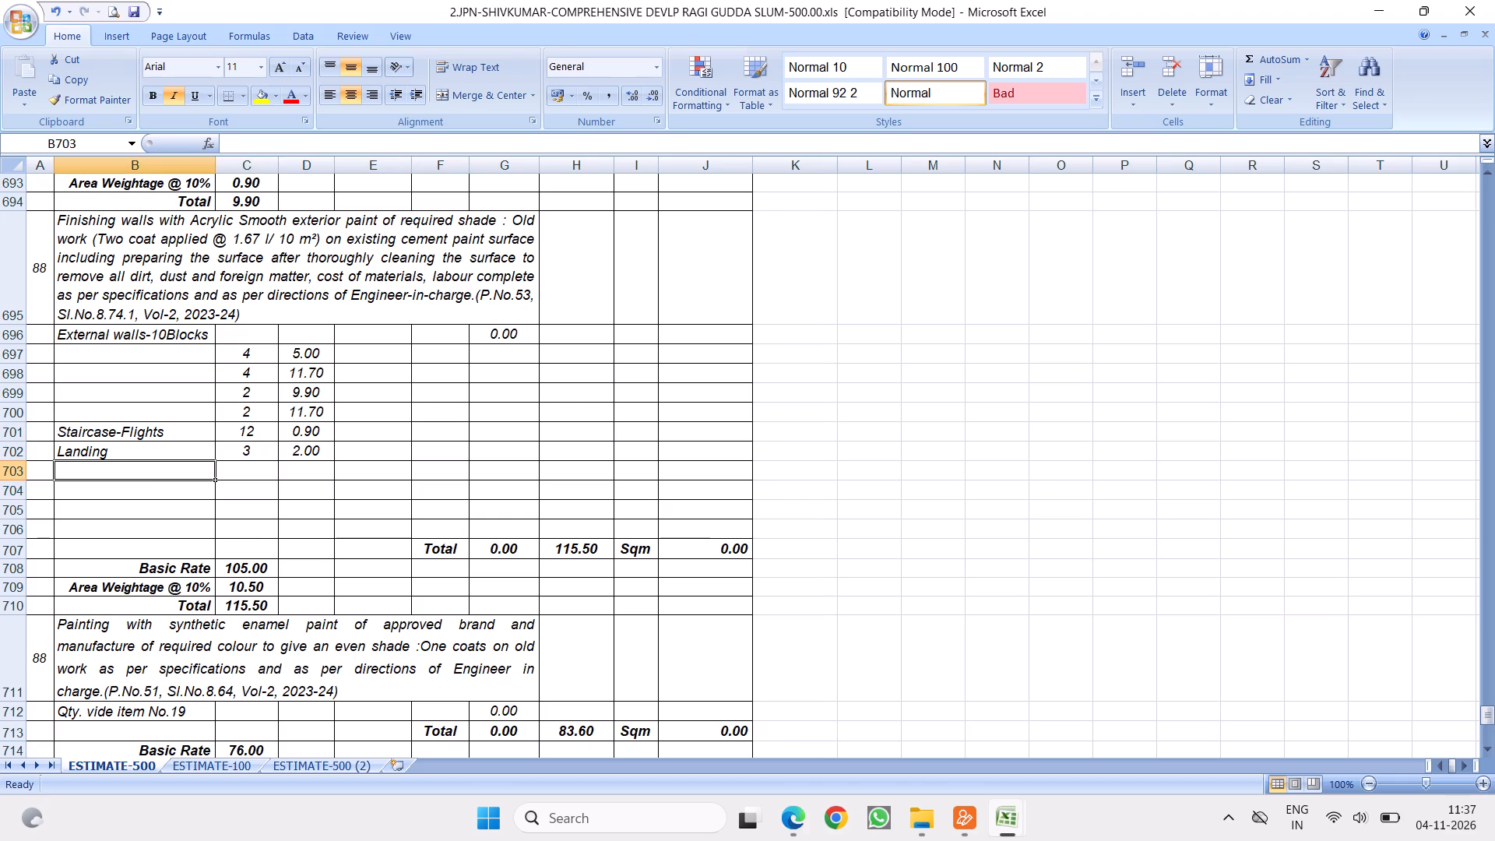
Add a "Slab" row in row 703 with a count of 2 and a length of 4.
{"action": "type", "text": "Slab"}
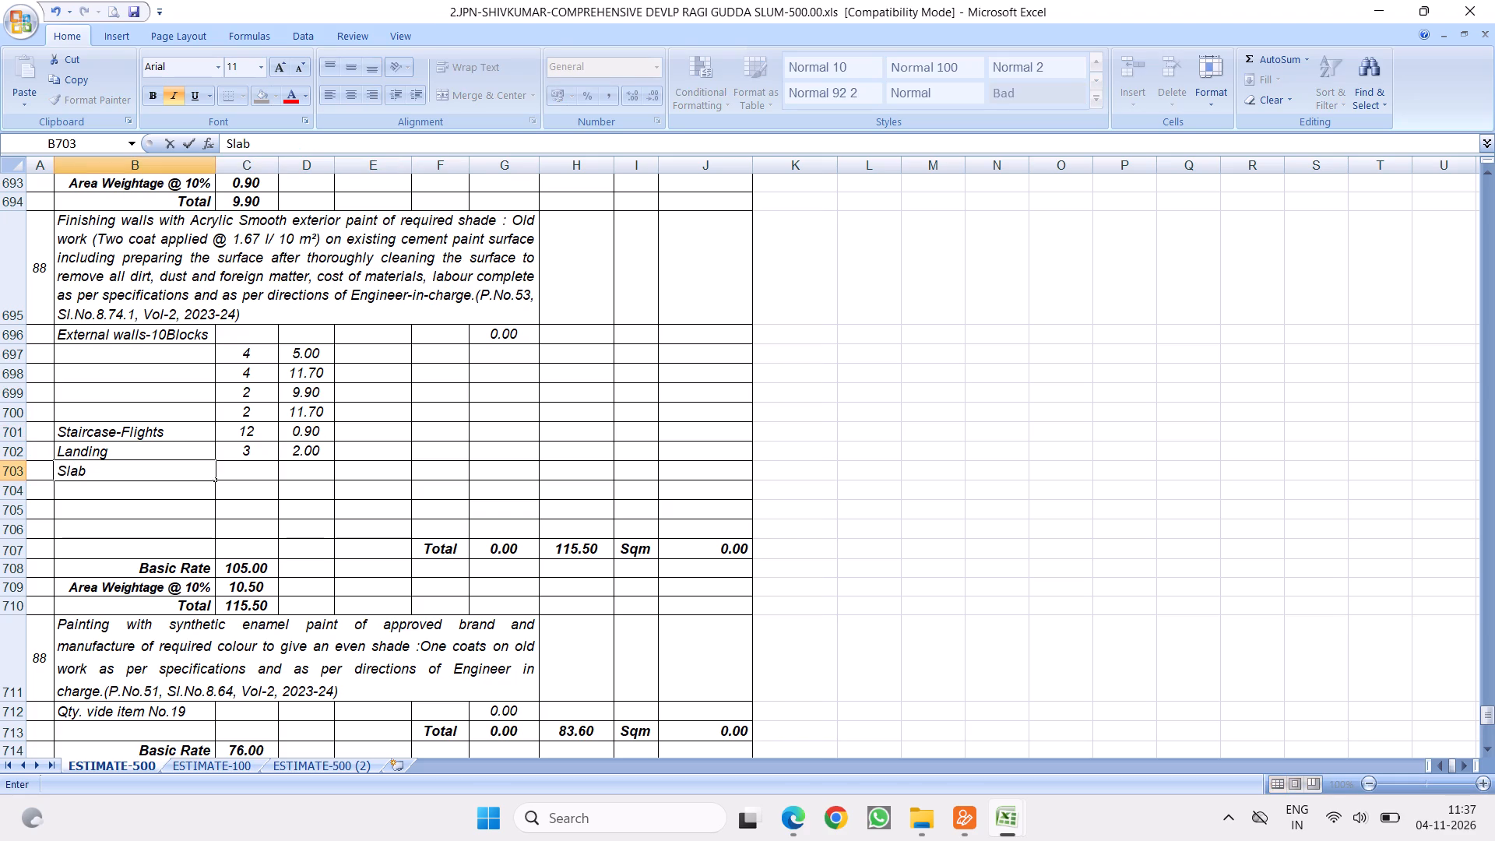
{"action": "left_click", "coordinate": [301, 469]}
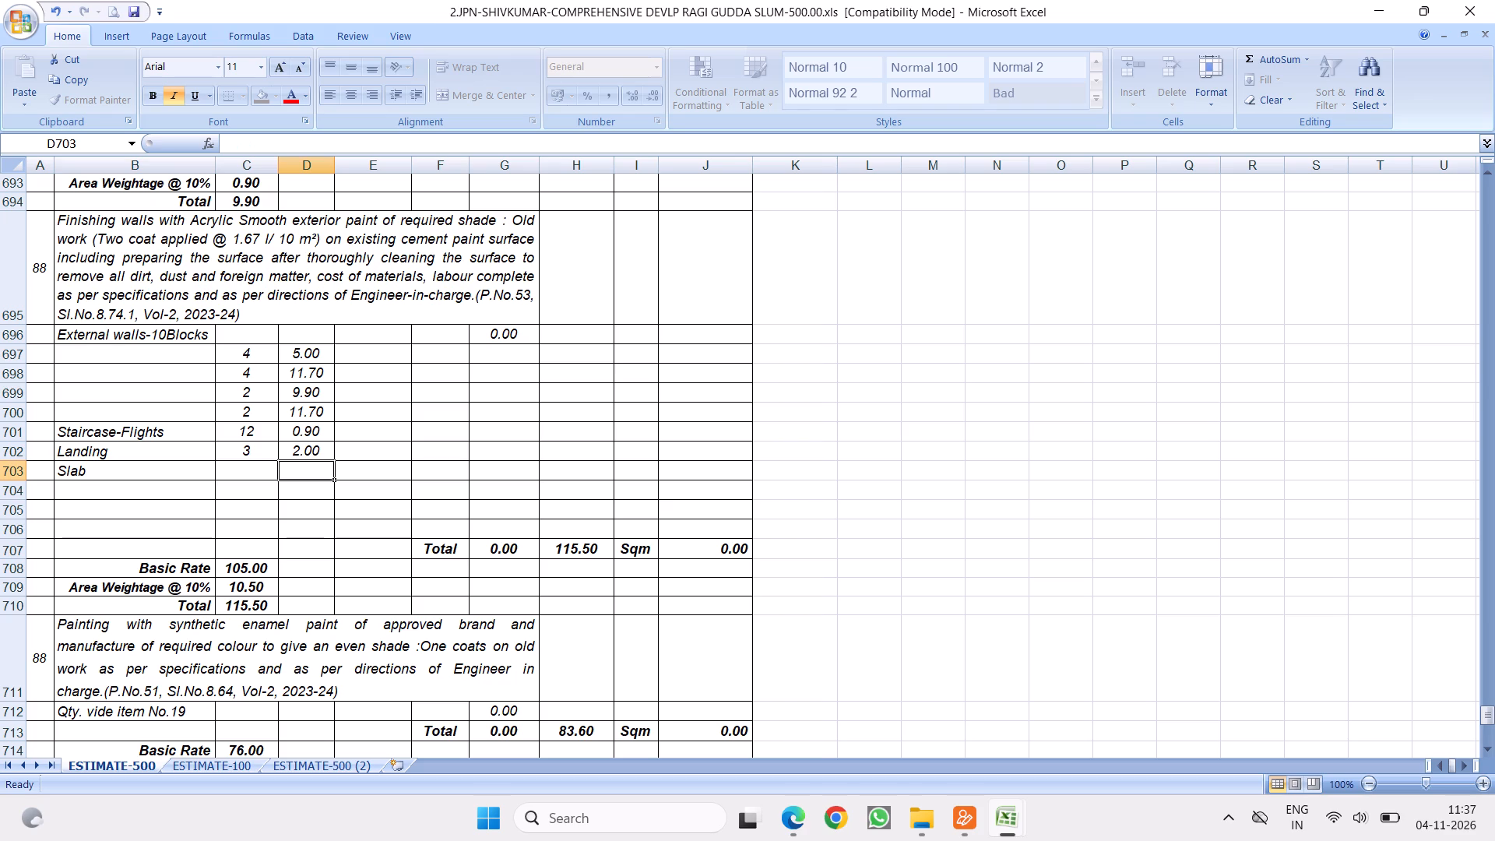
{"action": "key", "text": "4"}
{"action": "left_click", "coordinate": [409, 500]}
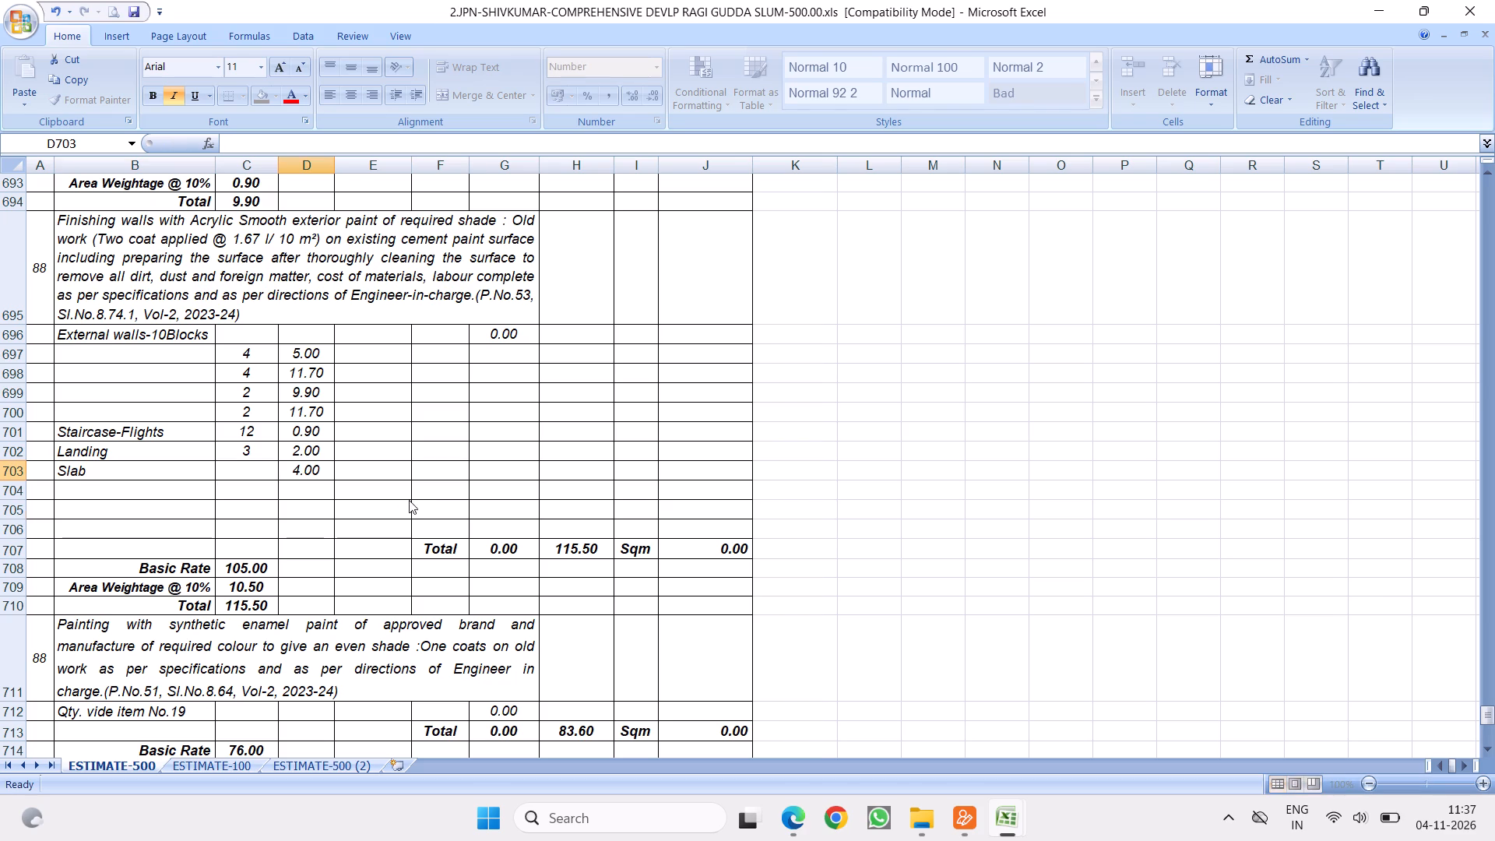
{"action": "left_click", "coordinate": [247, 471]}
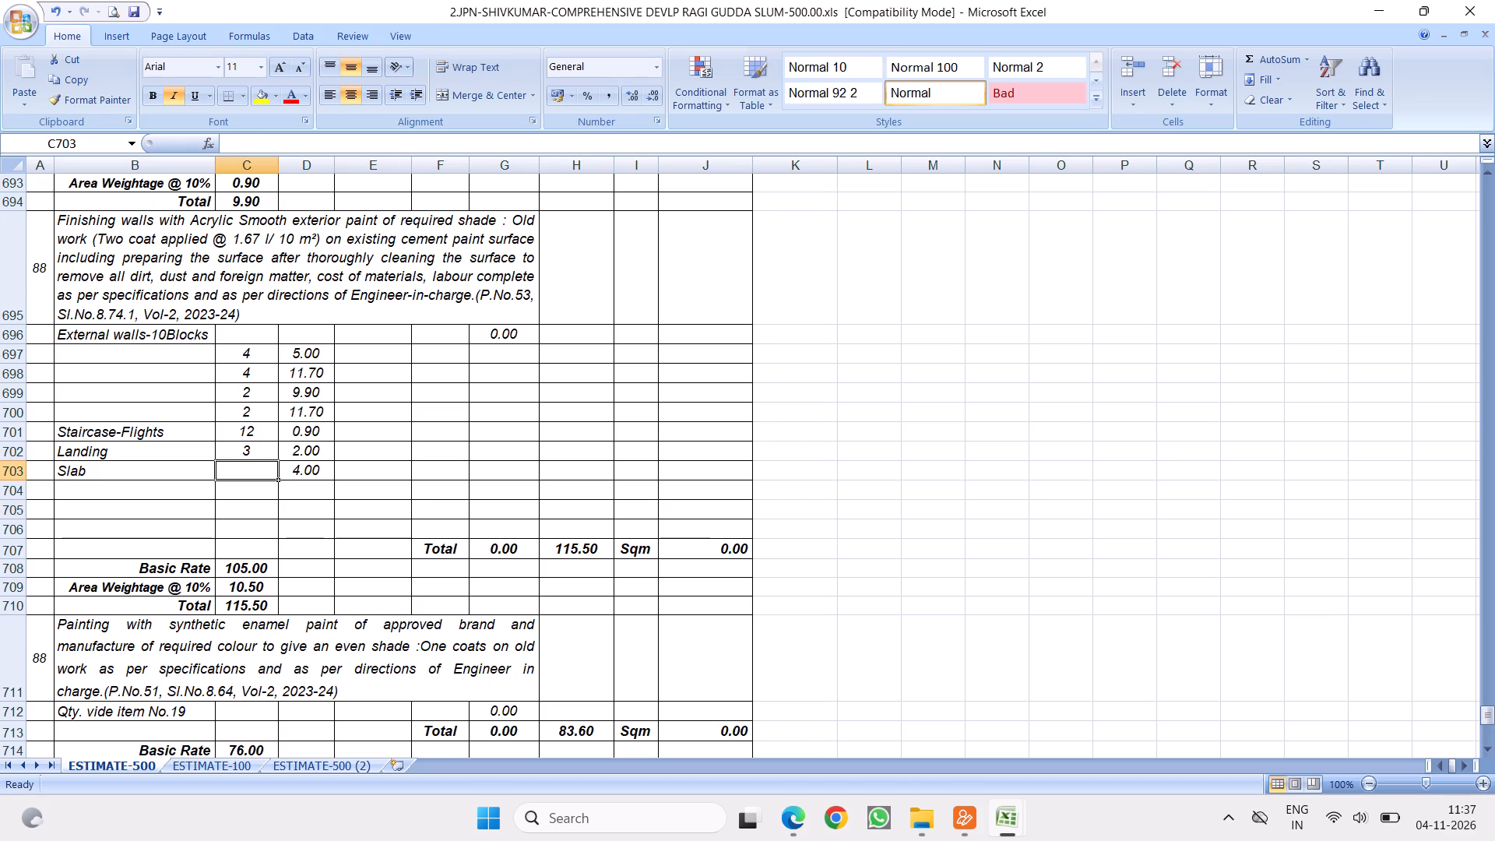
{"action": "key", "text": "2"}
{"action": "left_click", "coordinate": [502, 487]}
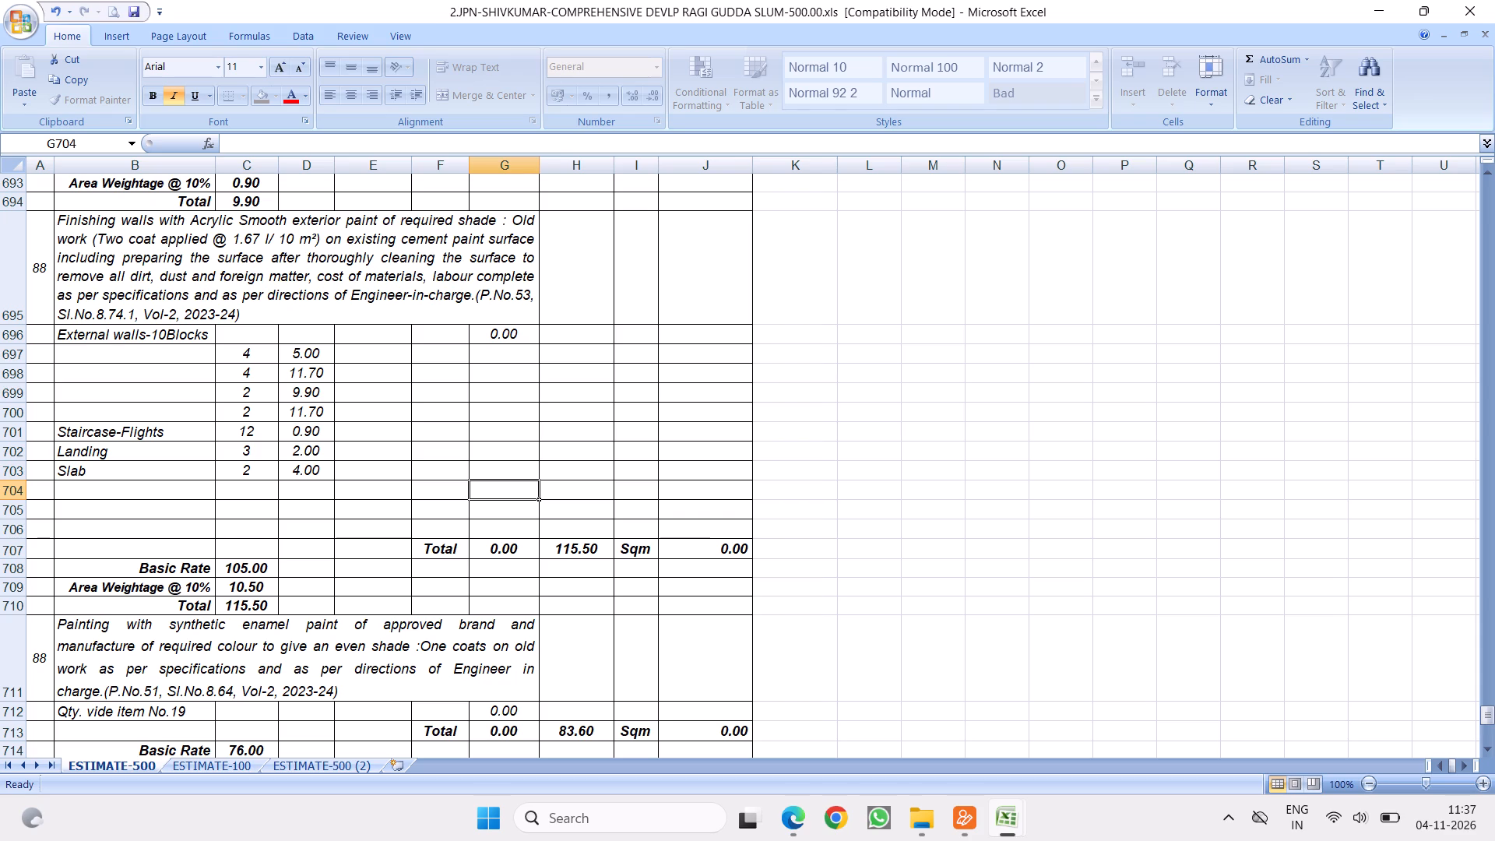
Enter 12.5 in F697, format it to two decimal places, and copy it down through the Slab row (F703).
{"action": "left_click", "coordinate": [445, 354]}
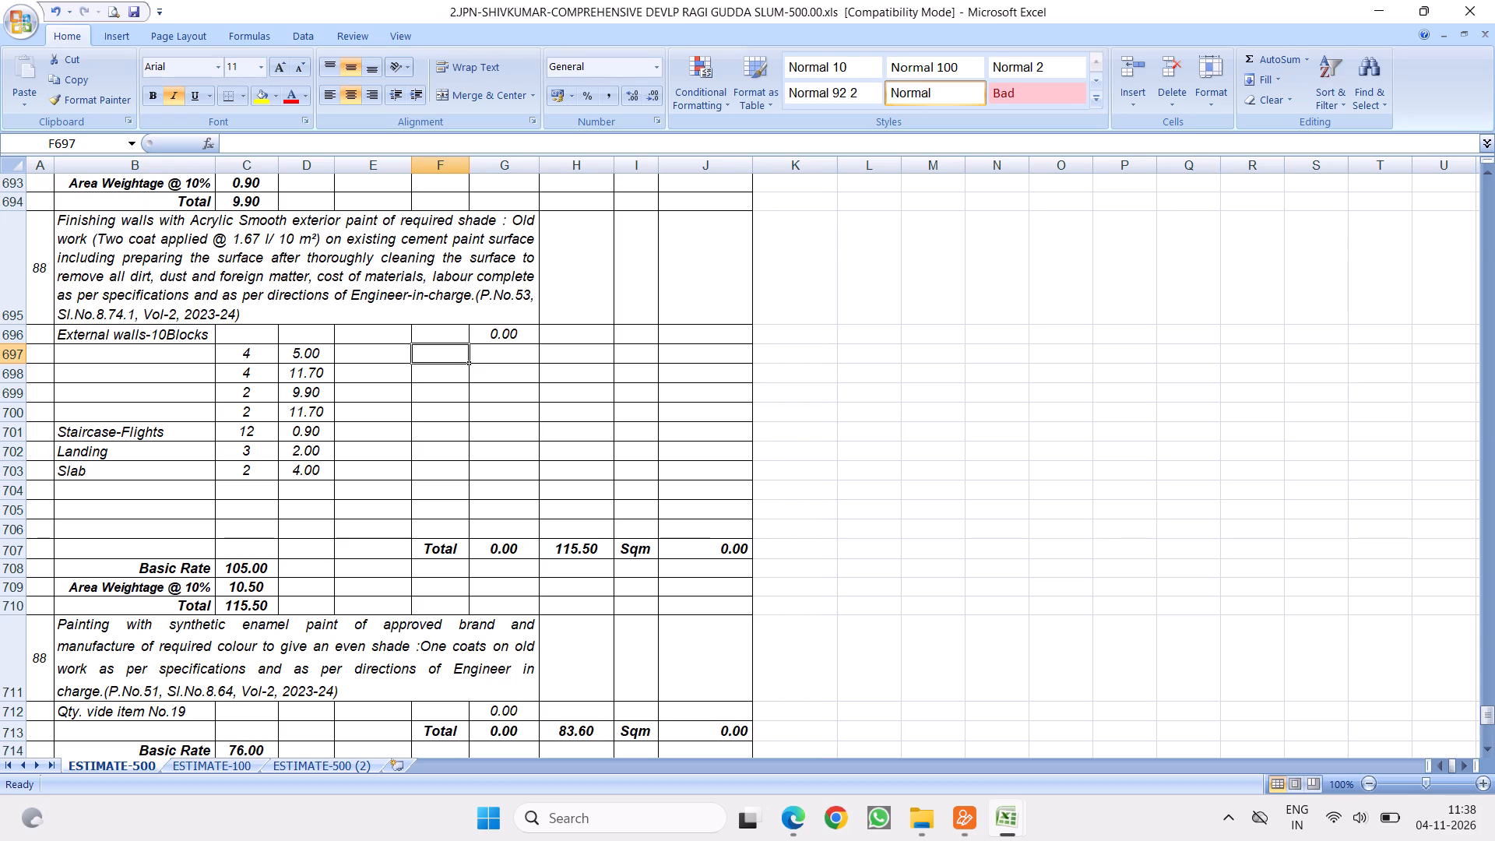
{"action": "type", "text": "12.5"}
{"action": "key", "text": "Return"}
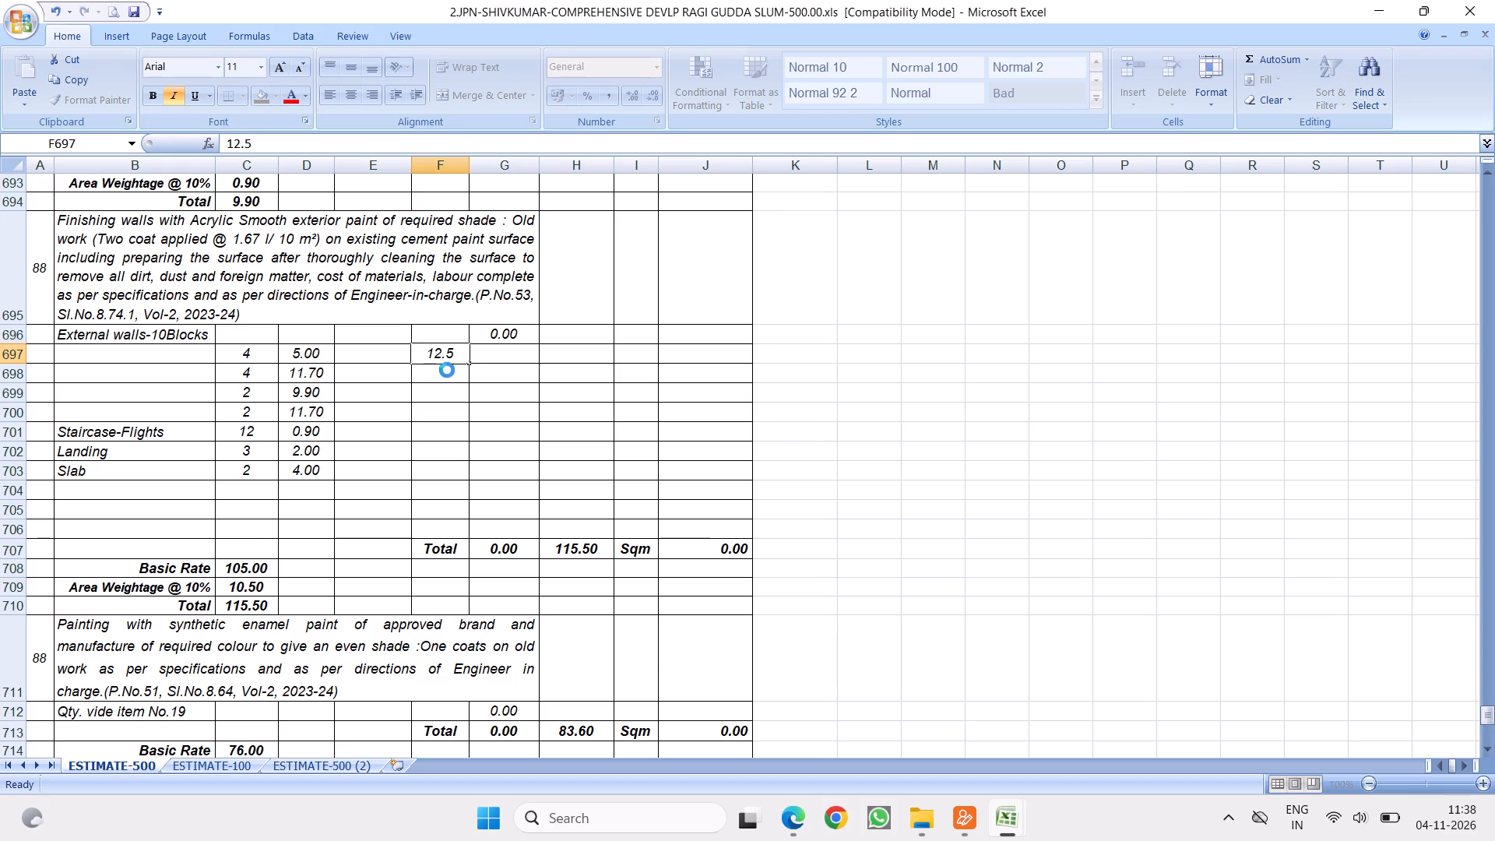
{"action": "left_click", "coordinate": [448, 350]}
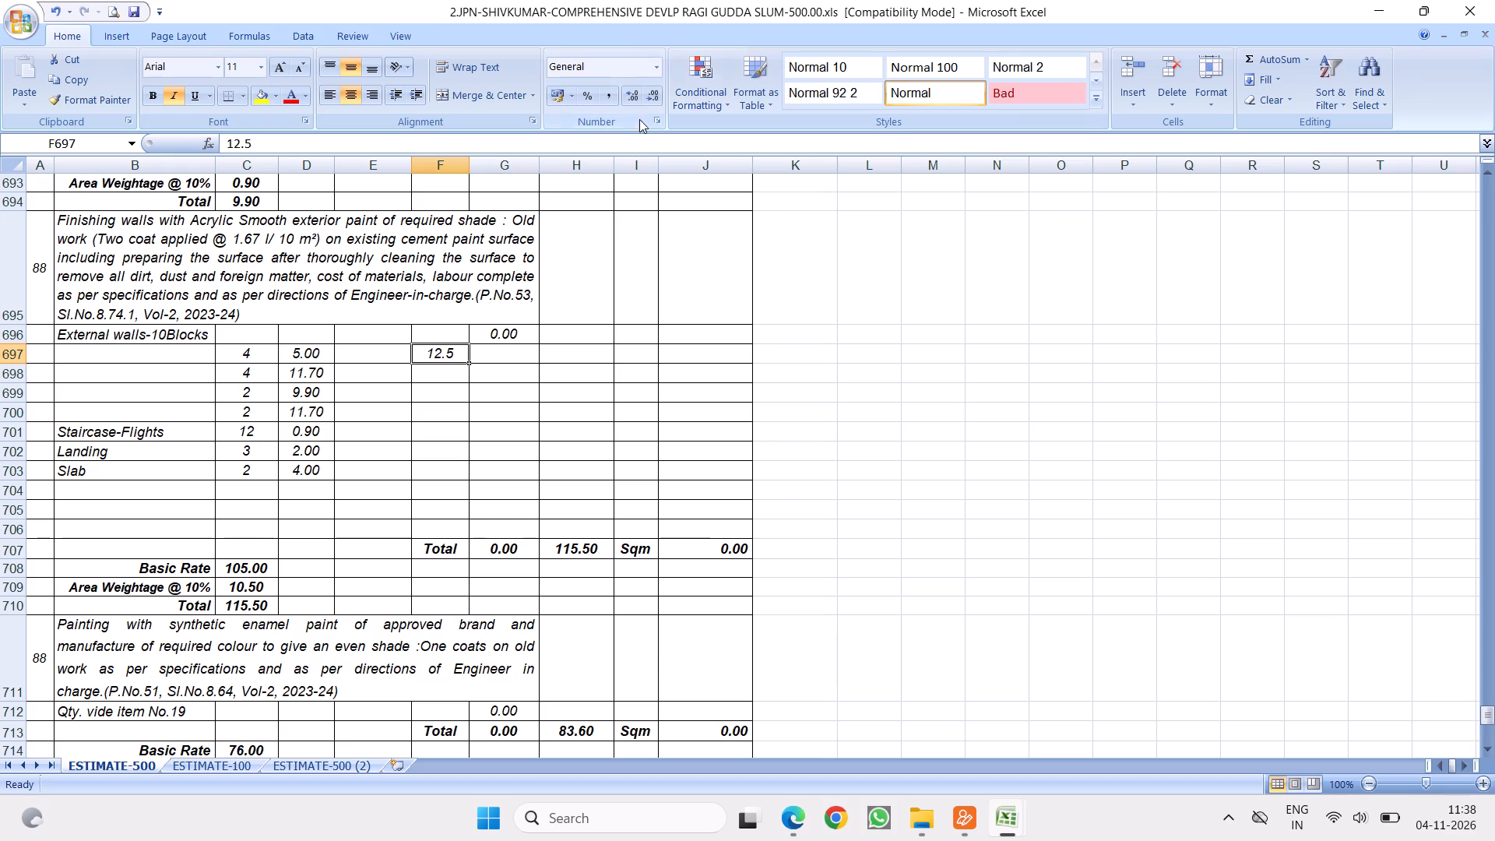
{"action": "left_click", "coordinate": [633, 103]}
{"action": "left_click_drag", "start_coordinate": [470, 365], "coordinate": [462, 397]}
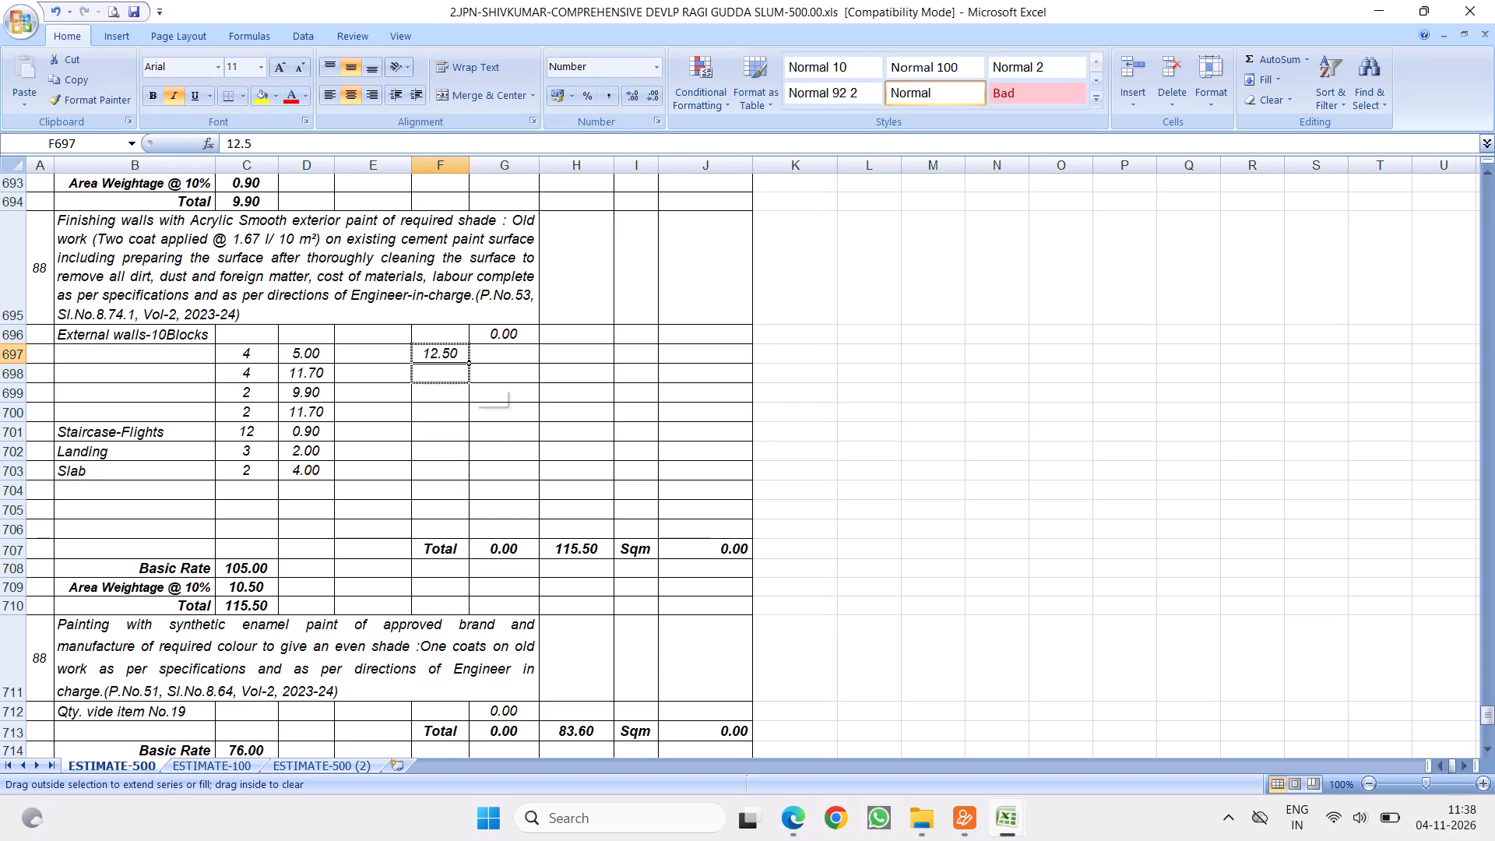
{"action": "left_click_drag", "start_coordinate": [462, 397], "coordinate": [454, 479]}
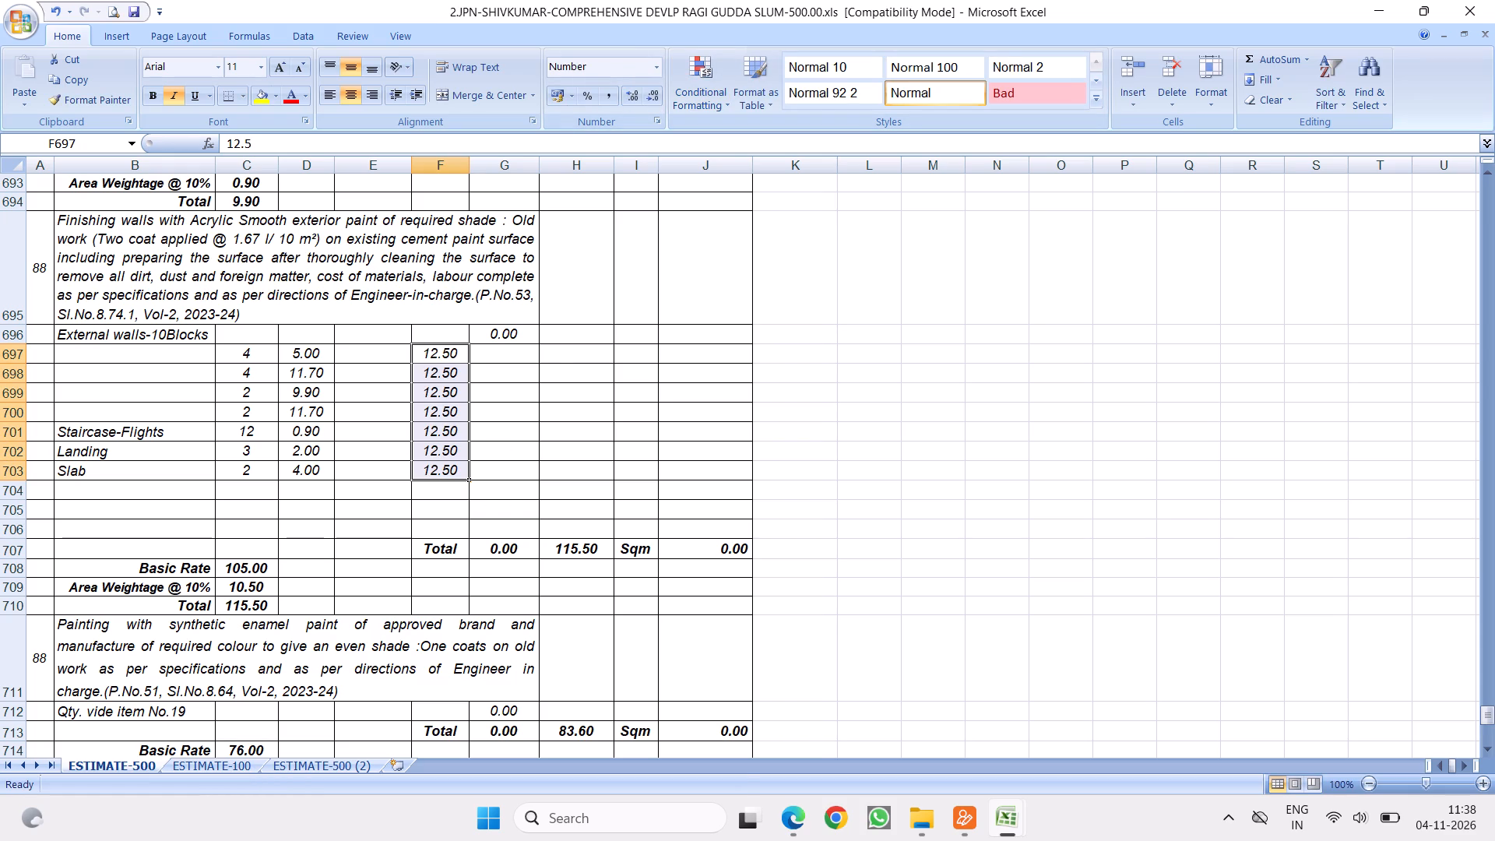
Clear the quantity in G696 on the External walls-10Blocks row.
{"action": "left_click", "coordinate": [505, 354]}
{"action": "left_click", "coordinate": [503, 336]}
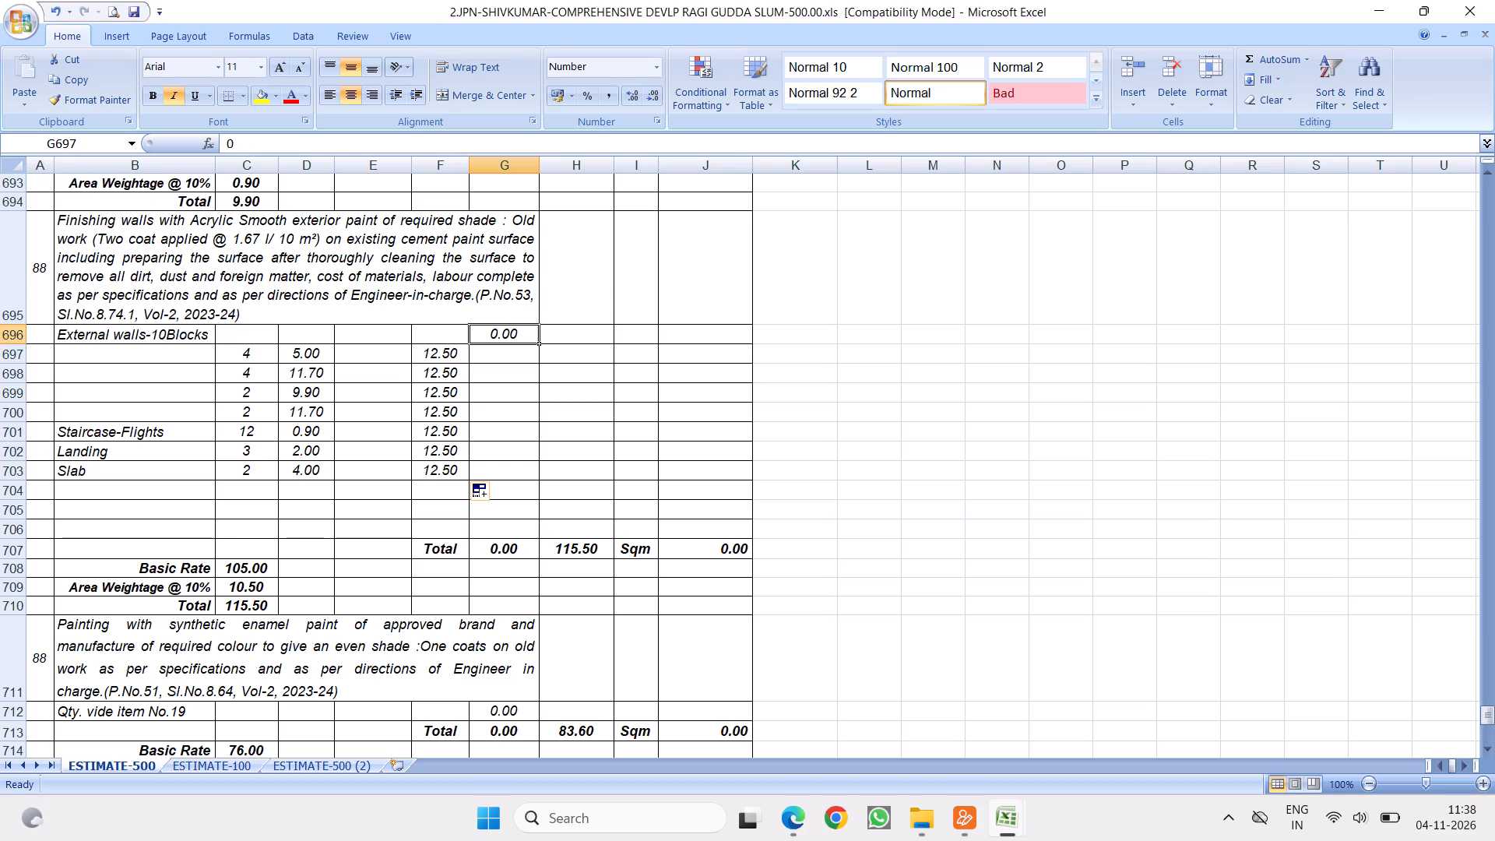
{"action": "key", "text": "Delete"}
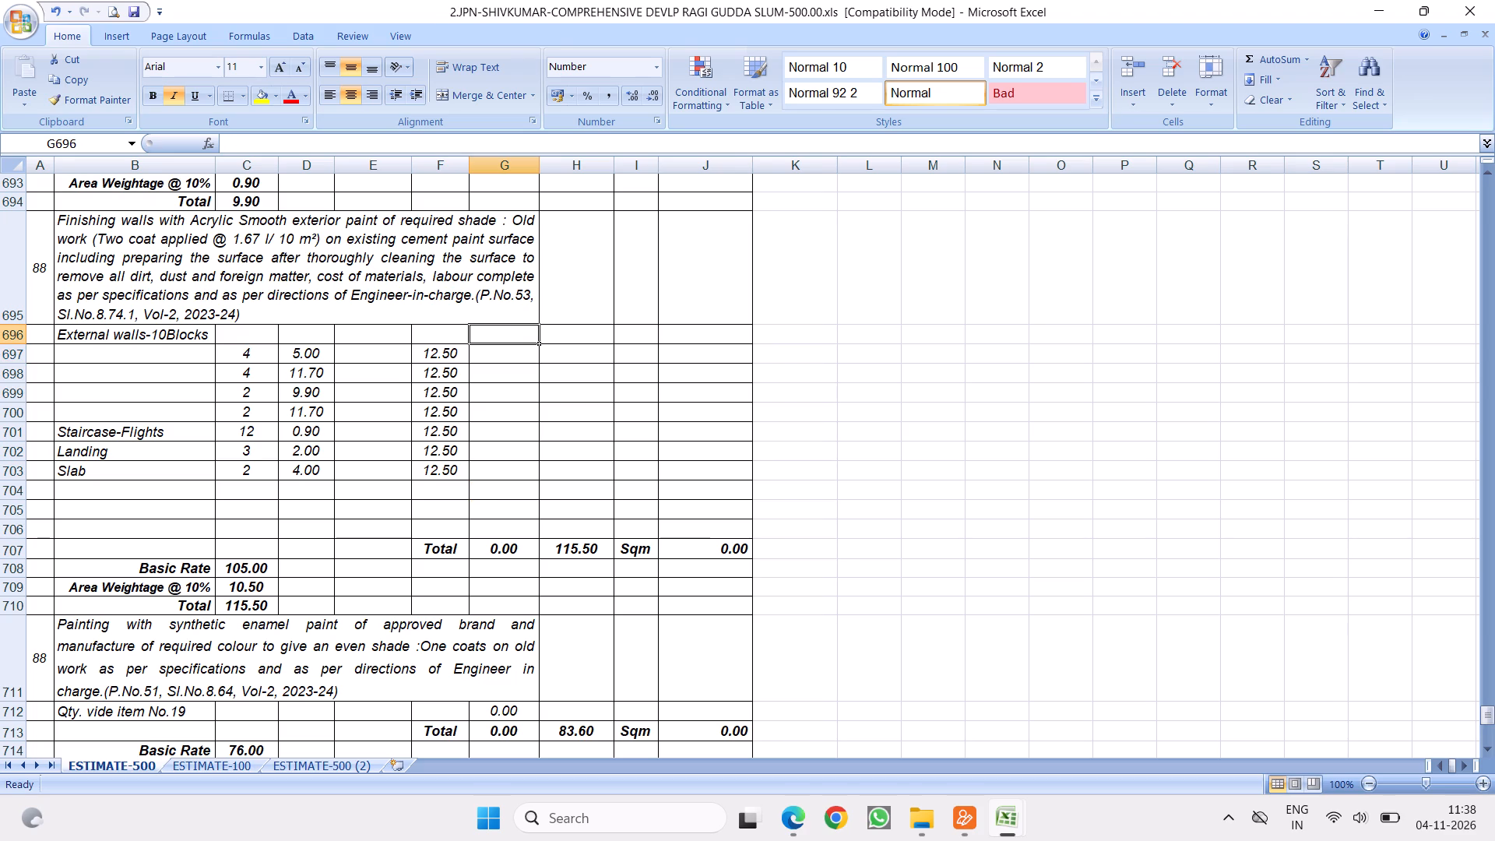
Enter the quantity formula =C697*D697*F697 in G697.
{"action": "left_click", "coordinate": [512, 358]}
{"action": "key", "text": "equal"}
{"action": "left_click", "coordinate": [254, 353]}
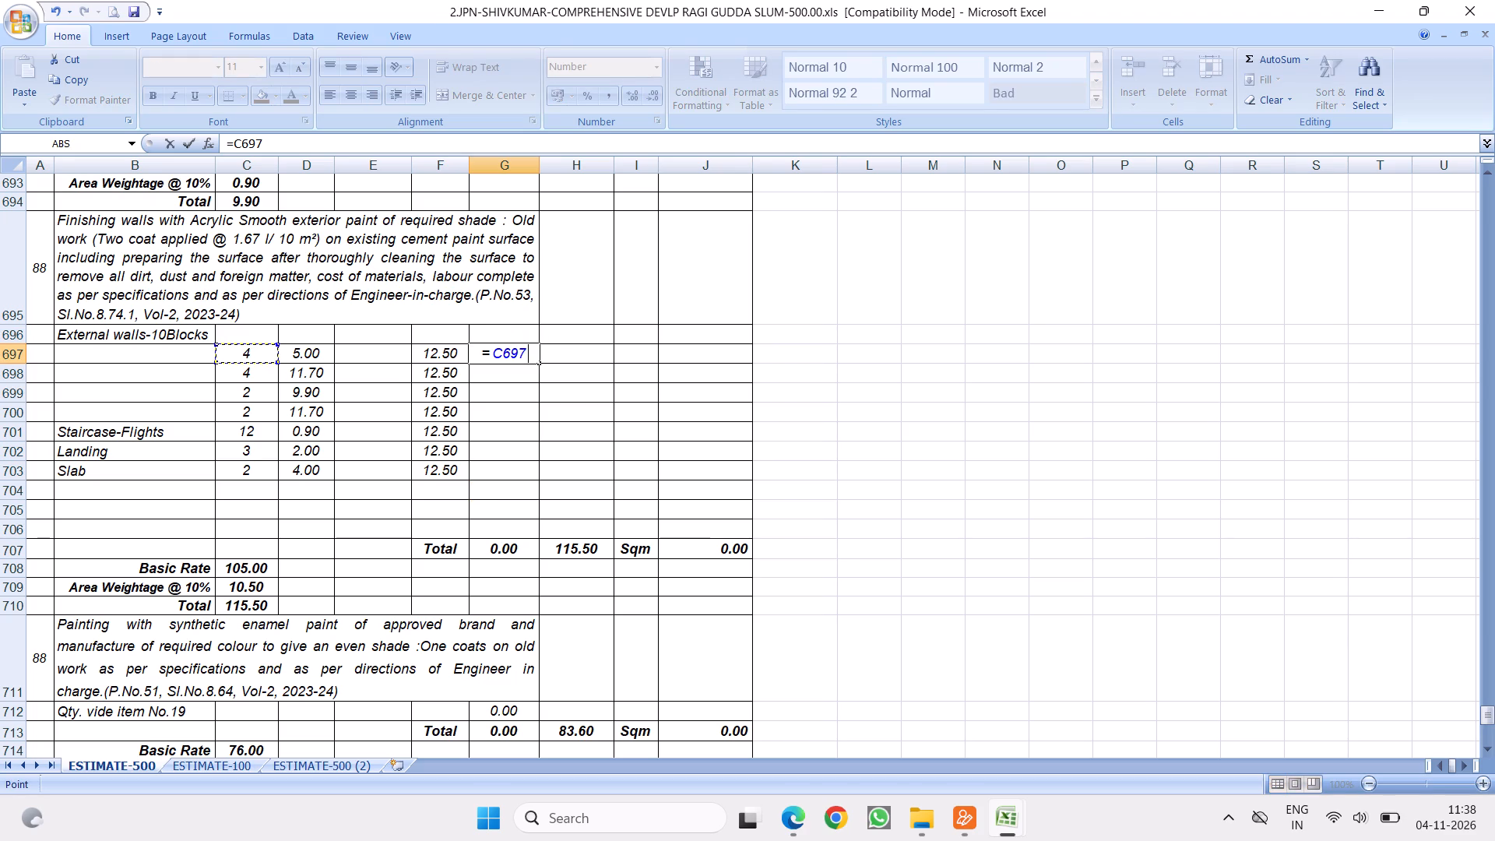
{"action": "key", "text": "shift+asterisk"}
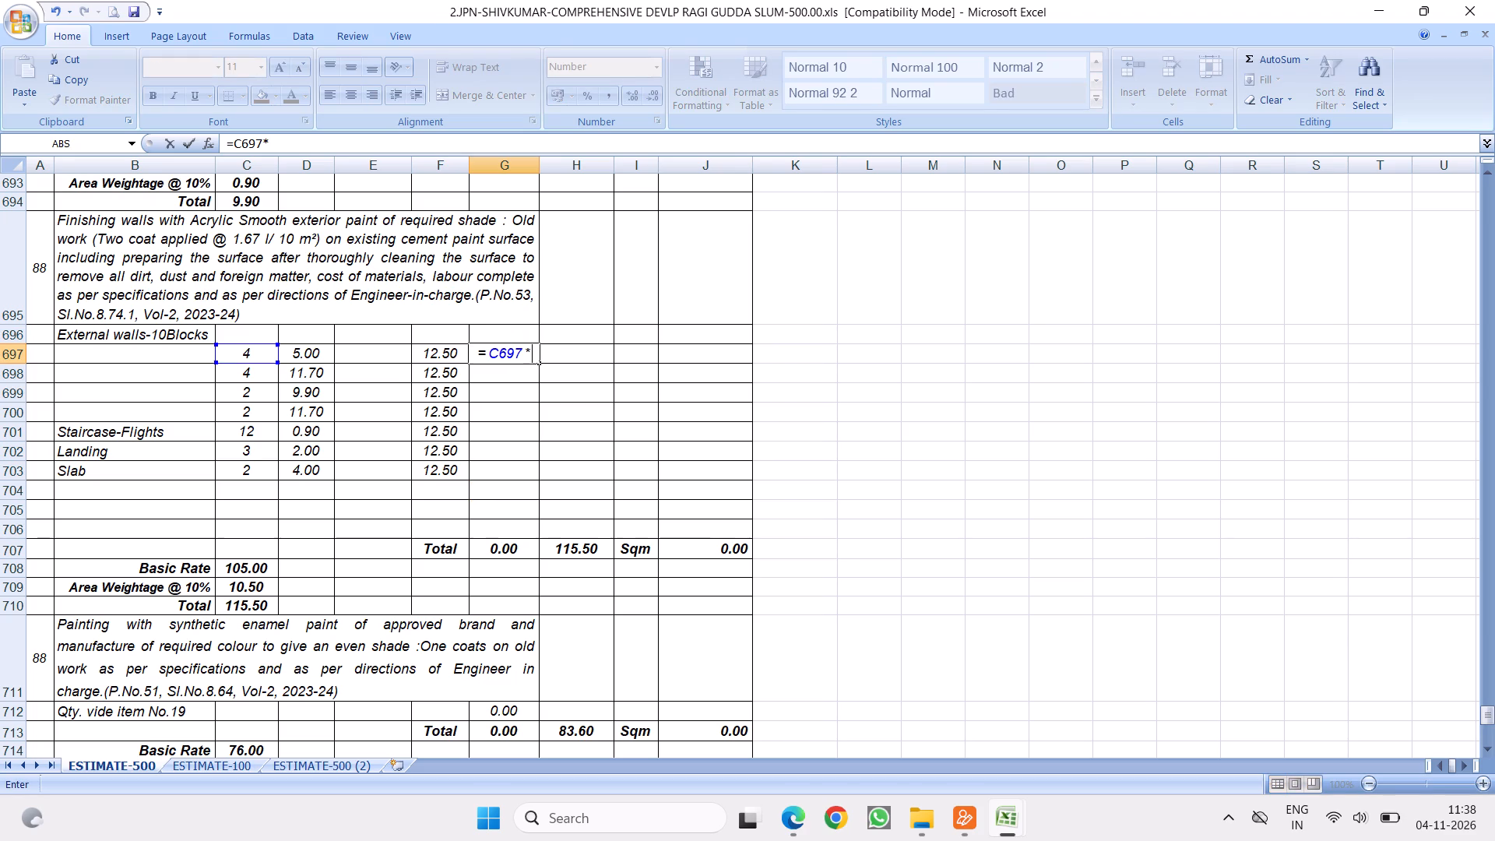
{"action": "left_click", "coordinate": [319, 354]}
{"action": "key", "text": "Return"}
{"action": "left_click", "coordinate": [499, 350]}
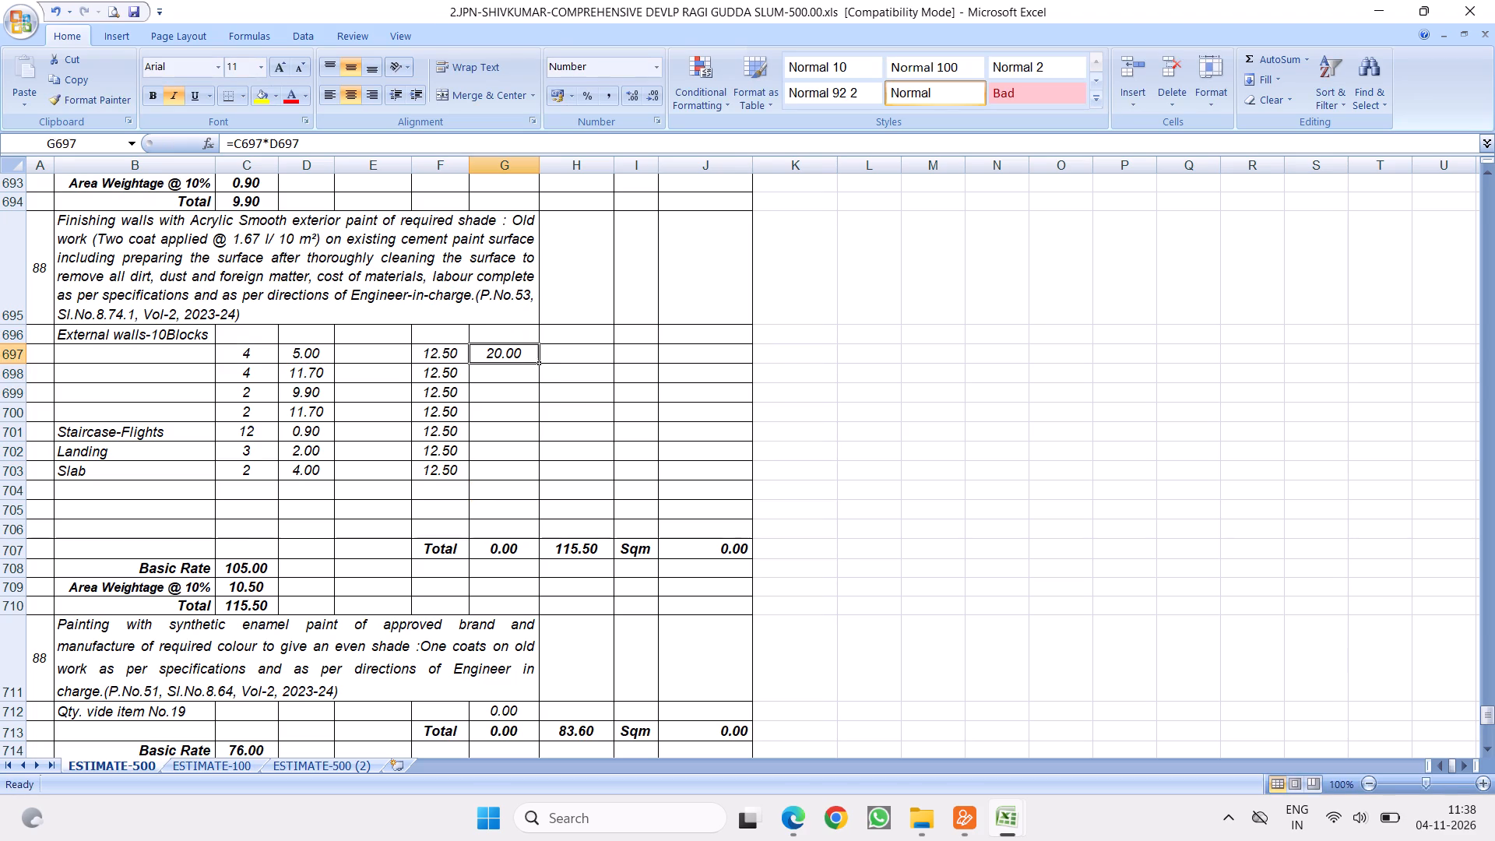
{"action": "left_click", "coordinate": [319, 135]}
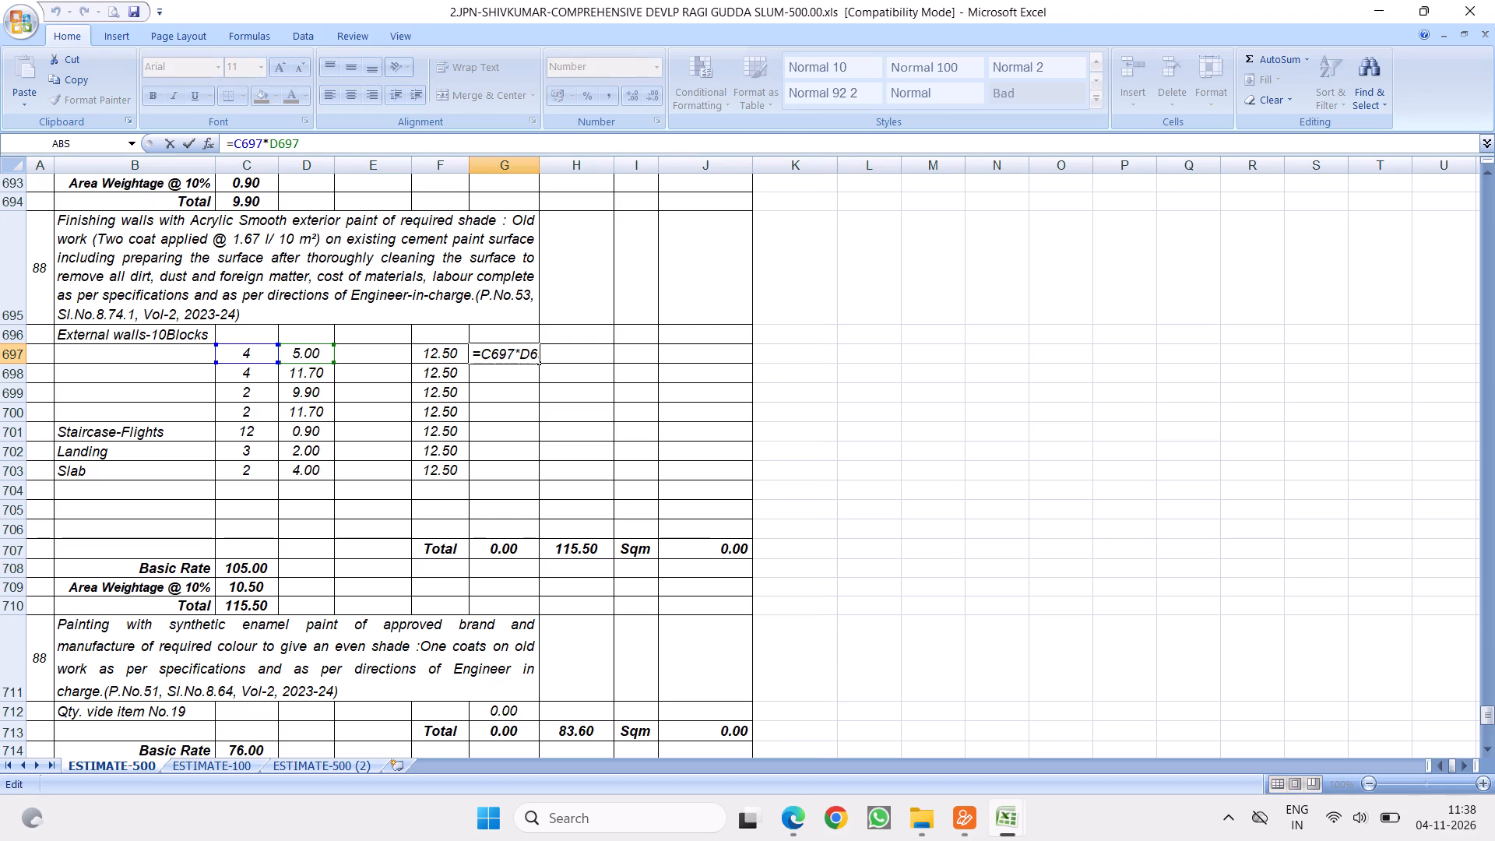
{"action": "key", "text": "shift+asterisk"}
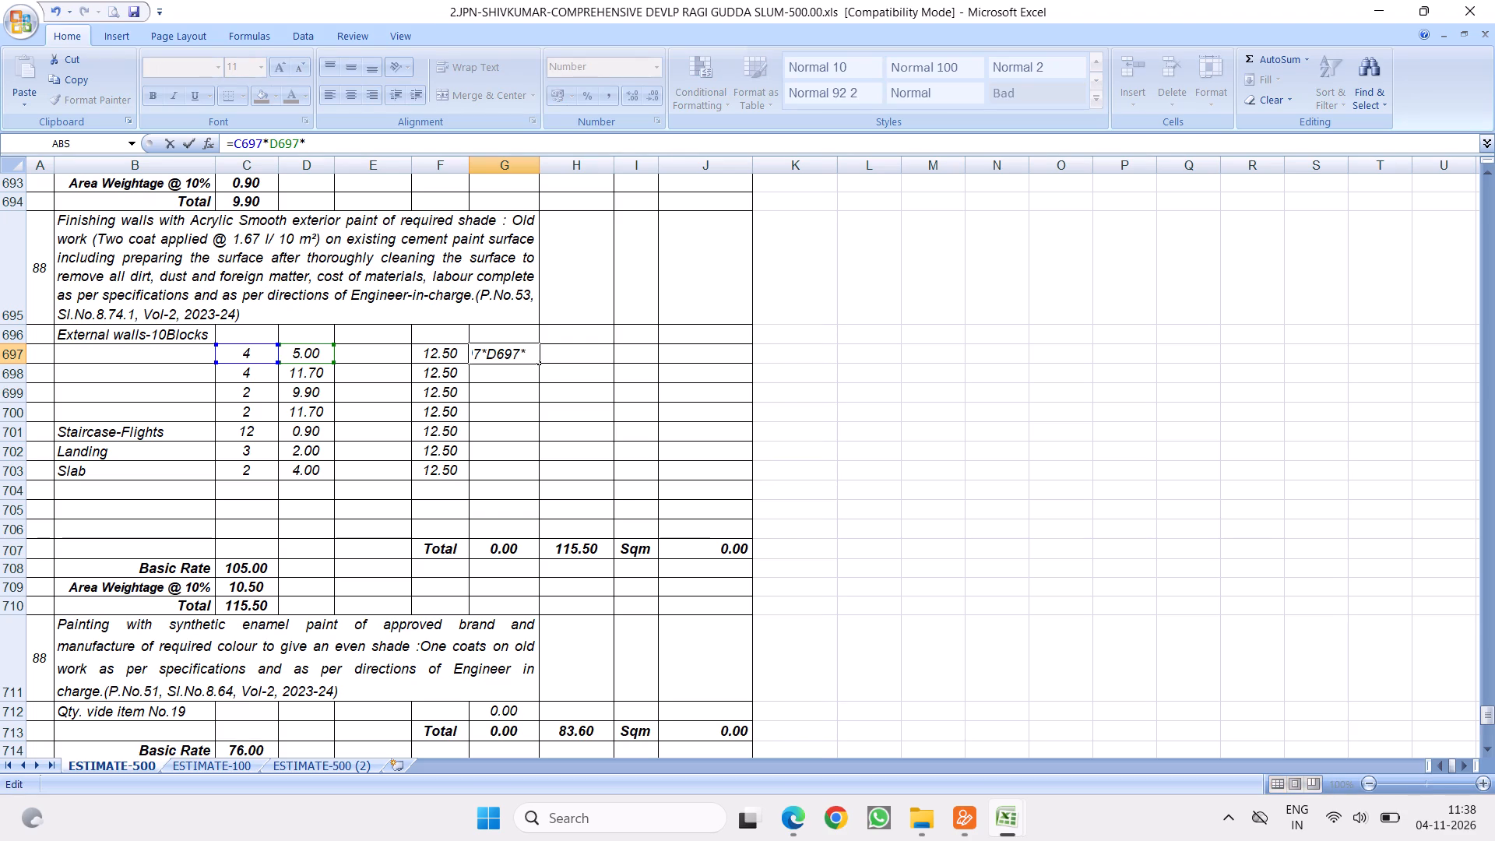
{"action": "left_click", "coordinate": [434, 353]}
{"action": "key", "text": "Return"}
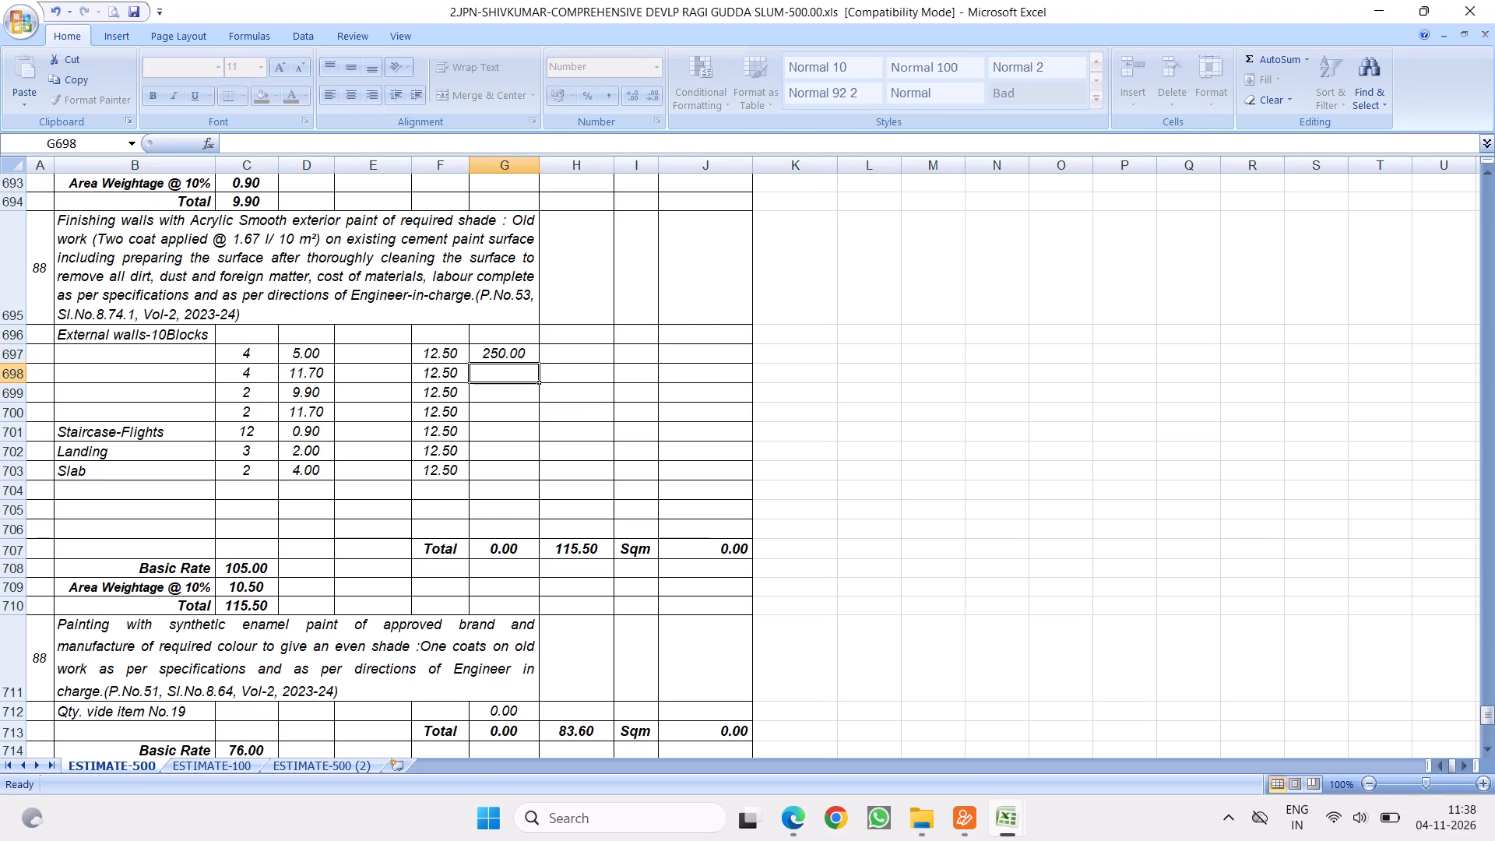
Copy the quantity formula in G697 down through the Slab row (G703).
{"action": "left_click", "coordinate": [491, 350]}
{"action": "left_click_drag", "start_coordinate": [541, 361], "coordinate": [518, 498]}
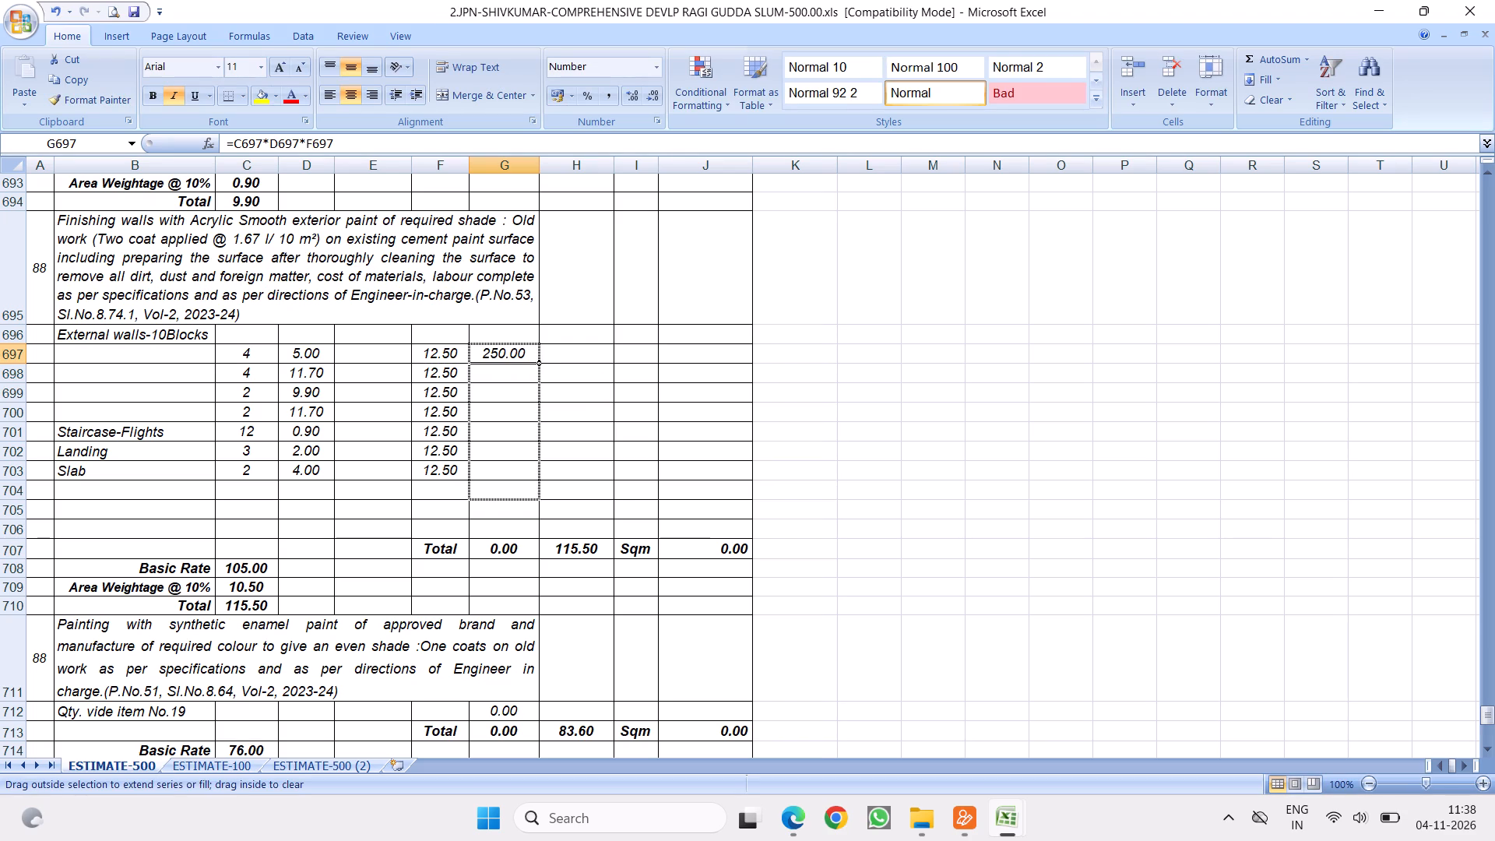
{"action": "left_click_drag", "start_coordinate": [518, 498], "coordinate": [525, 480]}
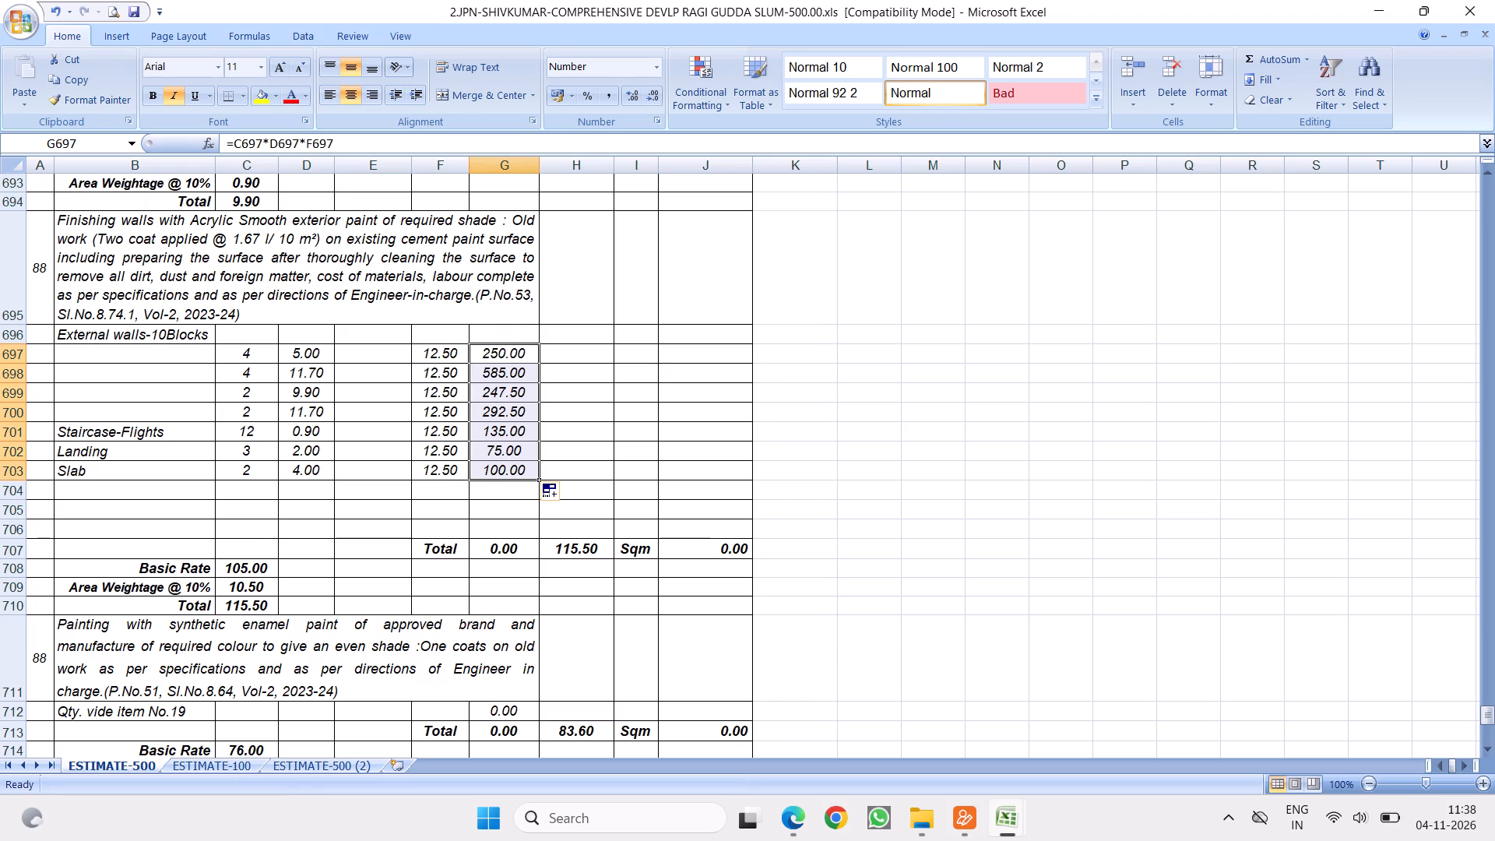
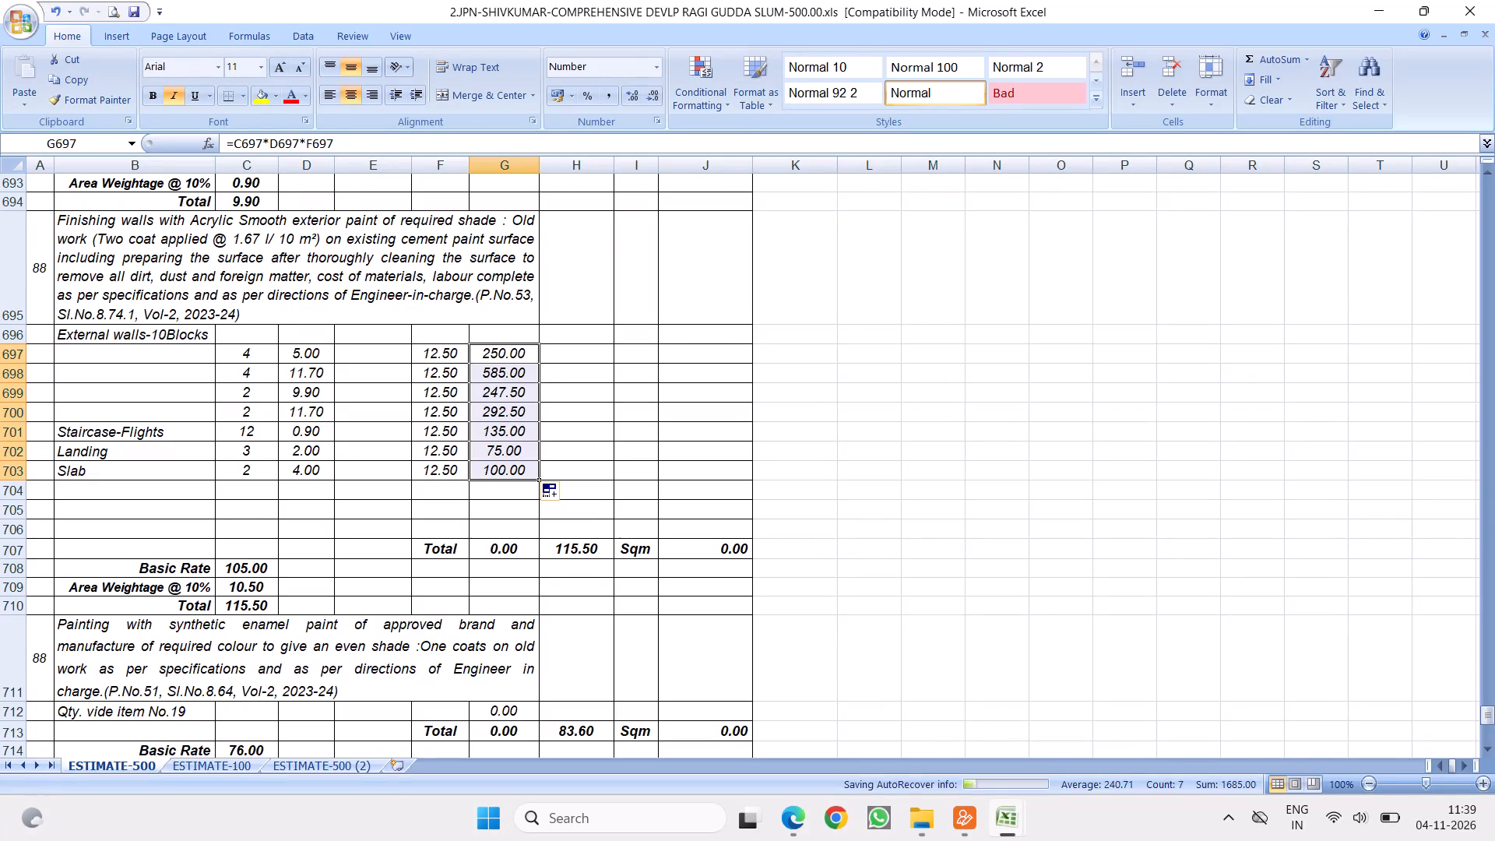
Fill in row 704 below Slab with the description Balcony, 3 in column D and 1 in column E, and select its count cell C704.
{"action": "left_click", "coordinate": [96, 486]}
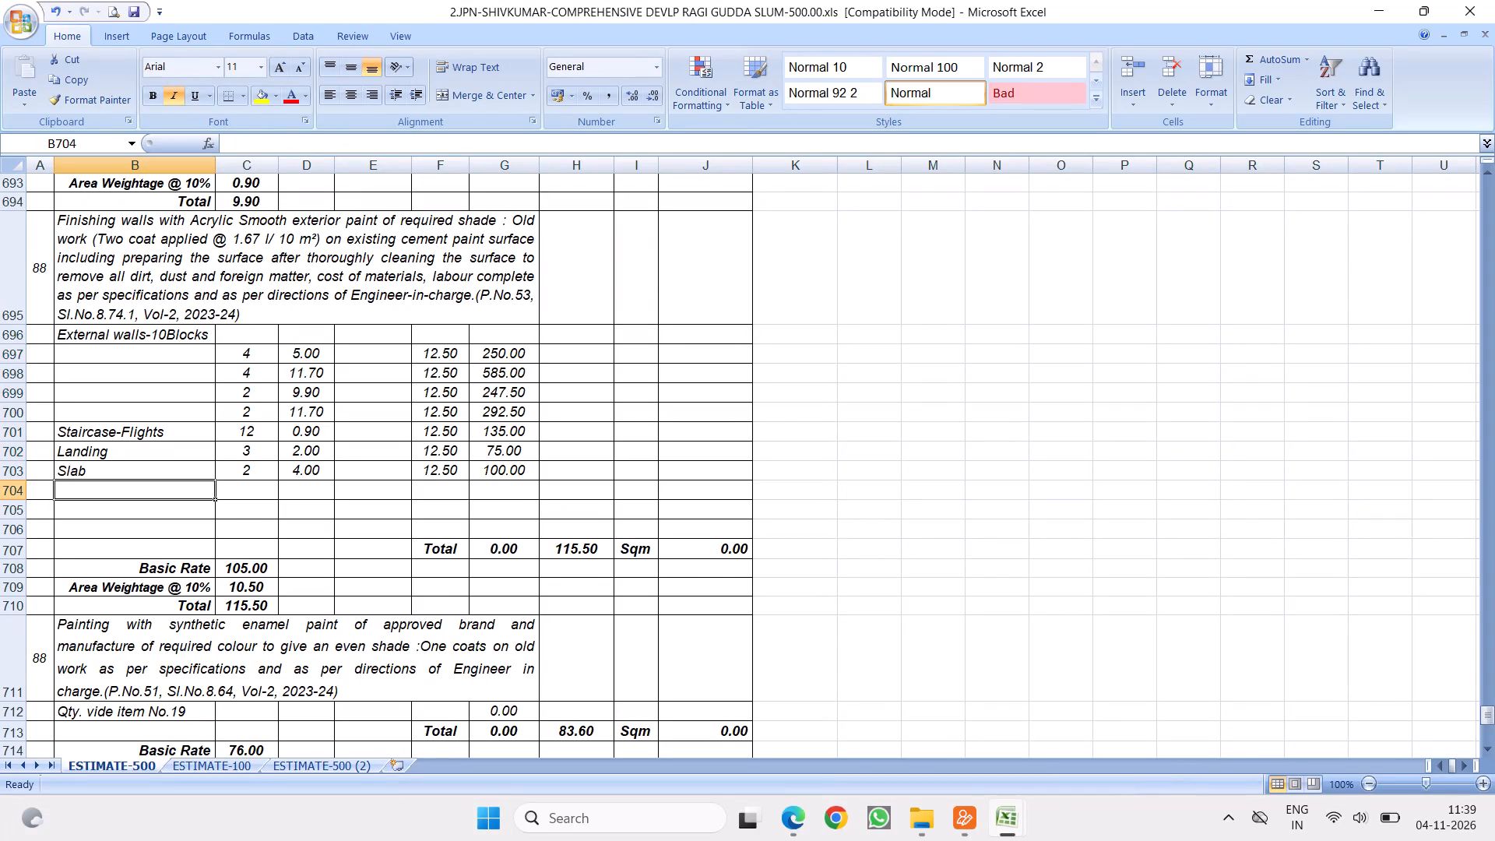
{"action": "type", "text": "Balcony"}
{"action": "left_click", "coordinate": [424, 523]}
{"action": "left_click", "coordinate": [289, 487]}
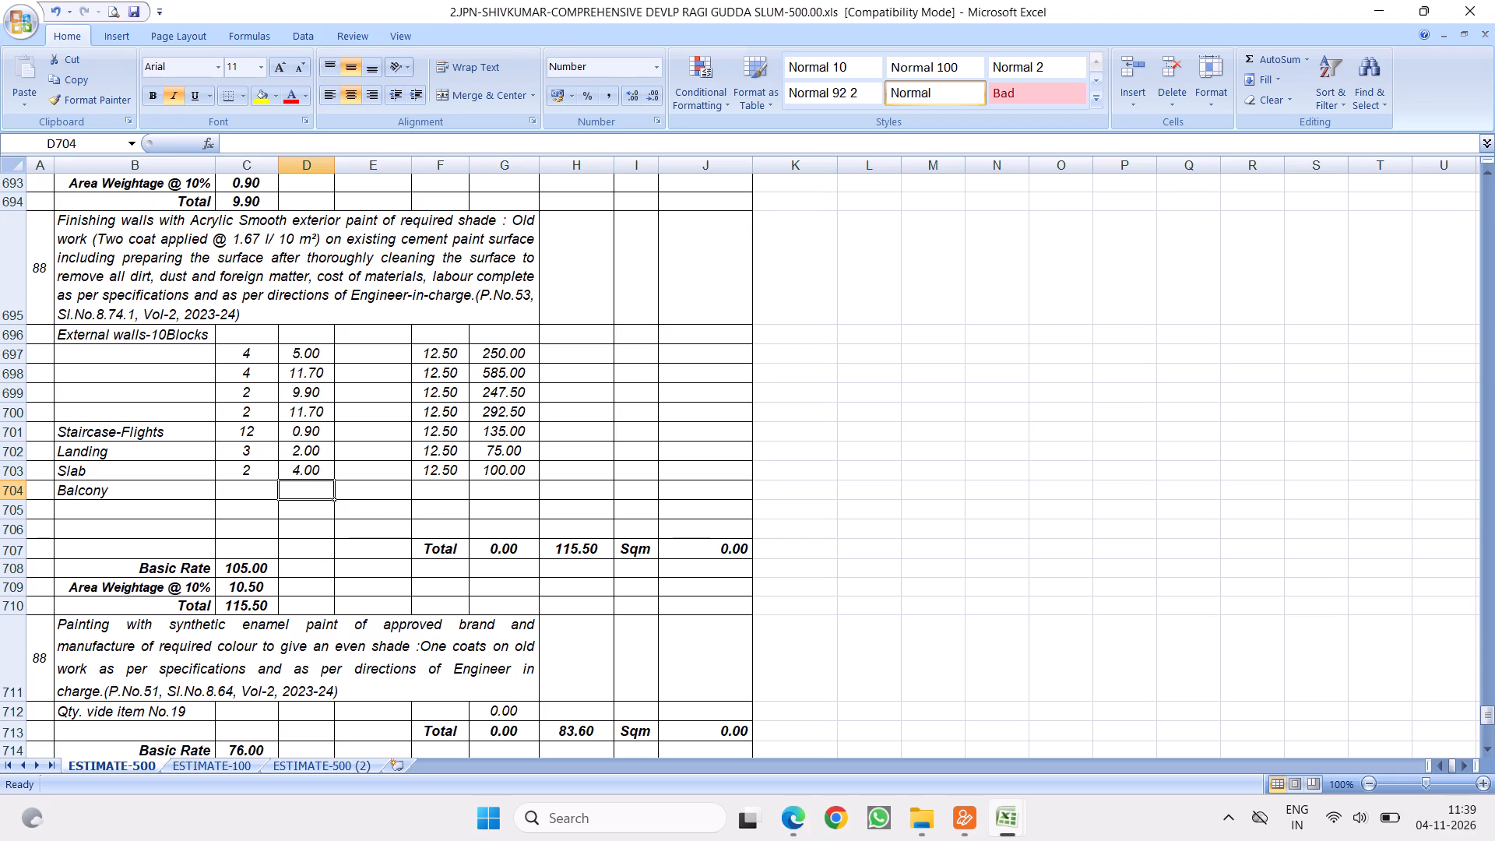
{"action": "key", "text": "3"}
{"action": "left_click", "coordinate": [392, 553]}
{"action": "left_click", "coordinate": [378, 487]}
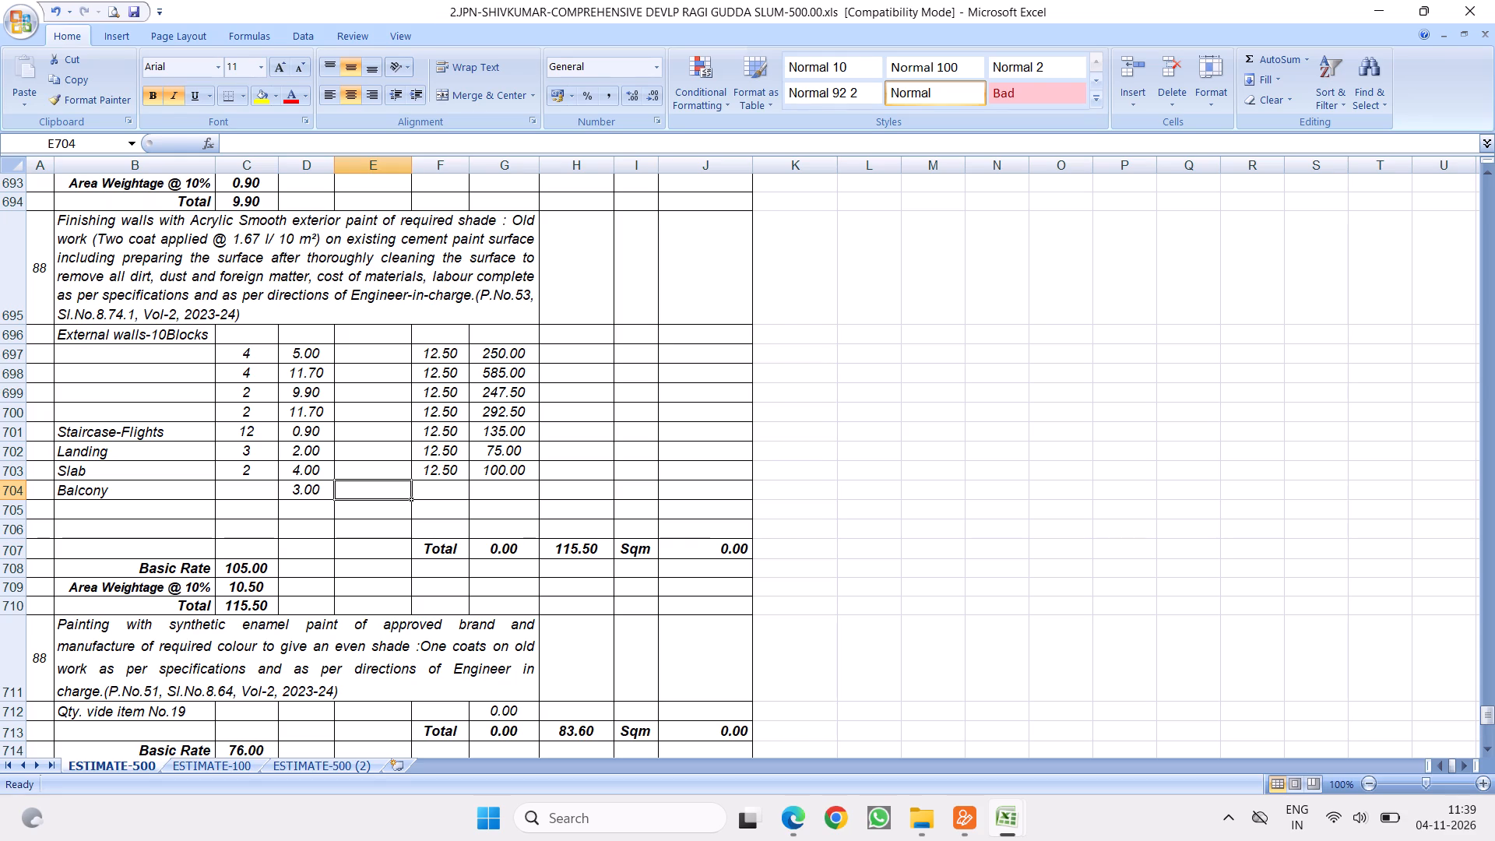
{"action": "key", "text": "1"}
{"action": "left_click", "coordinate": [456, 506]}
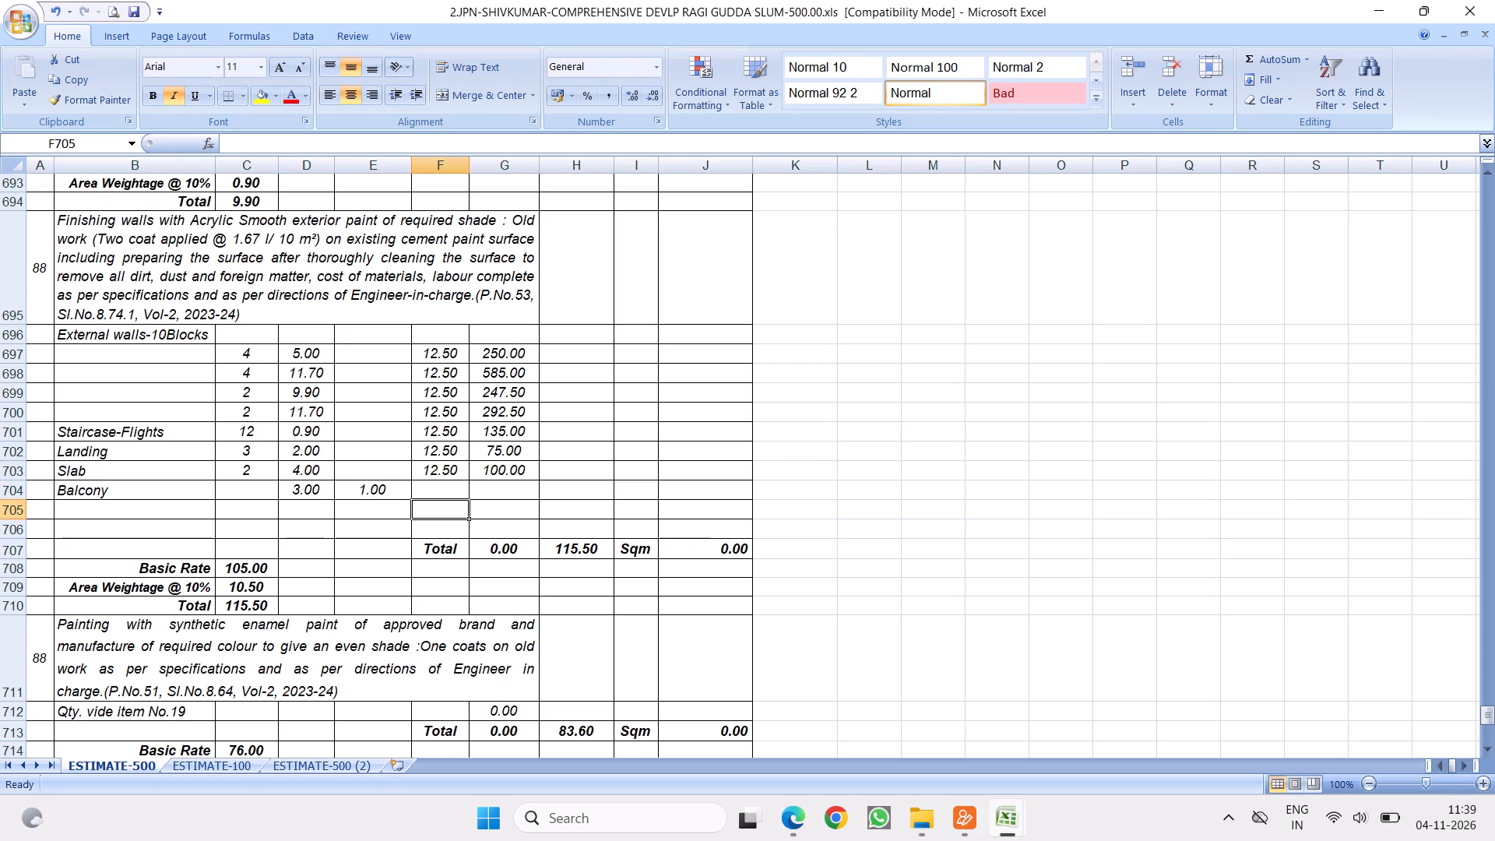
{"action": "left_click", "coordinate": [245, 494]}
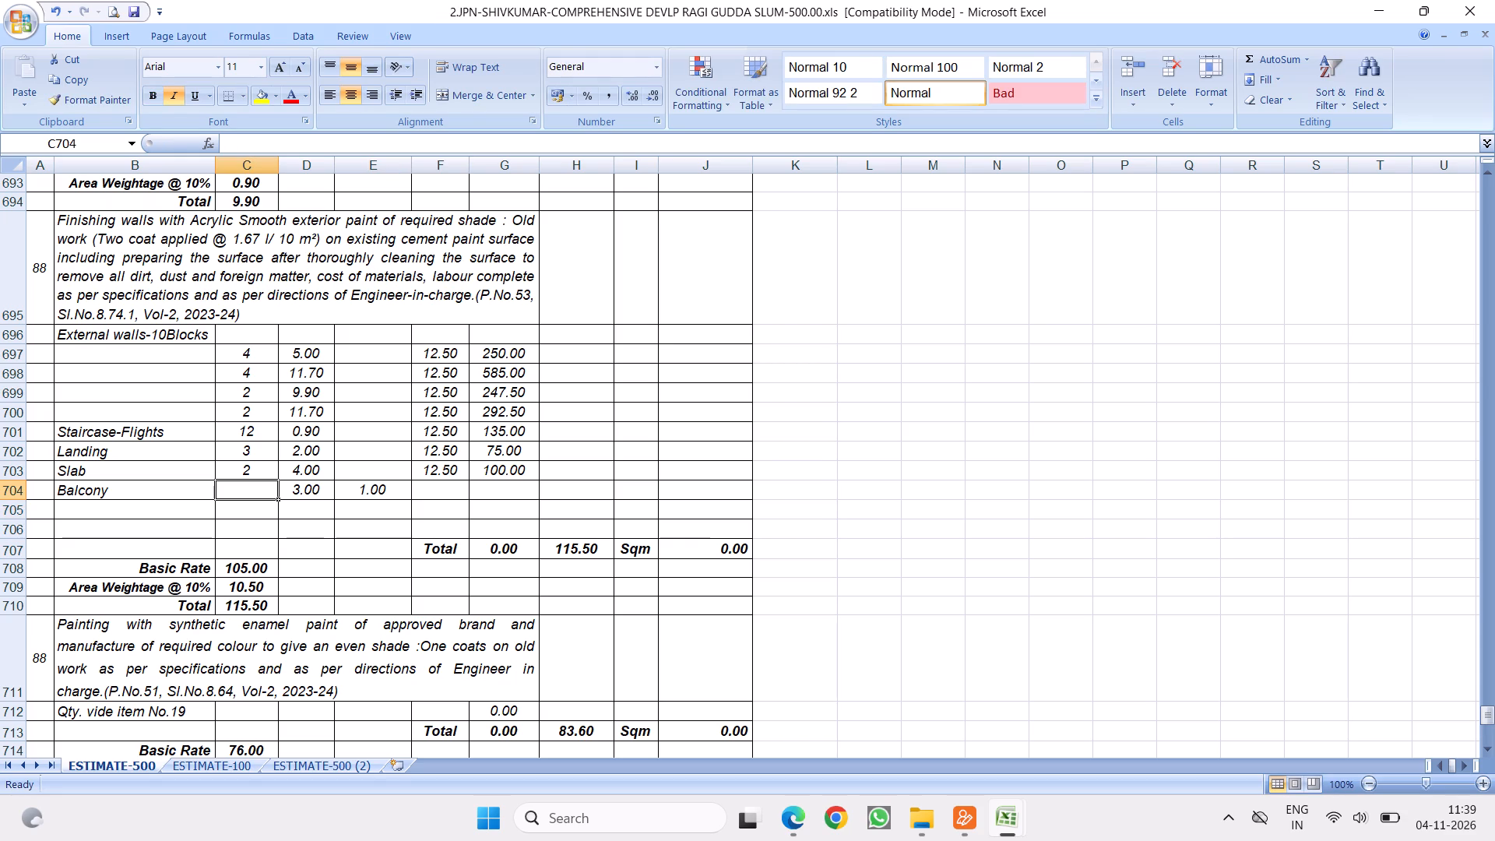
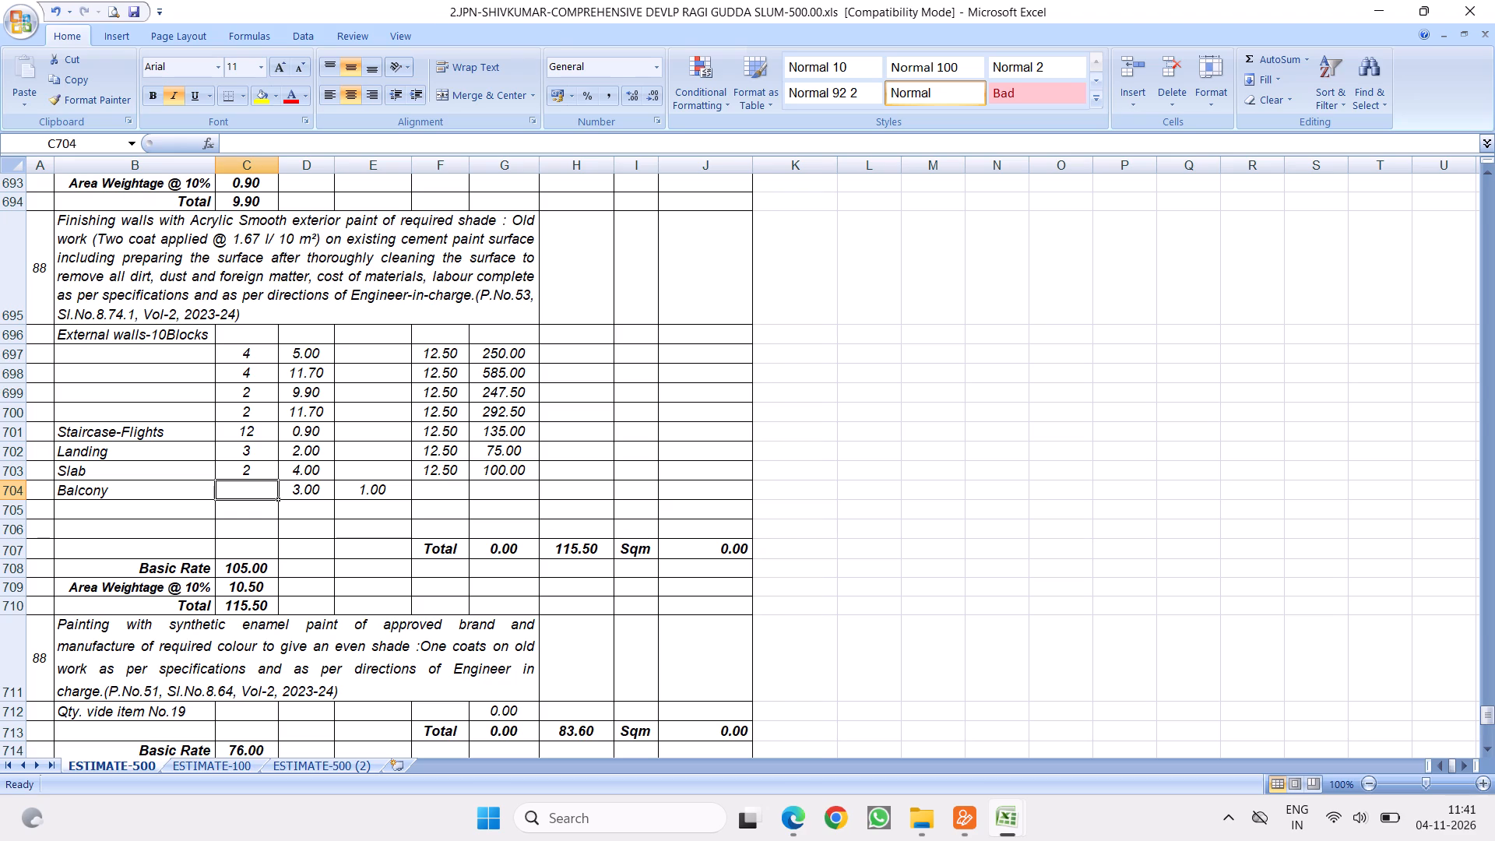
Enter a count of 8 for the Balcony row in C704.
{"action": "key", "text": "8"}
{"action": "left_click", "coordinate": [610, 484]}
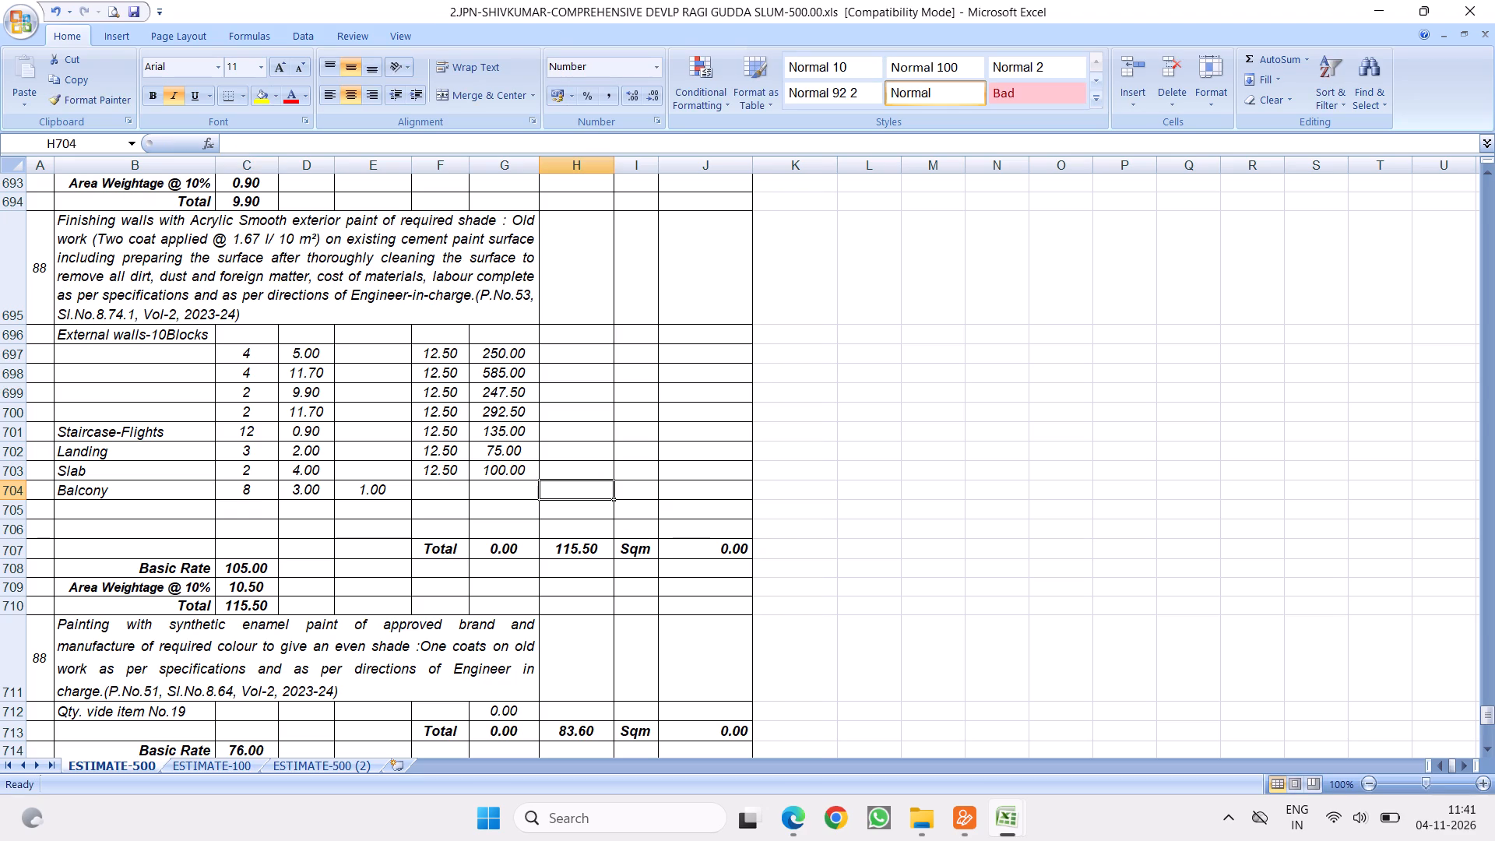
Insert two blank rows at row 705, directly below the Balcony row.
{"action": "left_click_drag", "start_coordinate": [16, 509], "coordinate": [17, 532]}
{"action": "right_click", "coordinate": [83, 518]}
{"action": "left_click", "coordinate": [131, 618]}
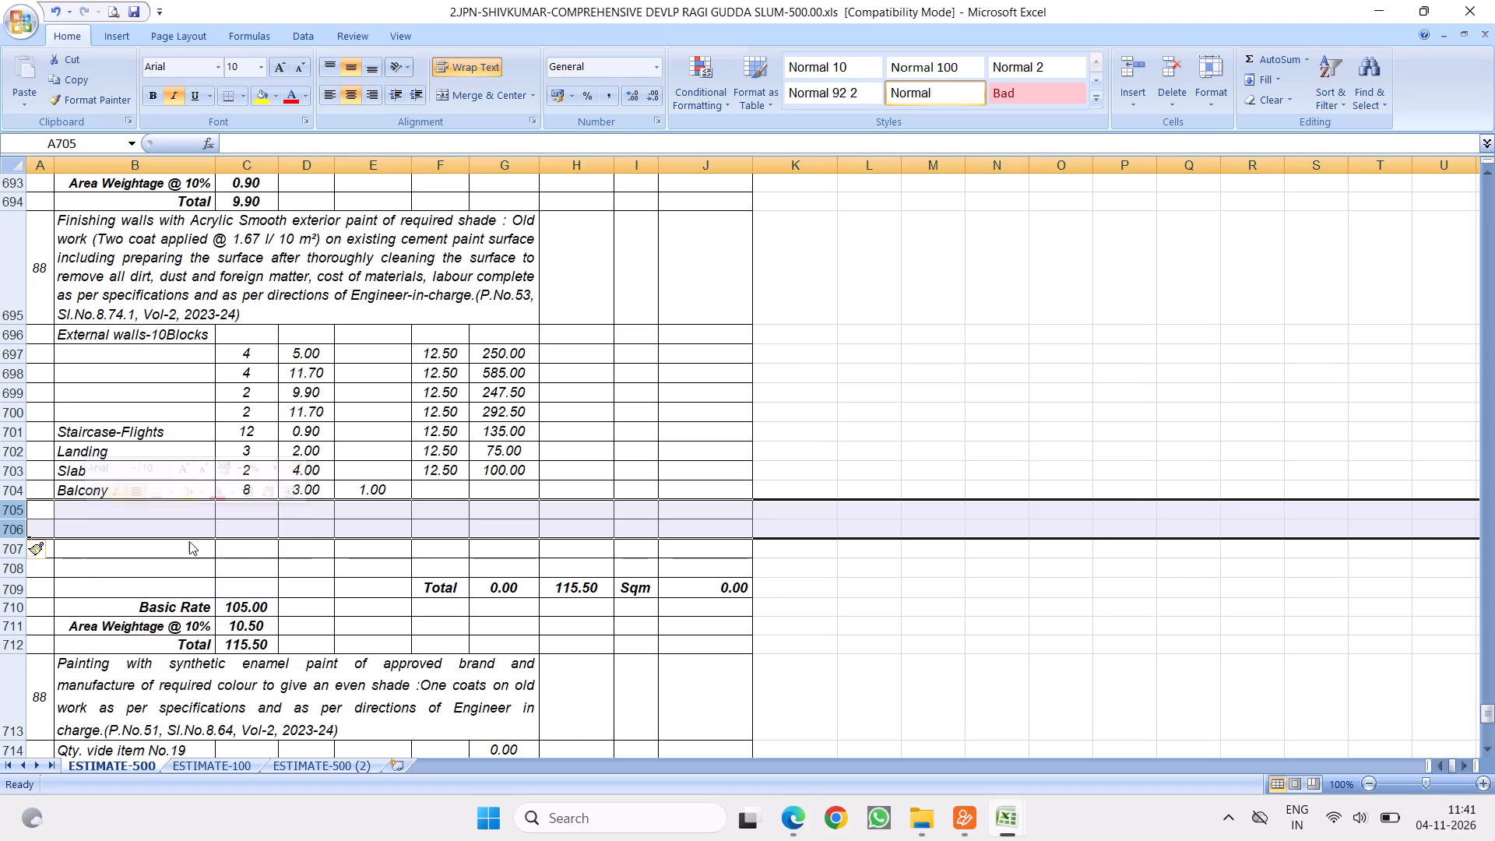
Enter the description "Balacony walls" in B705.
{"action": "left_click", "coordinate": [132, 511]}
{"action": "key", "text": "shift+p"}
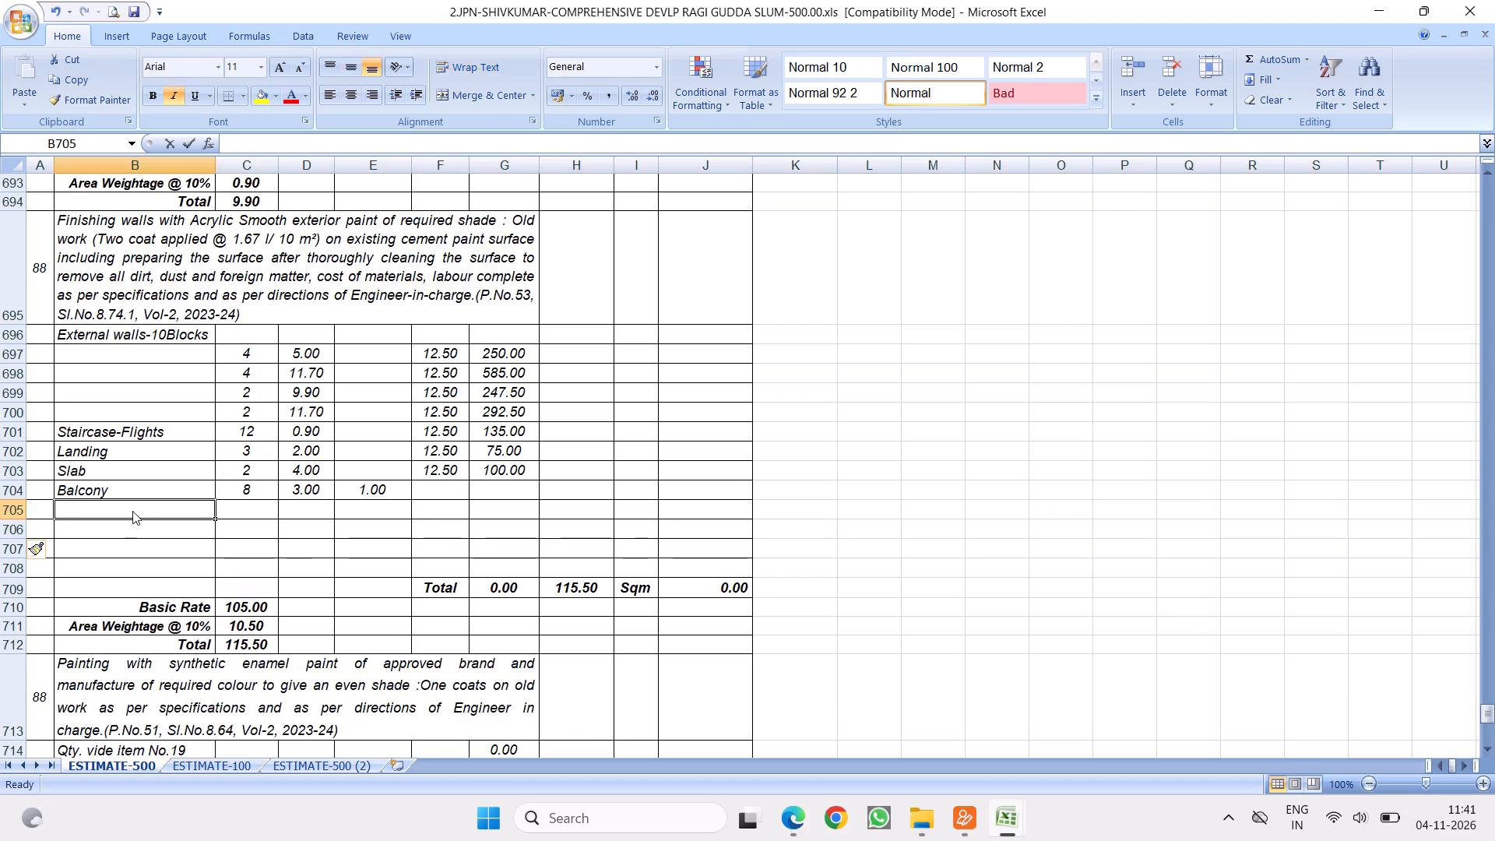
{"action": "key", "text": "BackSpace"}
{"action": "key", "text": "BackSpace"}
{"action": "type", "text": "Ba"}
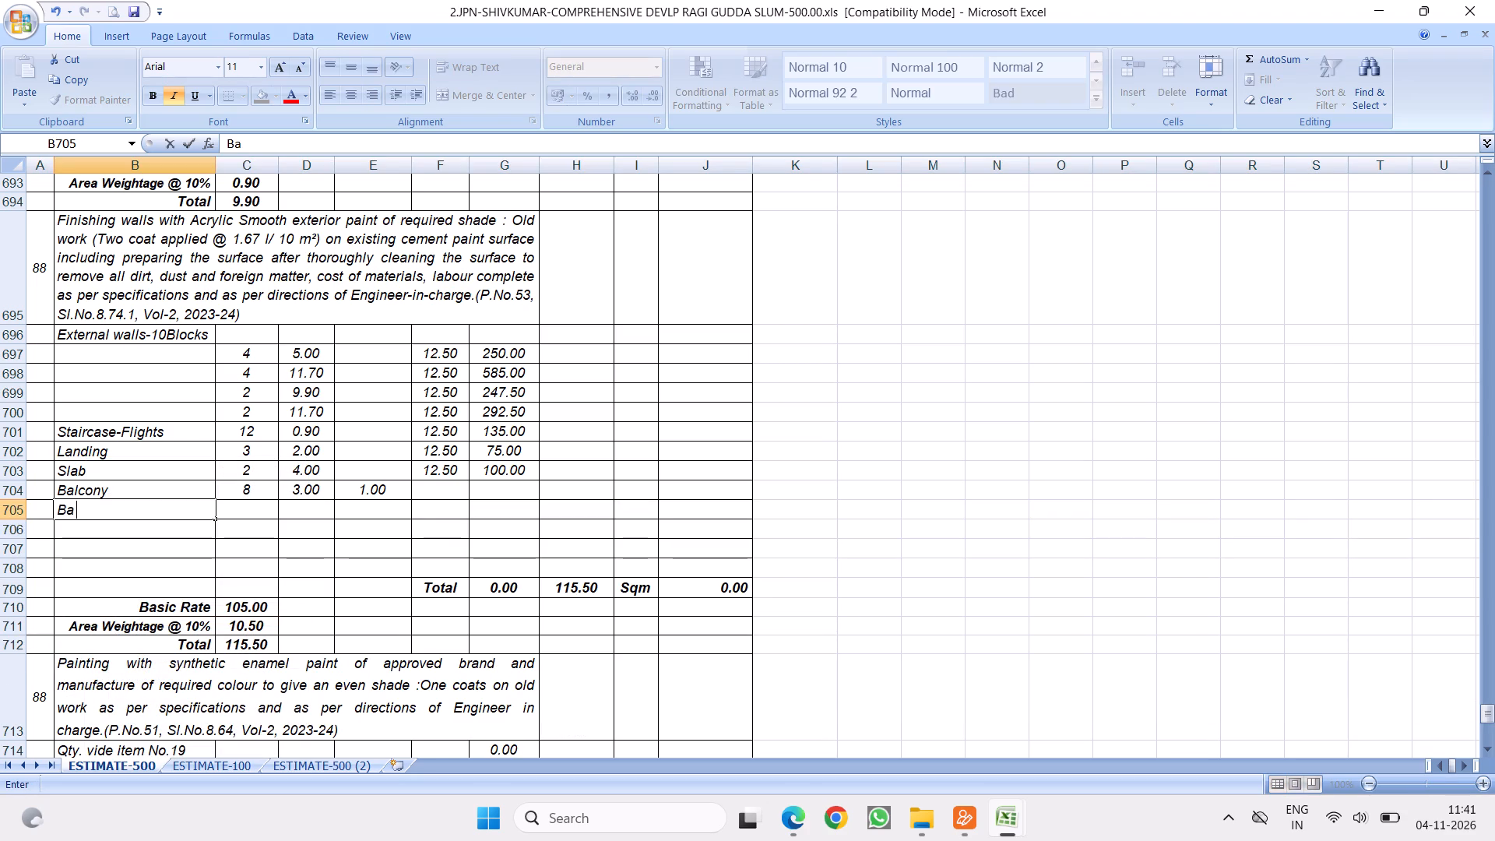
{"action": "type", "text": "lacony walls"}
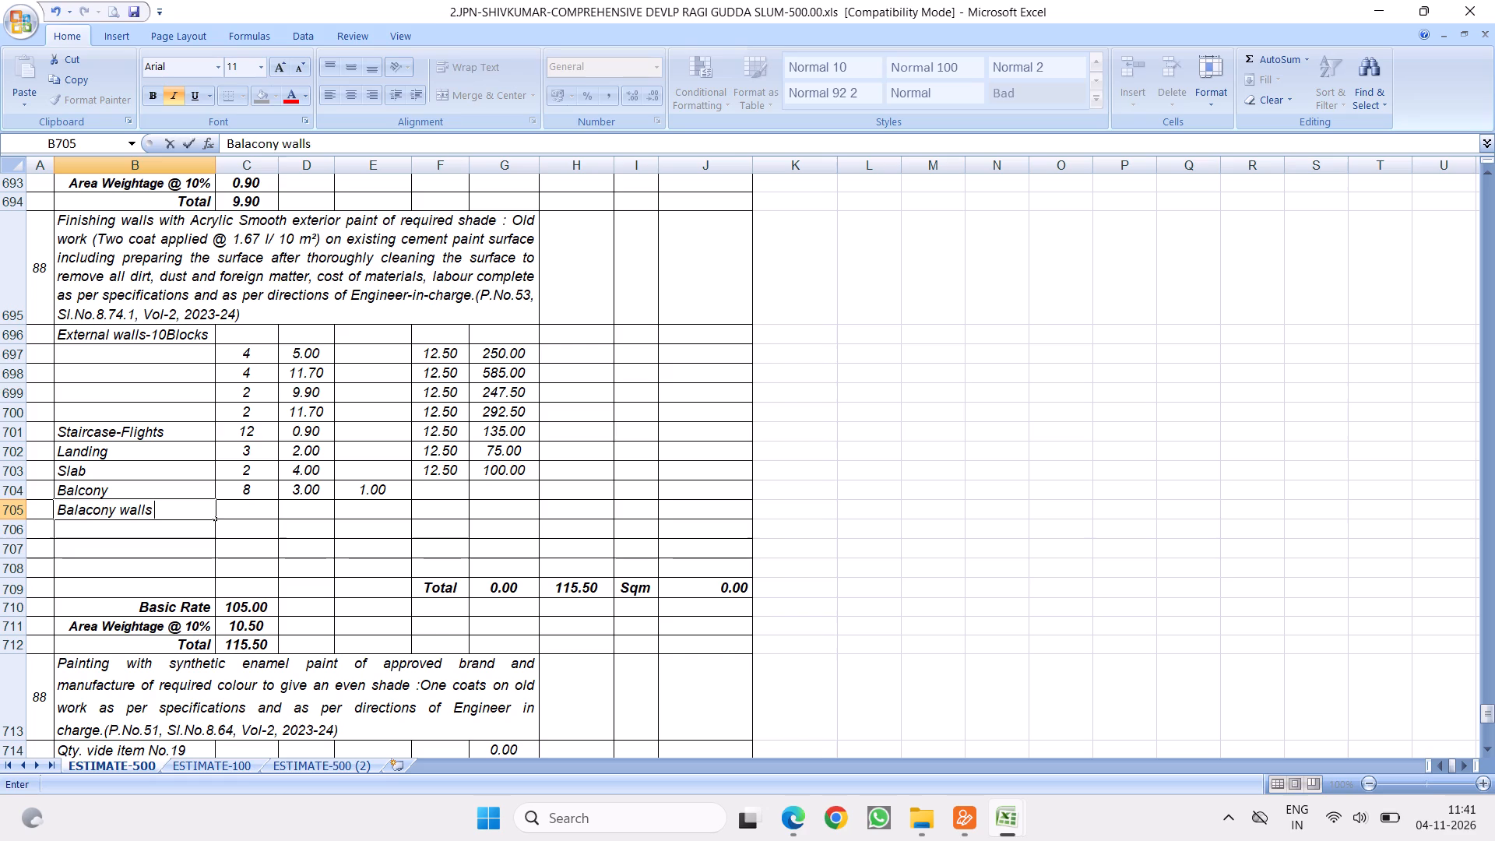
Extend the description in B704 to read "Balcony ceiling".
{"action": "double_click", "coordinate": [117, 491]}
{"action": "key", "text": "space"}
{"action": "type", "text": "ceiling"}
Fill in row 705 for the balcony walls with 16 in column C, 3 in column D and 0.9 in column F.
{"action": "left_click", "coordinate": [244, 506]}
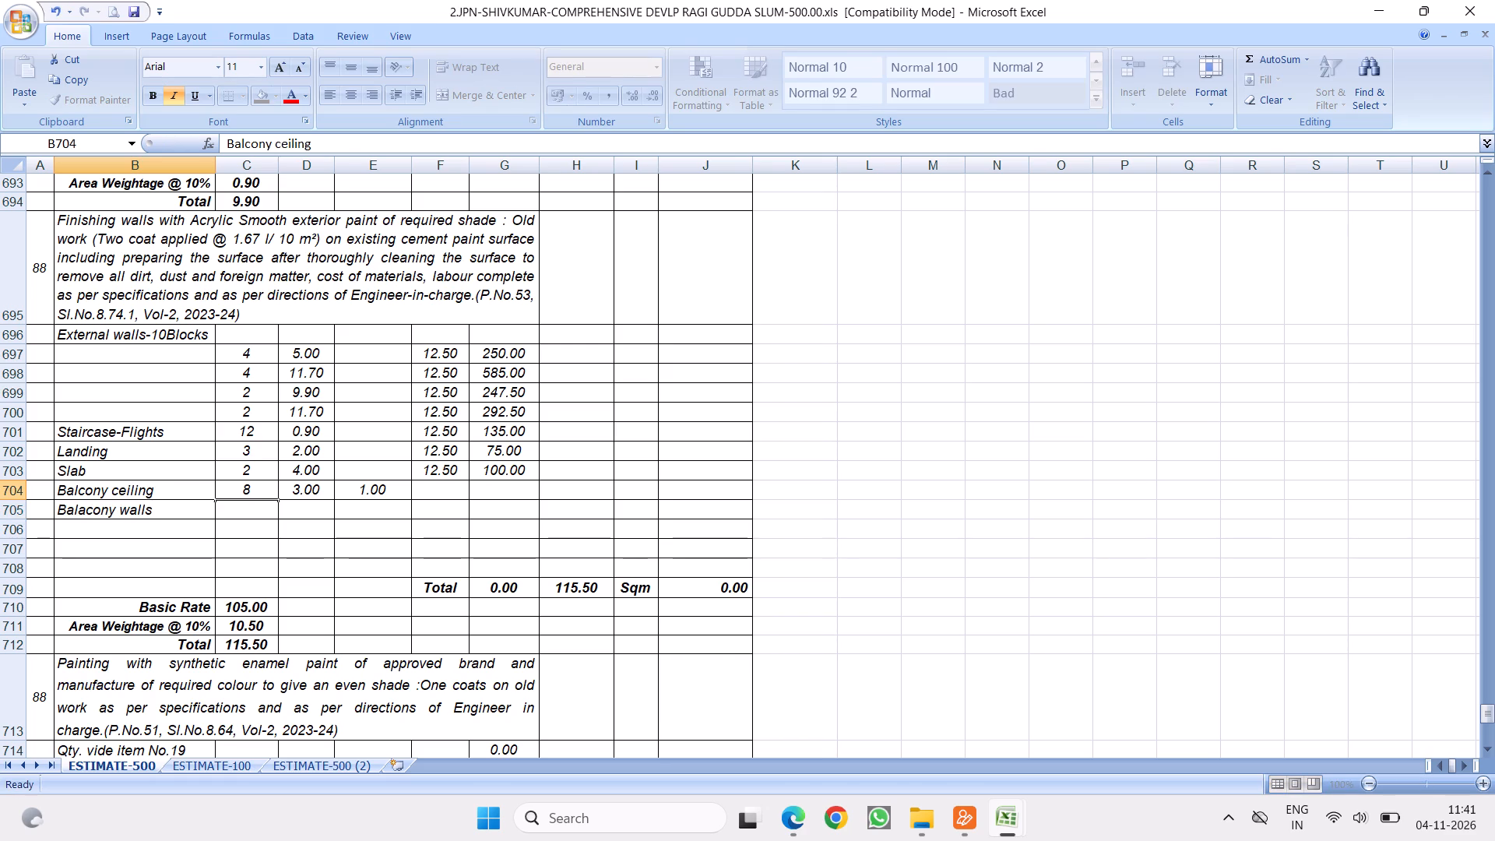
{"action": "key", "text": "1"}
{"action": "key", "text": "6"}
{"action": "left_click", "coordinate": [355, 530]}
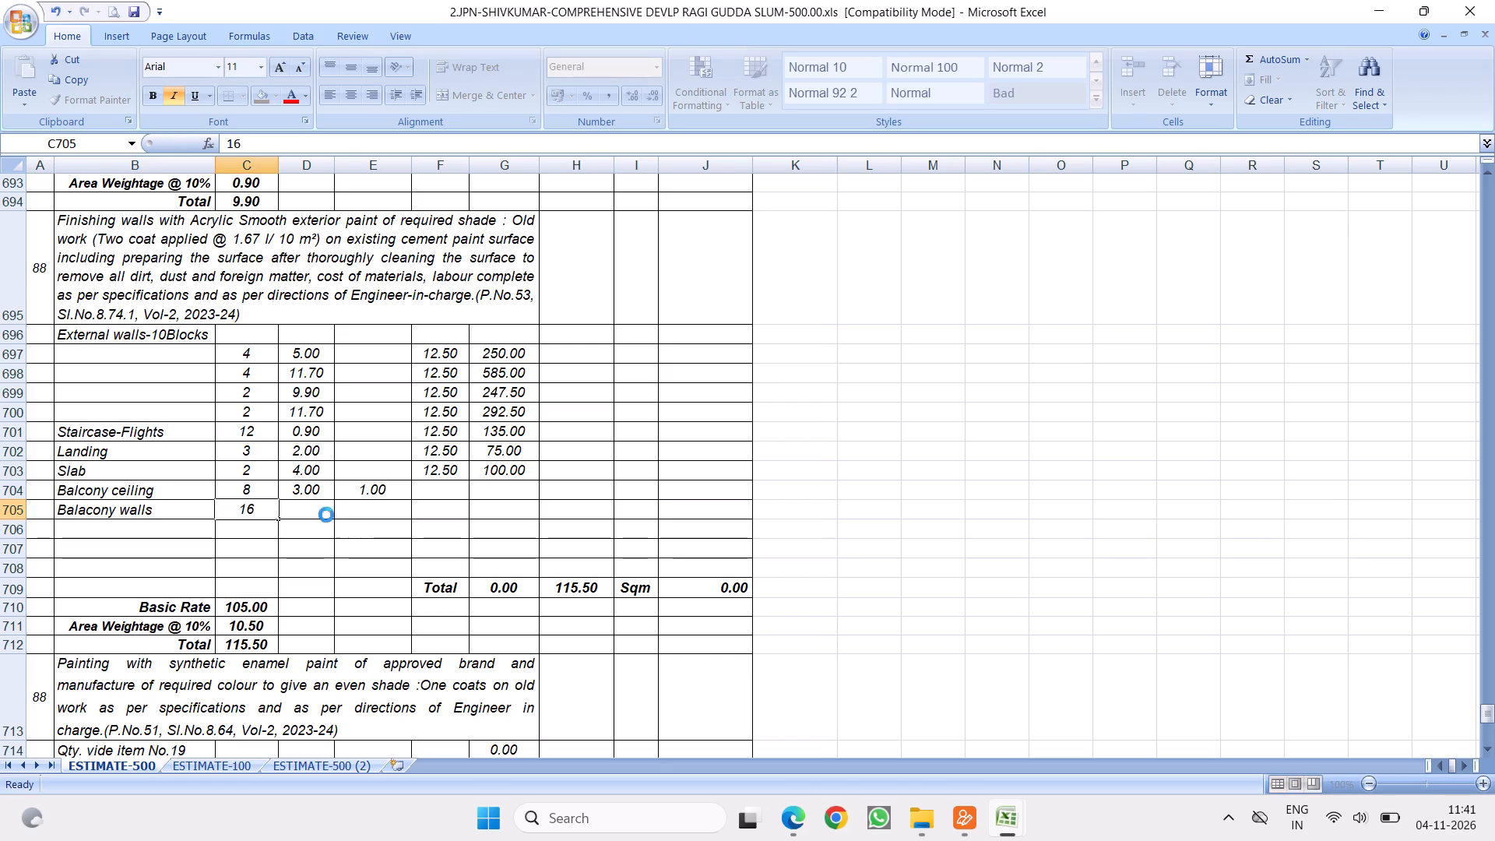
{"action": "left_click", "coordinate": [311, 507]}
{"action": "key", "text": "3"}
{"action": "left_click", "coordinate": [448, 522]}
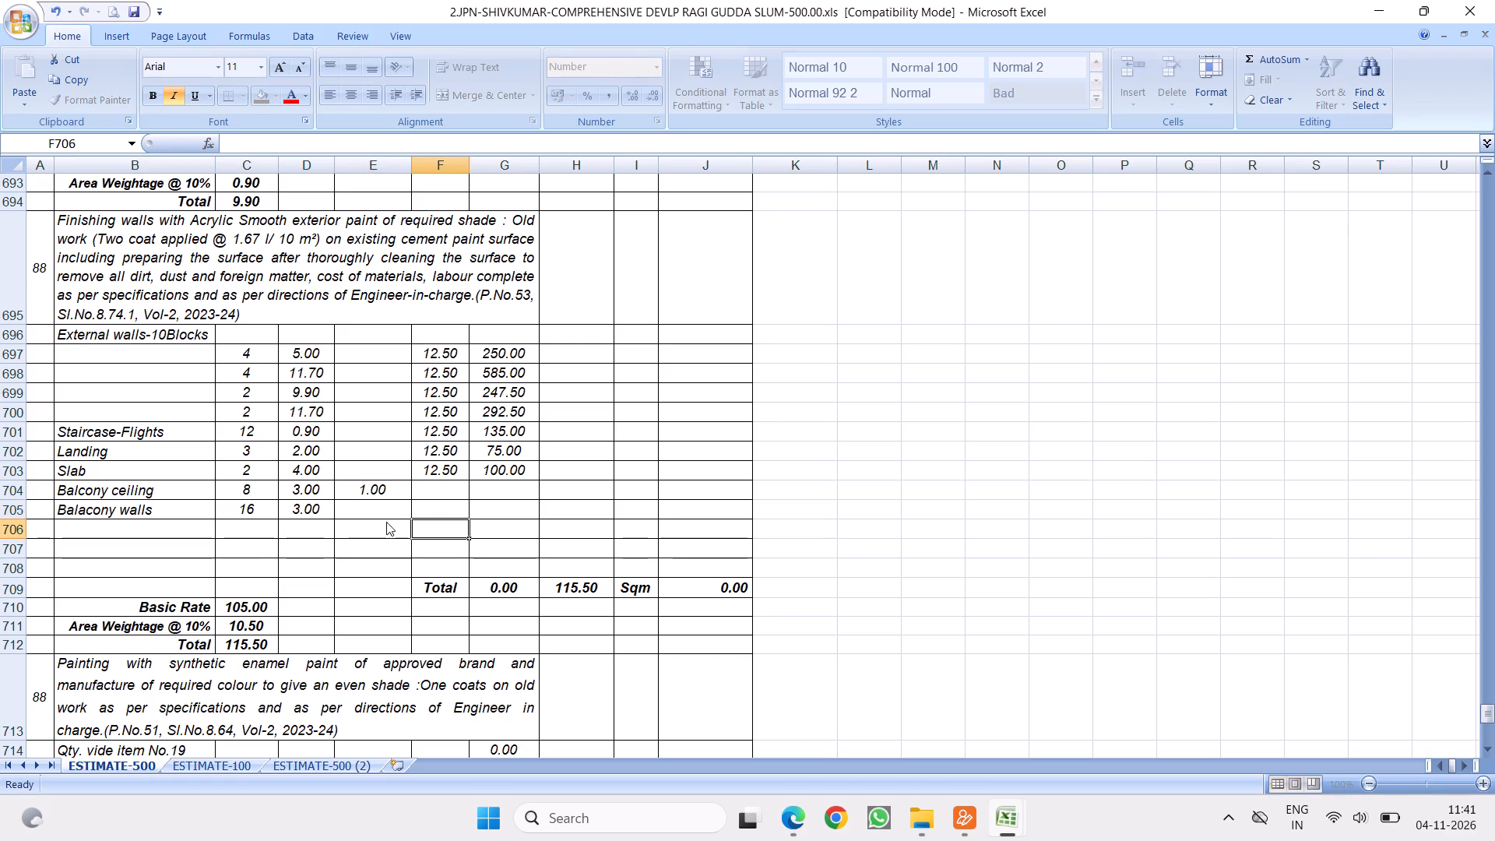
{"action": "left_click", "coordinate": [438, 506]}
{"action": "key", "text": "period"}
{"action": "key", "text": "9"}
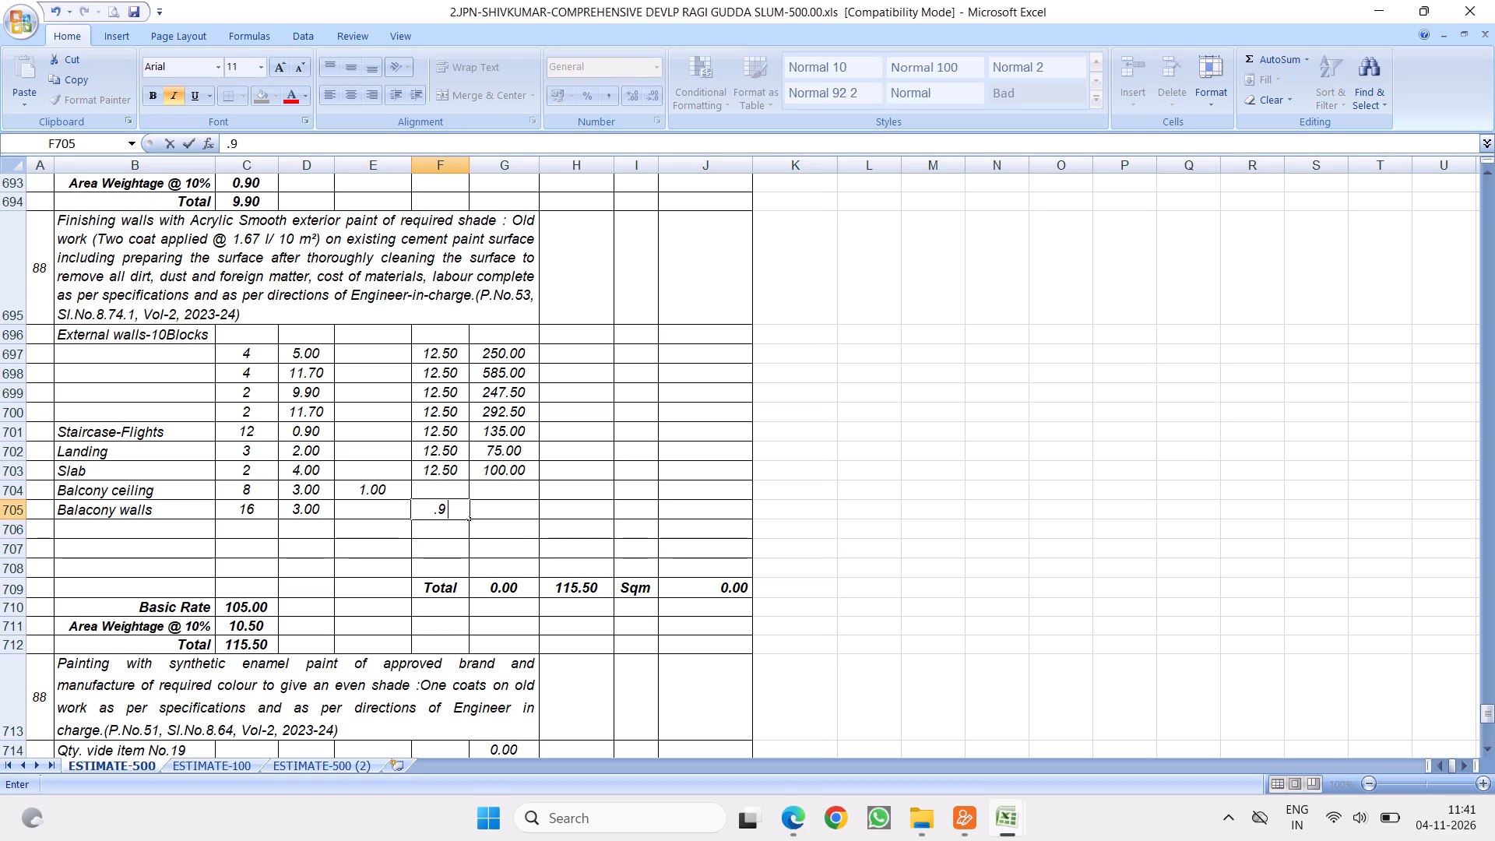
{"action": "left_click", "coordinate": [614, 529]}
Fill in row 706 with a count of 32 in column C and 0.9 in column F.
{"action": "left_click", "coordinate": [245, 525]}
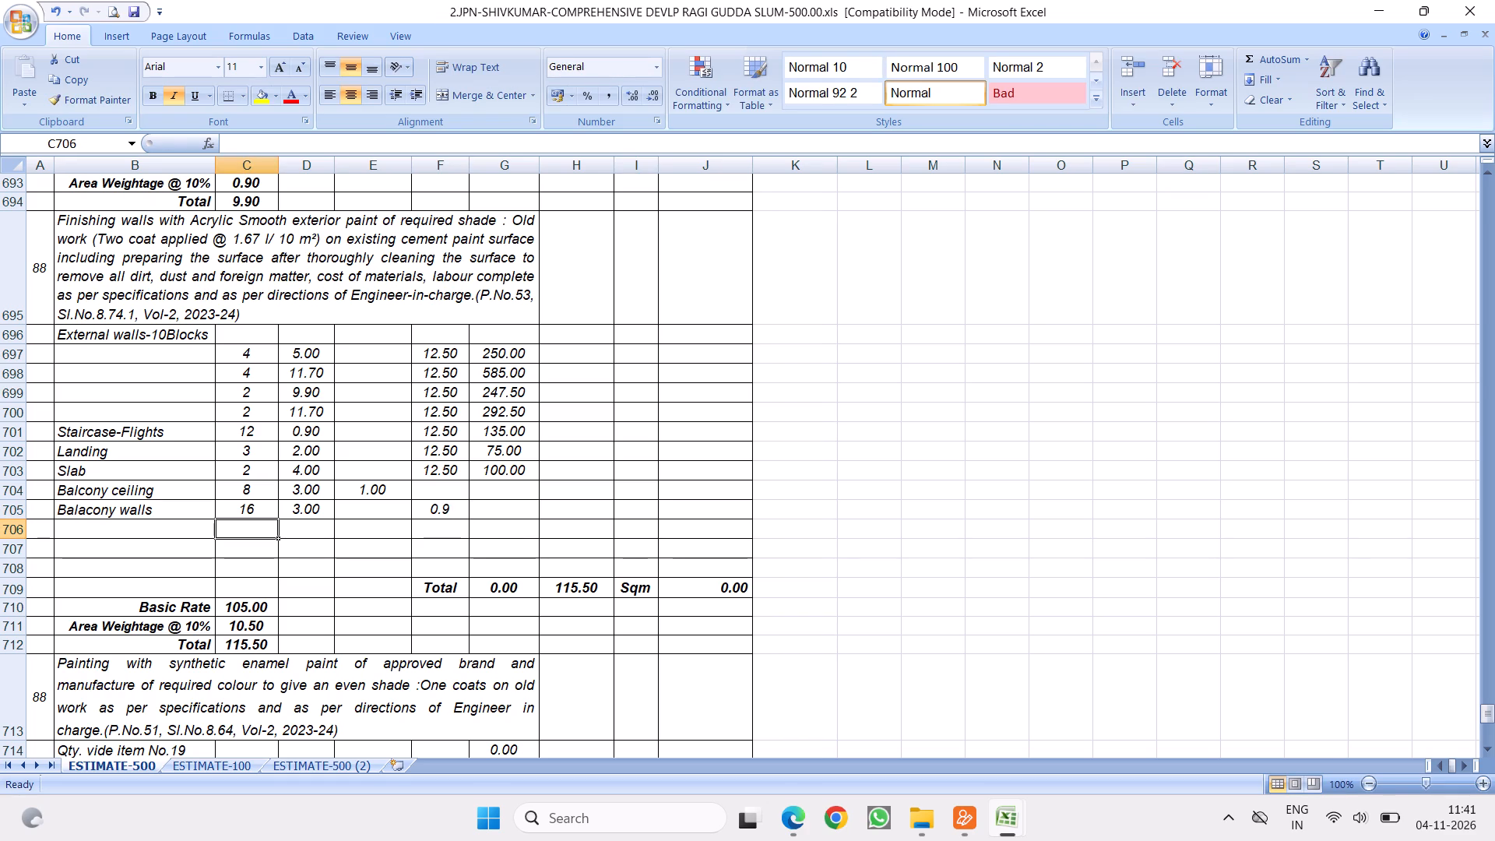
{"action": "key", "text": "1"}
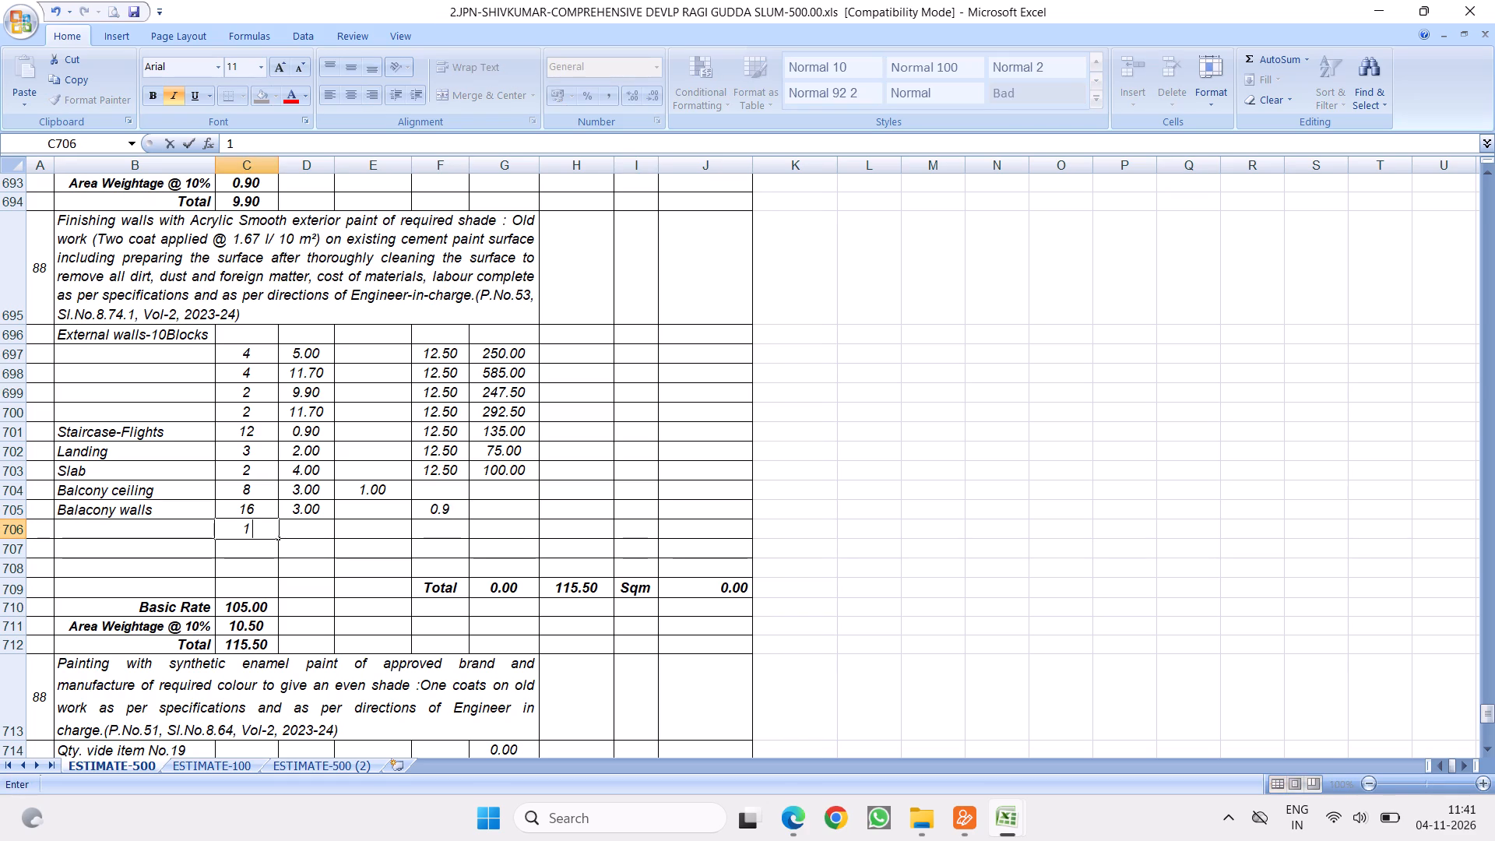
{"action": "key", "text": "Escape"}
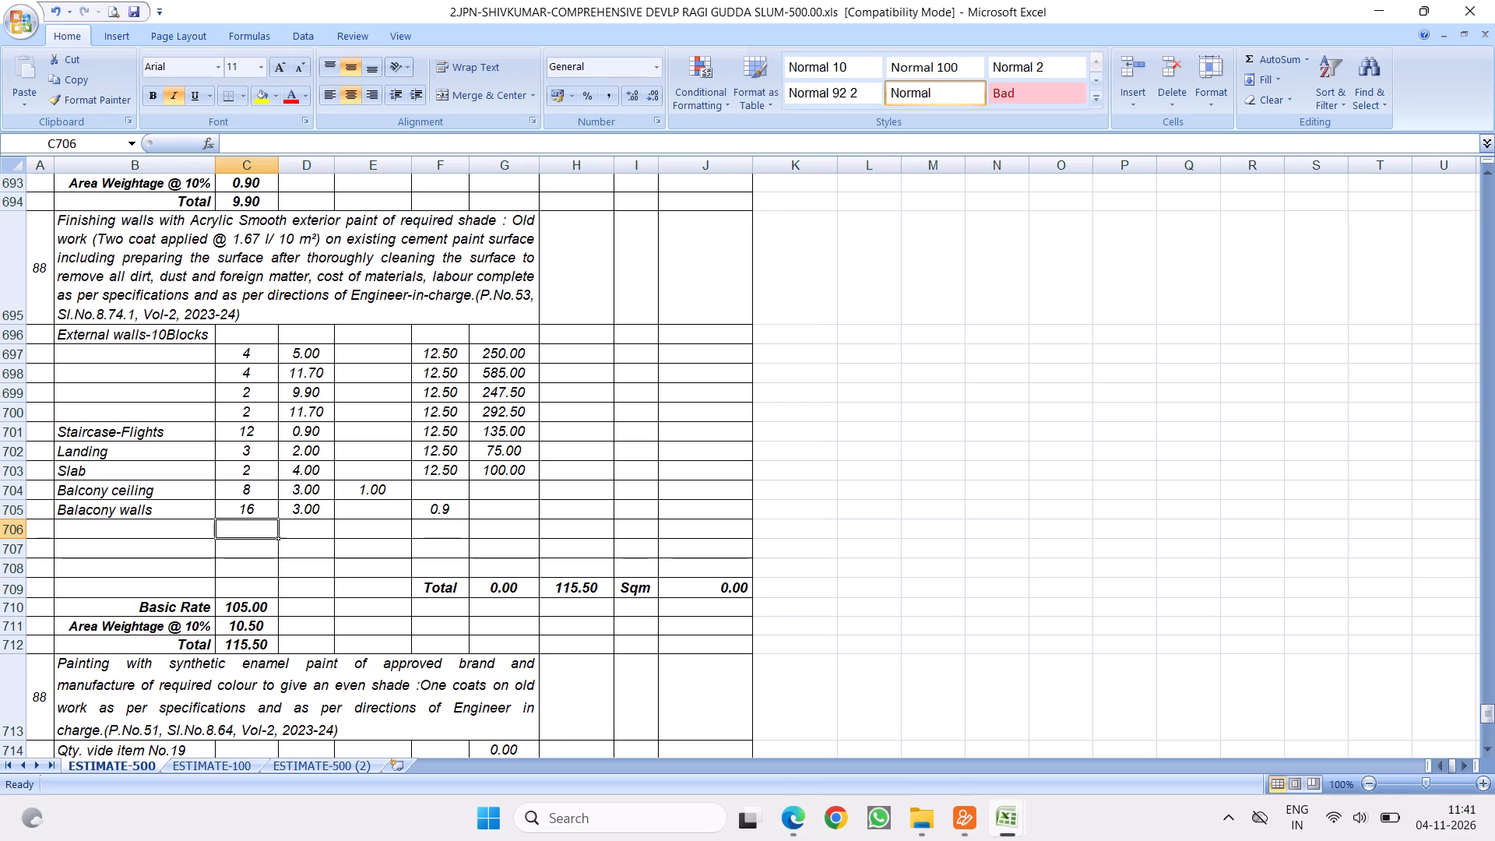
{"action": "type", "text": "32"}
{"action": "left_click", "coordinate": [486, 540]}
{"action": "left_click", "coordinate": [442, 532]}
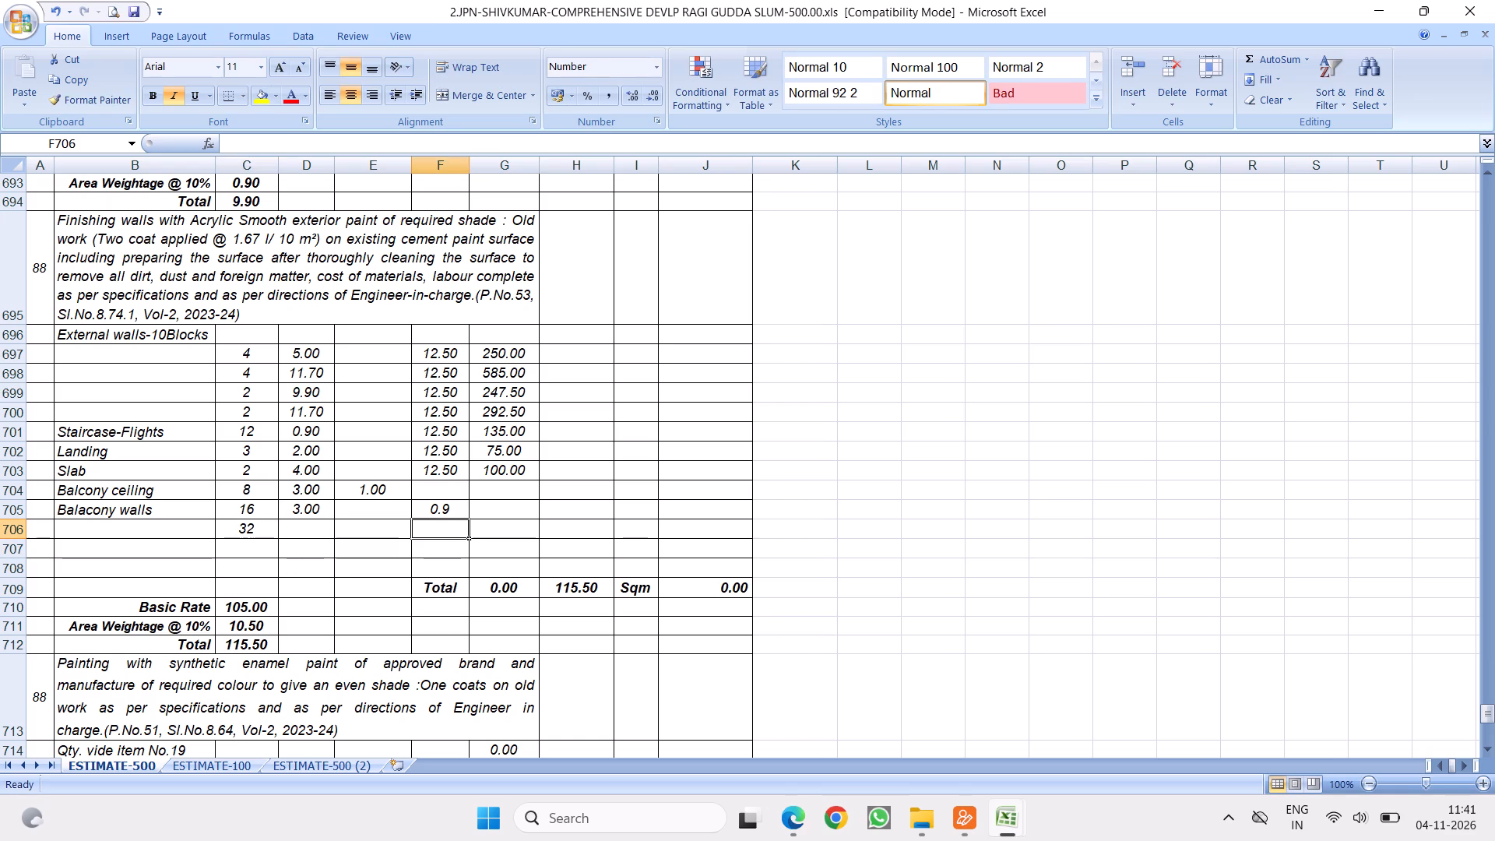
{"action": "key", "text": "period"}
{"action": "key", "text": "9"}
{"action": "left_click", "coordinate": [656, 546]}
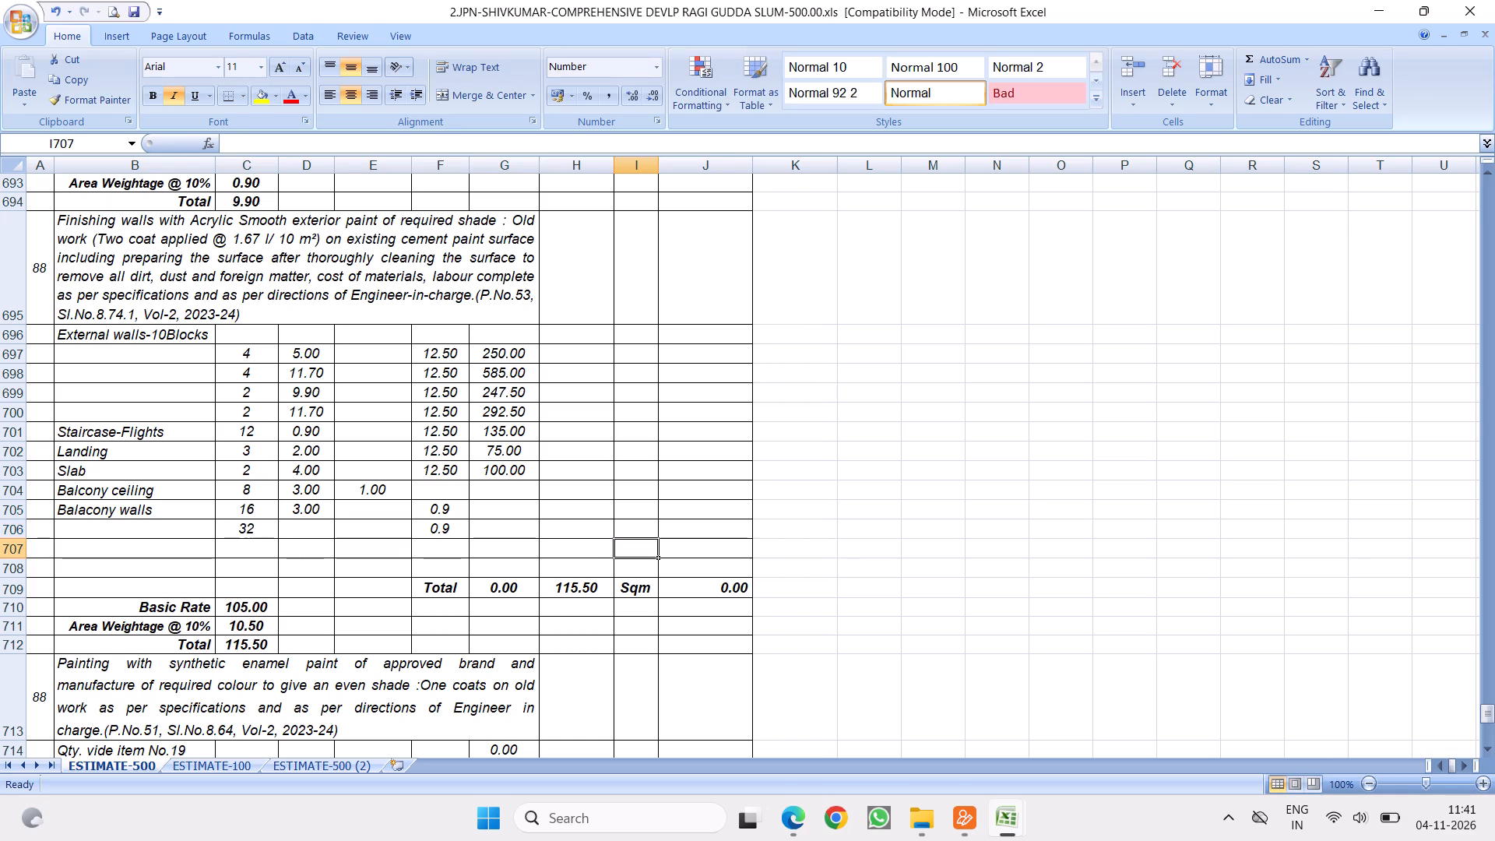
Copy the number formatting of F697 onto cells F698 to F707.
{"action": "left_click", "coordinate": [442, 353]}
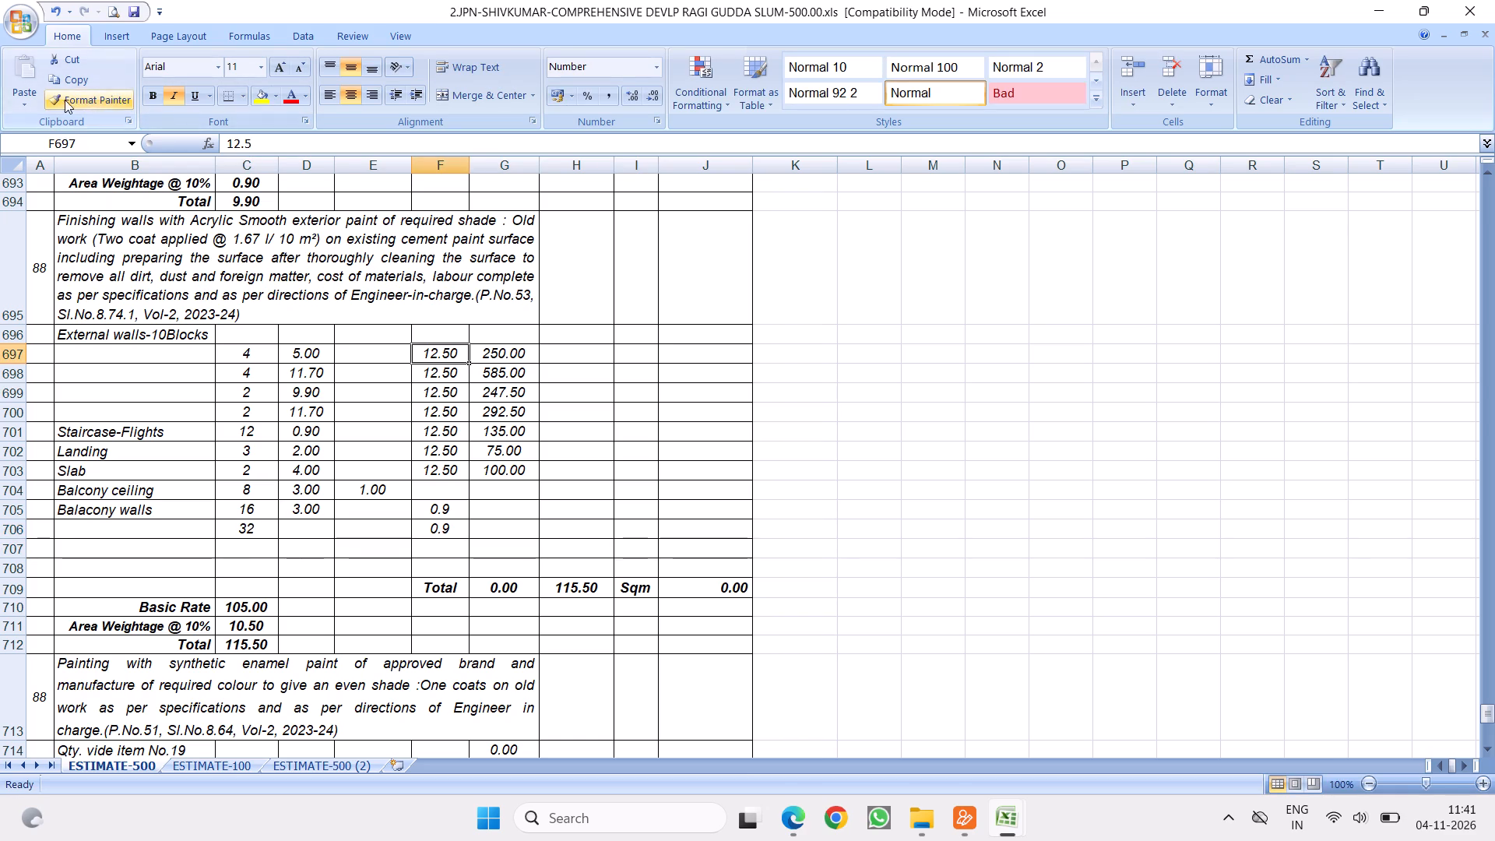
{"action": "left_click", "coordinate": [54, 98]}
{"action": "left_click_drag", "start_coordinate": [447, 382], "coordinate": [420, 554]}
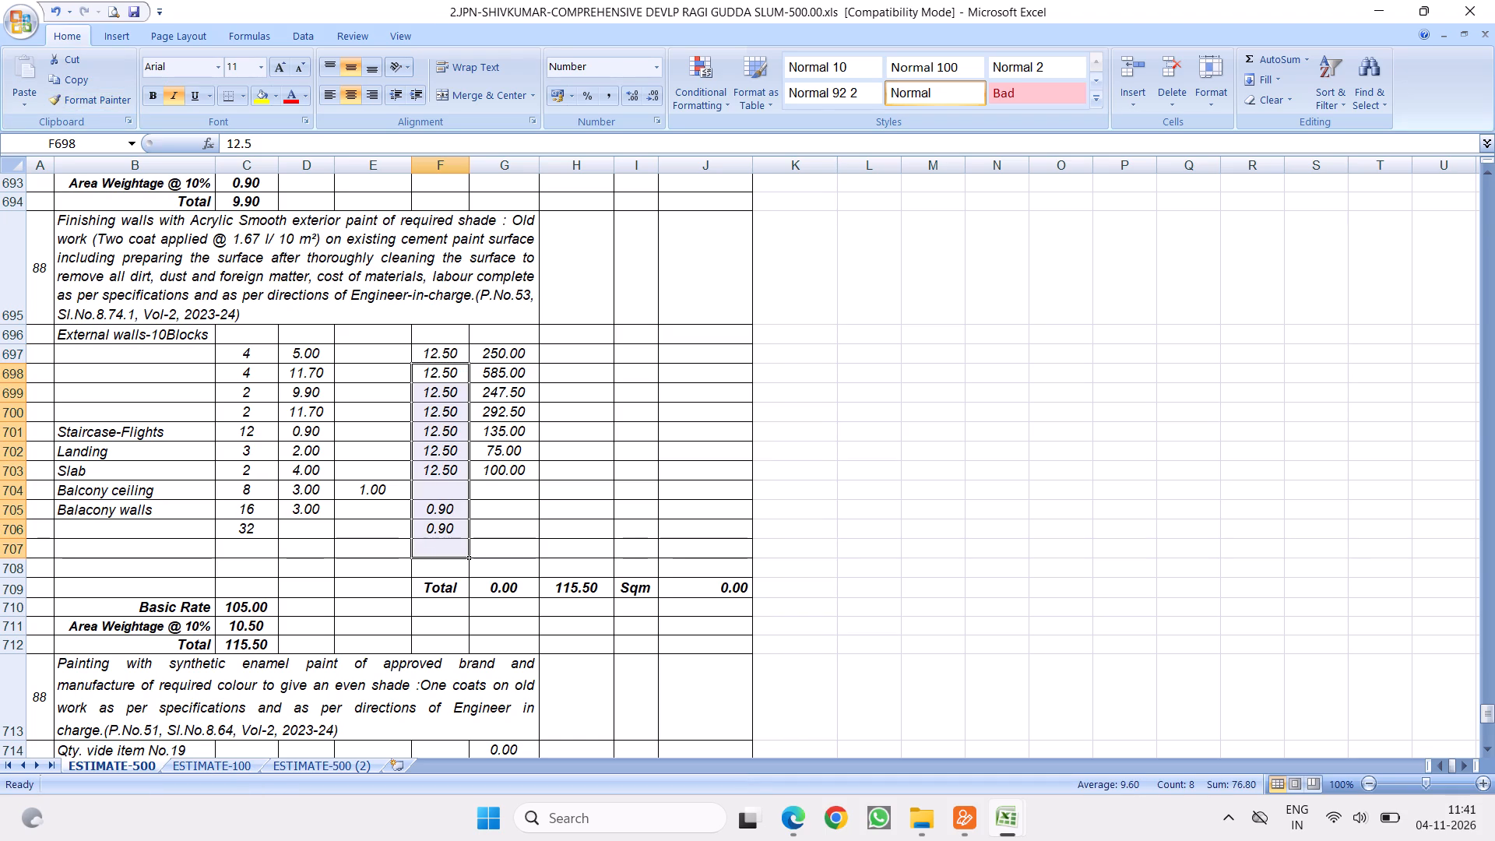
Fill the quantity formula from the Landing row, G702, down through row 706.
{"action": "left_click", "coordinate": [494, 450]}
{"action": "left_click_drag", "start_coordinate": [539, 463], "coordinate": [517, 529]}
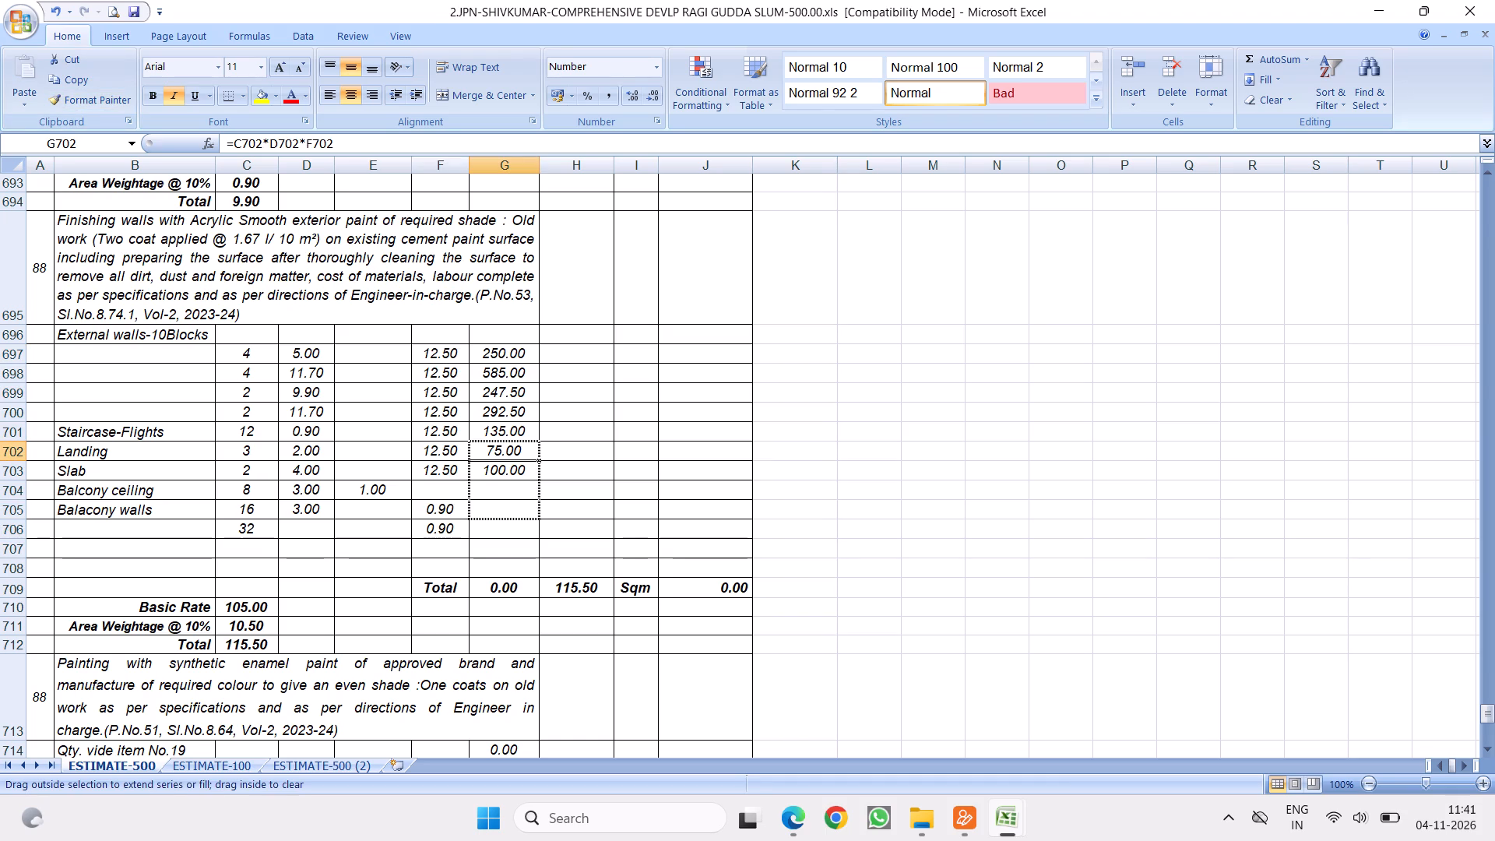
{"action": "left_click_drag", "start_coordinate": [517, 529], "coordinate": [515, 540]}
{"action": "left_click", "coordinate": [500, 487]}
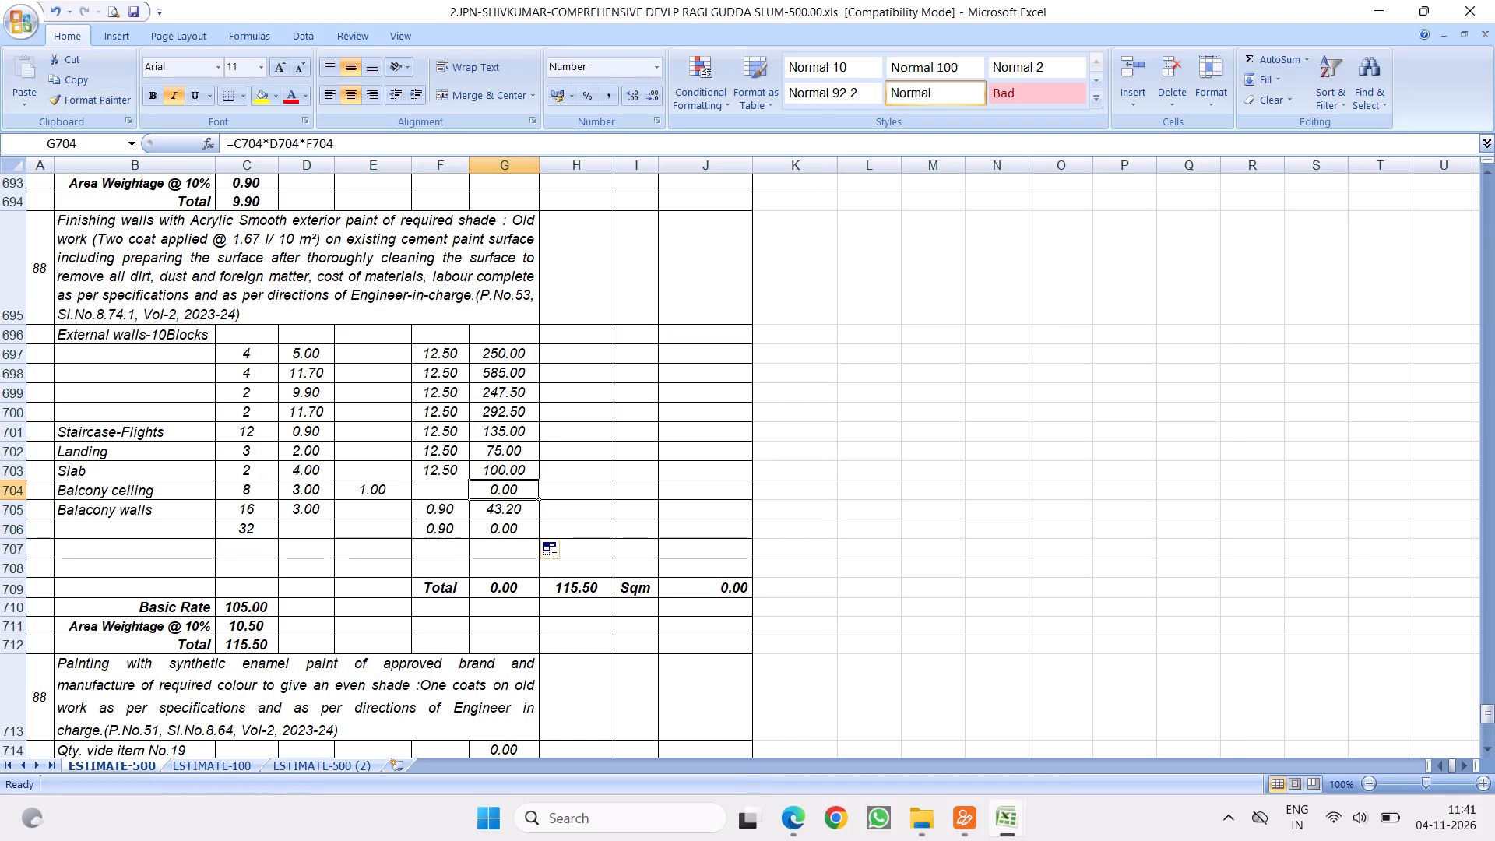
Enter 0.9 in D706 for the second balcony wall row.
{"action": "left_click", "coordinate": [306, 531]}
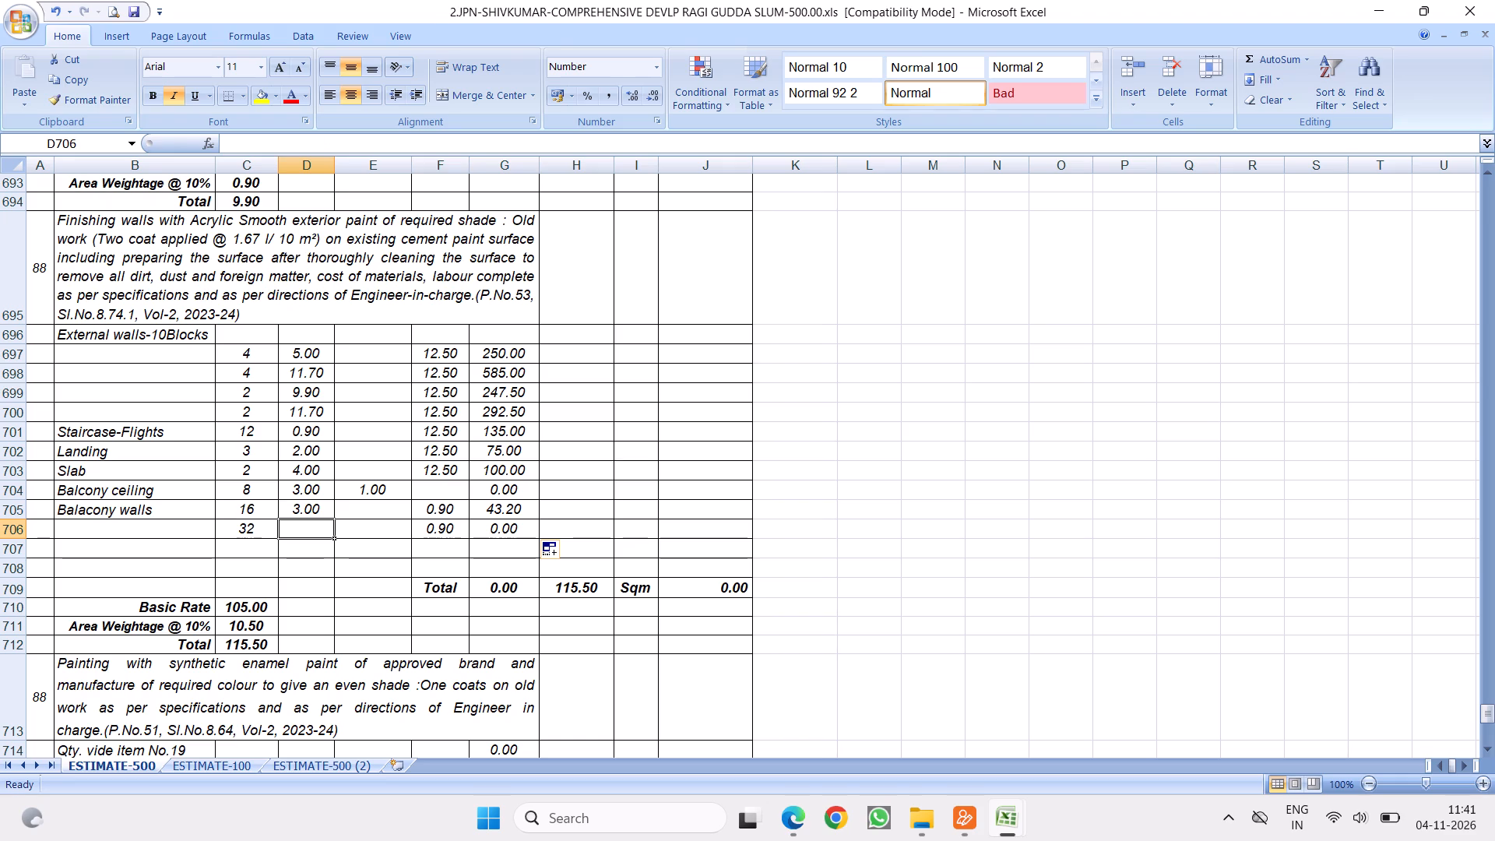
{"action": "key", "text": "period"}
{"action": "key", "text": "9"}
{"action": "left_click", "coordinate": [568, 498]}
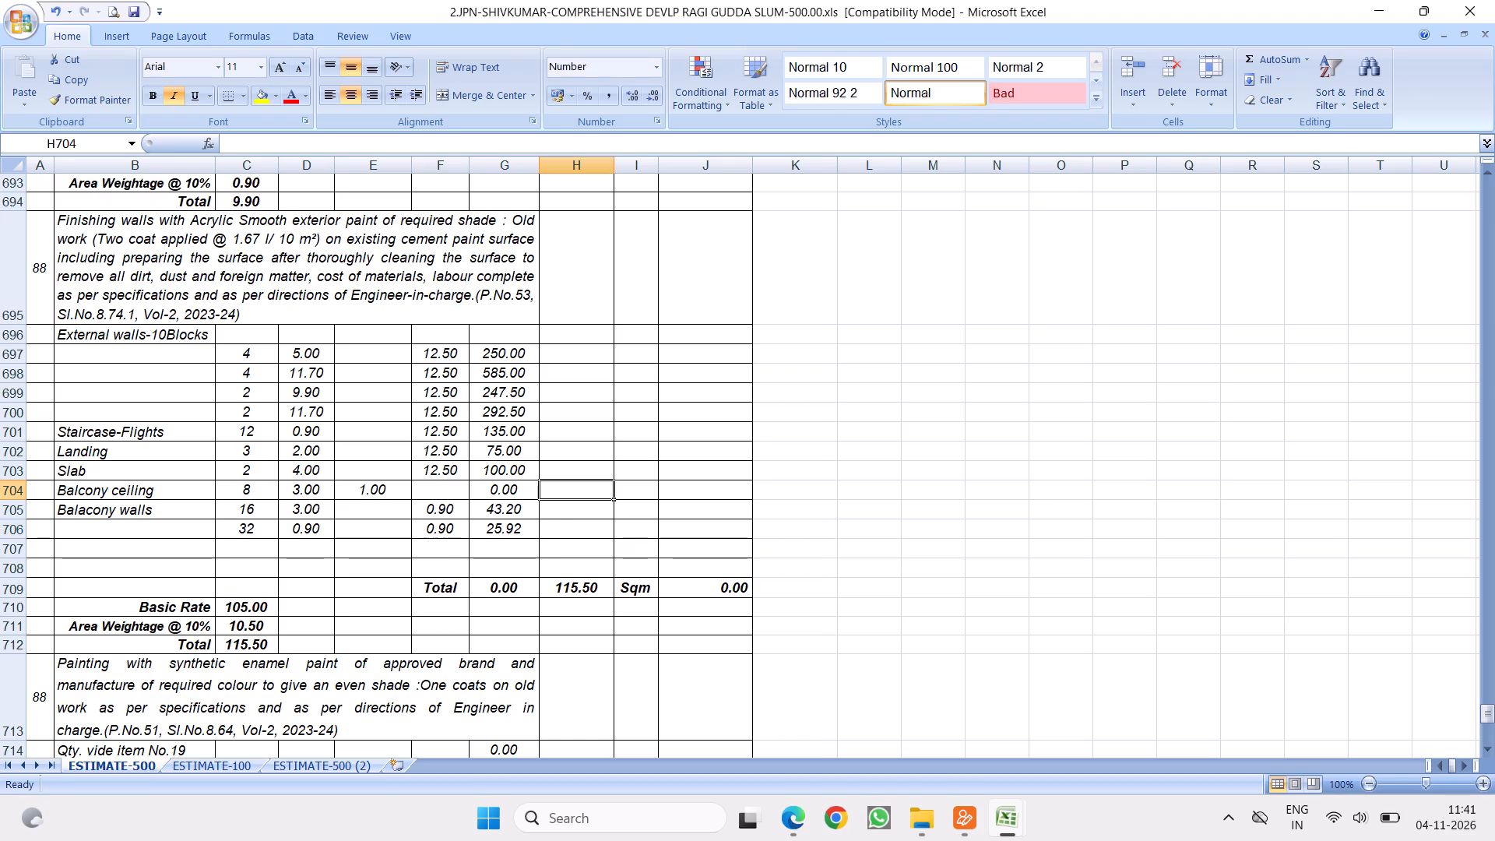
Change the Balcony ceiling quantity formula in G704 to =C704*D704*E704 and dismiss the cell's error flag.
{"action": "left_click", "coordinate": [499, 493]}
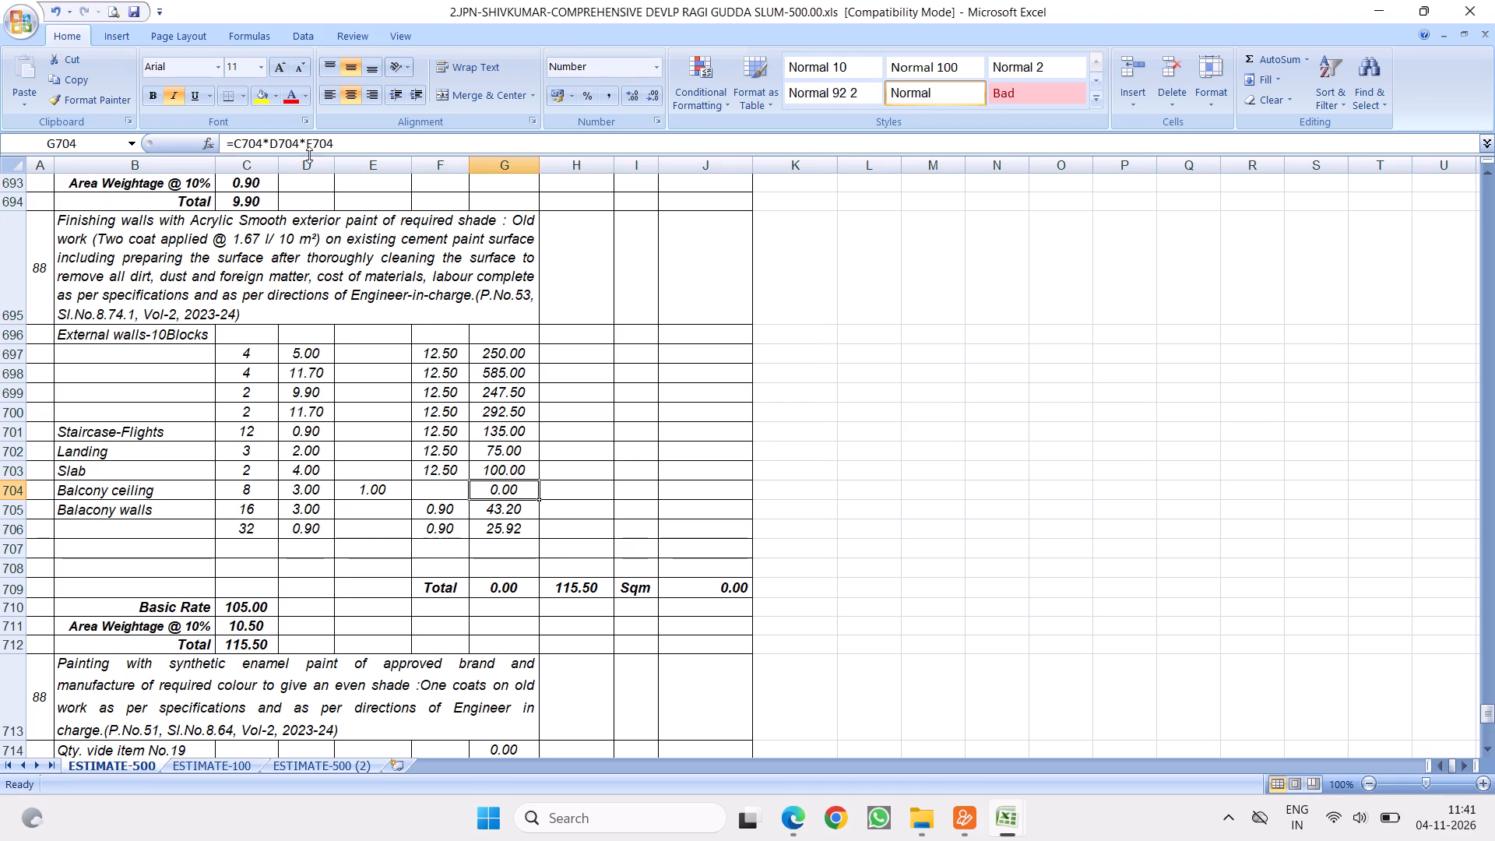
{"action": "left_click", "coordinate": [339, 139]}
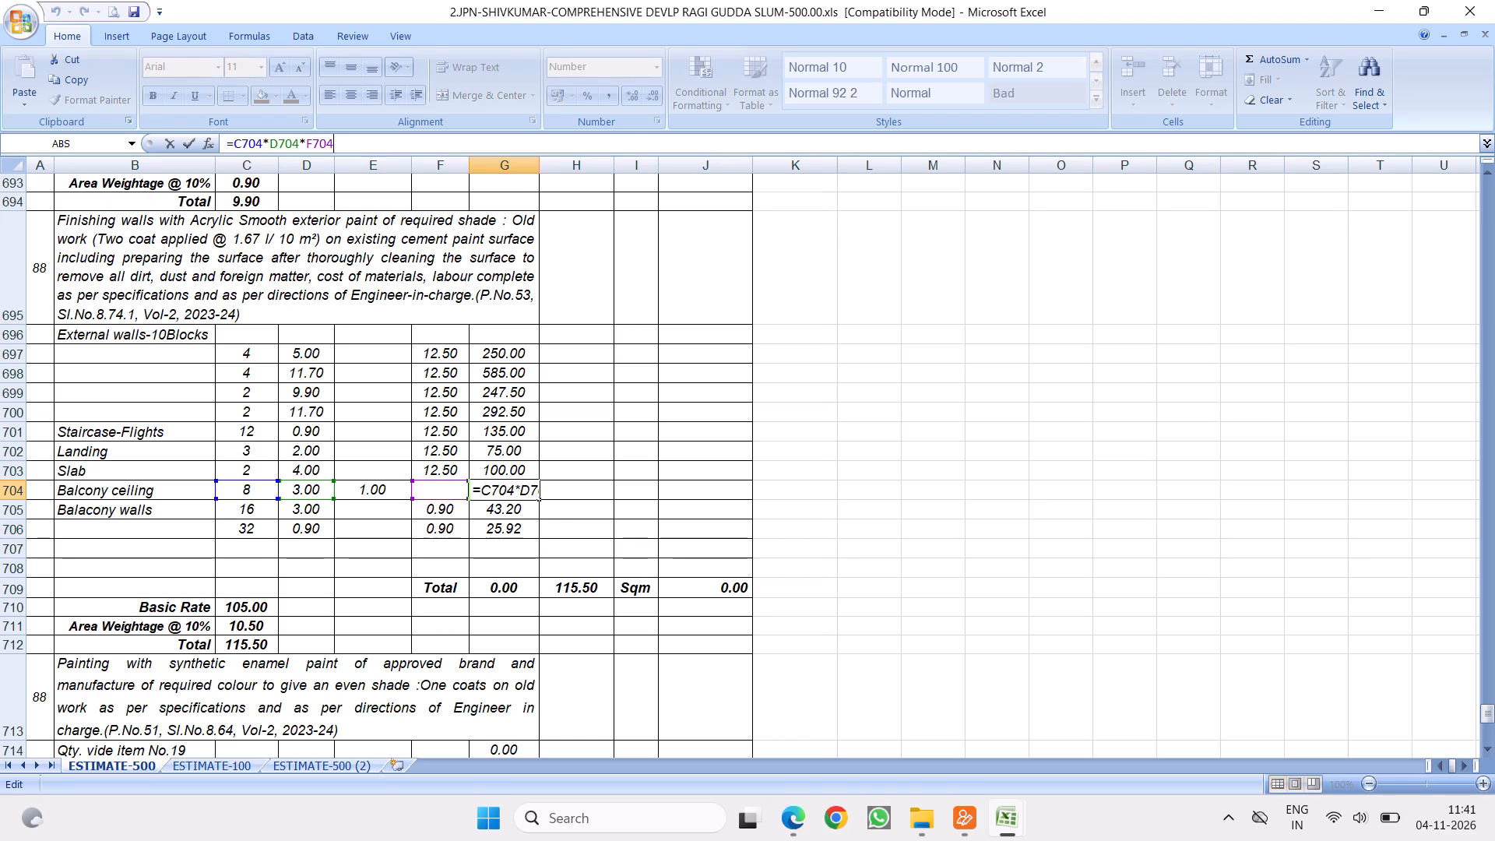
{"action": "key", "text": "BackSpace"}
{"action": "key", "text": "BackSpace"}
{"action": "key", "text": "BackSpace"}
{"action": "key", "text": "BackSpace"}
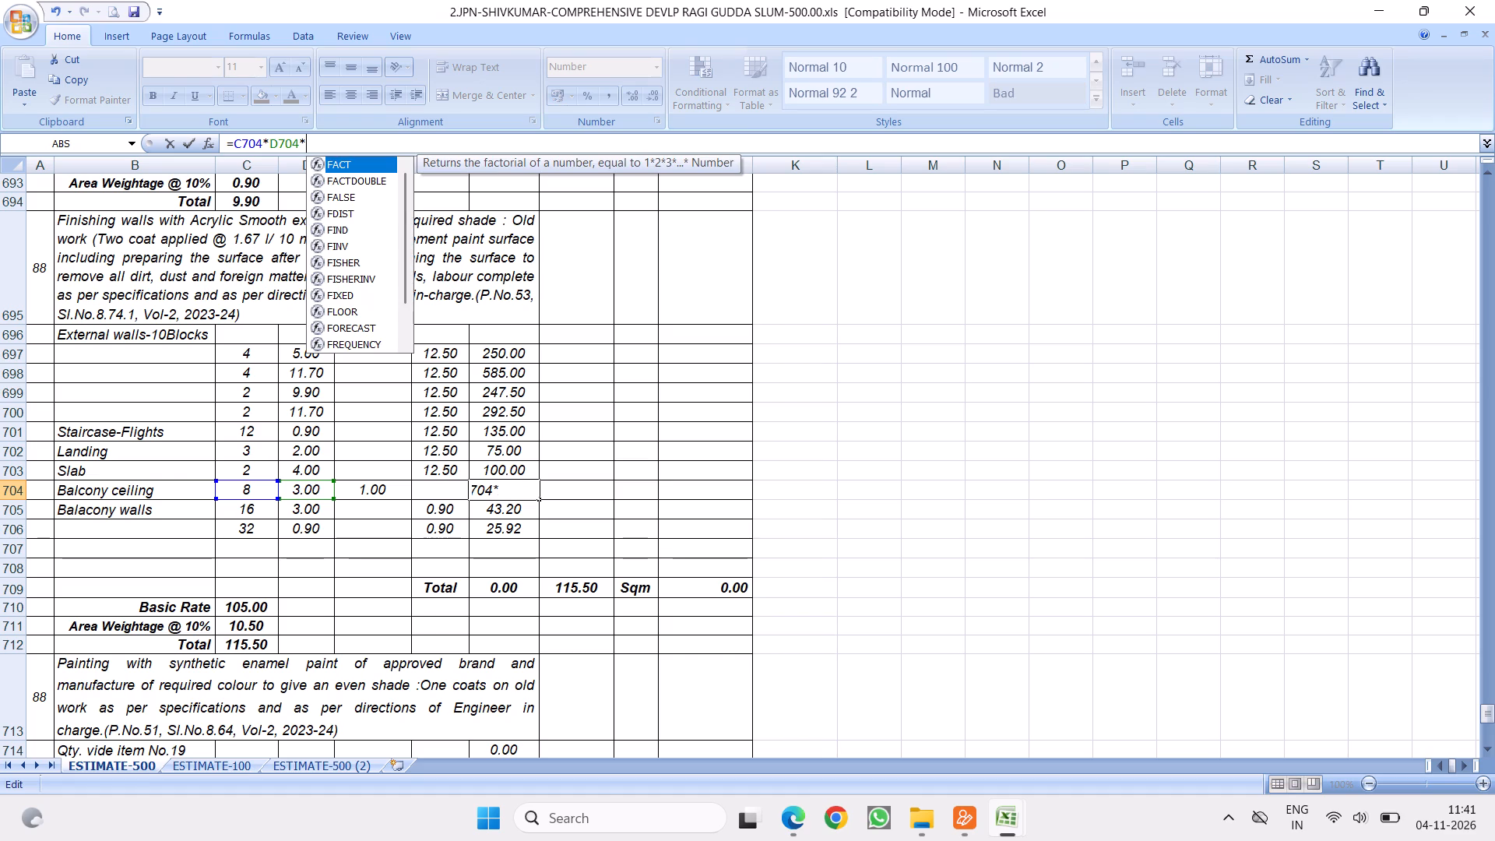
{"action": "left_click", "coordinate": [375, 493]}
{"action": "key", "text": "Return"}
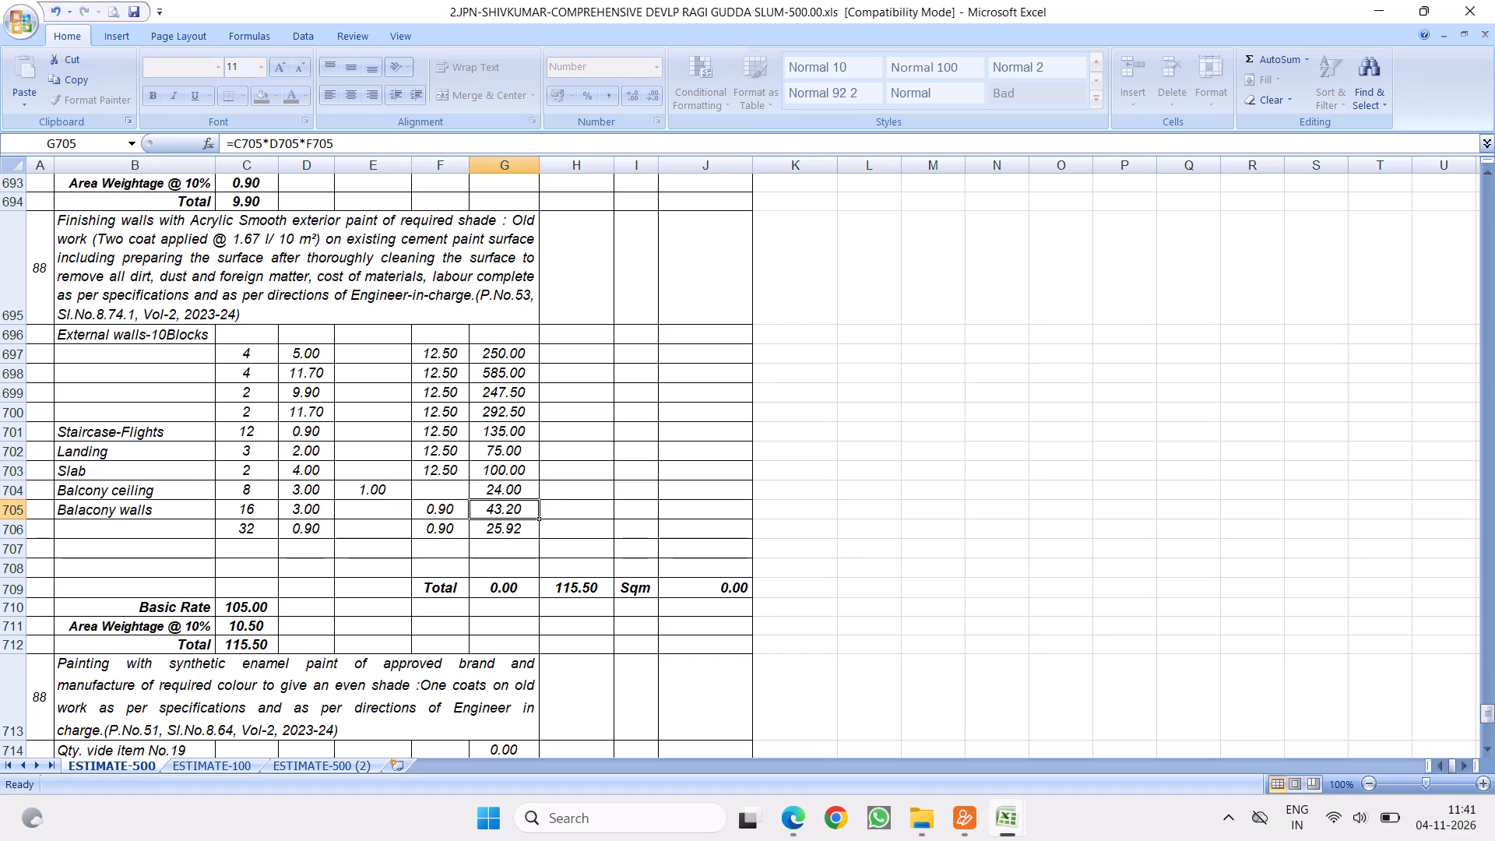
{"action": "left_click", "coordinate": [476, 487]}
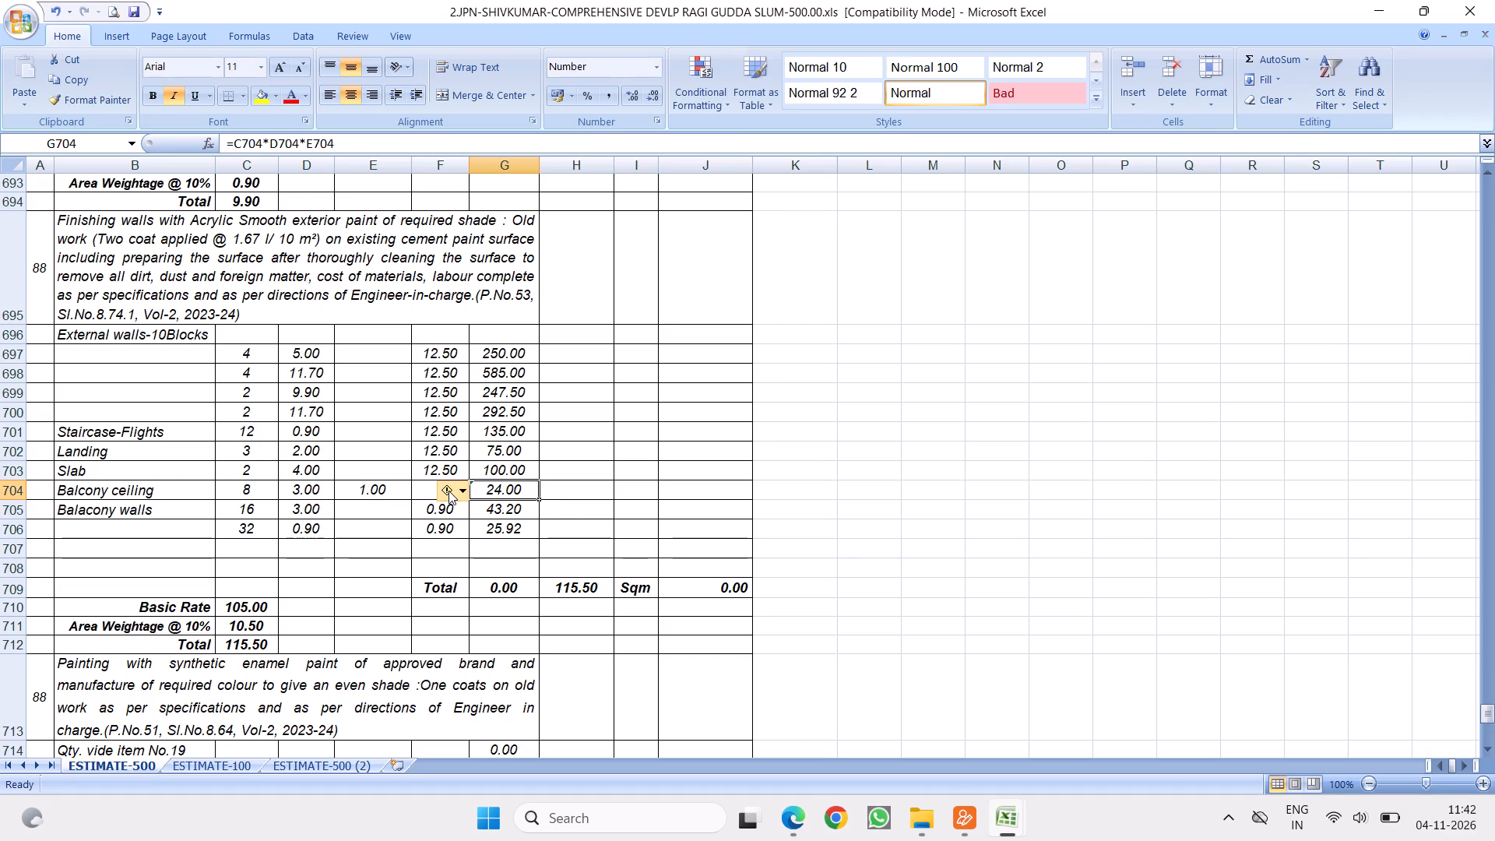
{"action": "left_click", "coordinate": [448, 491]}
{"action": "left_click", "coordinate": [507, 583]}
Fill in row 707 with the description Chajjas, 12 in column C, 1.2 in column D and 0.6 in column E.
{"action": "left_click", "coordinate": [125, 552]}
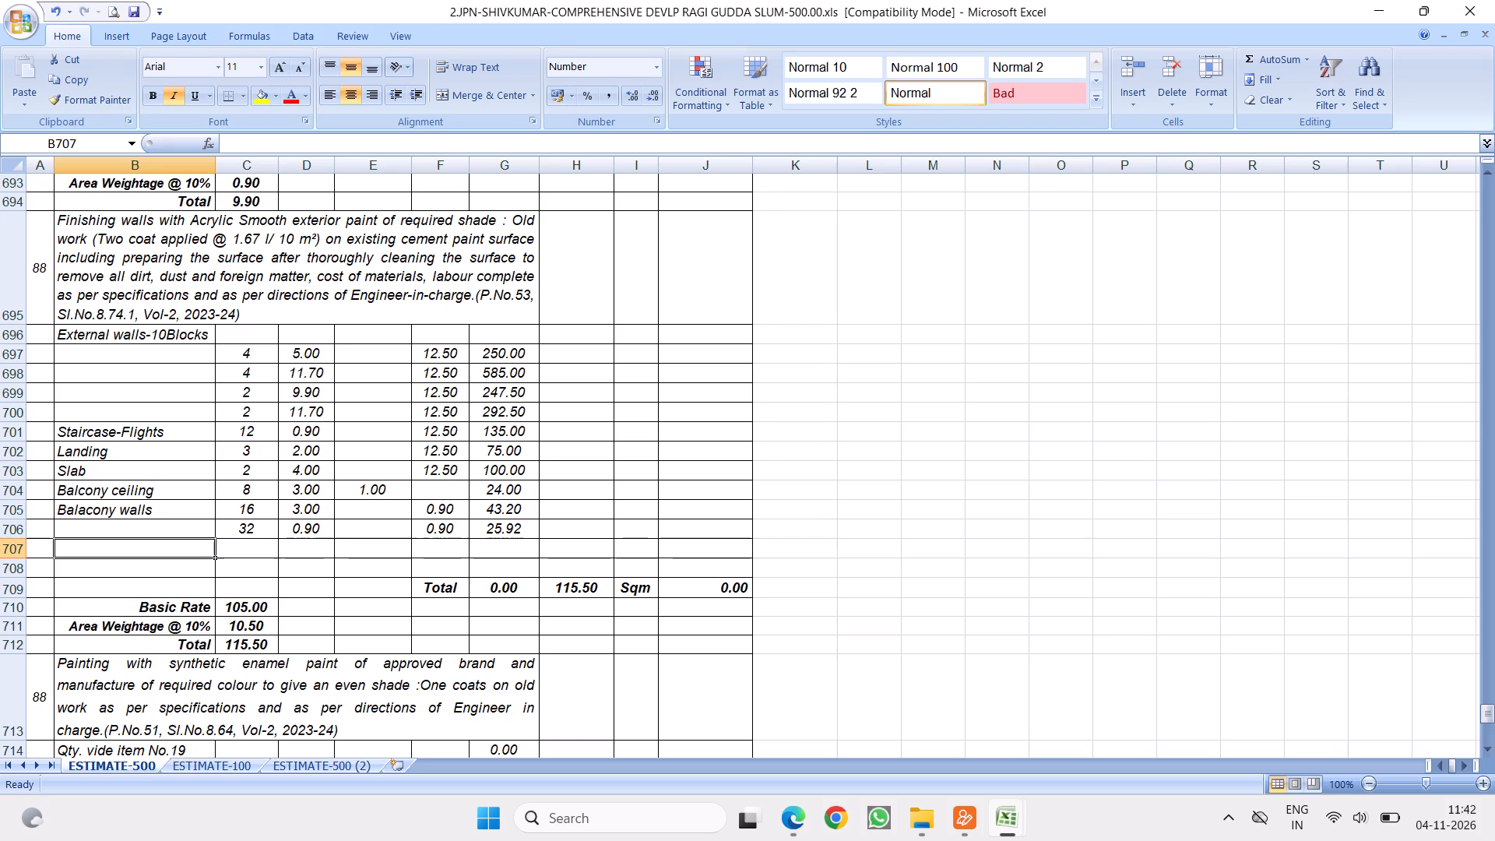
{"action": "type", "text": "Chajjas"}
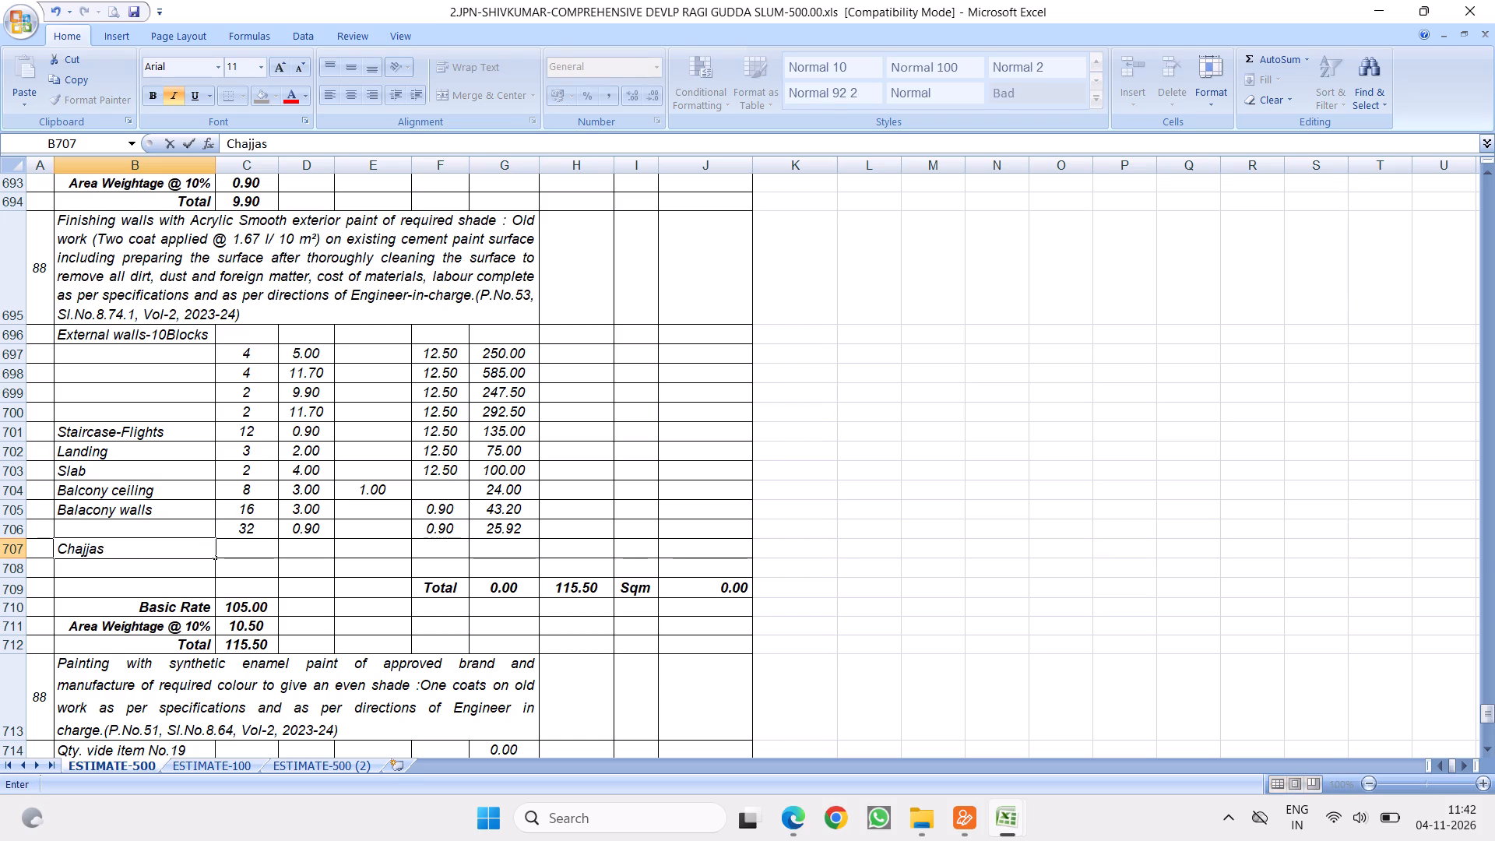
{"action": "left_click", "coordinate": [290, 545]}
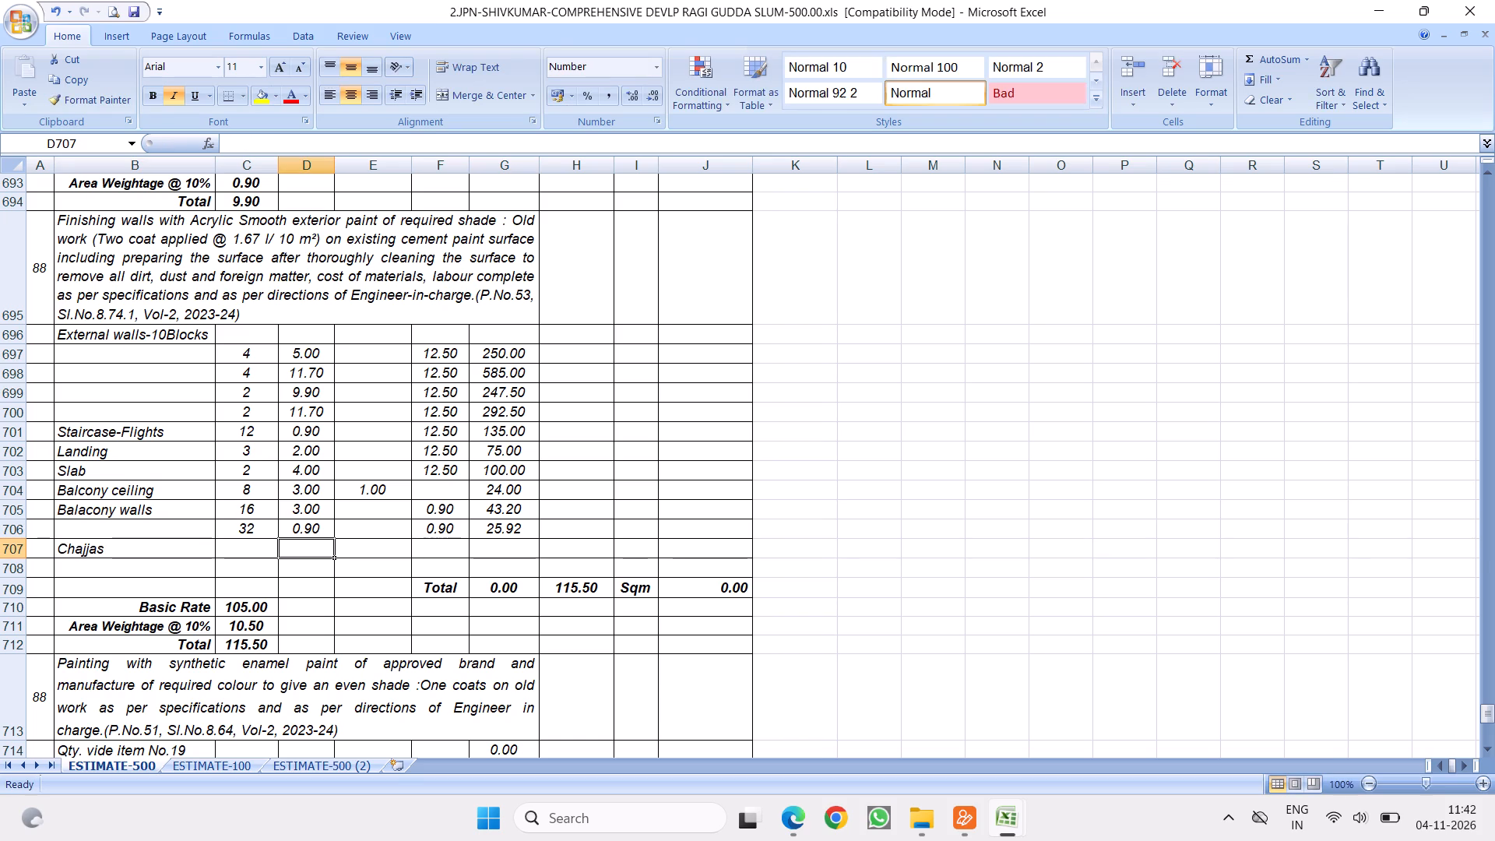
{"action": "type", "text": "1.2"}
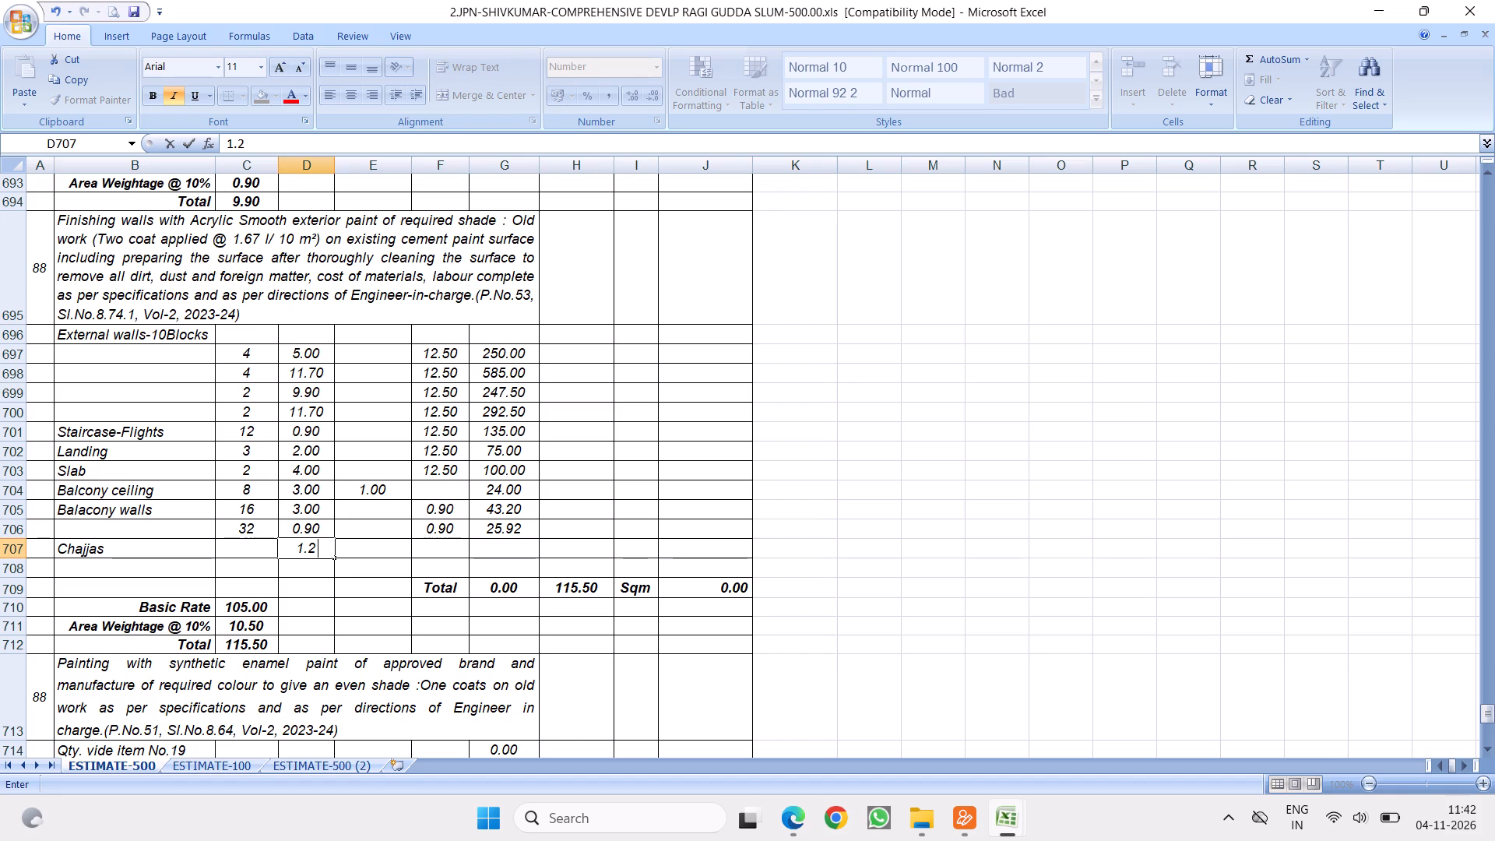
{"action": "left_click", "coordinate": [399, 596]}
{"action": "left_click", "coordinate": [257, 549]}
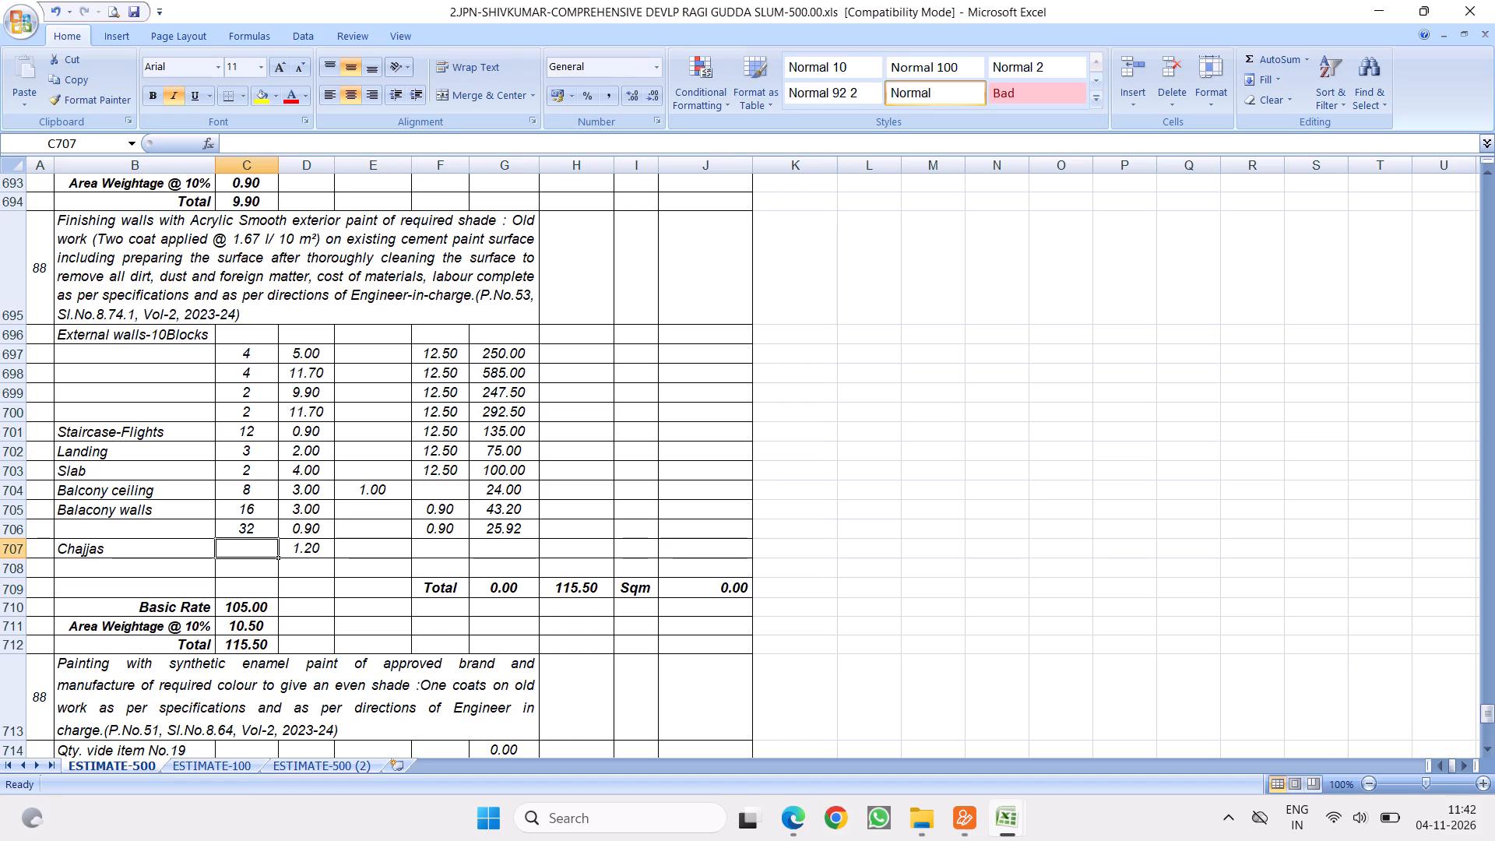
{"action": "type", "text": "12"}
{"action": "left_click", "coordinate": [577, 562]}
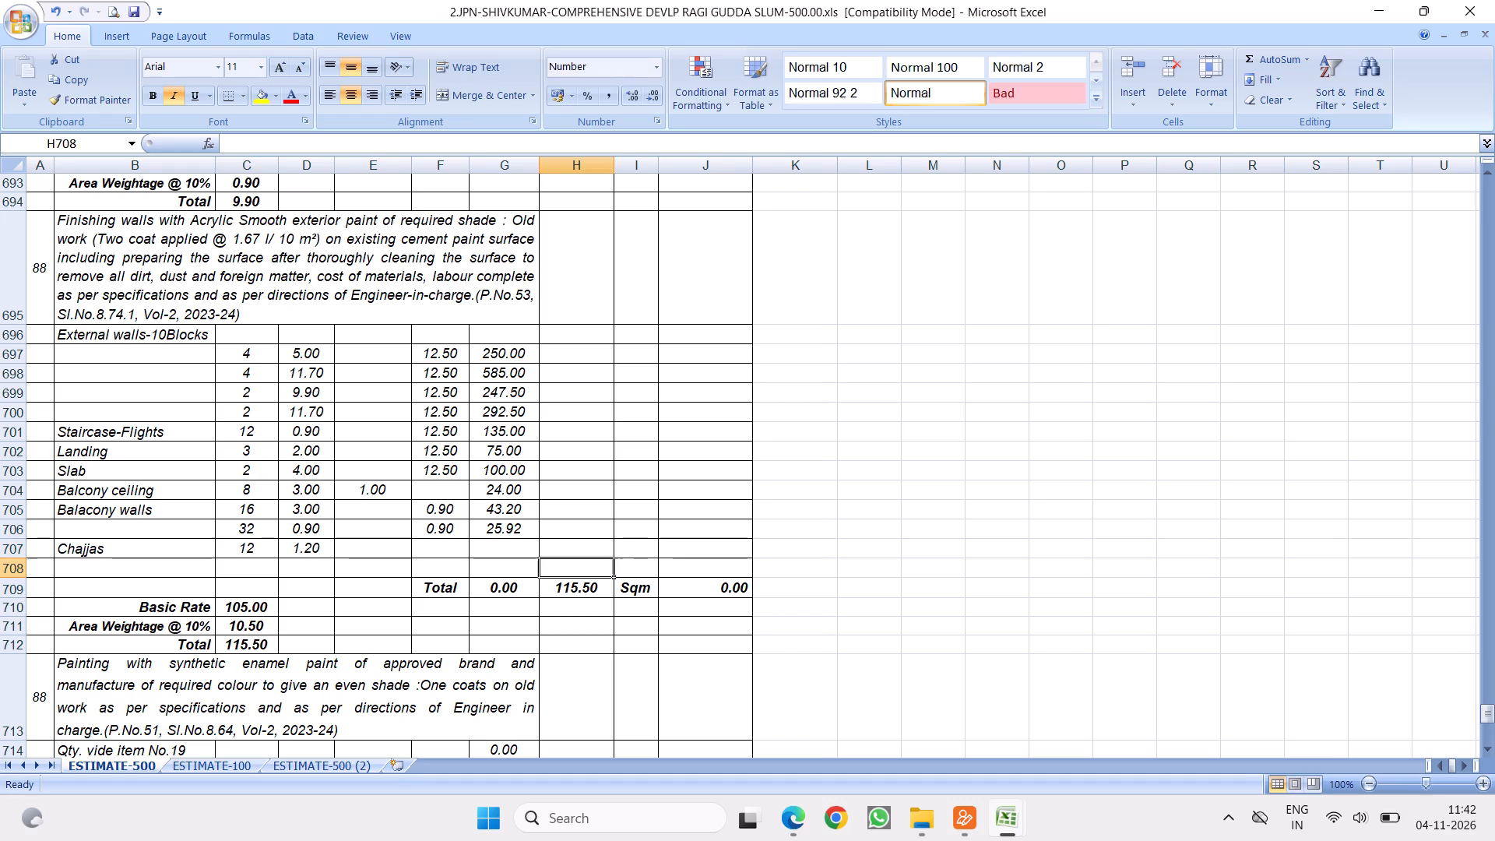
{"action": "left_click", "coordinate": [435, 549]}
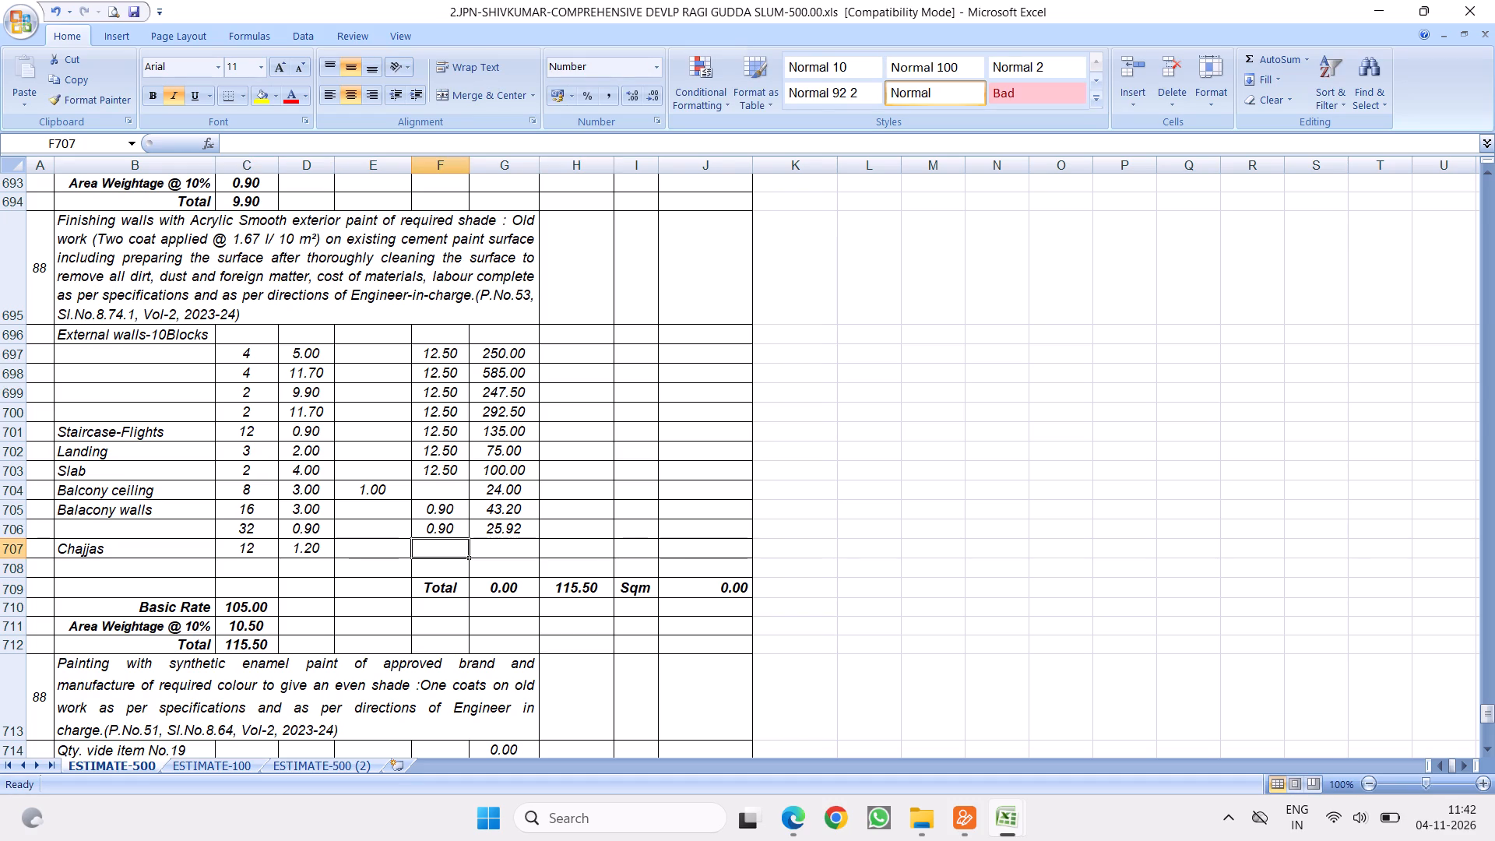
{"action": "left_click", "coordinate": [374, 547]}
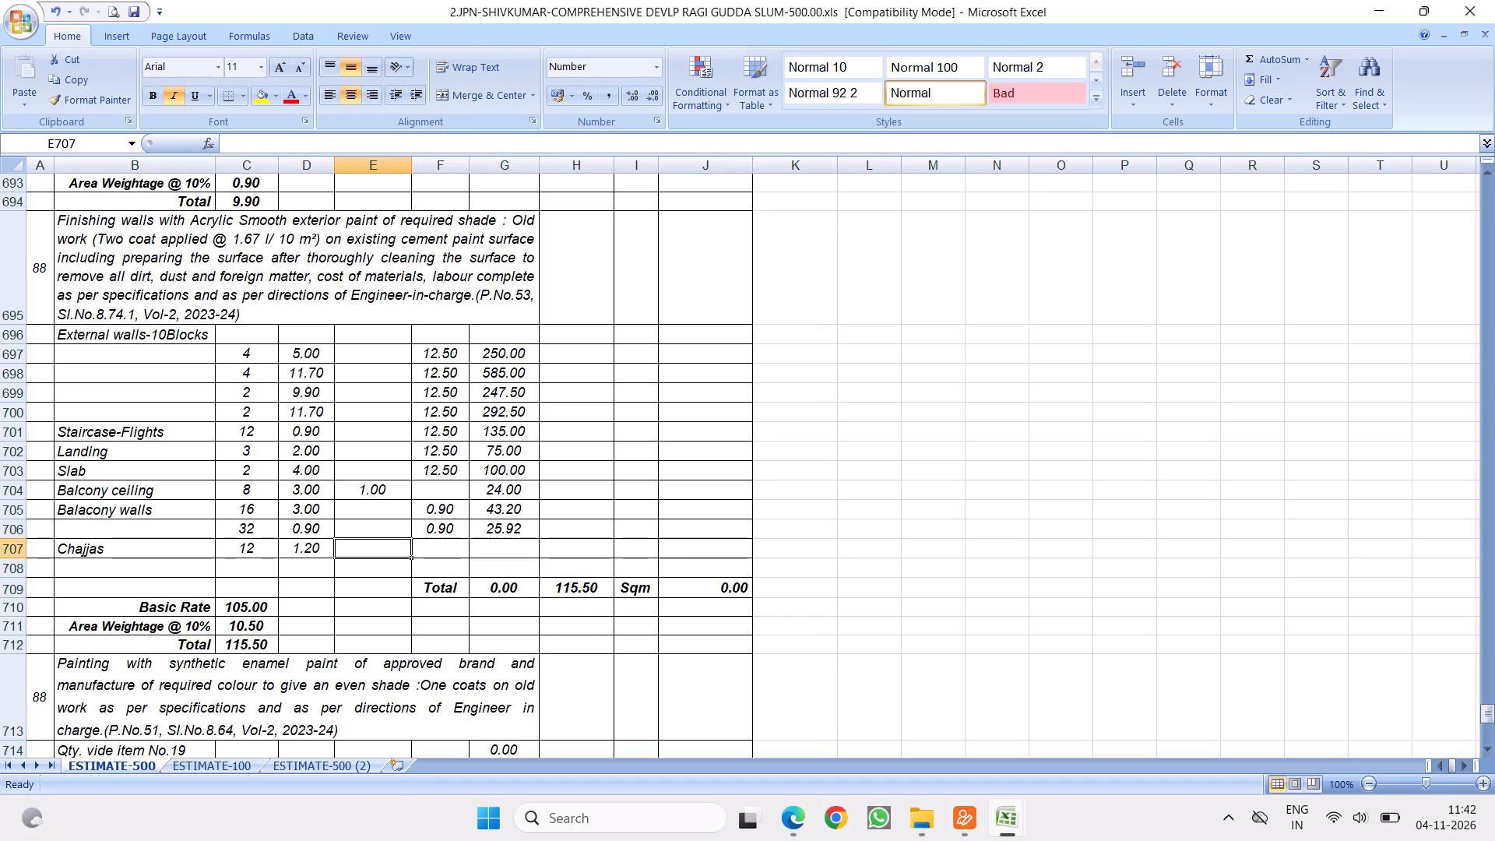
{"action": "type", "text": ".6"}
{"action": "left_click", "coordinate": [591, 540]}
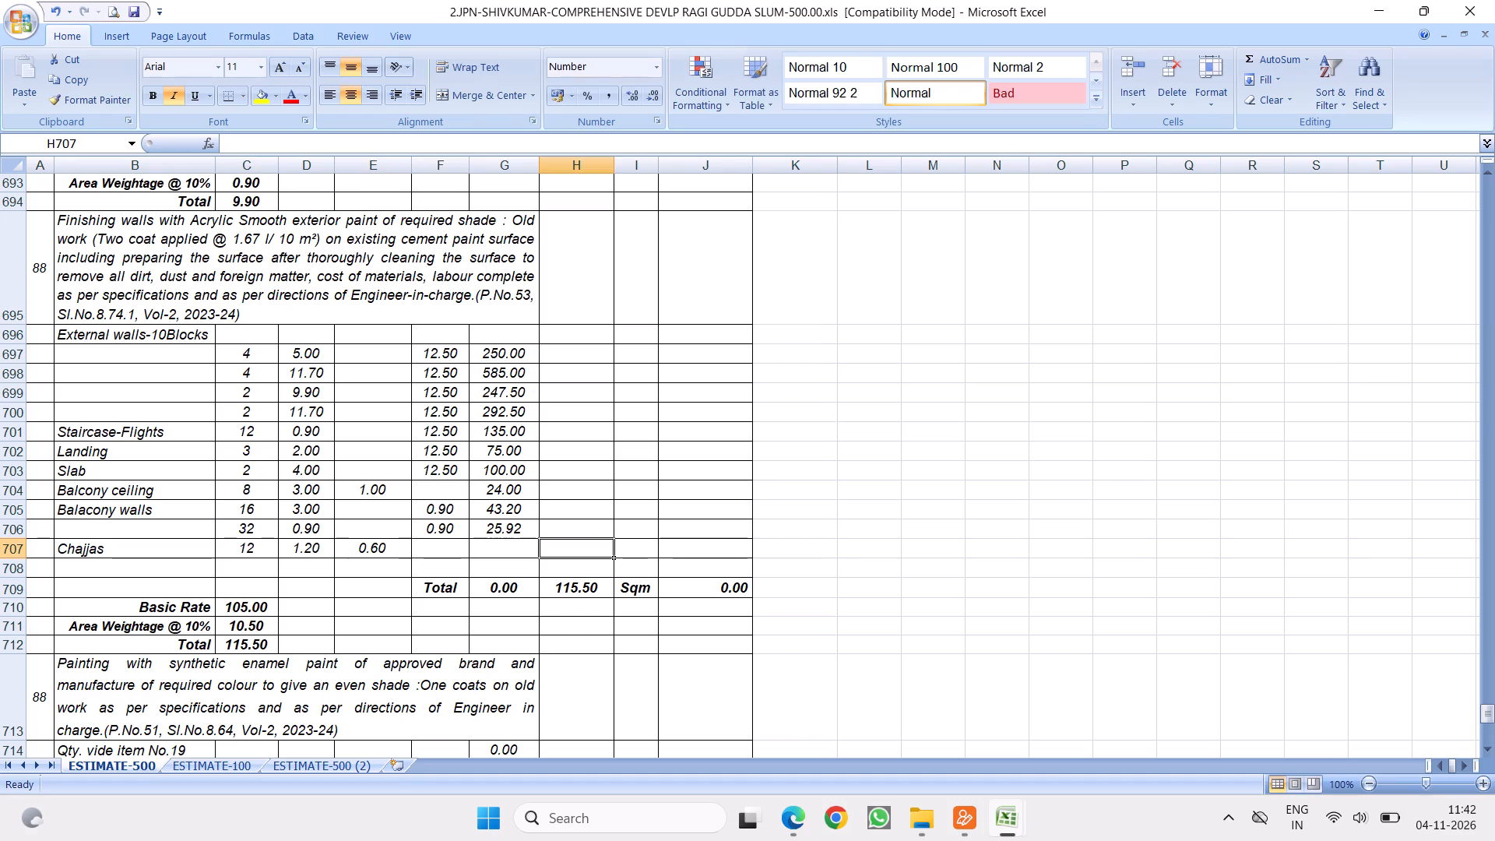
Copy the Balcony ceiling quantity formula from G704 into G707 of the Chajjas row.
{"action": "right_click", "coordinate": [505, 492]}
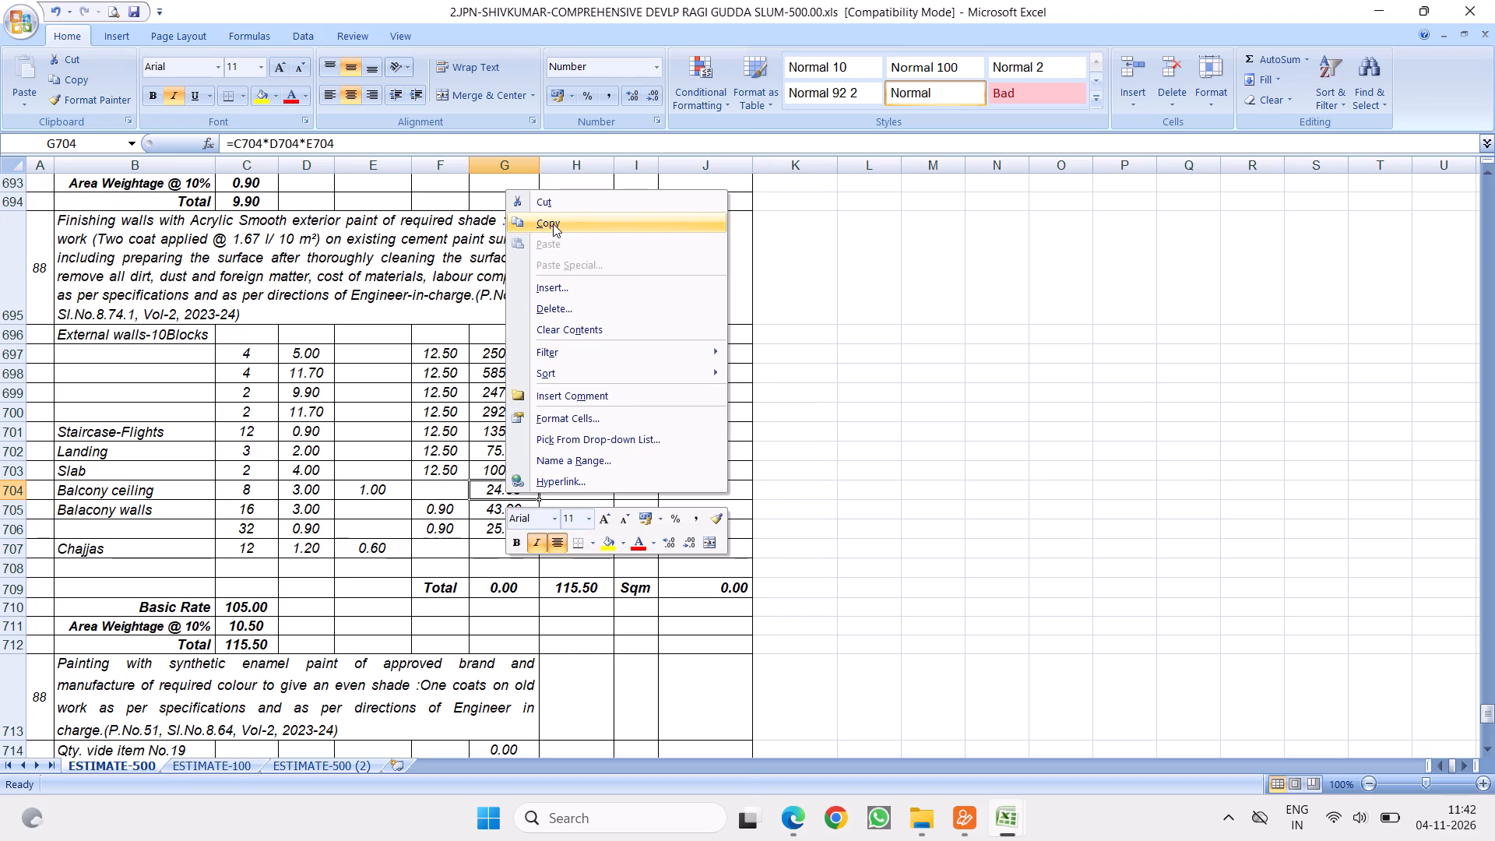
{"action": "left_click", "coordinate": [553, 223]}
{"action": "right_click", "coordinate": [504, 551]}
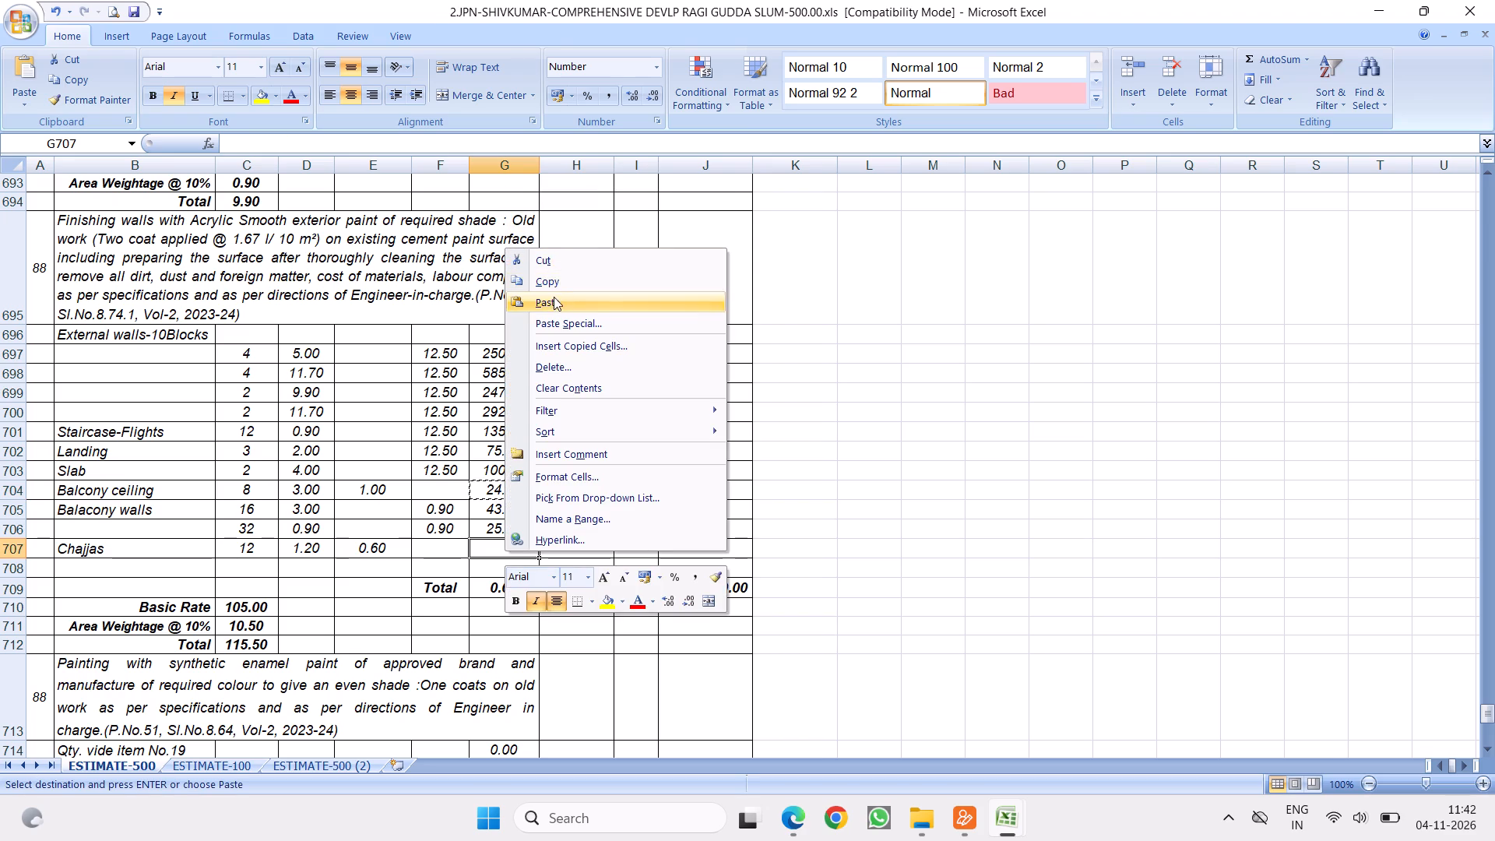
{"action": "left_click", "coordinate": [553, 297]}
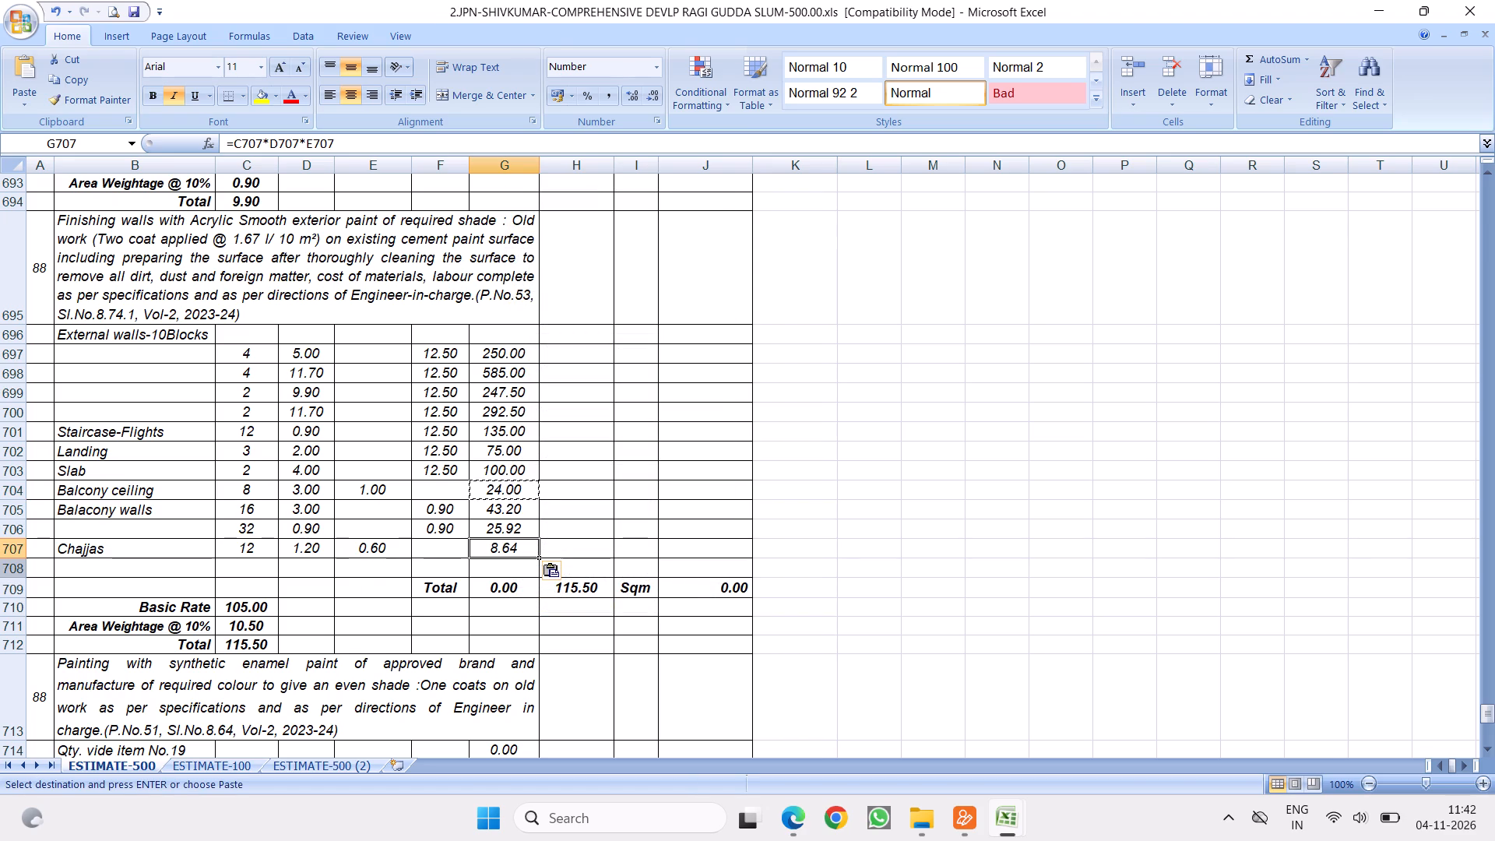
Insert three blank rows at row 708, directly below the Chajjas row.
{"action": "left_click_drag", "start_coordinate": [17, 571], "coordinate": [20, 607]}
{"action": "right_click", "coordinate": [115, 586]}
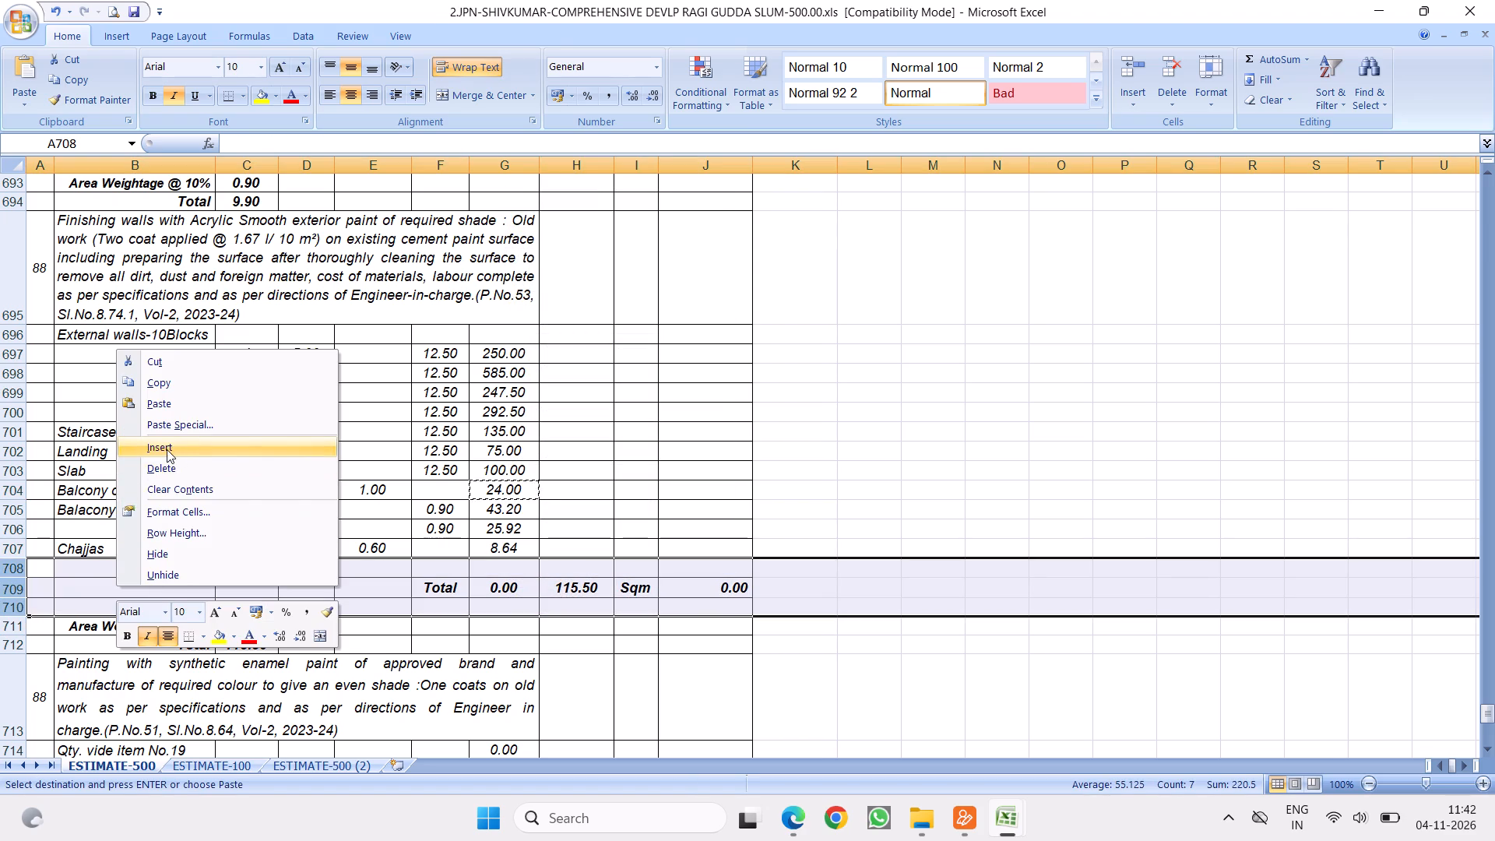
{"action": "left_click", "coordinate": [167, 449]}
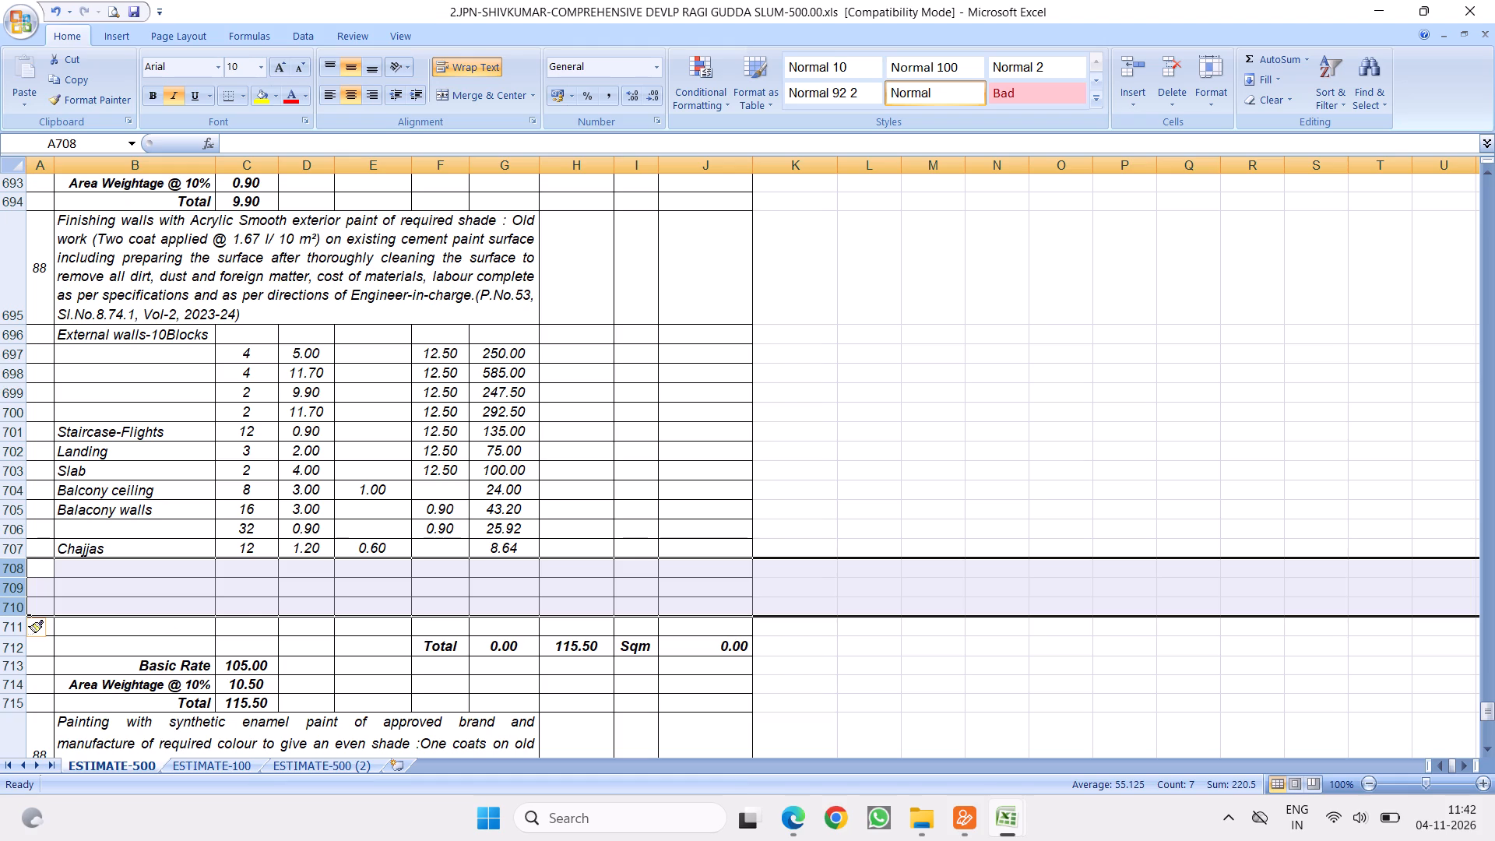
Set the Chajjas count in C707 to 12x2.
{"action": "left_click", "coordinate": [248, 548]}
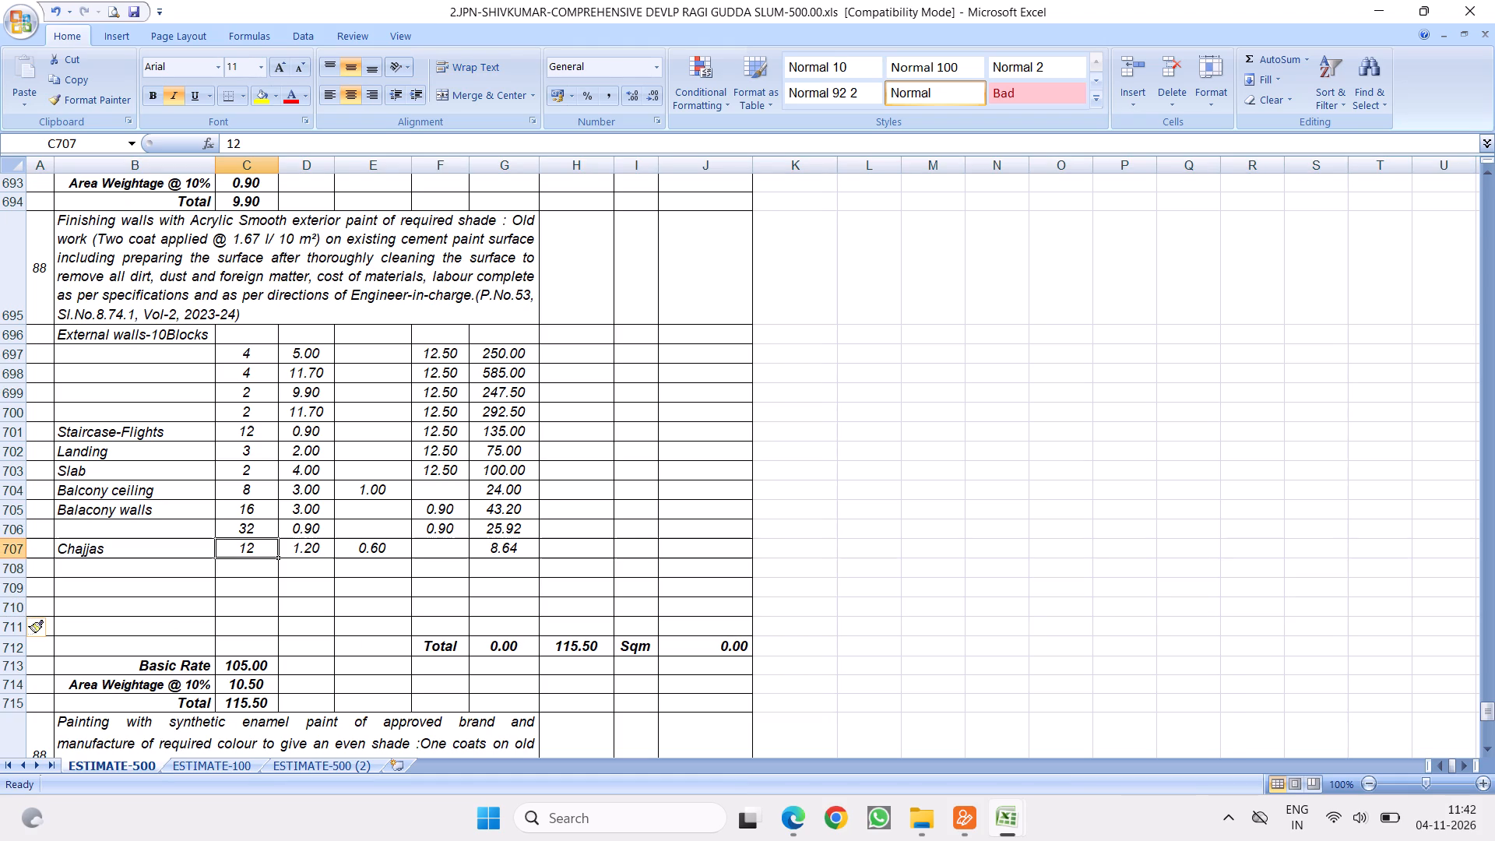
{"action": "type", "text": "12"}
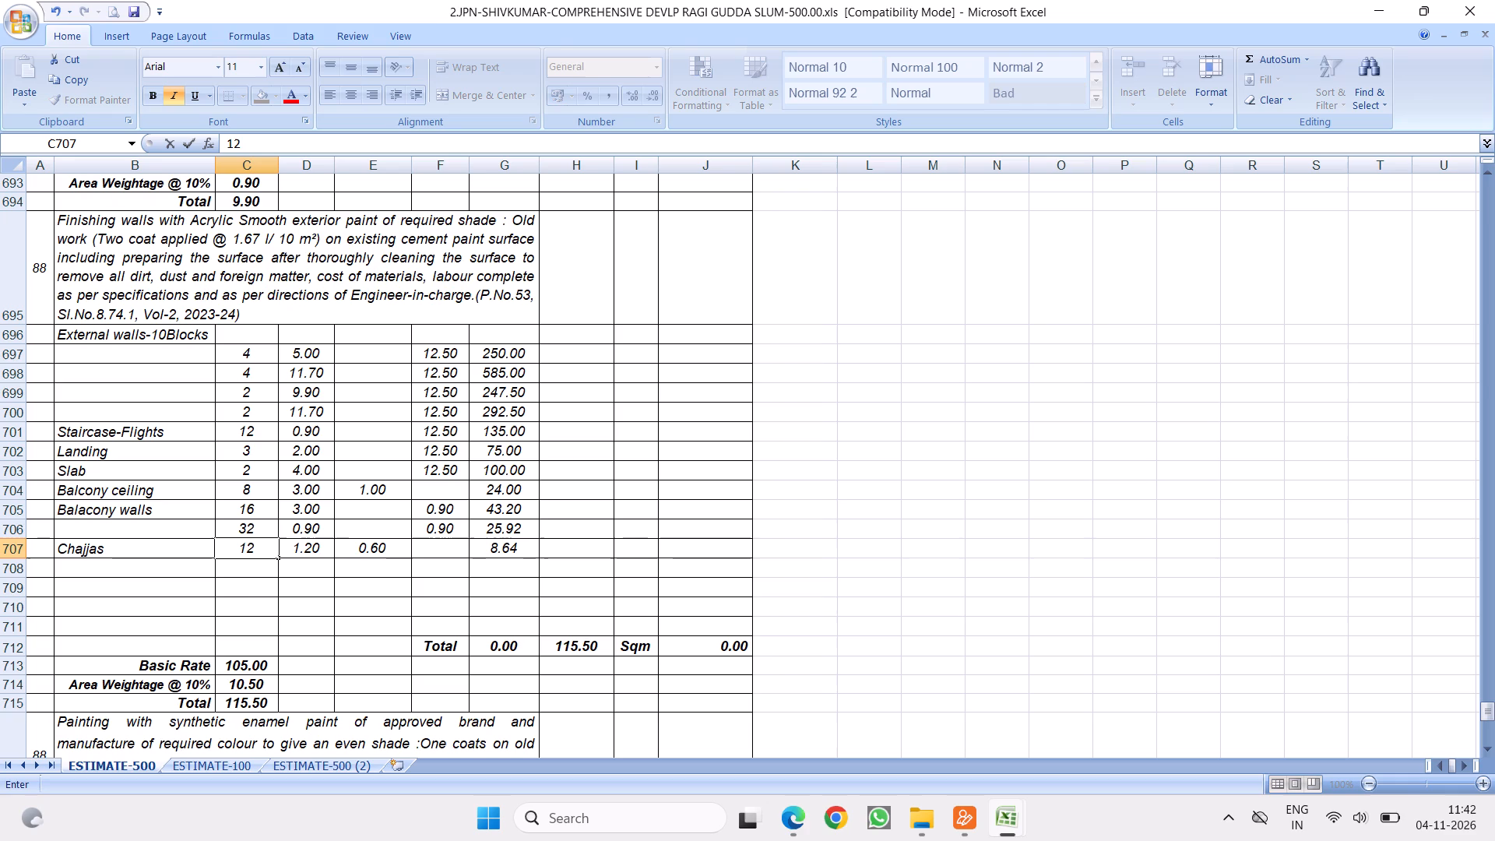
{"action": "key", "text": "x"}
{"action": "key", "text": "2"}
{"action": "left_click", "coordinate": [508, 598]}
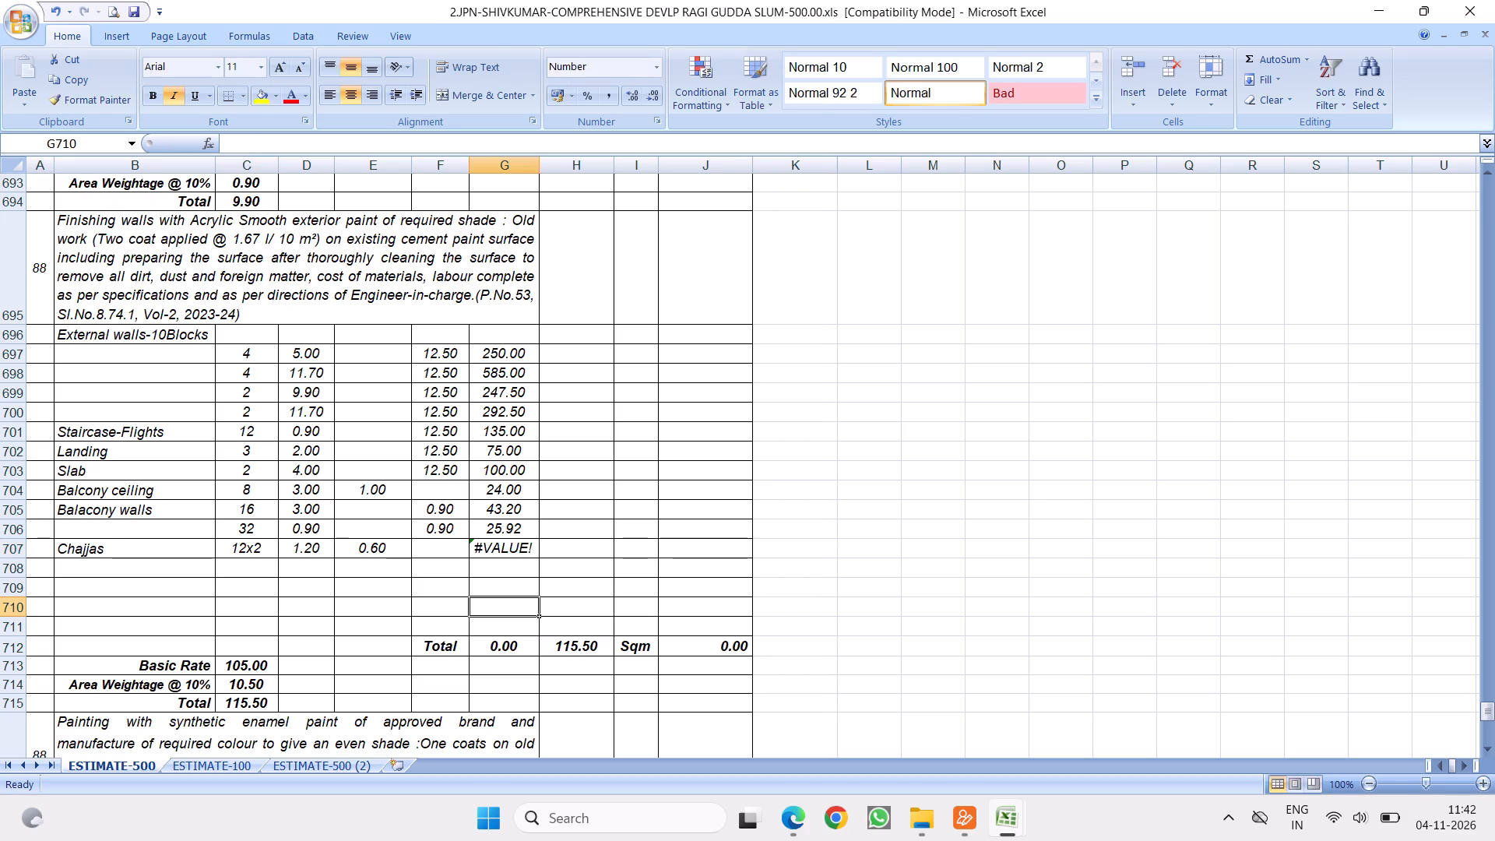
Change the Chajjas quantity formula in G707 to =24*D707*E707.
{"action": "left_click", "coordinate": [490, 546]}
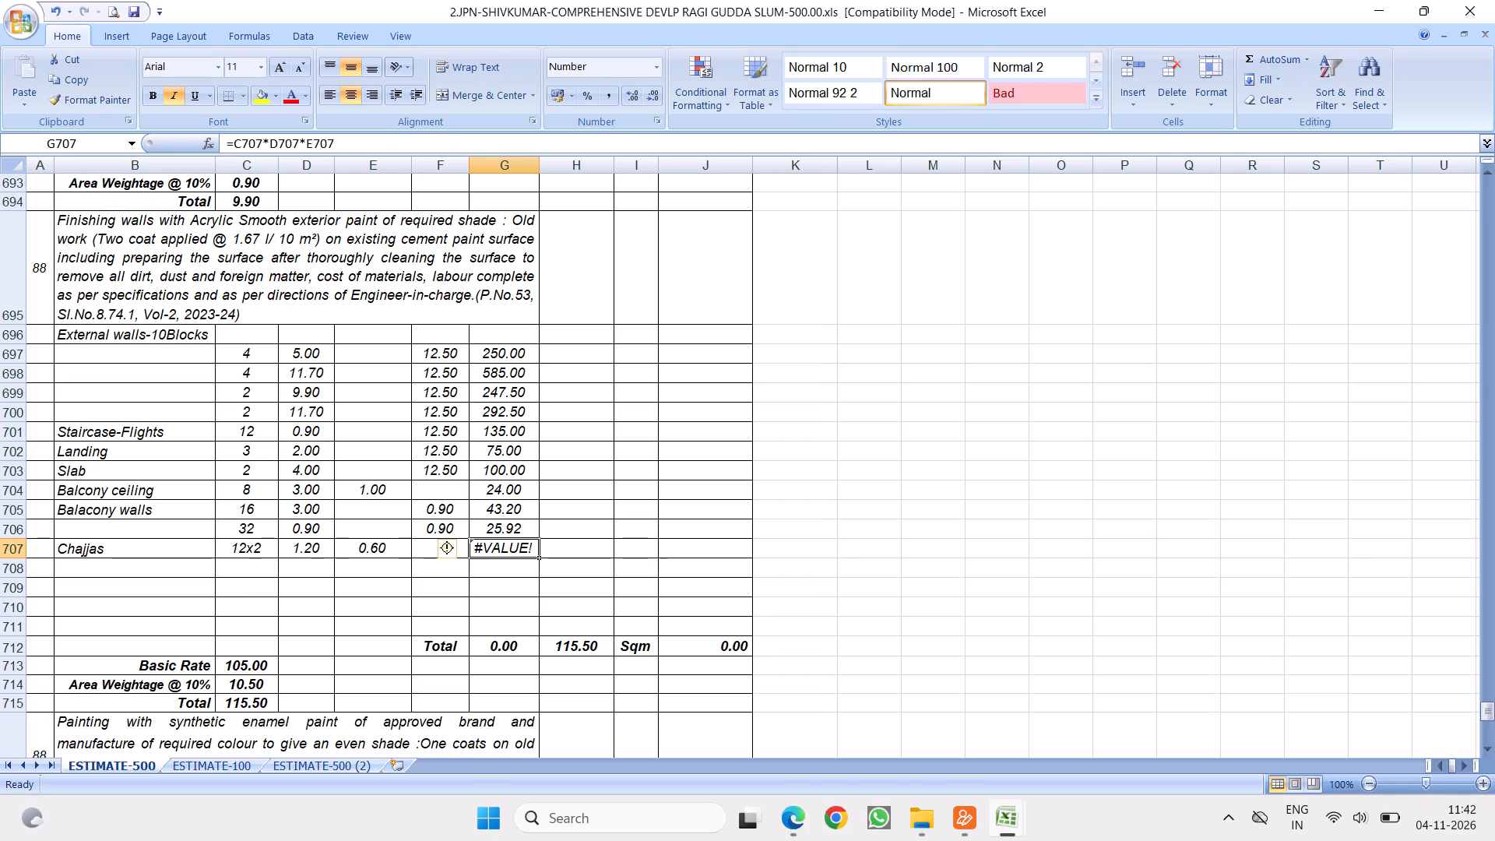
{"action": "left_click", "coordinate": [265, 138]}
{"action": "key", "text": "BackSpace"}
{"action": "key", "text": "BackSpace"}
{"action": "key", "text": "BackSpace"}
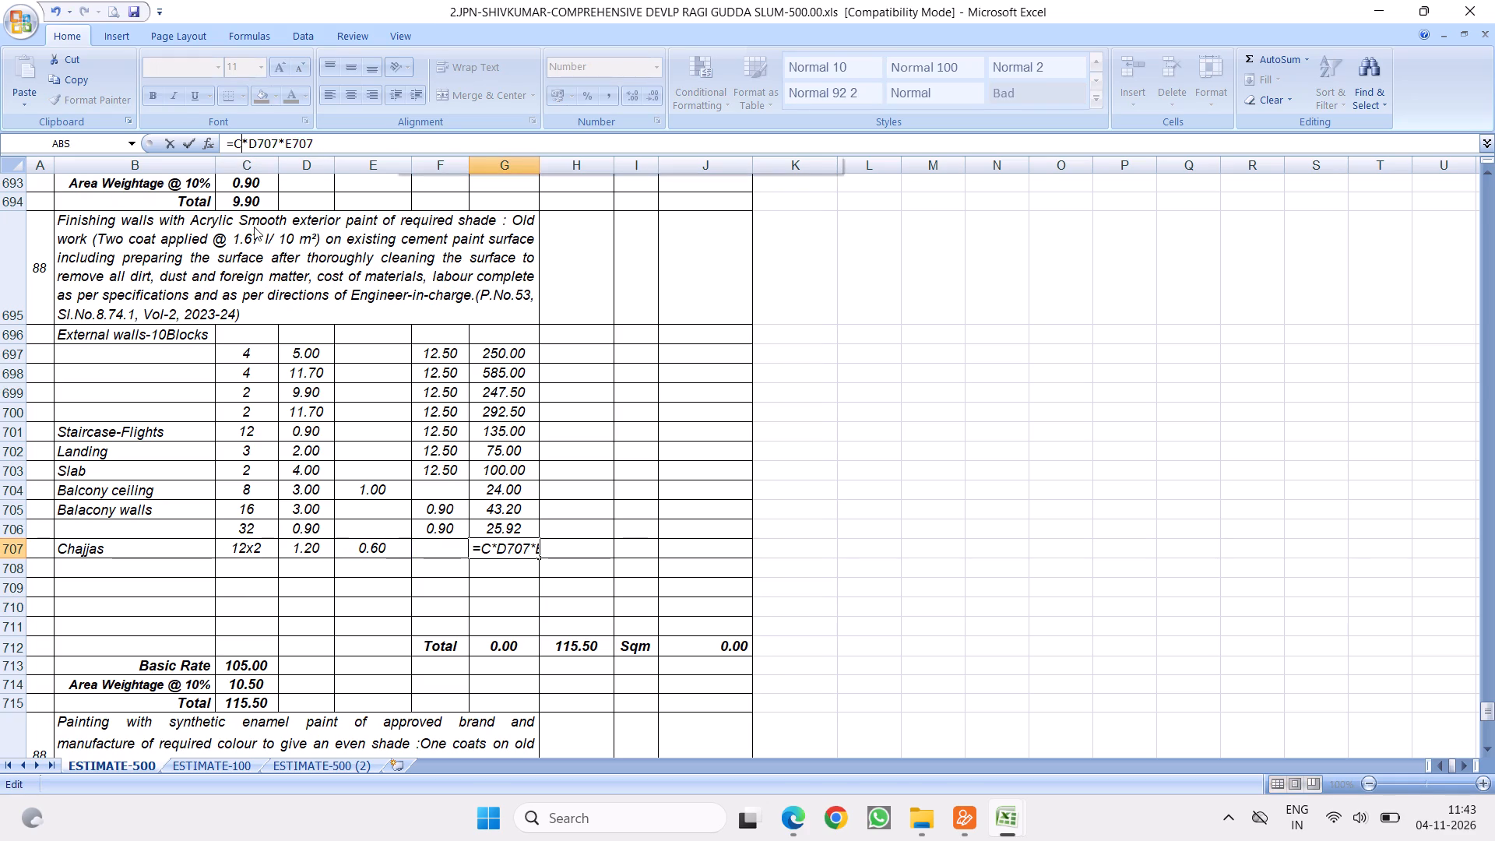
{"action": "key", "text": "BackSpace"}
{"action": "type", "text": "24"}
{"action": "key", "text": "Return"}
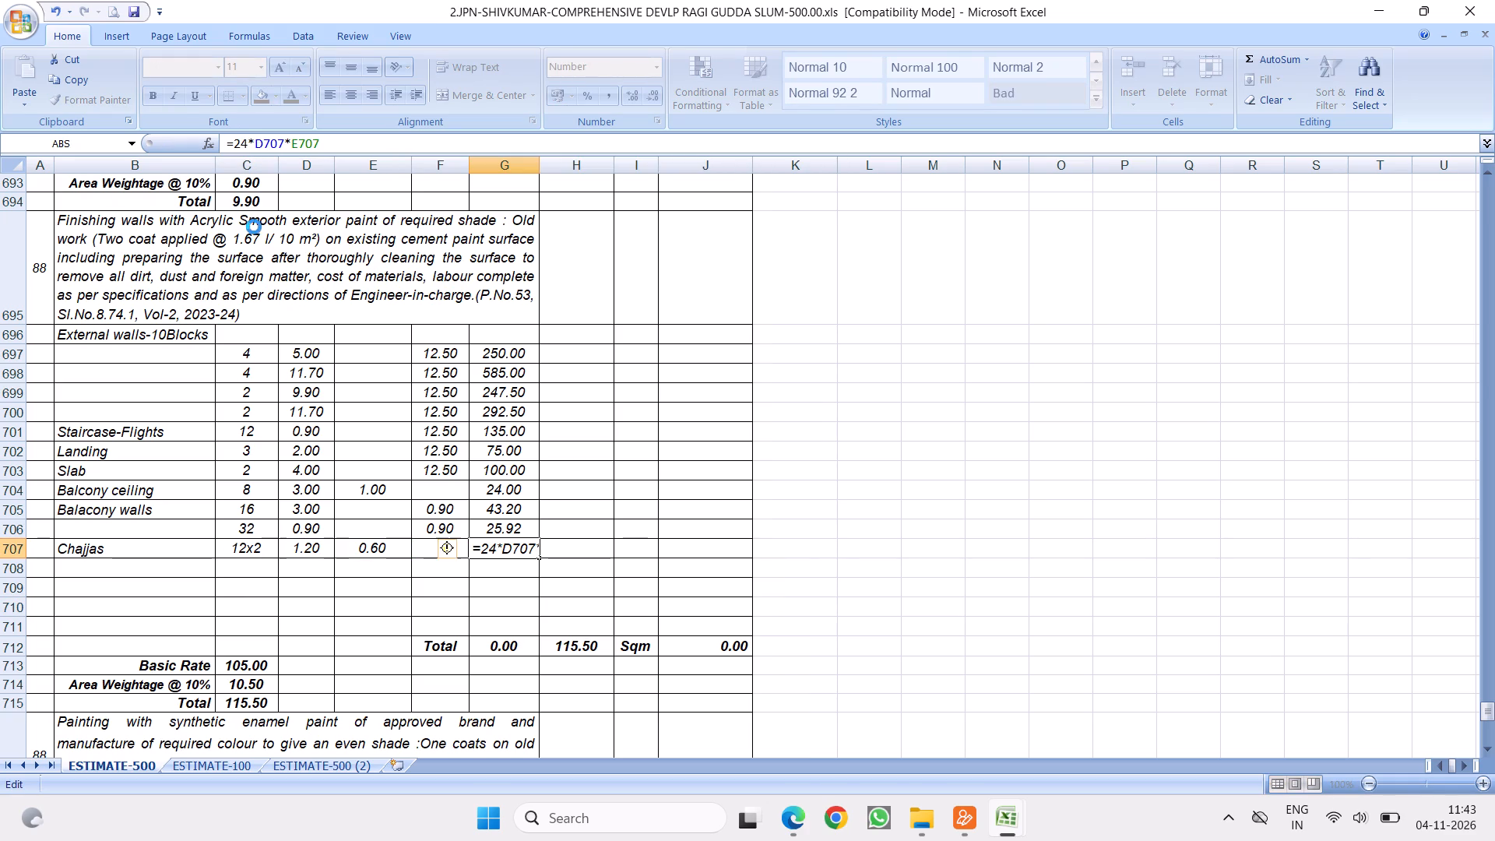
Set the count of the second balcony wall row, C706, to 16x2.
{"action": "left_click", "coordinate": [247, 531]}
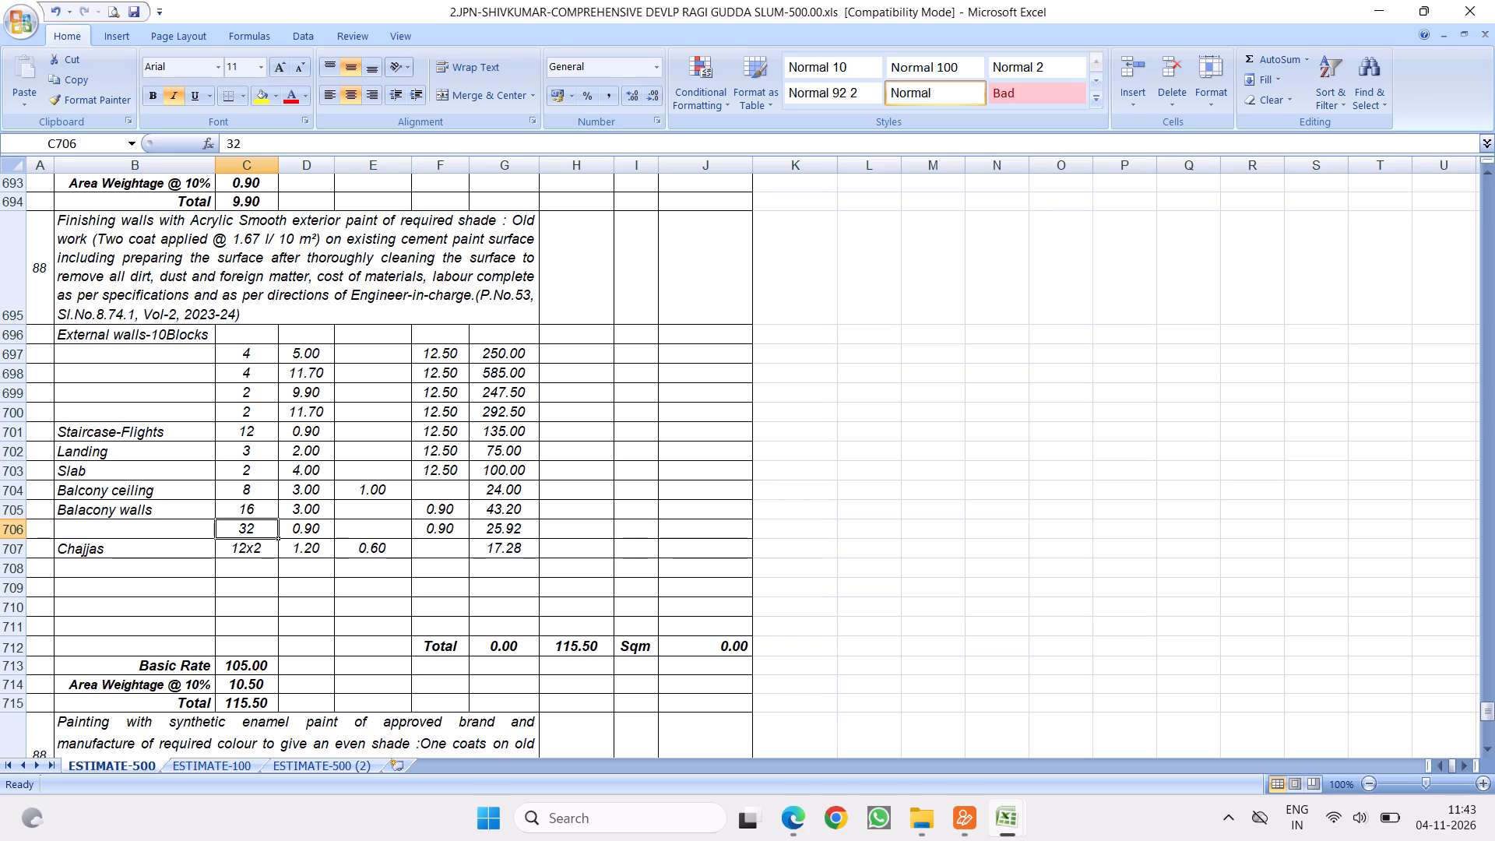
{"action": "type", "text": "16"}
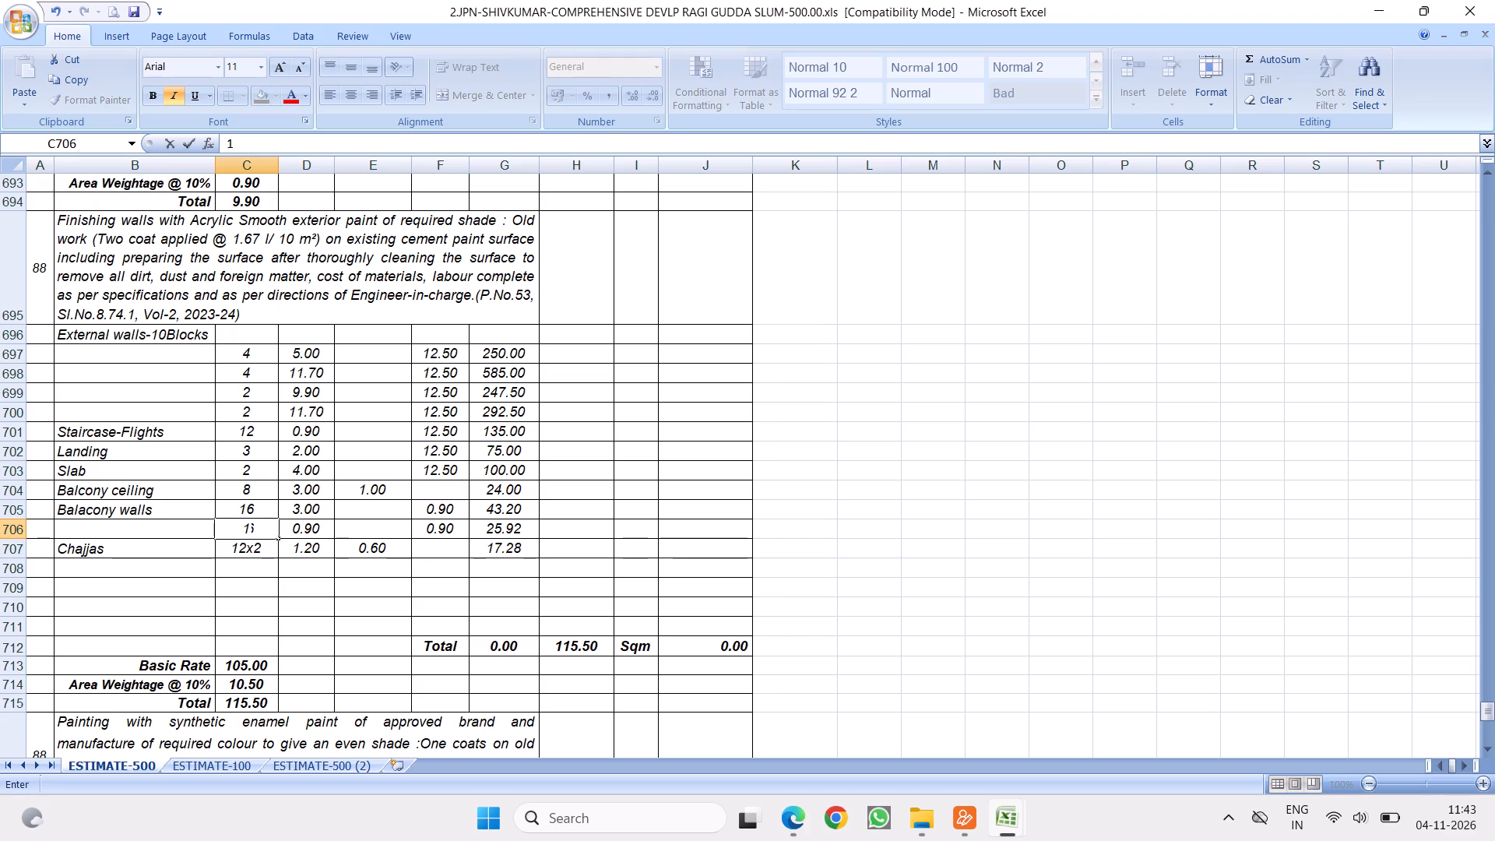
{"action": "type", "text": "x2"}
{"action": "left_click", "coordinate": [400, 606]}
Change the second balcony wall row's quantity formula in G706 to =32*D706*F706.
{"action": "left_click", "coordinate": [526, 526]}
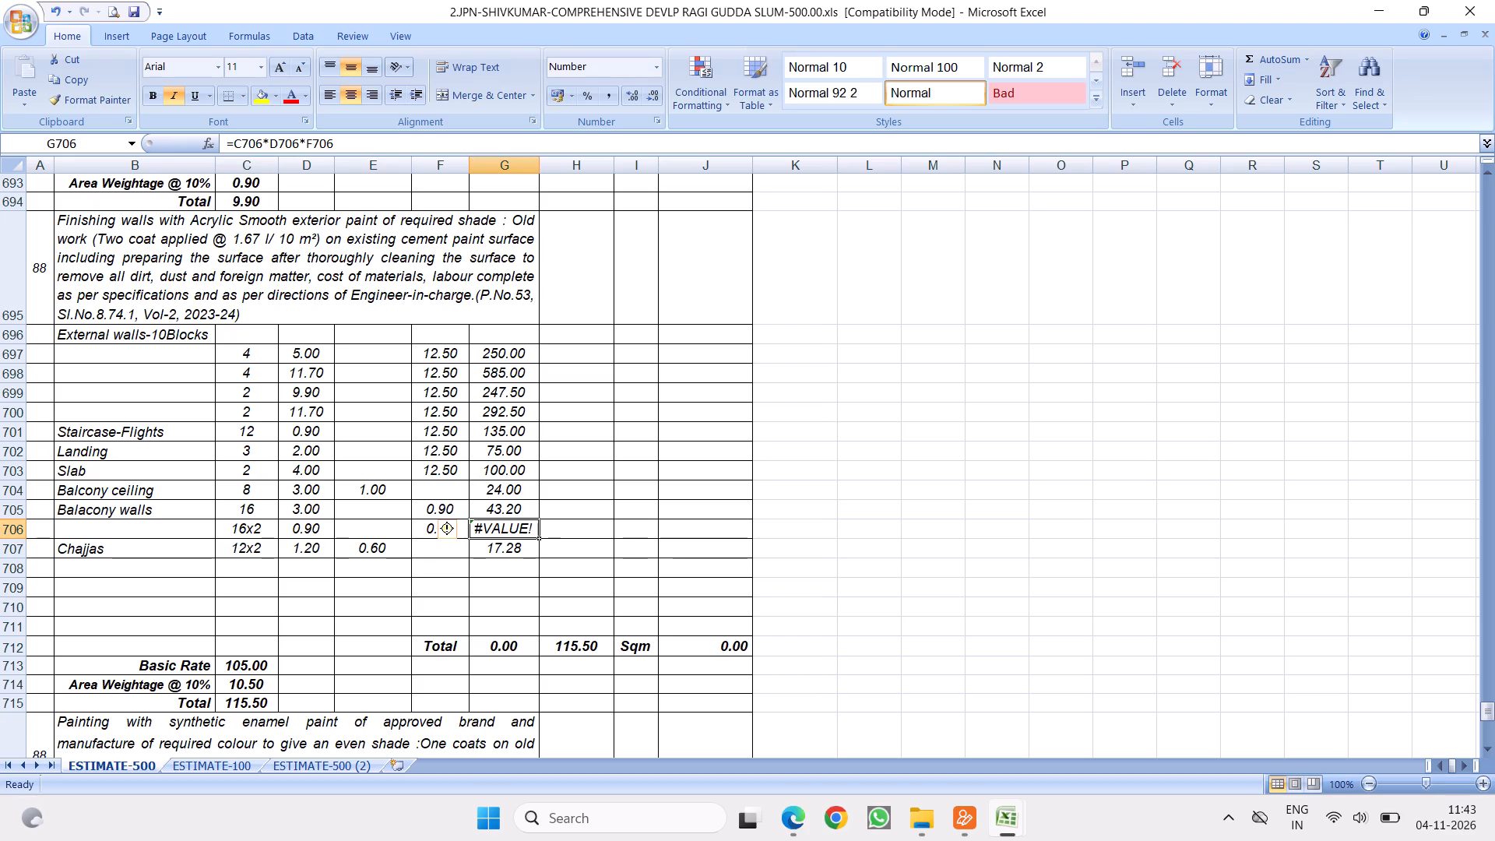
{"action": "left_click", "coordinate": [259, 143]}
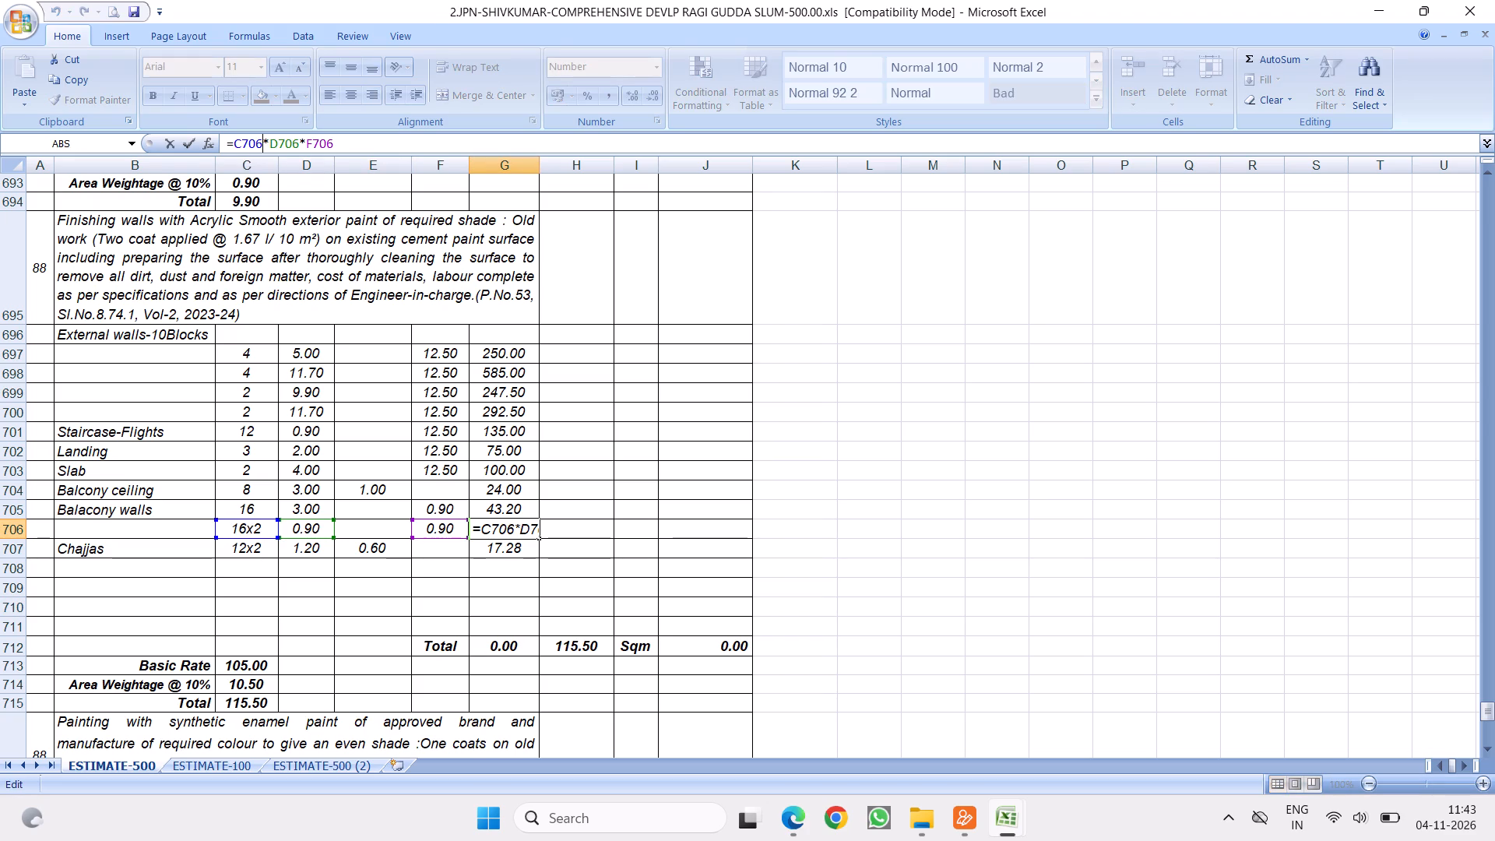
{"action": "key", "text": "BackSpace"}
{"action": "key", "text": "BackSpace"}
{"action": "key", "text": "BackSpace"}
{"action": "key", "text": "BackSpace"}
{"action": "type", "text": "32"}
{"action": "key", "text": "Return"}
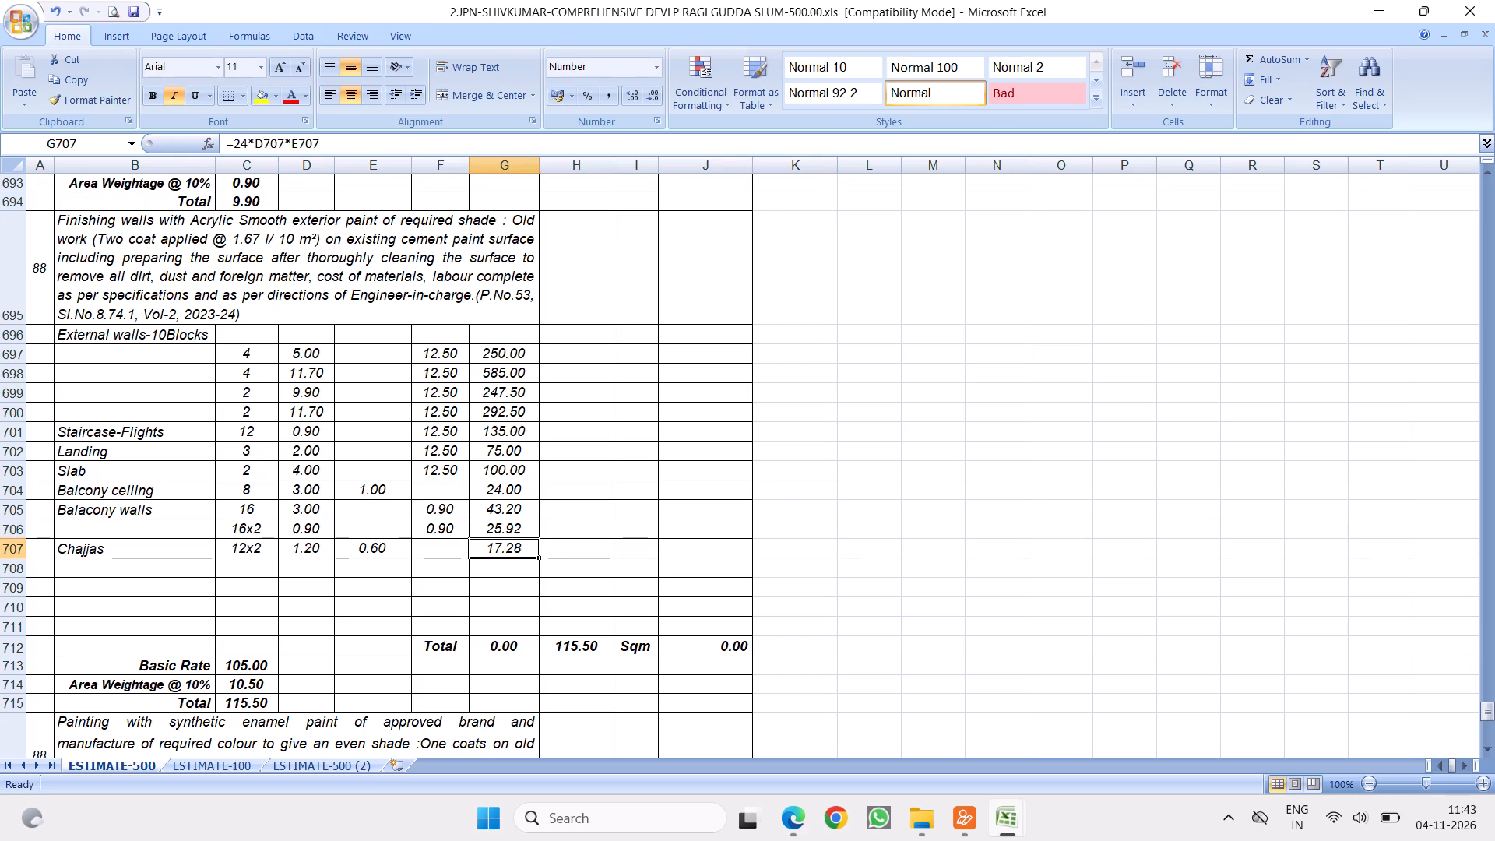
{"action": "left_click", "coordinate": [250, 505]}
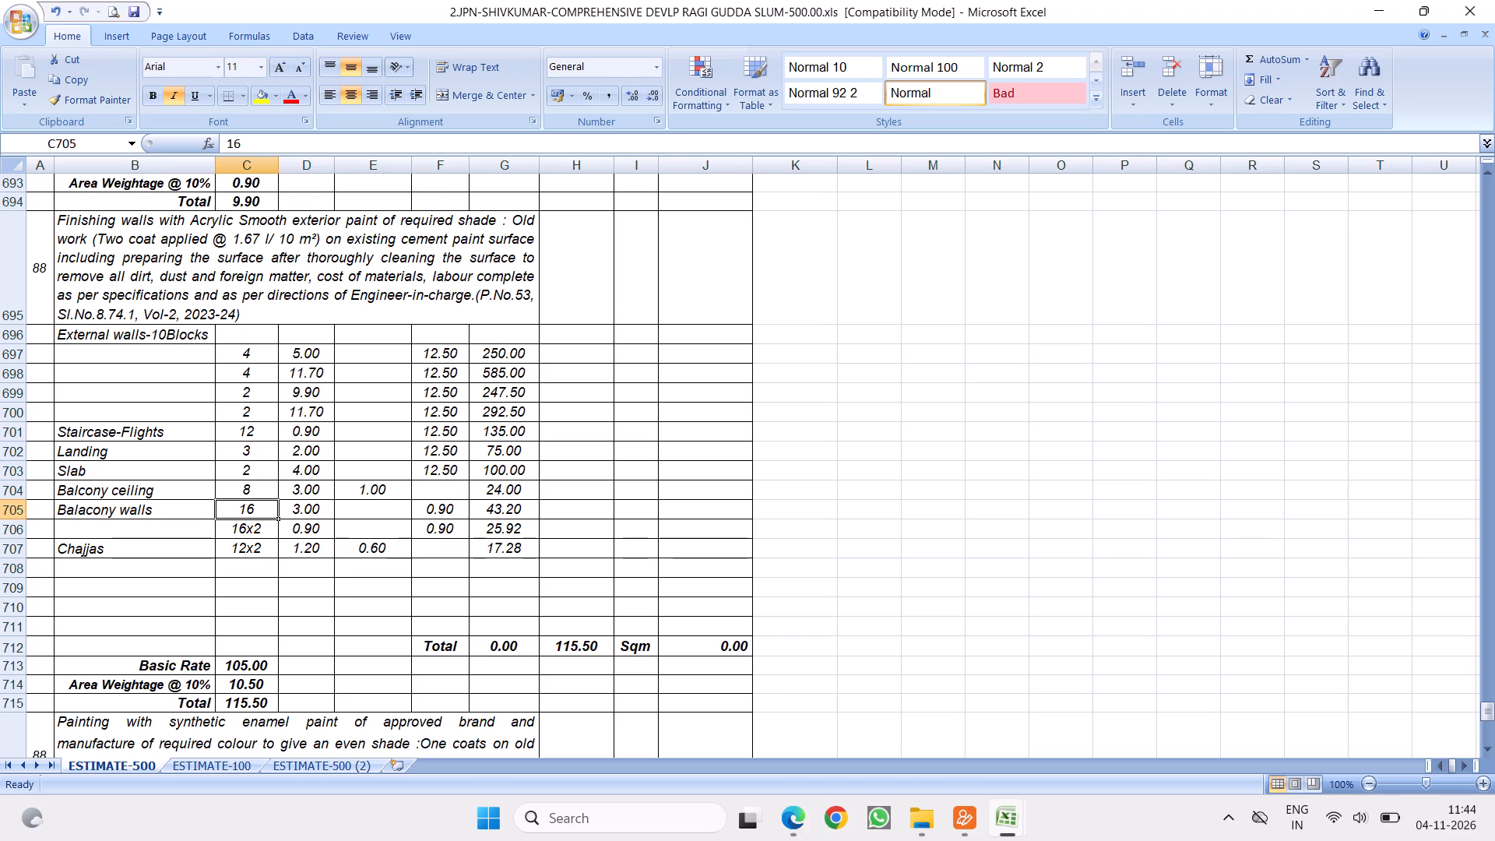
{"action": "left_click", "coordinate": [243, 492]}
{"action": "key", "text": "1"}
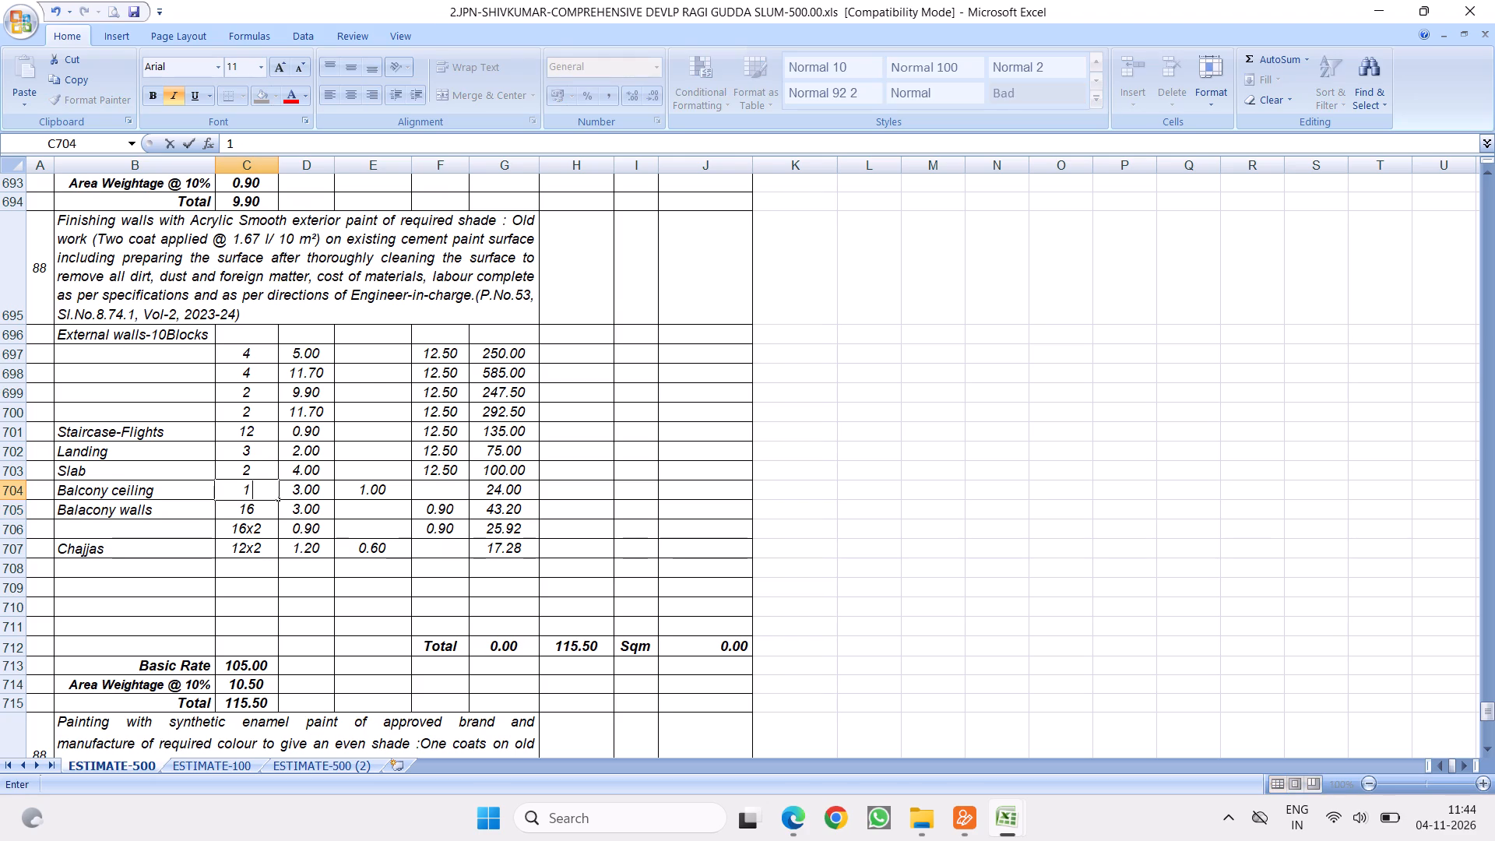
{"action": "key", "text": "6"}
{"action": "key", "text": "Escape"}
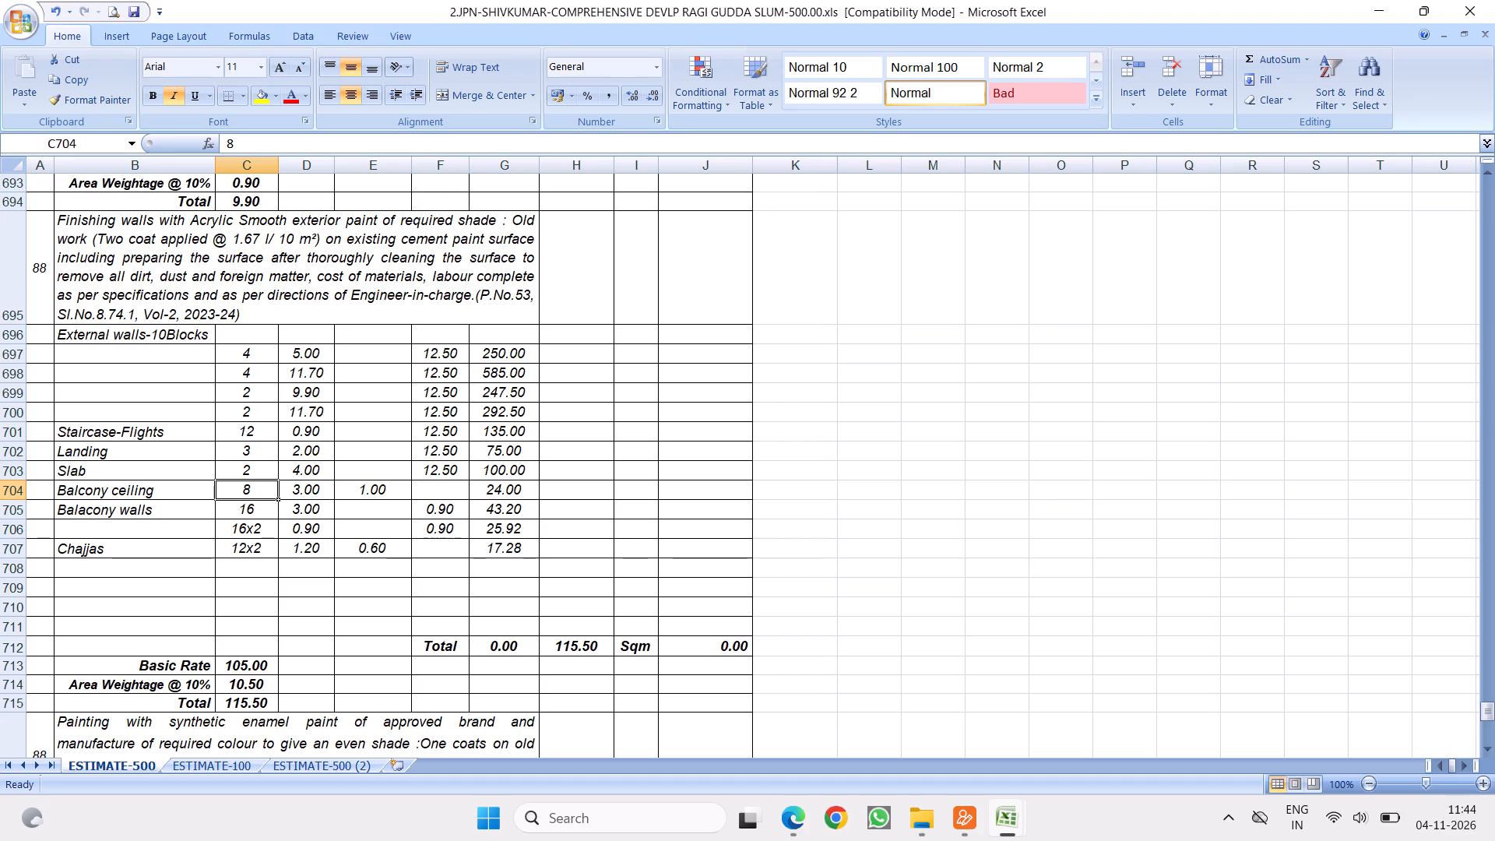
Set the Balcony ceiling count in C704 to 2x16.
{"action": "key", "text": "2"}
{"action": "type", "text": "x1"}
{"action": "key", "text": "6"}
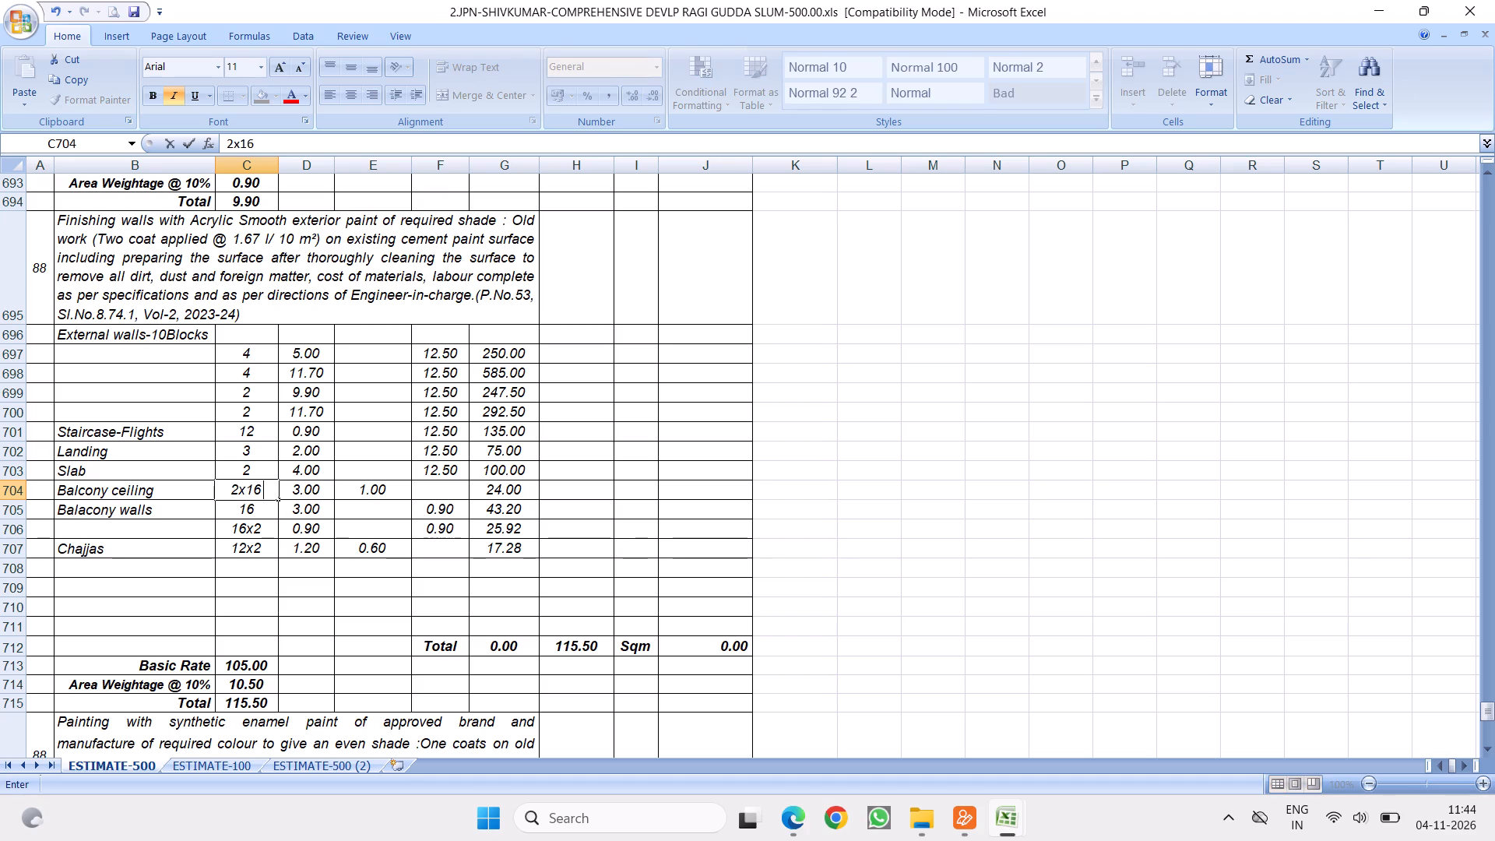
{"action": "left_click", "coordinate": [435, 551]}
Change the Balcony ceiling quantity formula in G704 to =32*D704*E704.
{"action": "left_click", "coordinate": [497, 491]}
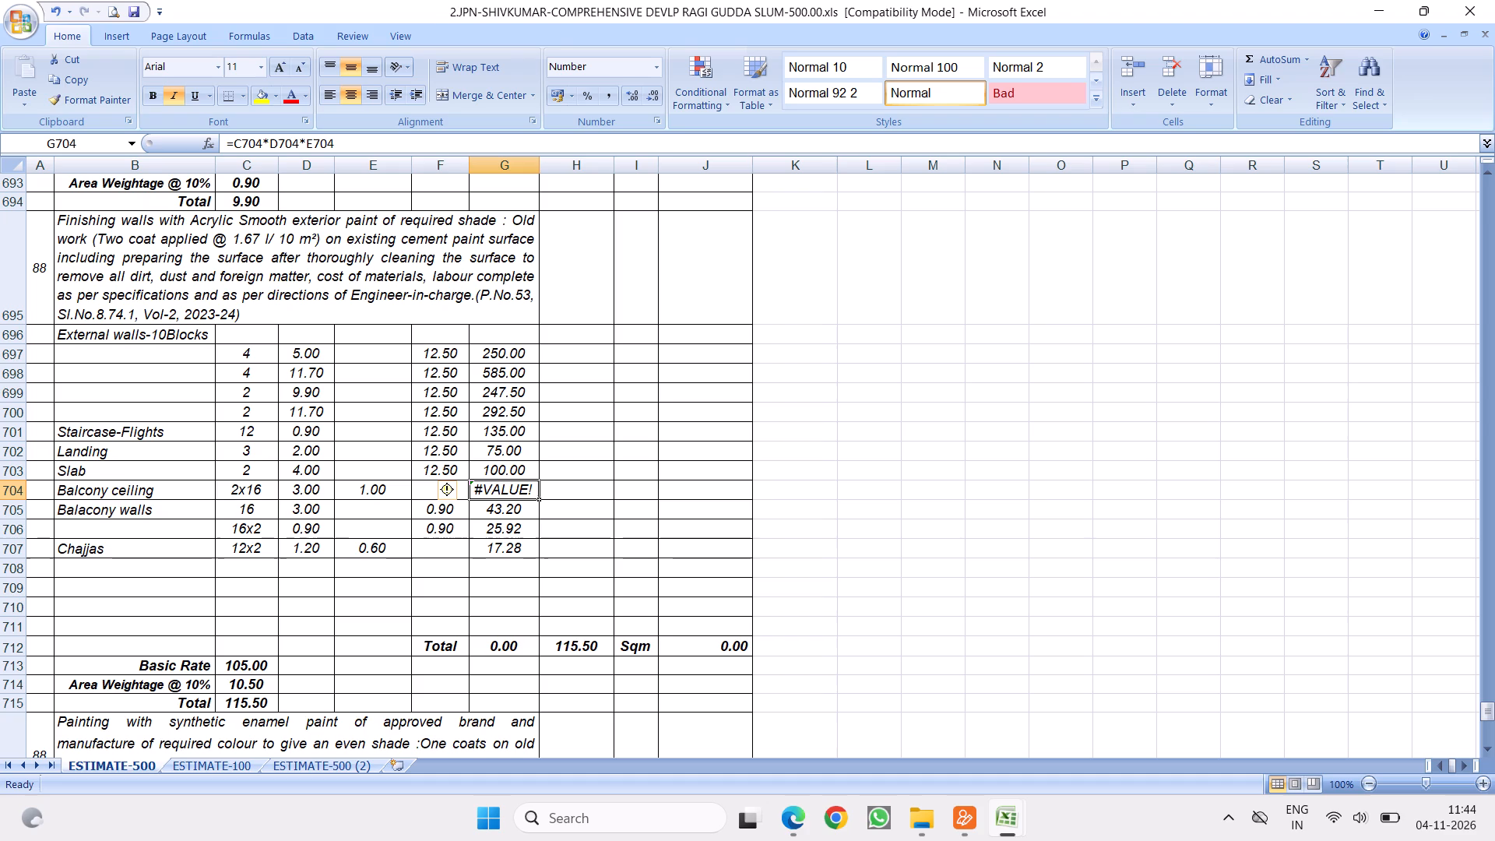
{"action": "left_click", "coordinate": [262, 139]}
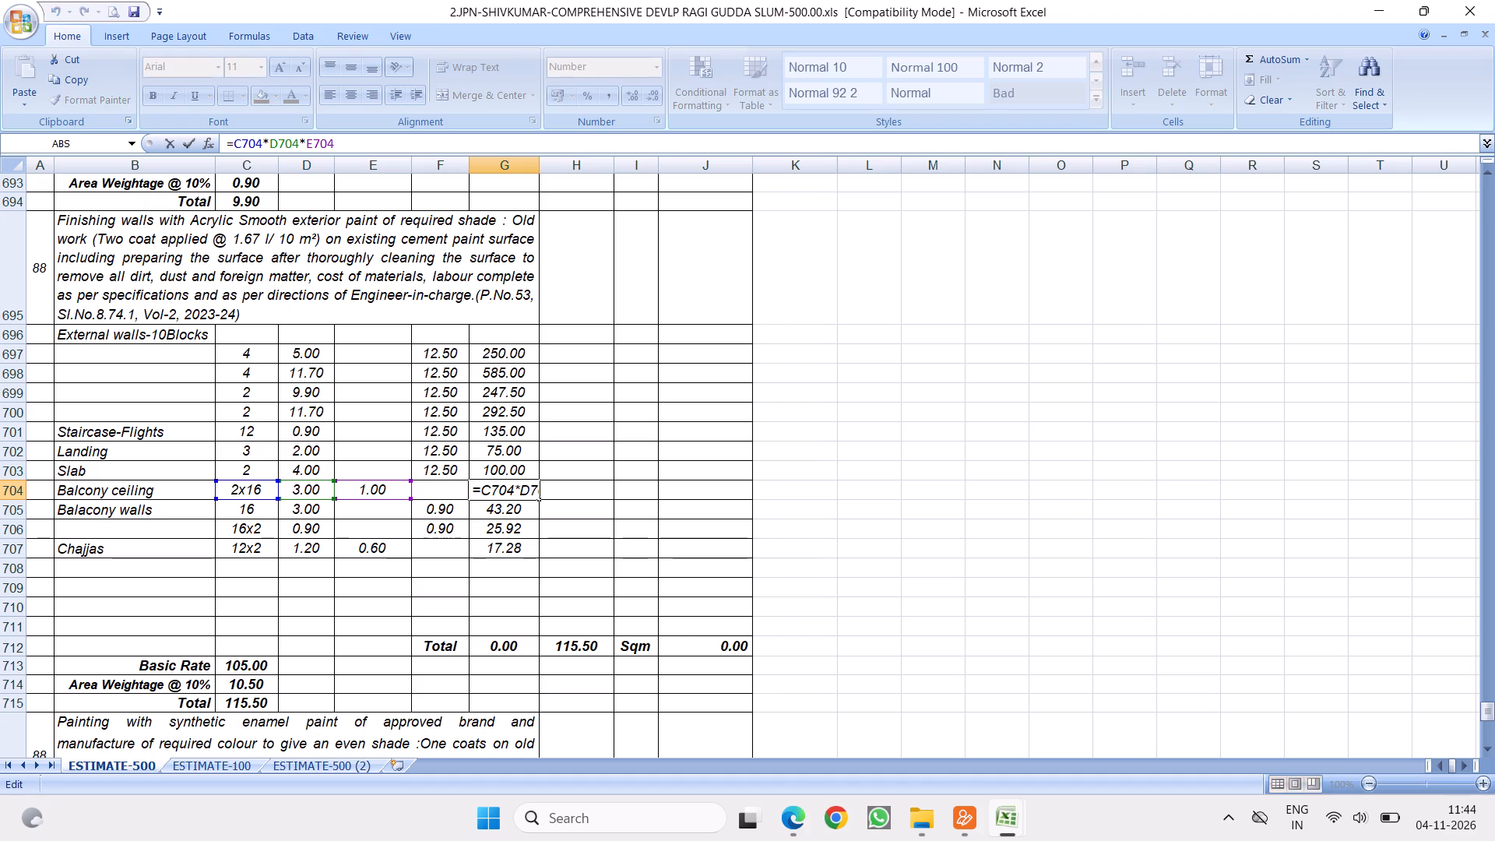
{"action": "key", "text": "BackSpace"}
{"action": "key", "text": "BackSpace"}
{"action": "key", "text": "BackSpace"}
{"action": "key", "text": "BackSpace"}
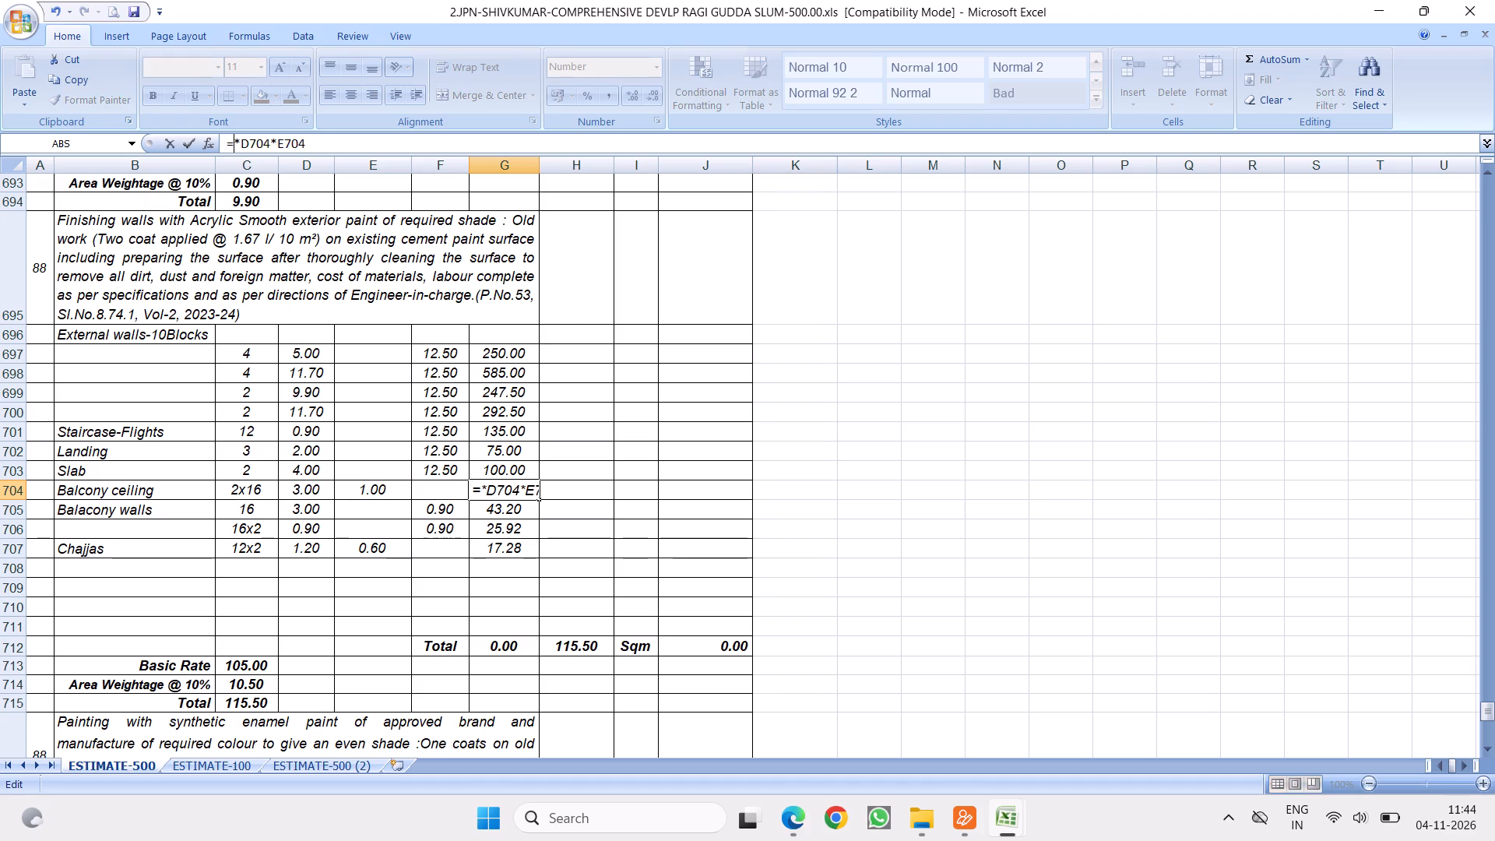
{"action": "type", "text": "32"}
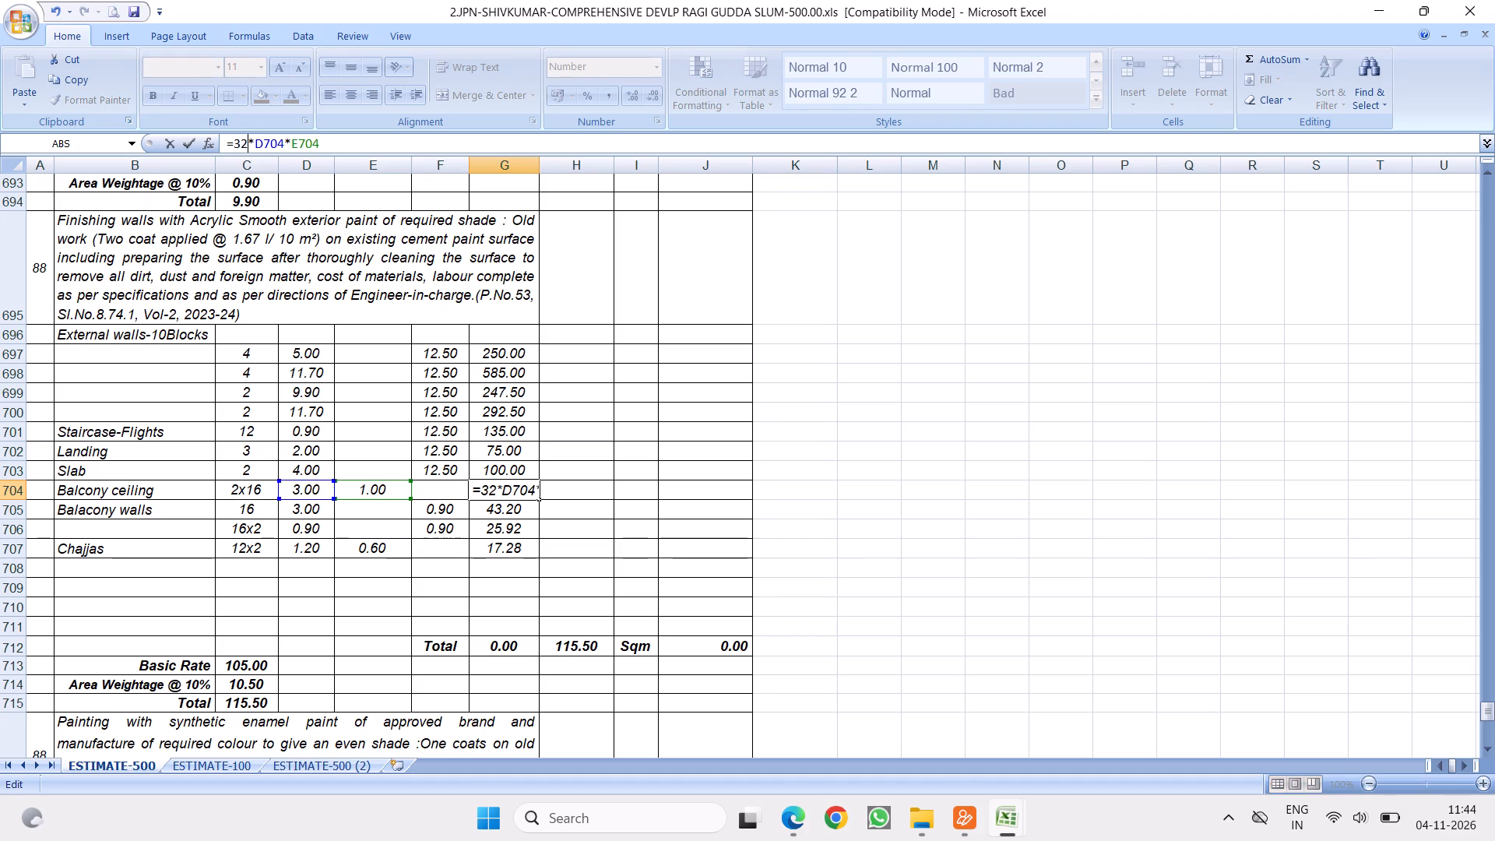
{"action": "key", "text": "Return"}
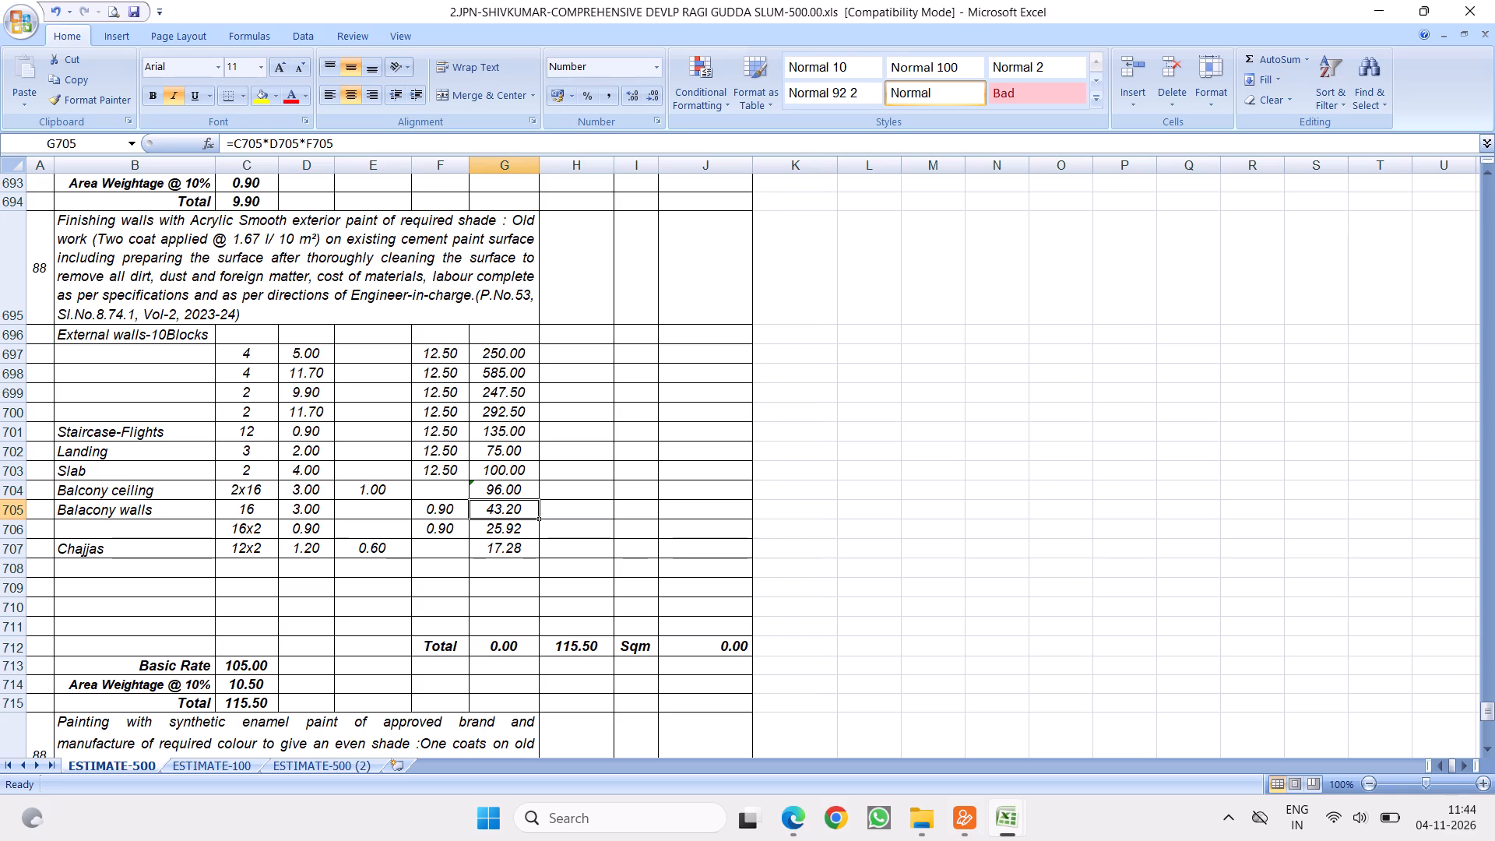
Set the count of the first balcony walls row, C705, to 2x16.
{"action": "left_click", "coordinate": [329, 550]}
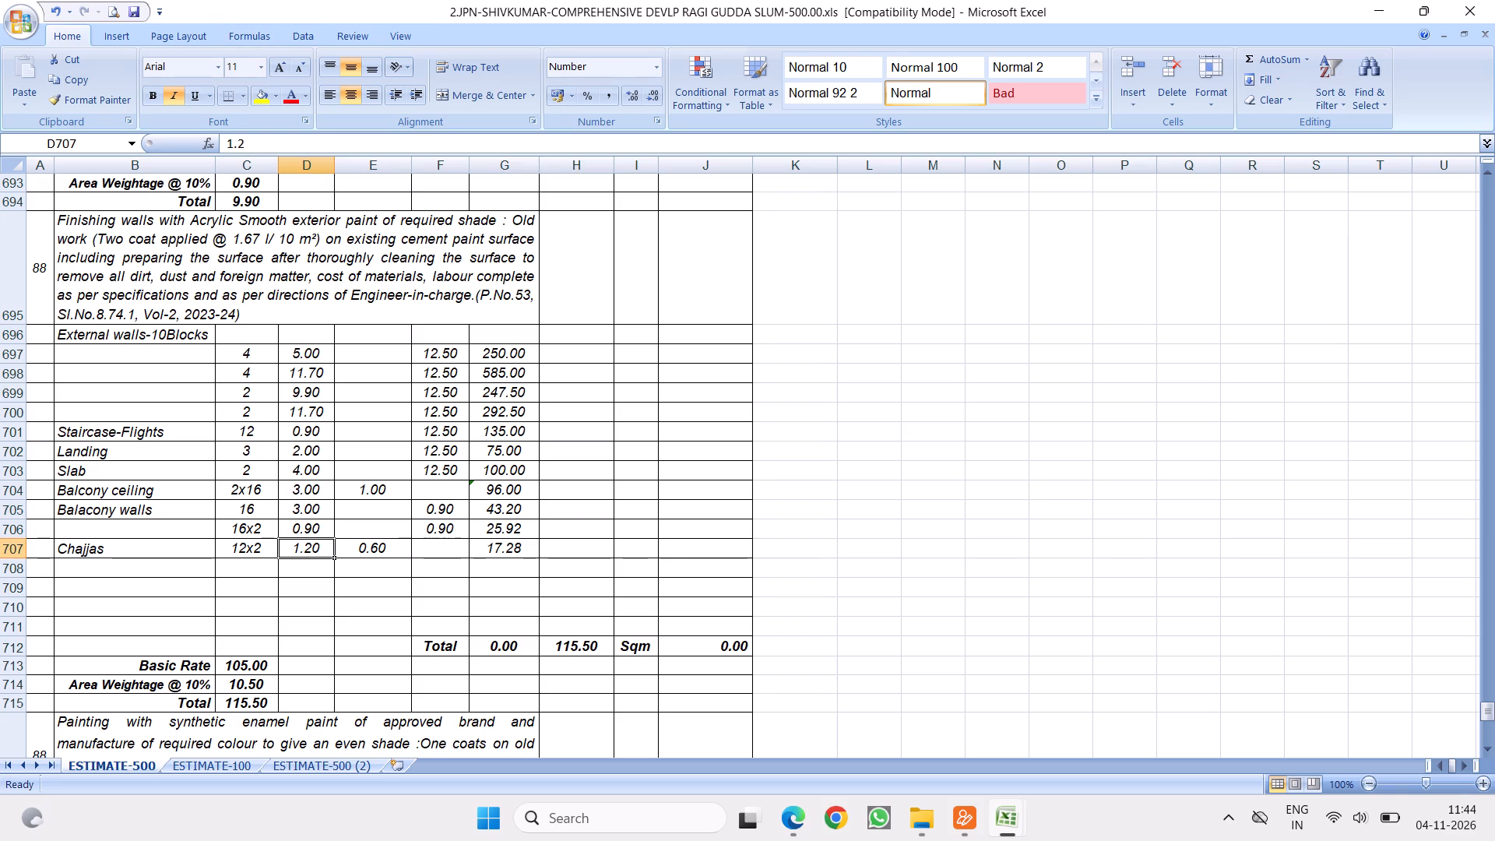
{"action": "left_click", "coordinate": [252, 509]}
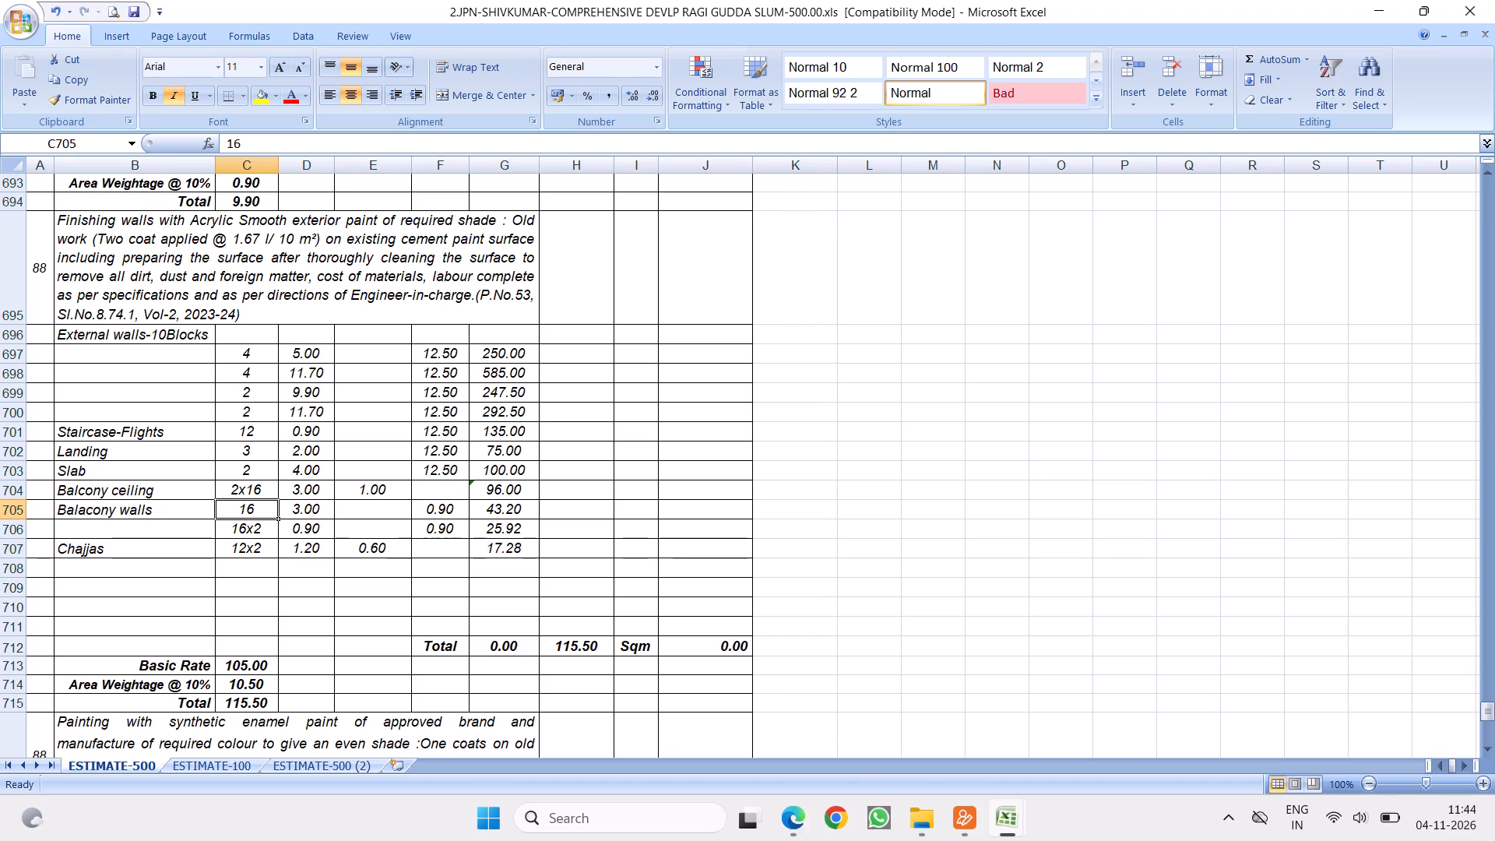
{"action": "key", "text": "2"}
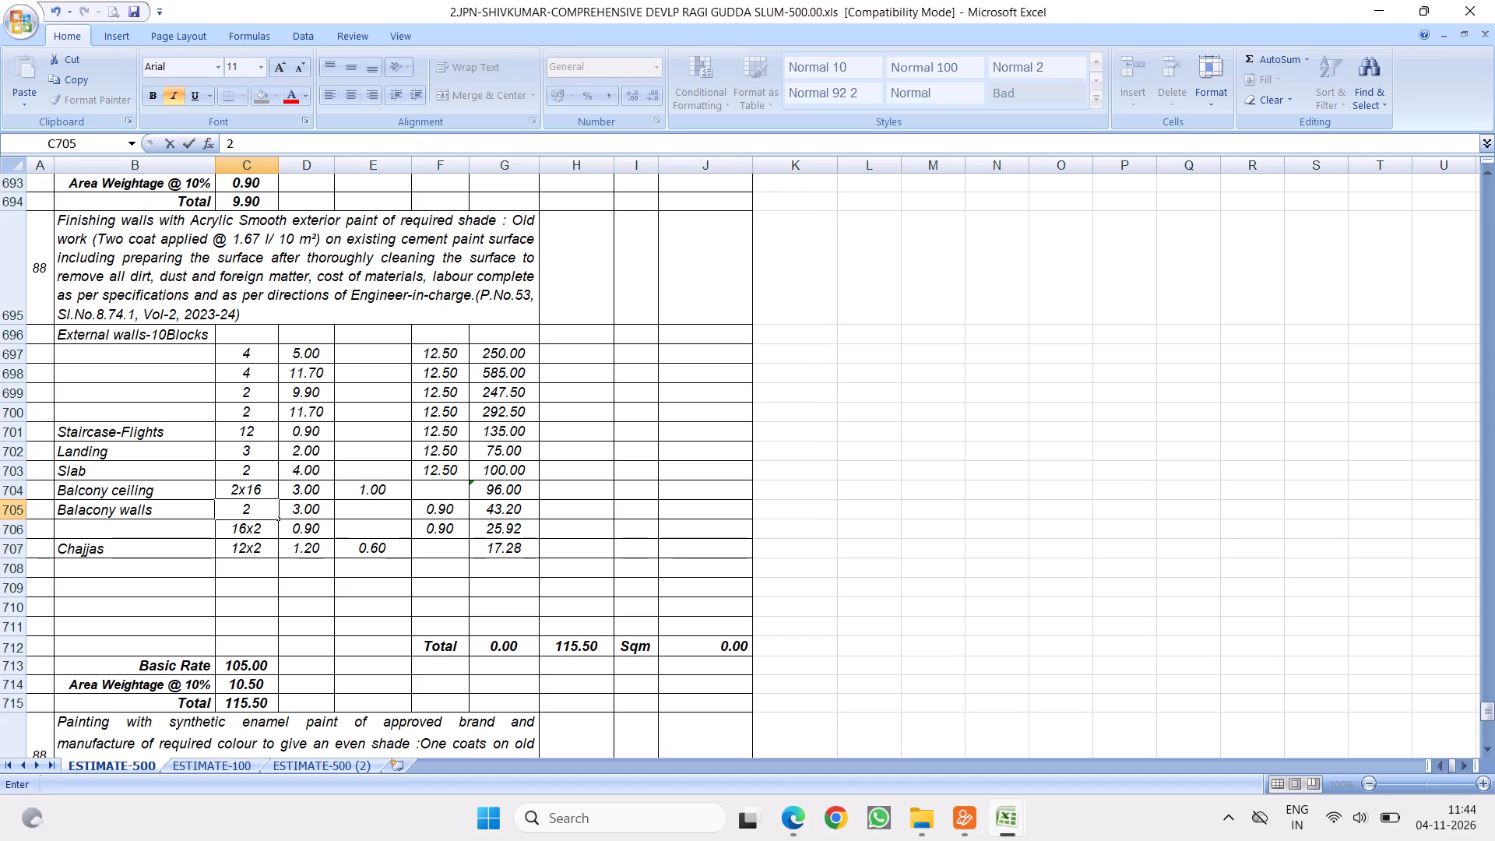
{"action": "key", "text": "x"}
{"action": "key", "text": "1"}
{"action": "key", "text": "6"}
{"action": "left_click", "coordinate": [470, 578]}
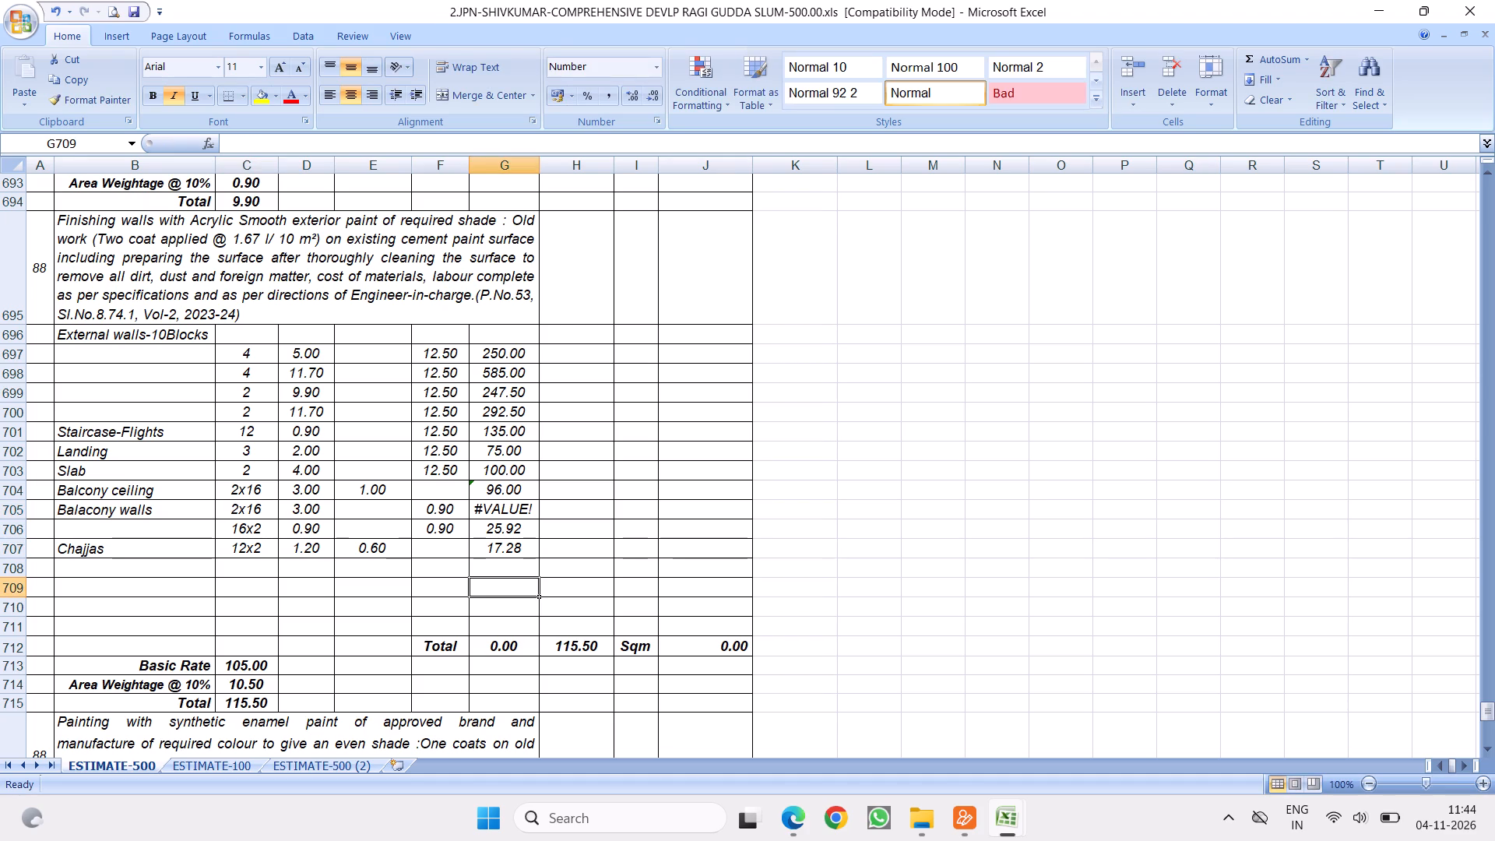
Change the first balcony walls row's quantity formula in G705 to =32*D705*F705.
{"action": "left_click", "coordinate": [503, 508]}
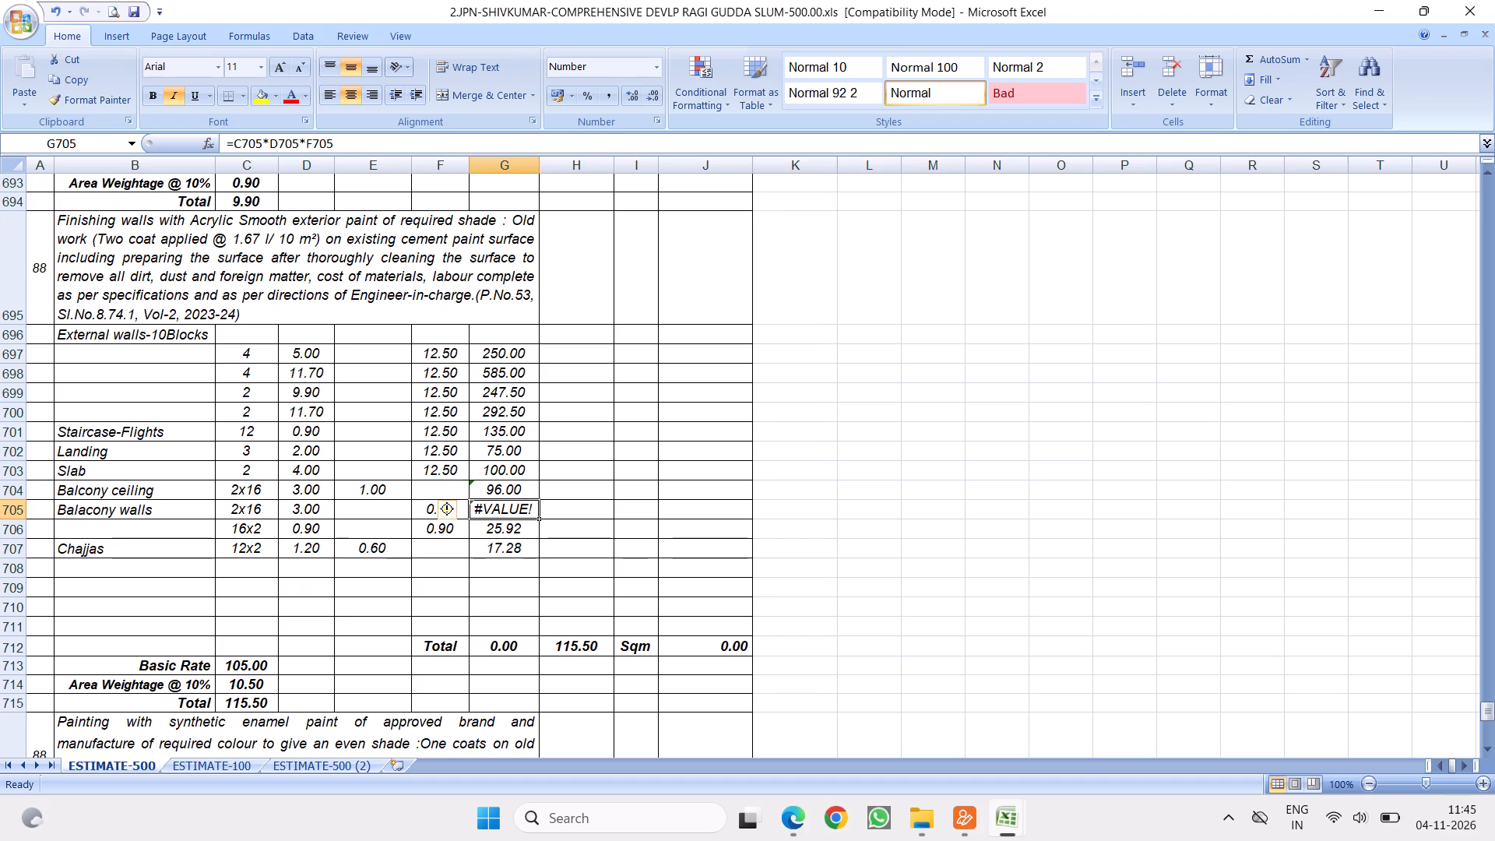
{"action": "left_click", "coordinate": [266, 145]}
{"action": "left_click", "coordinate": [262, 143]}
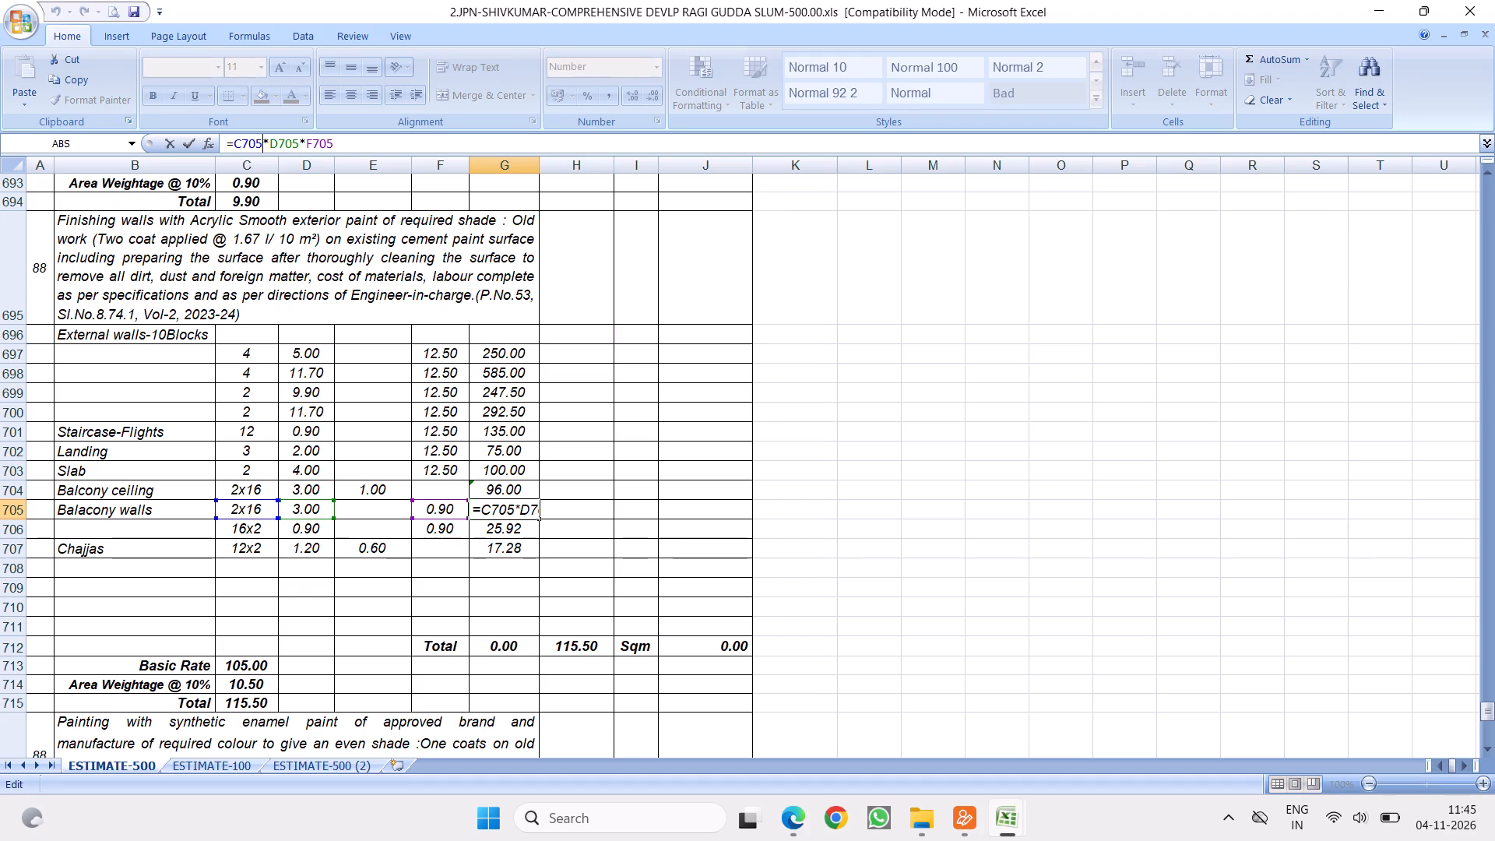
{"action": "key", "text": "BackSpace"}
{"action": "key", "text": "BackSpace"}
{"action": "key", "text": "BackSpace"}
{"action": "key", "text": "BackSpace"}
{"action": "type", "text": "32"}
{"action": "key", "text": "Return"}
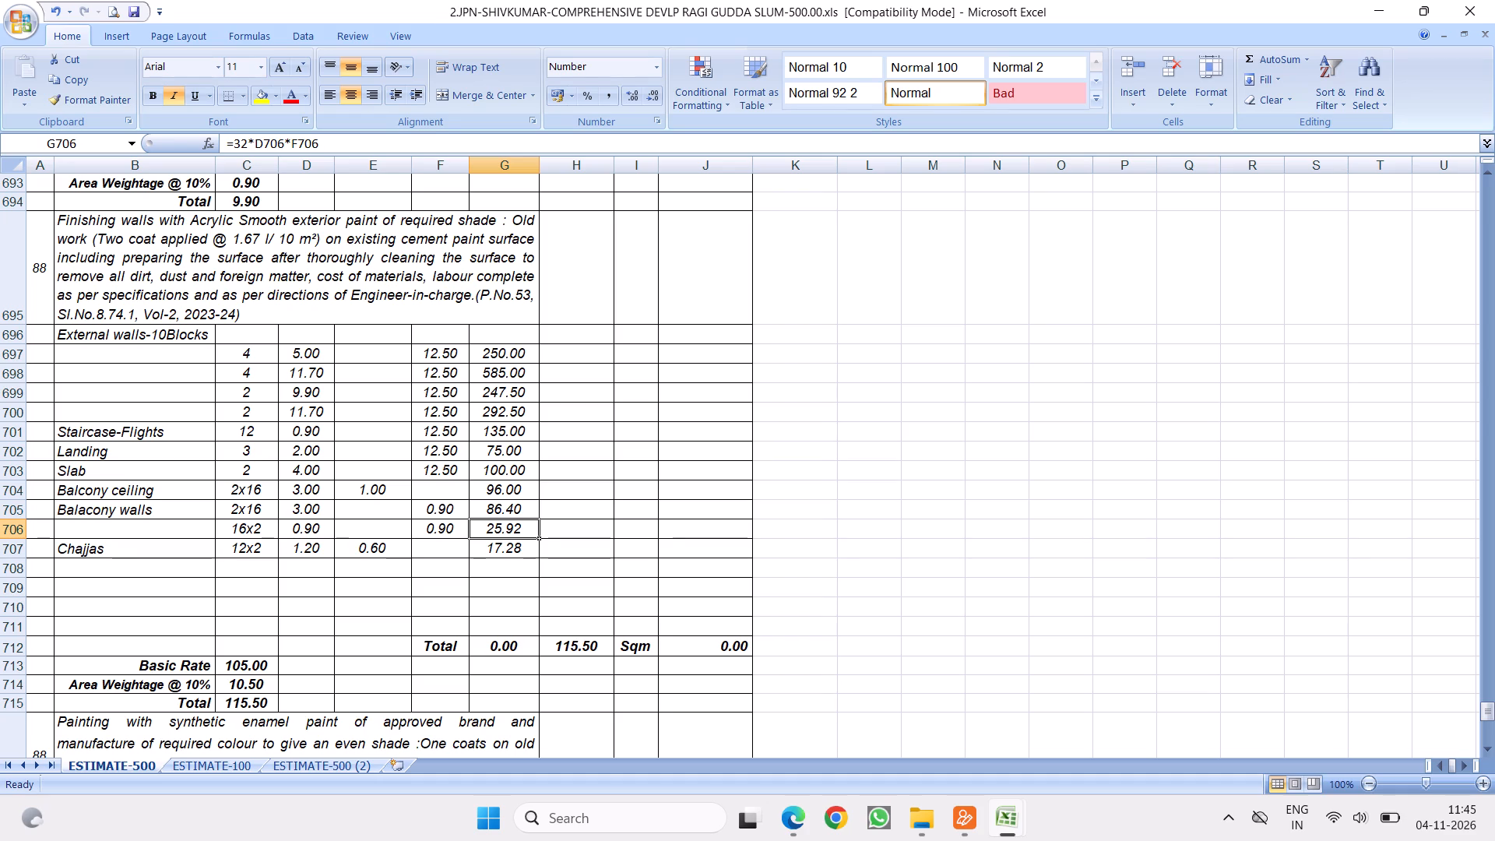
Extend the count of the second balcony wall row, C706, to 16x2x2.
{"action": "left_click", "coordinate": [253, 498]}
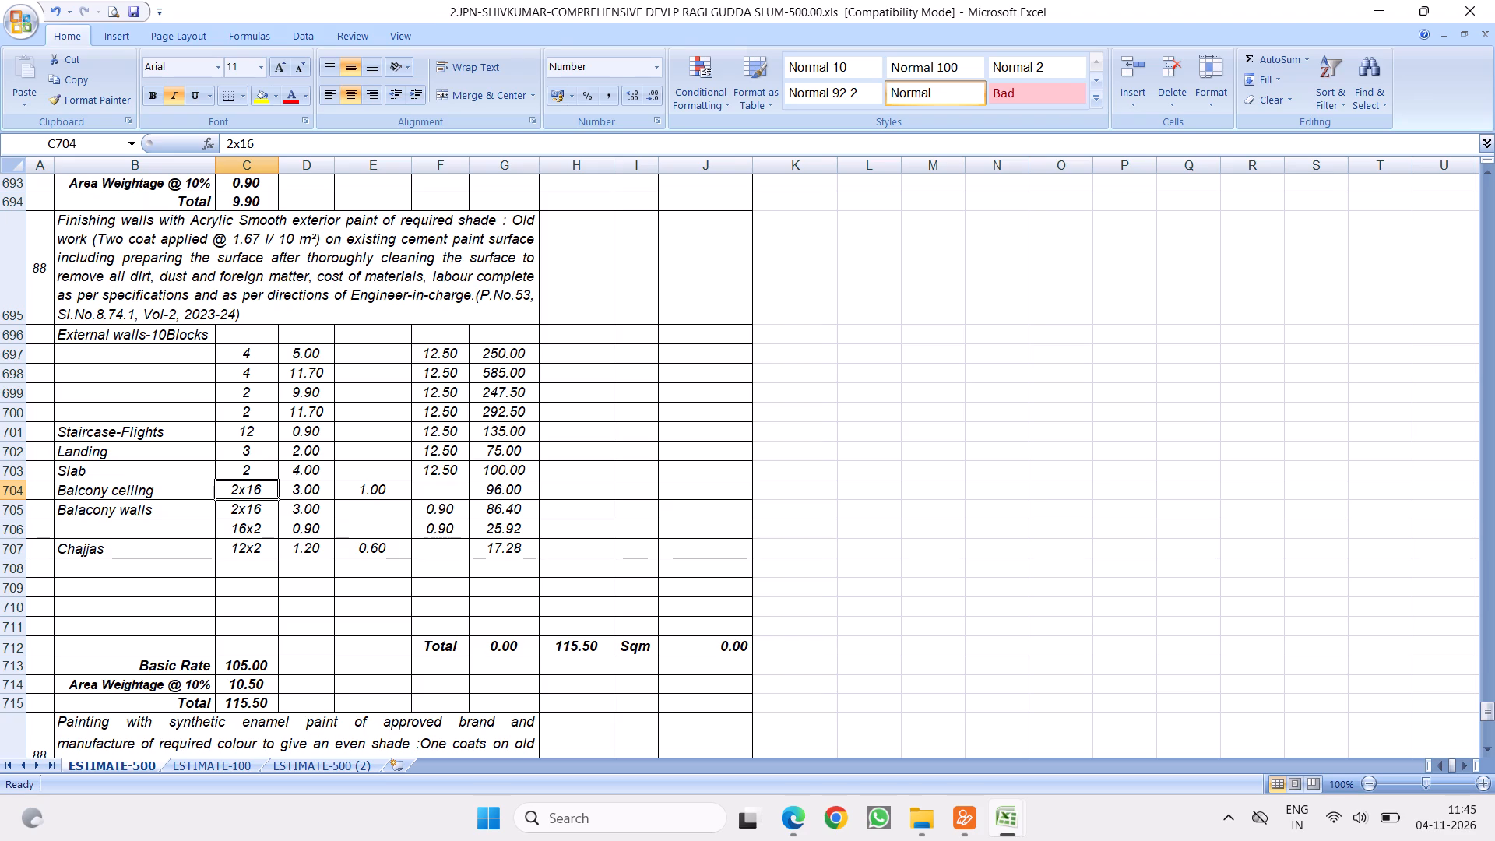
{"action": "double_click", "coordinate": [268, 529]}
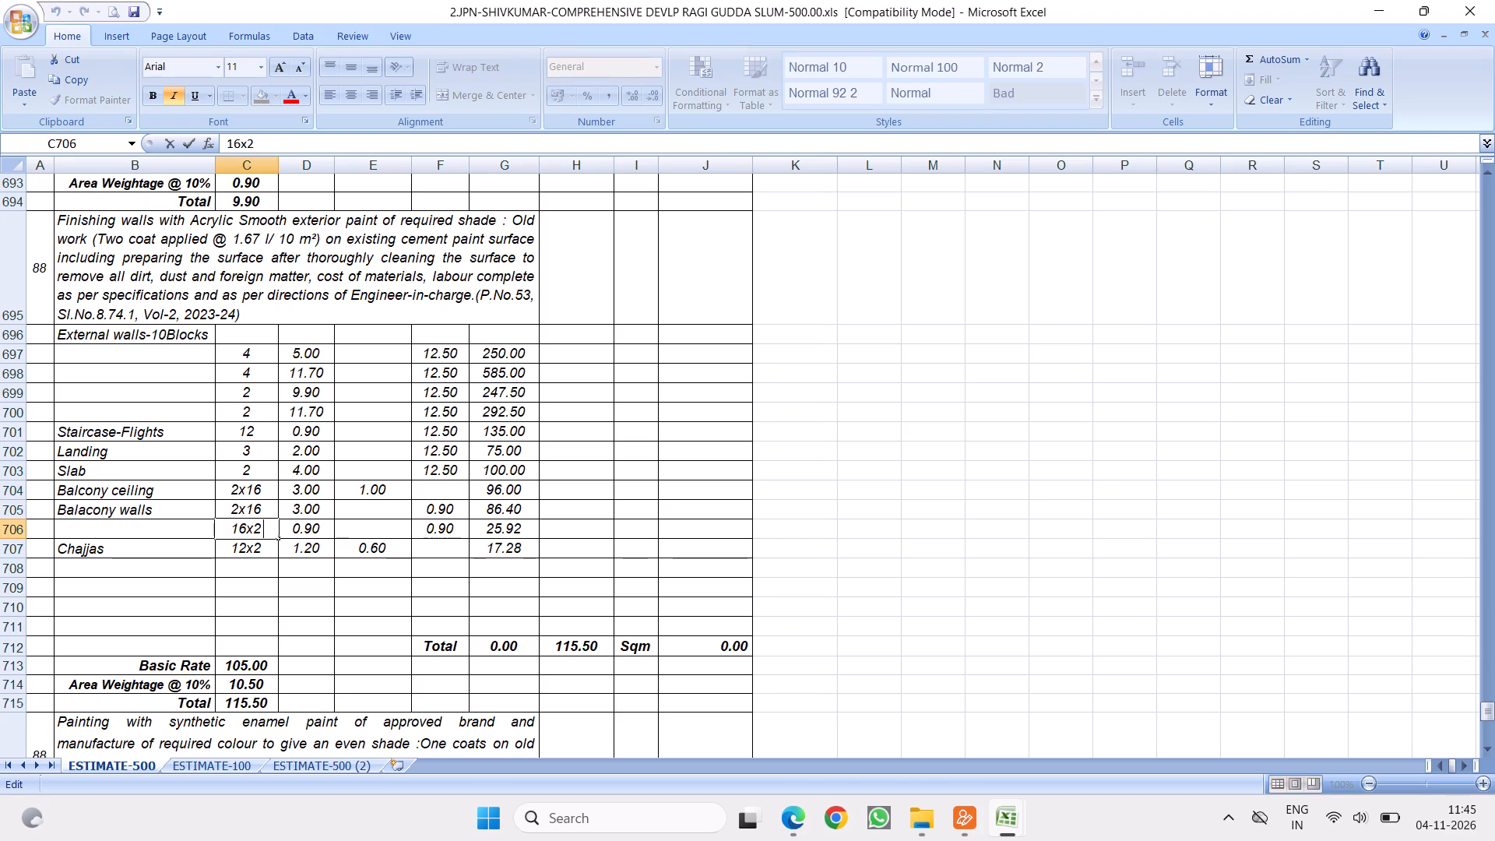
{"action": "key", "text": "x"}
{"action": "key", "text": "2"}
{"action": "left_click", "coordinate": [401, 549]}
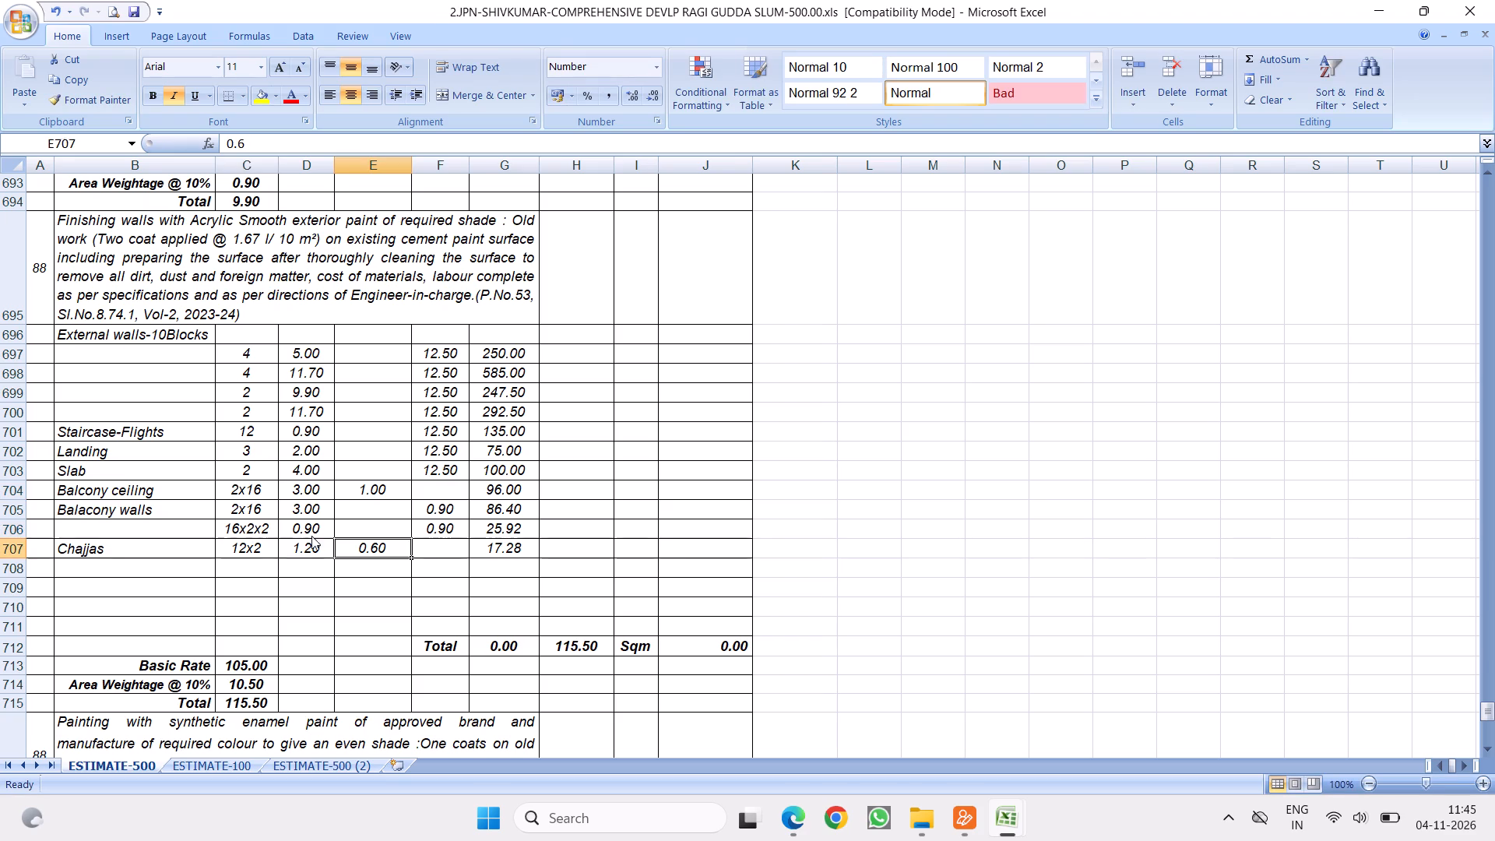
Change the second balcony wall row's quantity formula in G706 to =64*D706*F706.
{"action": "left_click", "coordinate": [308, 534]}
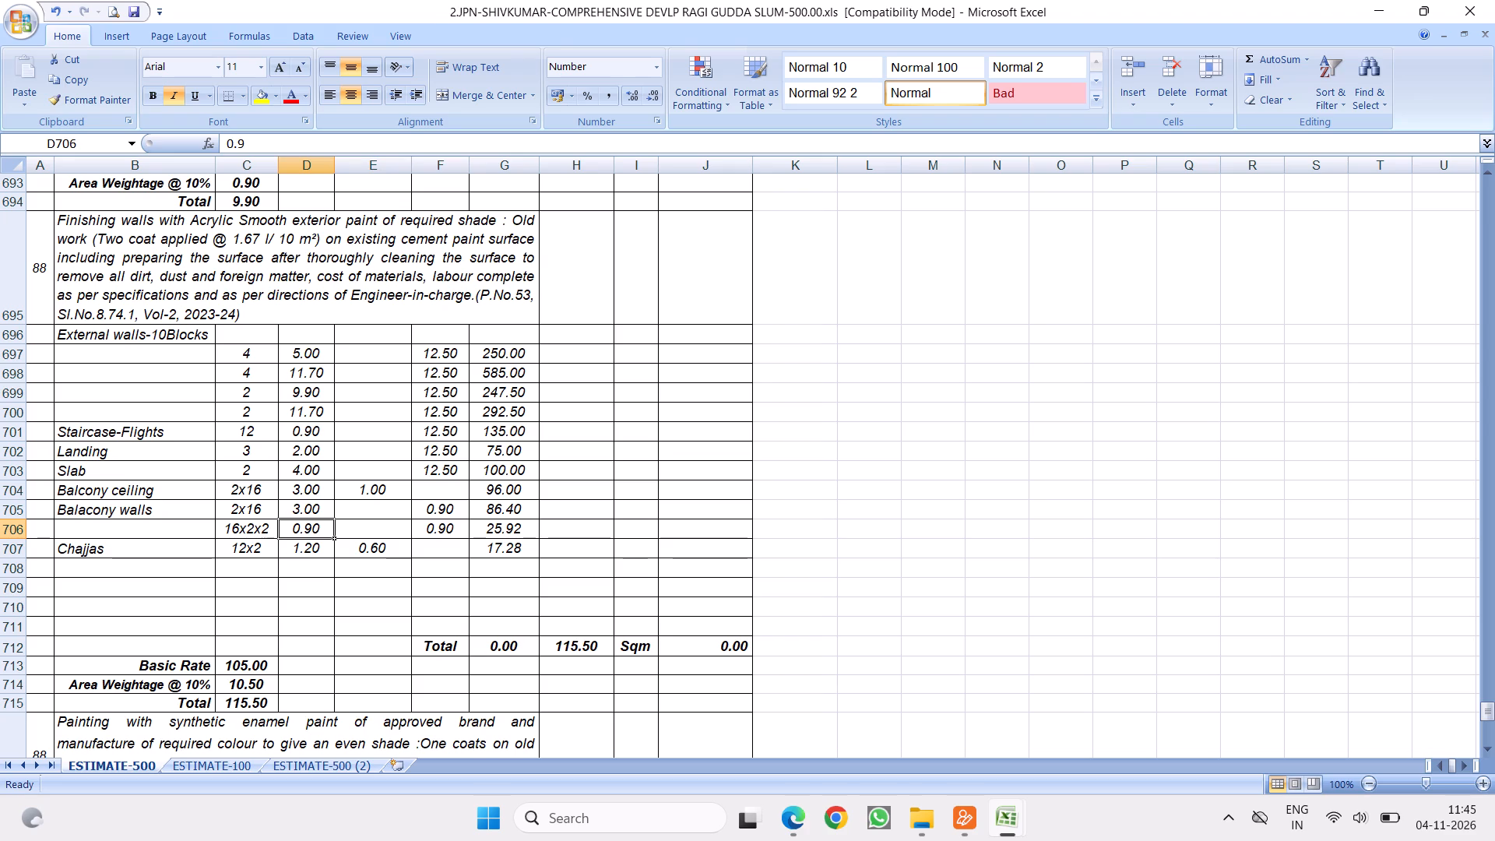
{"action": "left_click", "coordinate": [505, 530]}
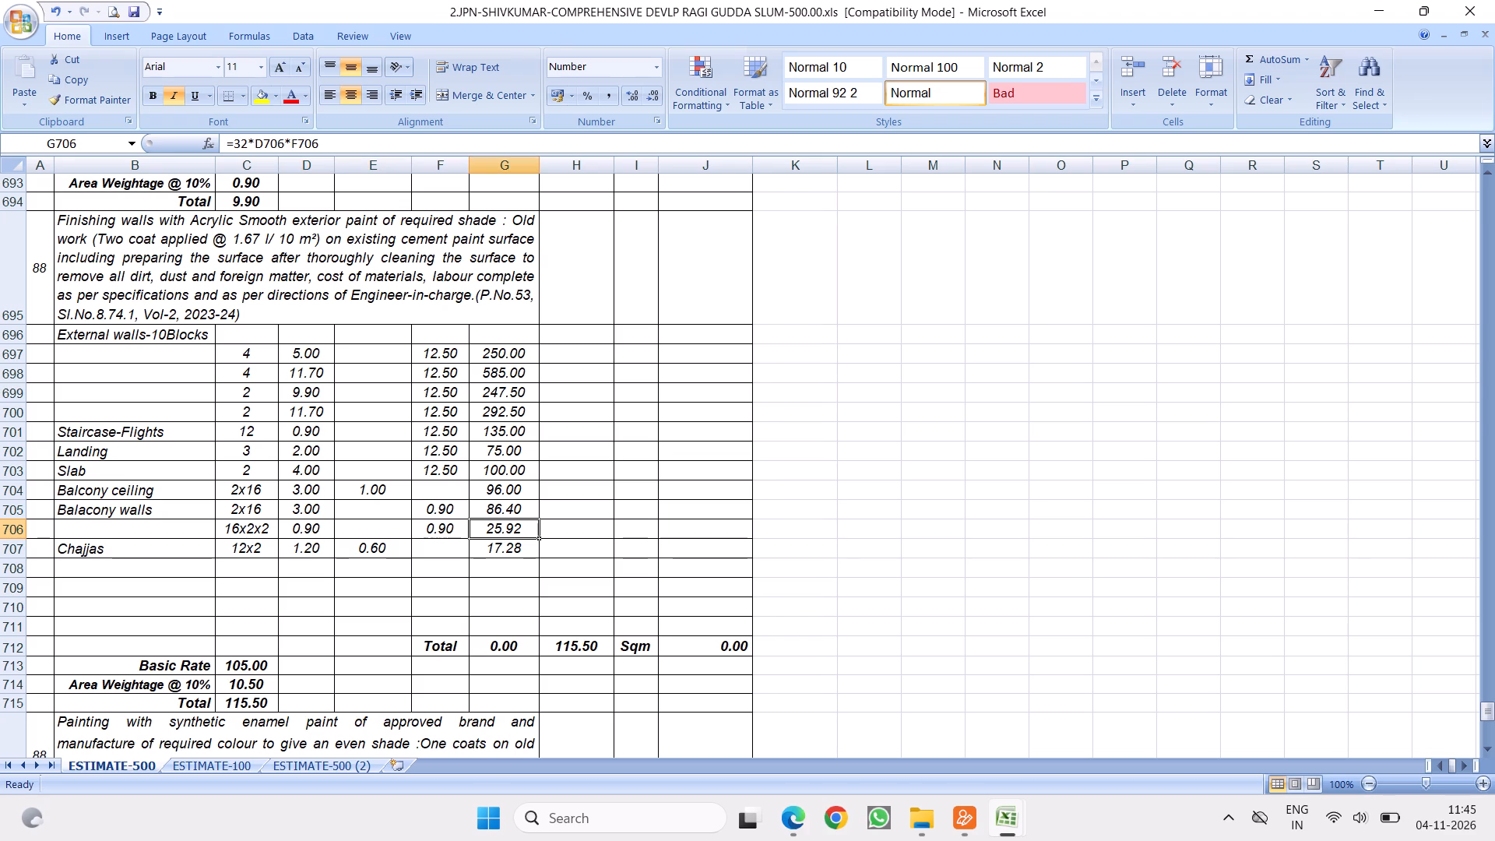
{"action": "left_click", "coordinate": [248, 146]}
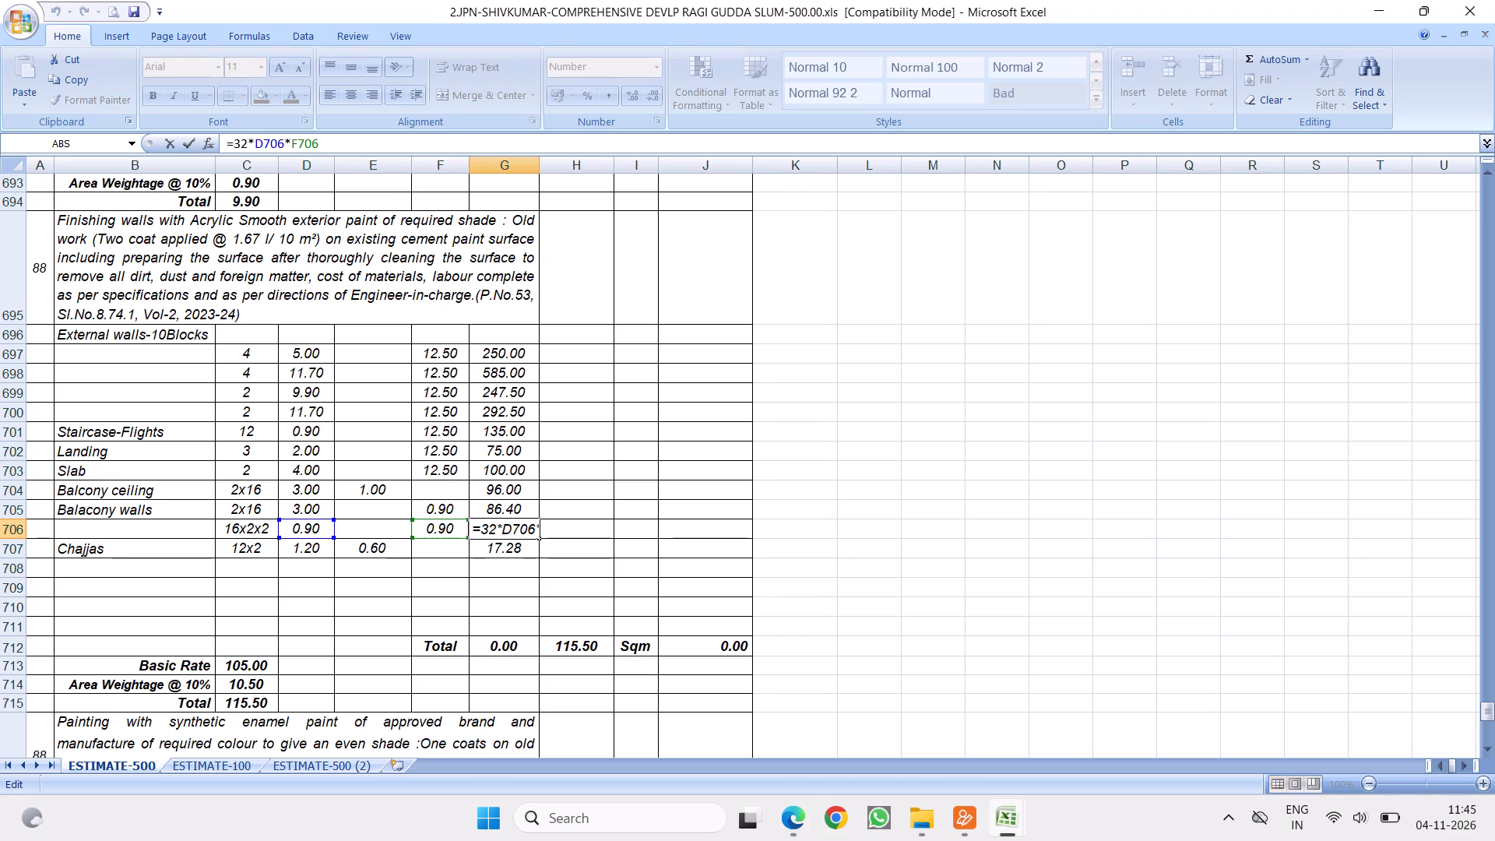
{"action": "key", "text": "BackSpace"}
{"action": "key", "text": "BackSpace"}
{"action": "type", "text": "64"}
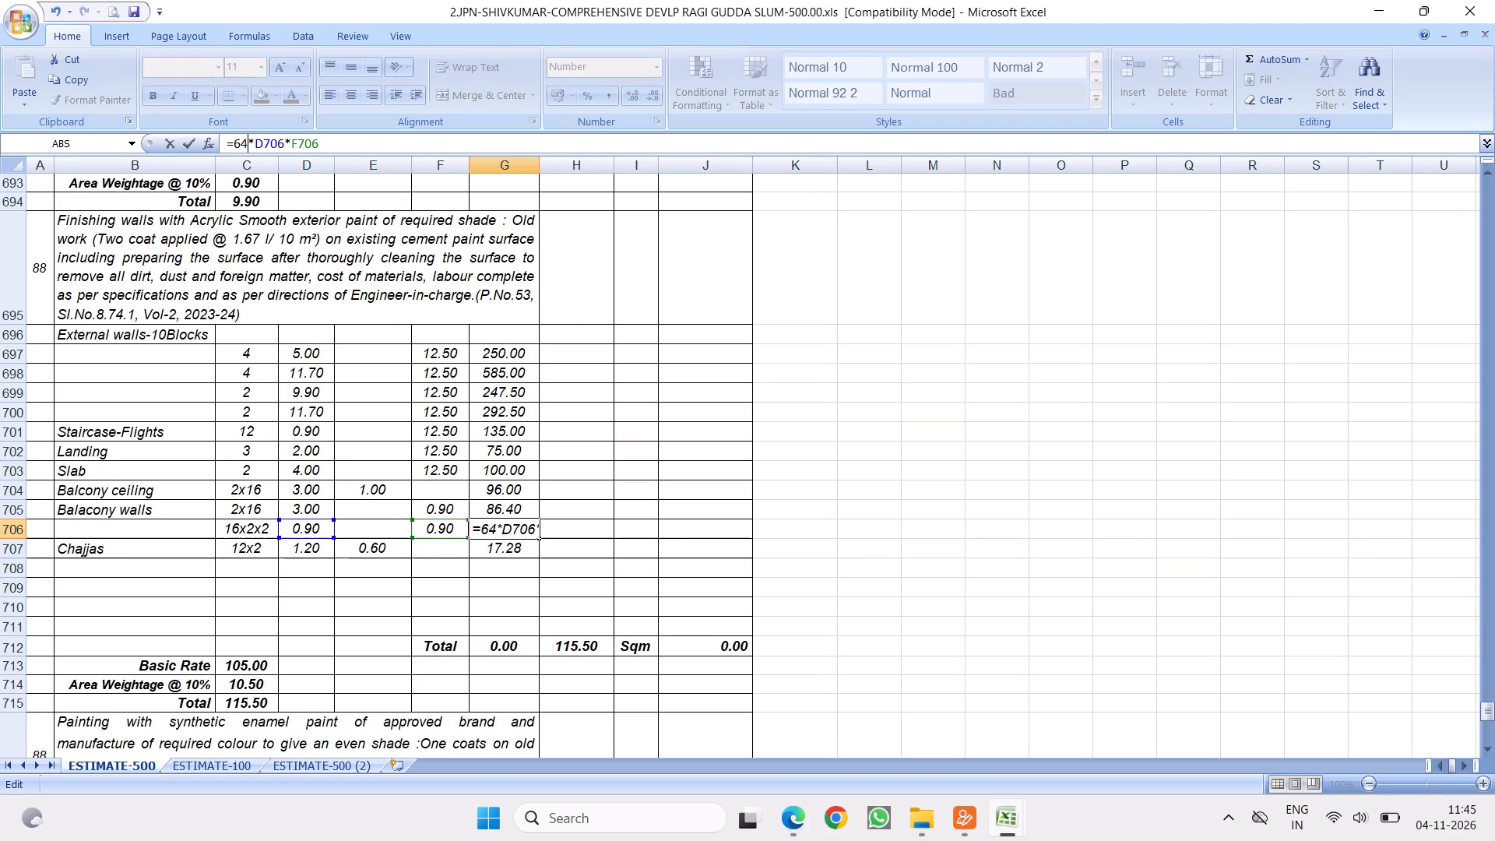
{"action": "key", "text": "Return"}
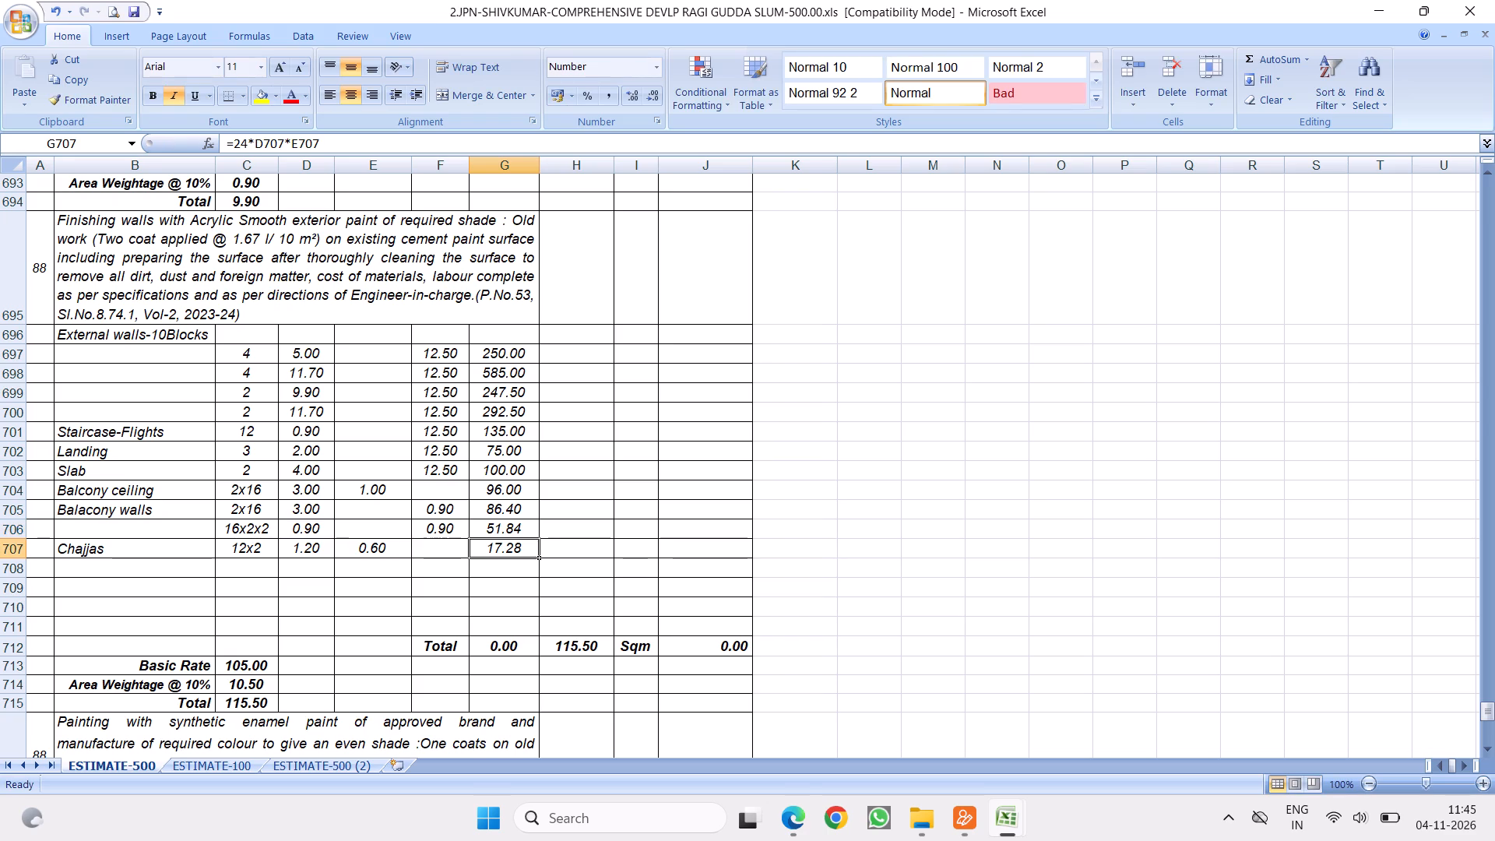
Set the Chajjas count in C707 to 2x24.
{"action": "left_click", "coordinate": [260, 550]}
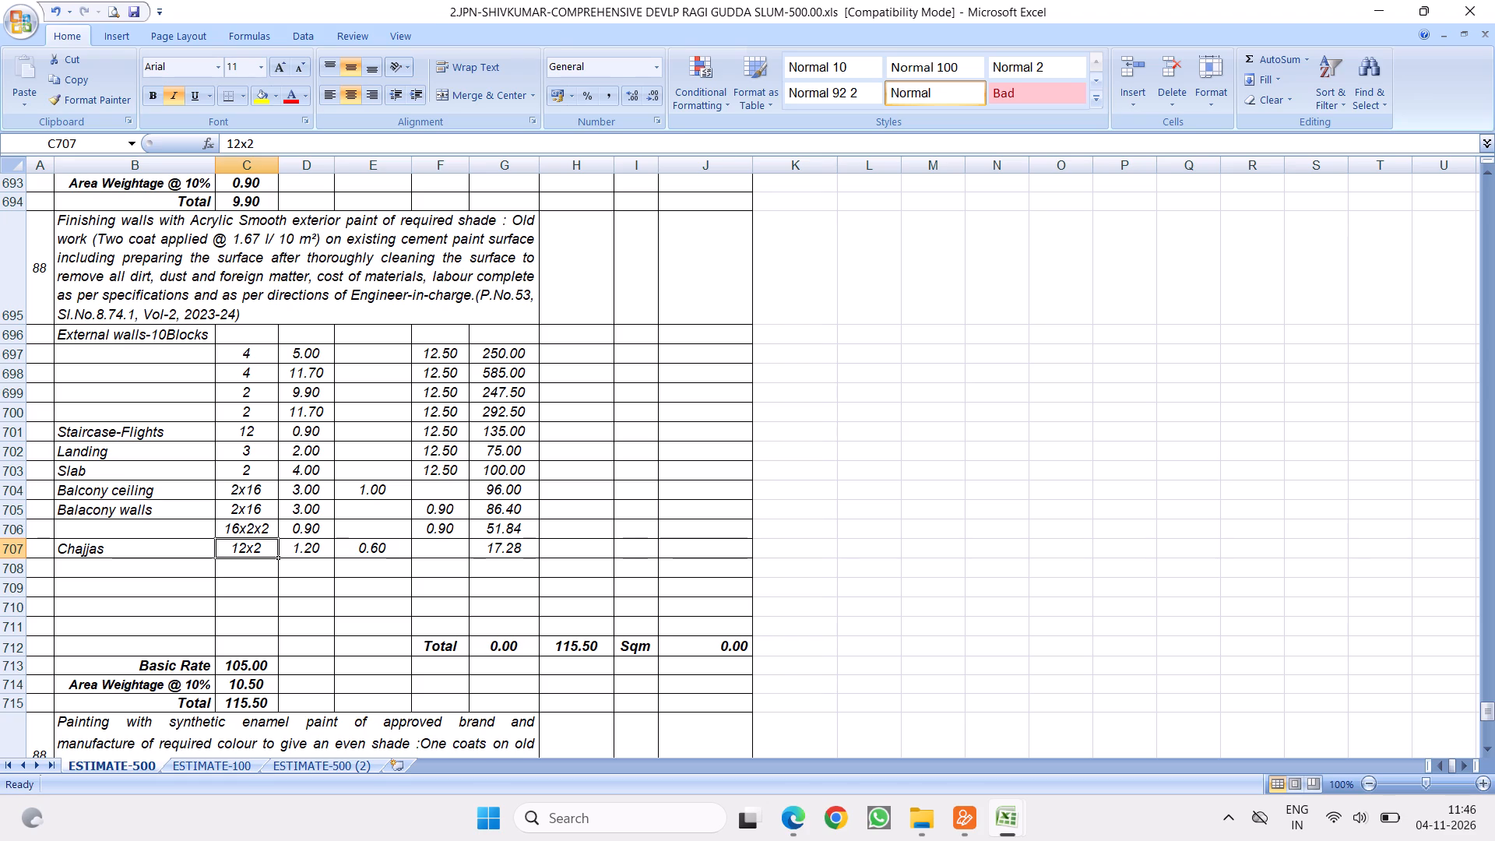
{"action": "key", "text": "2"}
{"action": "type", "text": "x2"}
{"action": "key", "text": "4"}
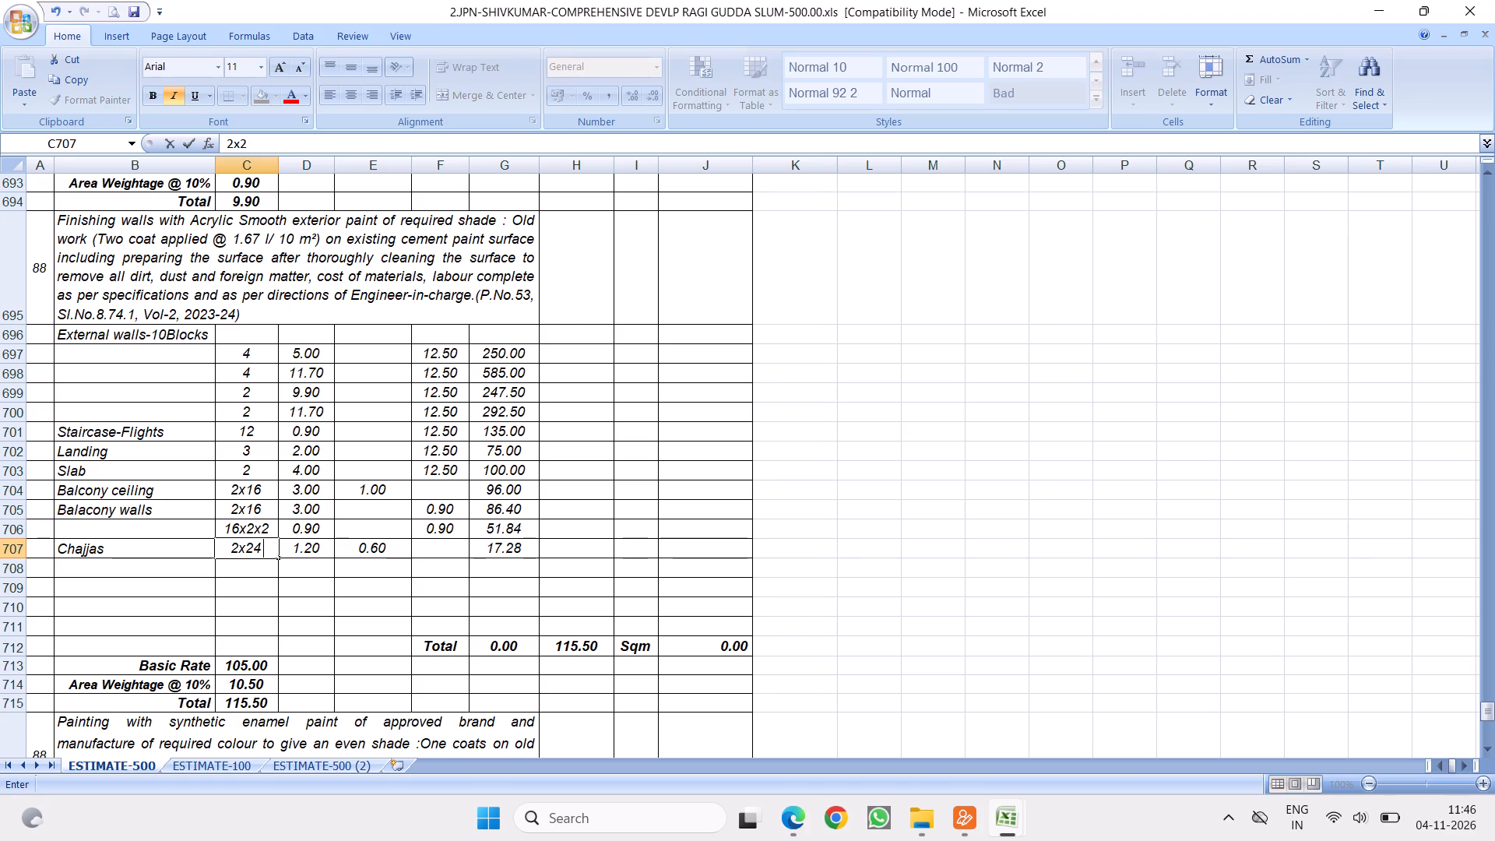
{"action": "left_click_drag", "start_coordinate": [479, 596], "coordinate": [486, 595]}
Change the Chajjas quantity formula in G707 to =48*D707*E707.
{"action": "left_click", "coordinate": [510, 550]}
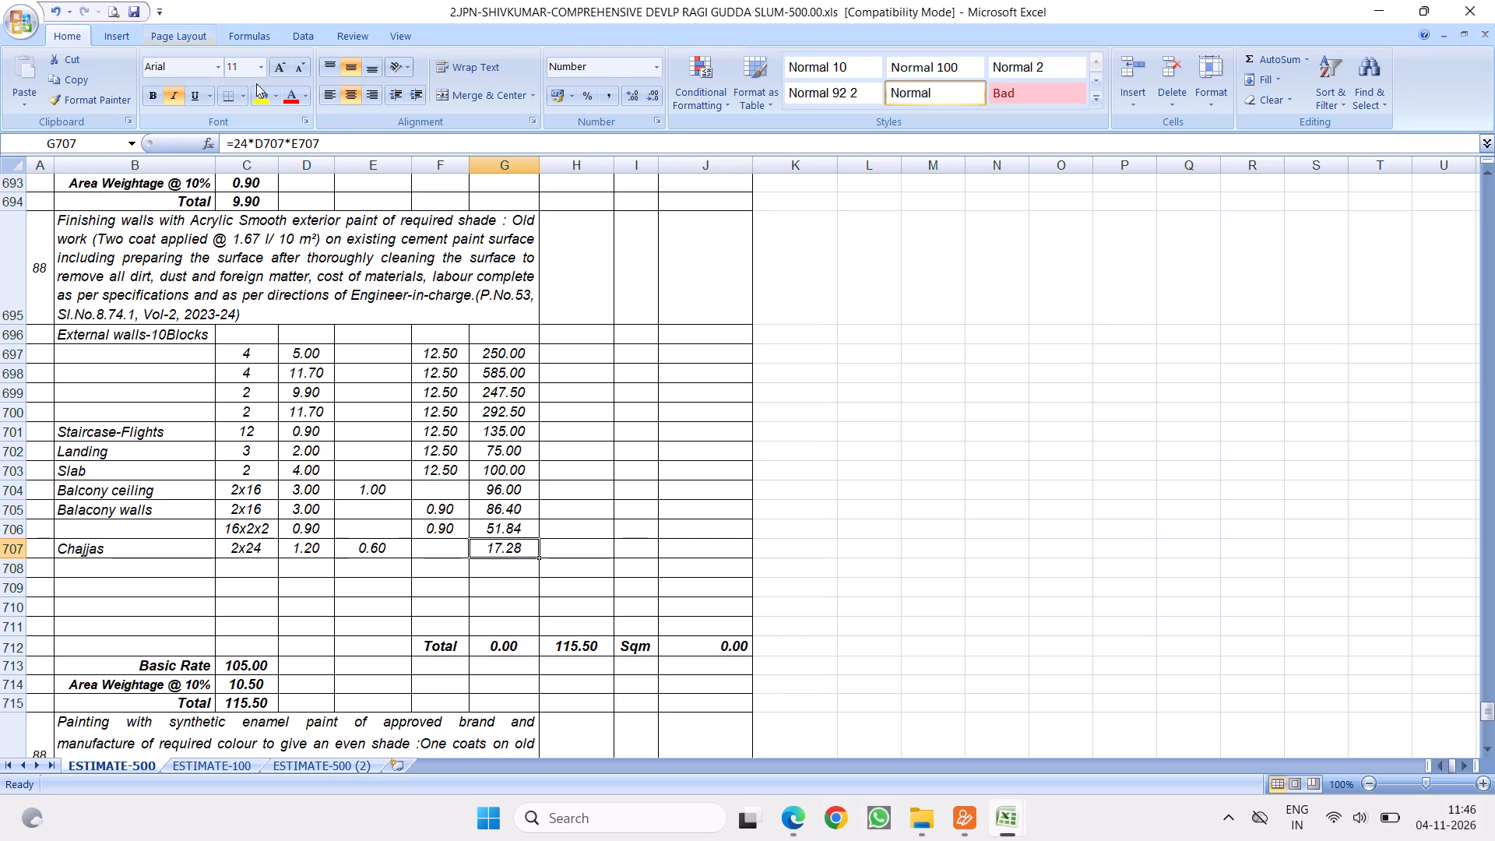
{"action": "left_click", "coordinate": [244, 143]}
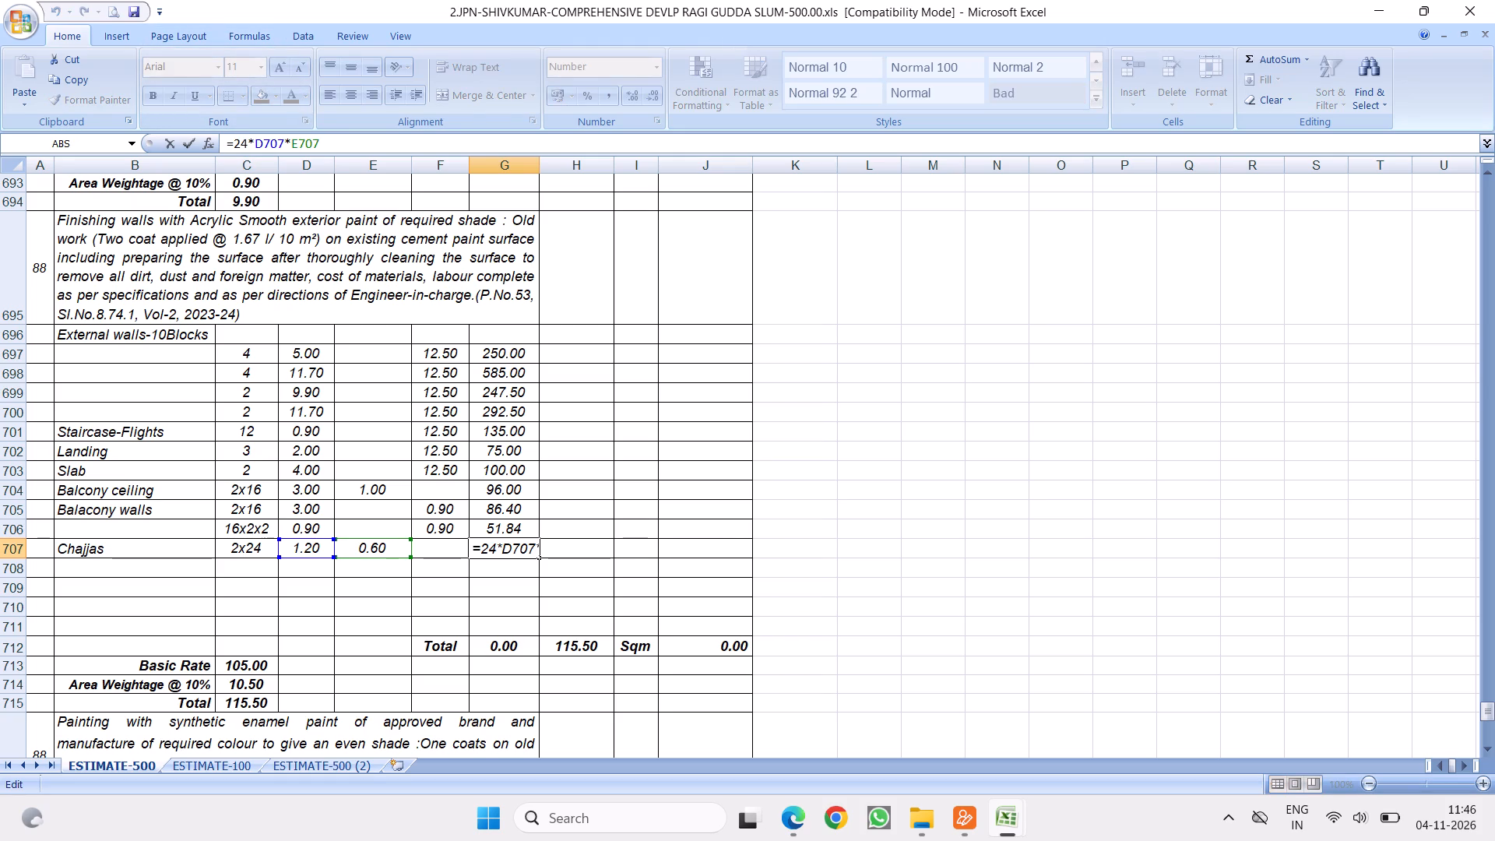
{"action": "key", "text": "BackSpace"}
{"action": "key", "text": "BackSpace"}
{"action": "type", "text": "48"}
{"action": "key", "text": "Return"}
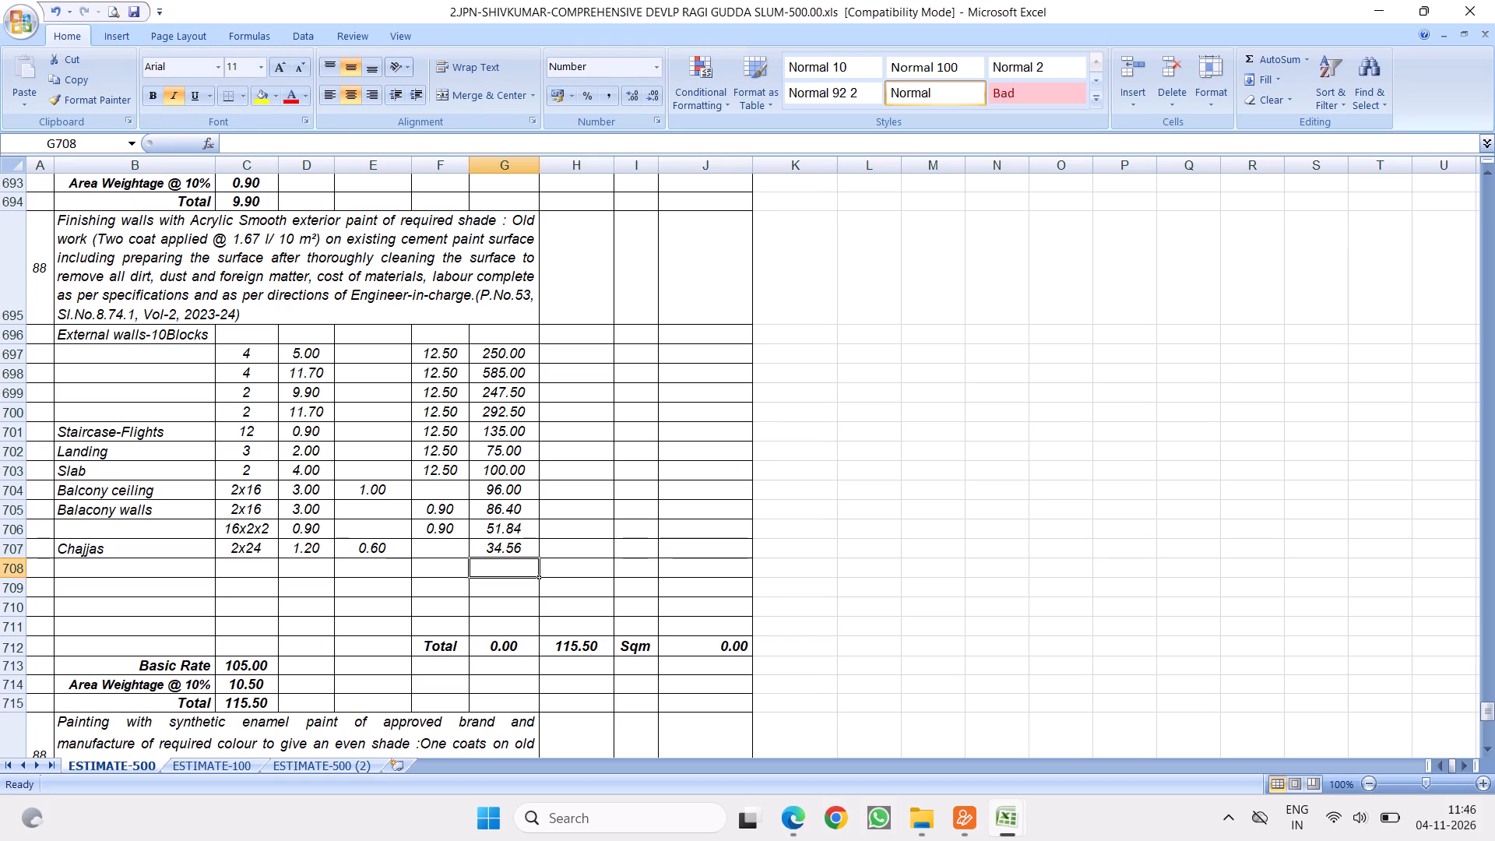
AutoSum the exterior painting quantities G697 to G707 into G708.
{"action": "left_click", "coordinate": [596, 406]}
{"action": "left_click_drag", "start_coordinate": [508, 354], "coordinate": [504, 487]}
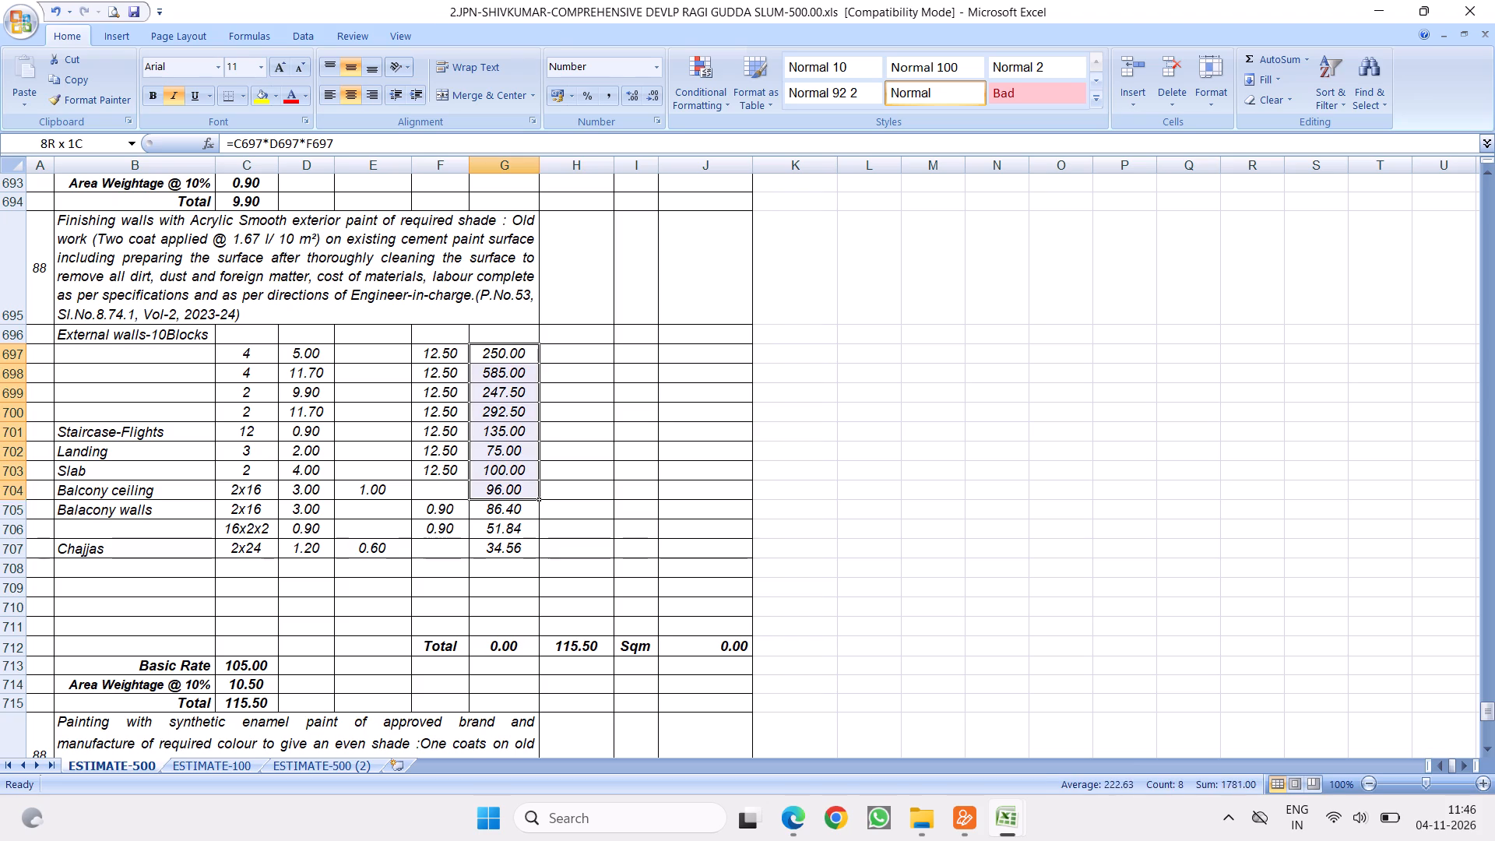
{"action": "left_click_drag", "start_coordinate": [504, 487], "coordinate": [498, 547]}
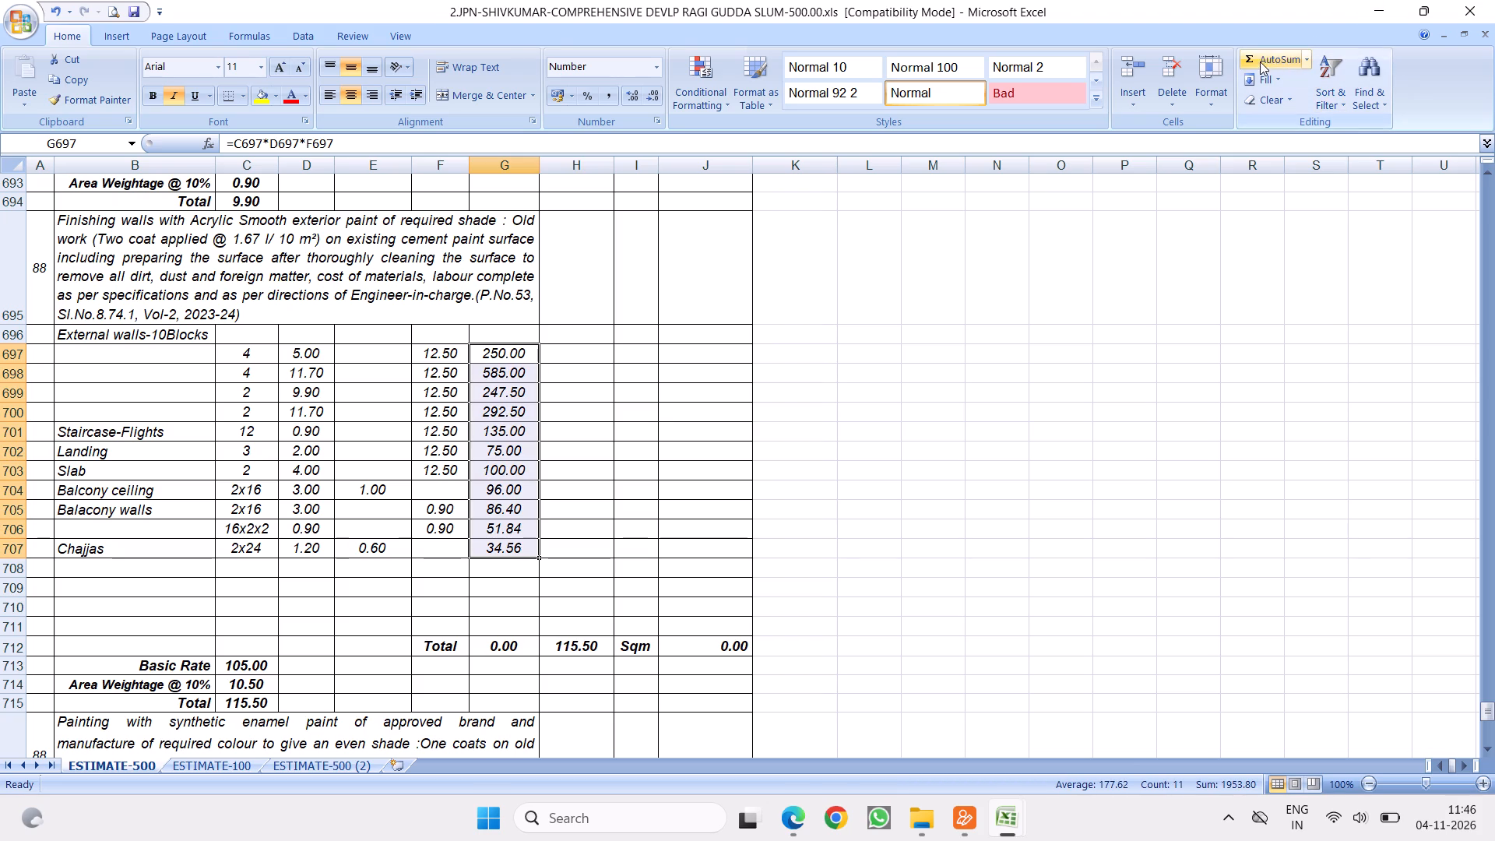
{"action": "left_click", "coordinate": [1258, 58]}
Label the quantity sum with Sqm in F708 and make both F708 and G708 bold.
{"action": "left_click", "coordinate": [443, 570]}
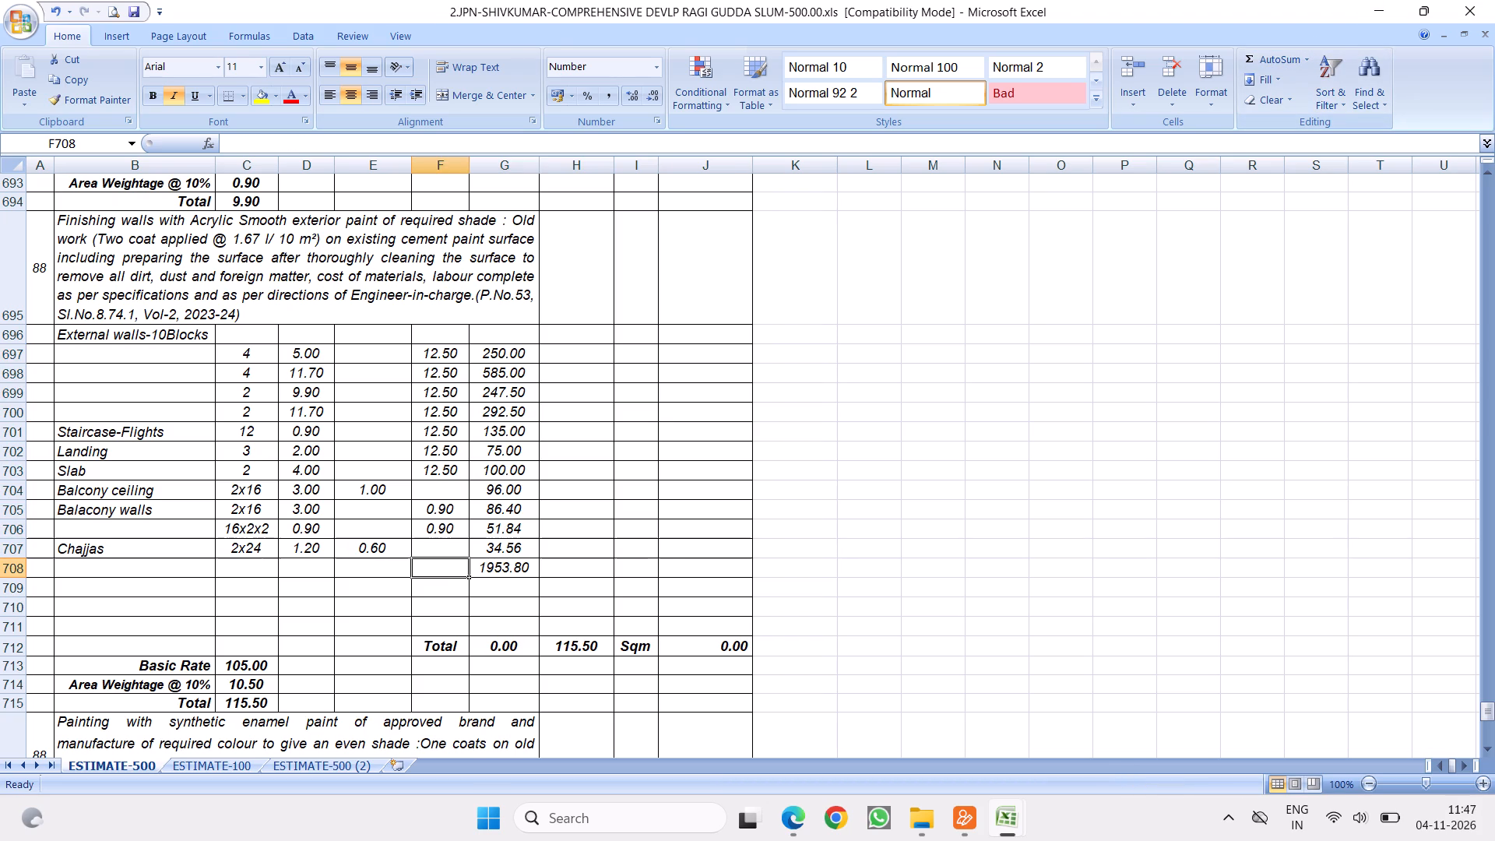
{"action": "type", "text": "Sqm"}
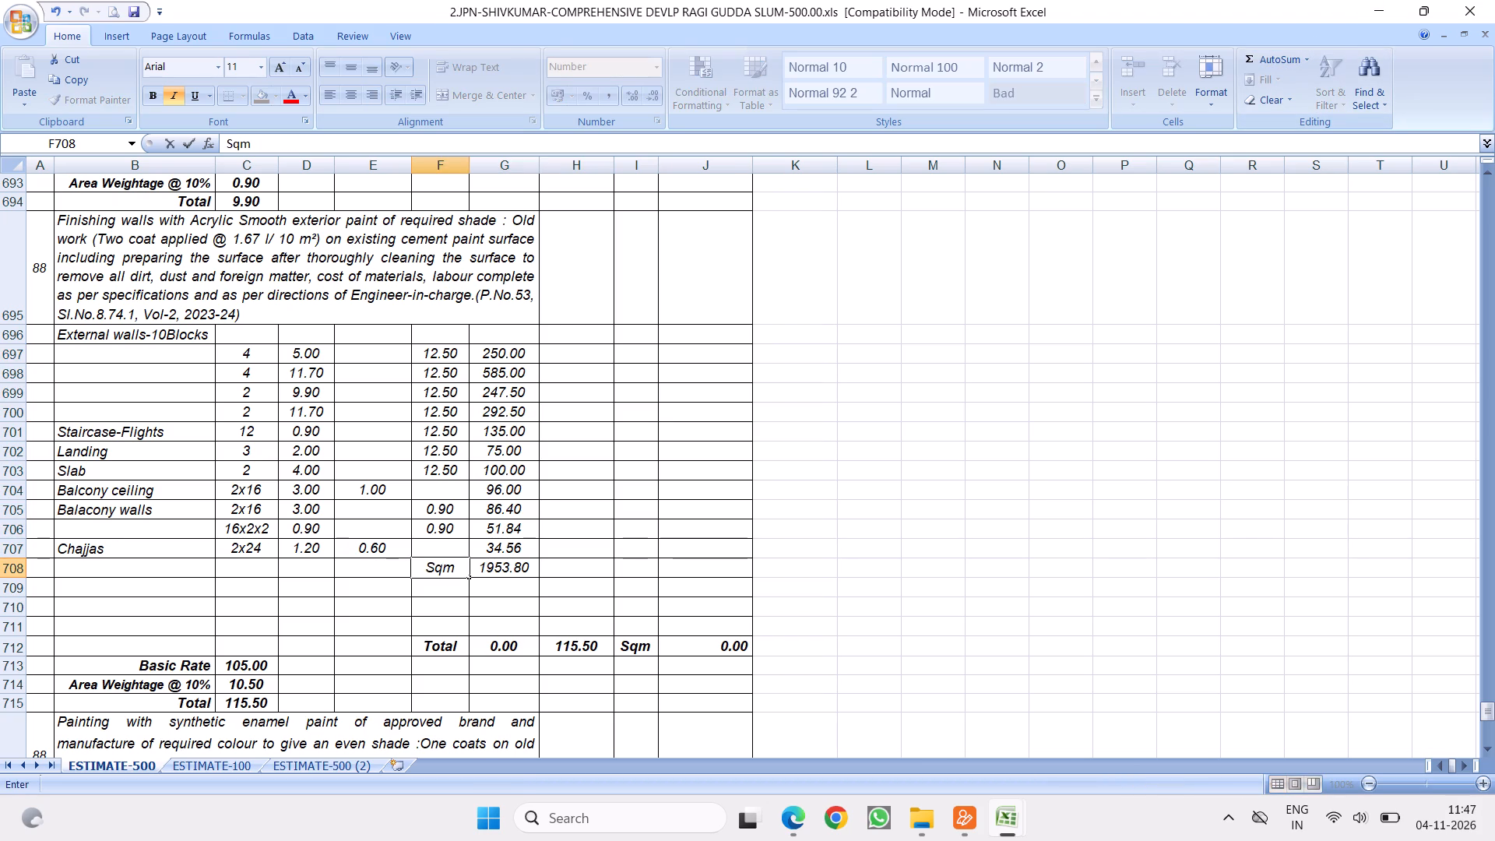
{"action": "left_click", "coordinate": [585, 564]}
{"action": "left_click_drag", "start_coordinate": [433, 569], "coordinate": [494, 569]}
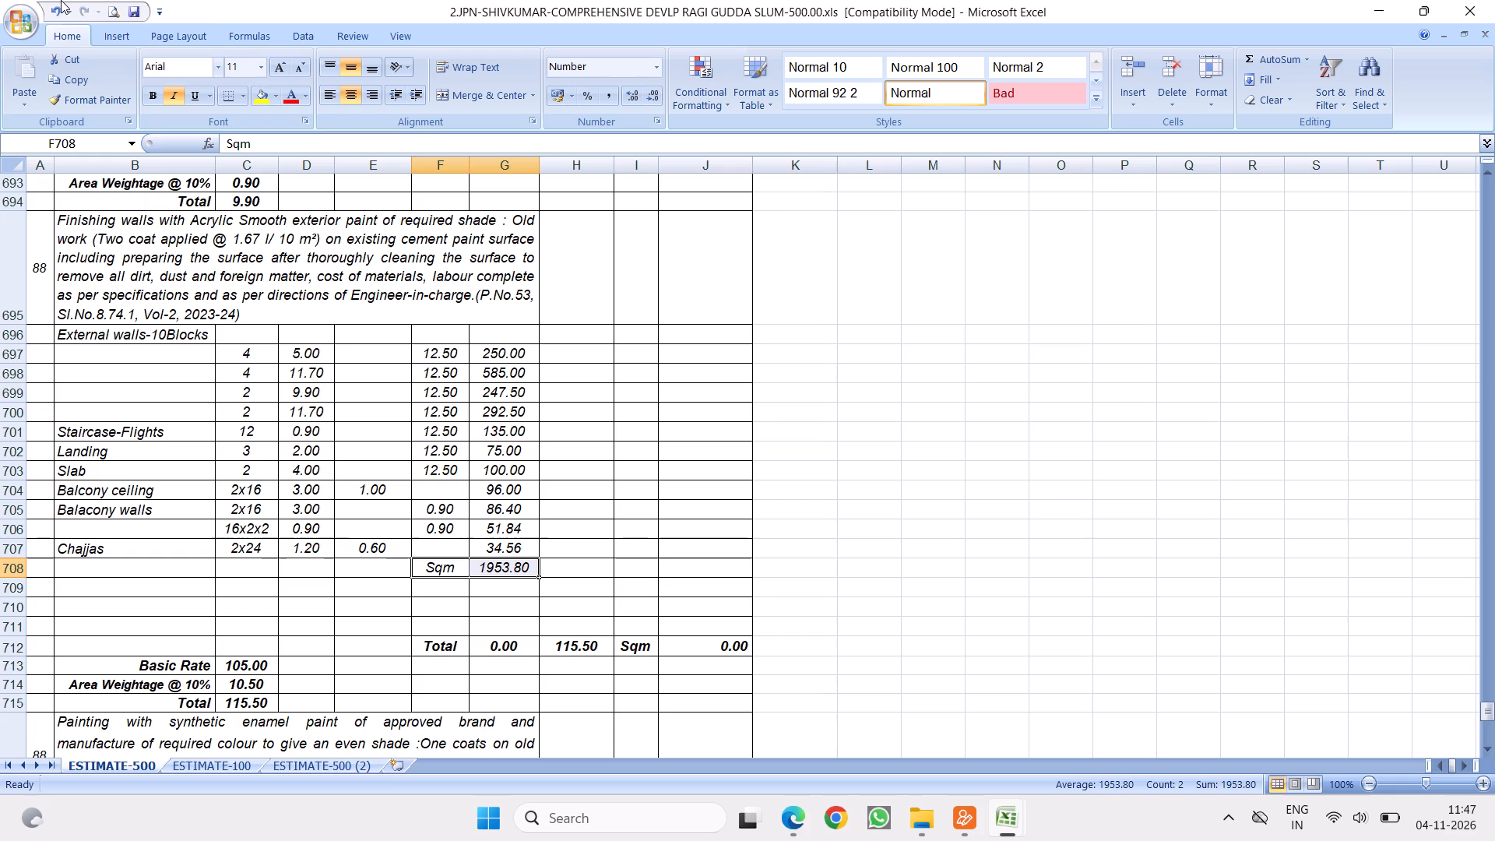
{"action": "left_click", "coordinate": [149, 93]}
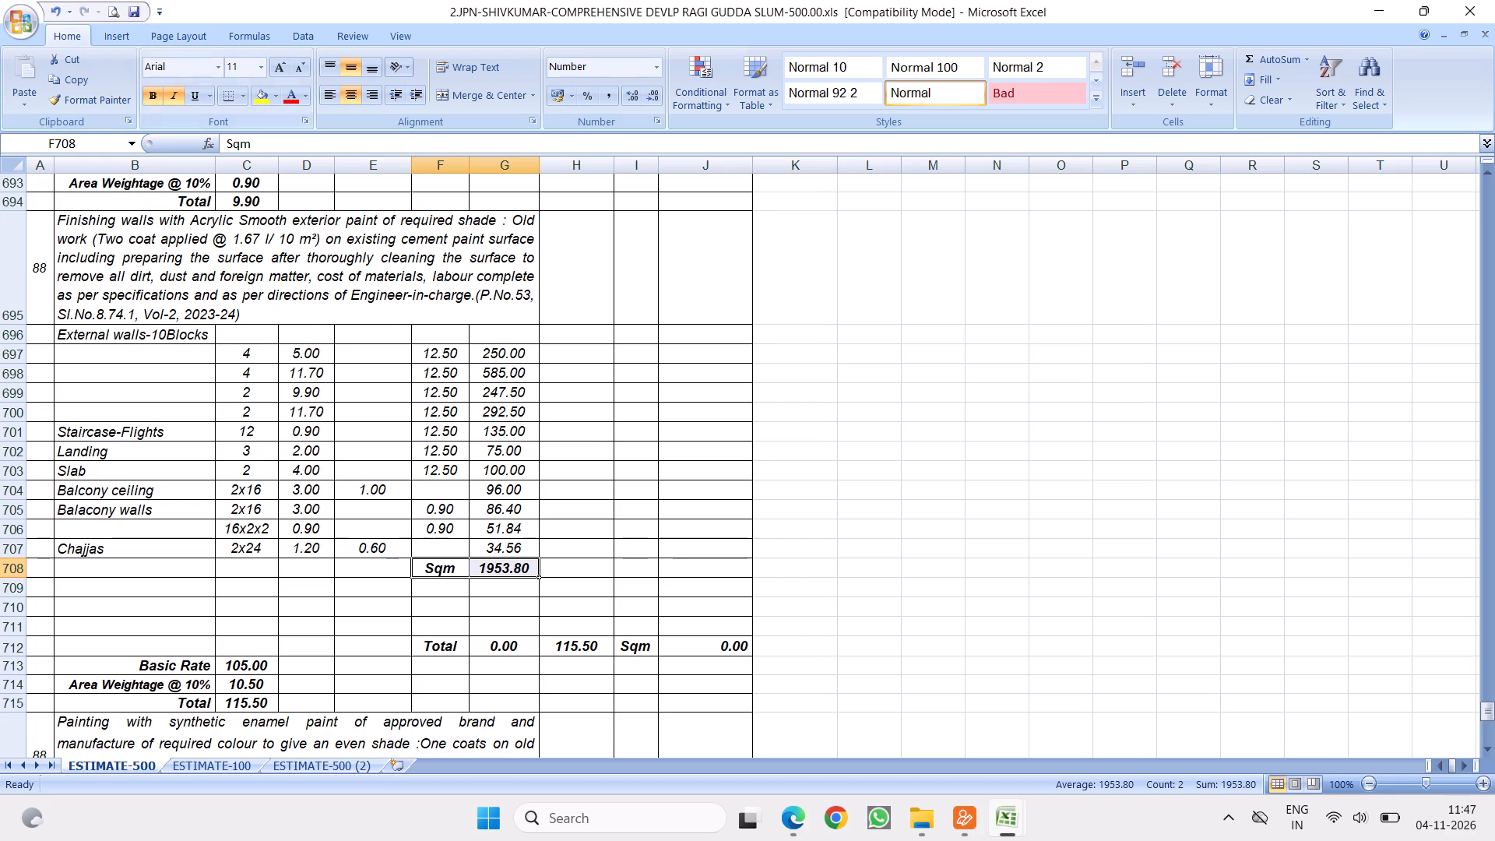
Enter the heading Deductions in B709, below the quantity sum row.
{"action": "scroll", "coordinate": [278, 528], "scroll_direction": "down", "scroll_amount": 3}
{"action": "left_click", "coordinate": [175, 324]}
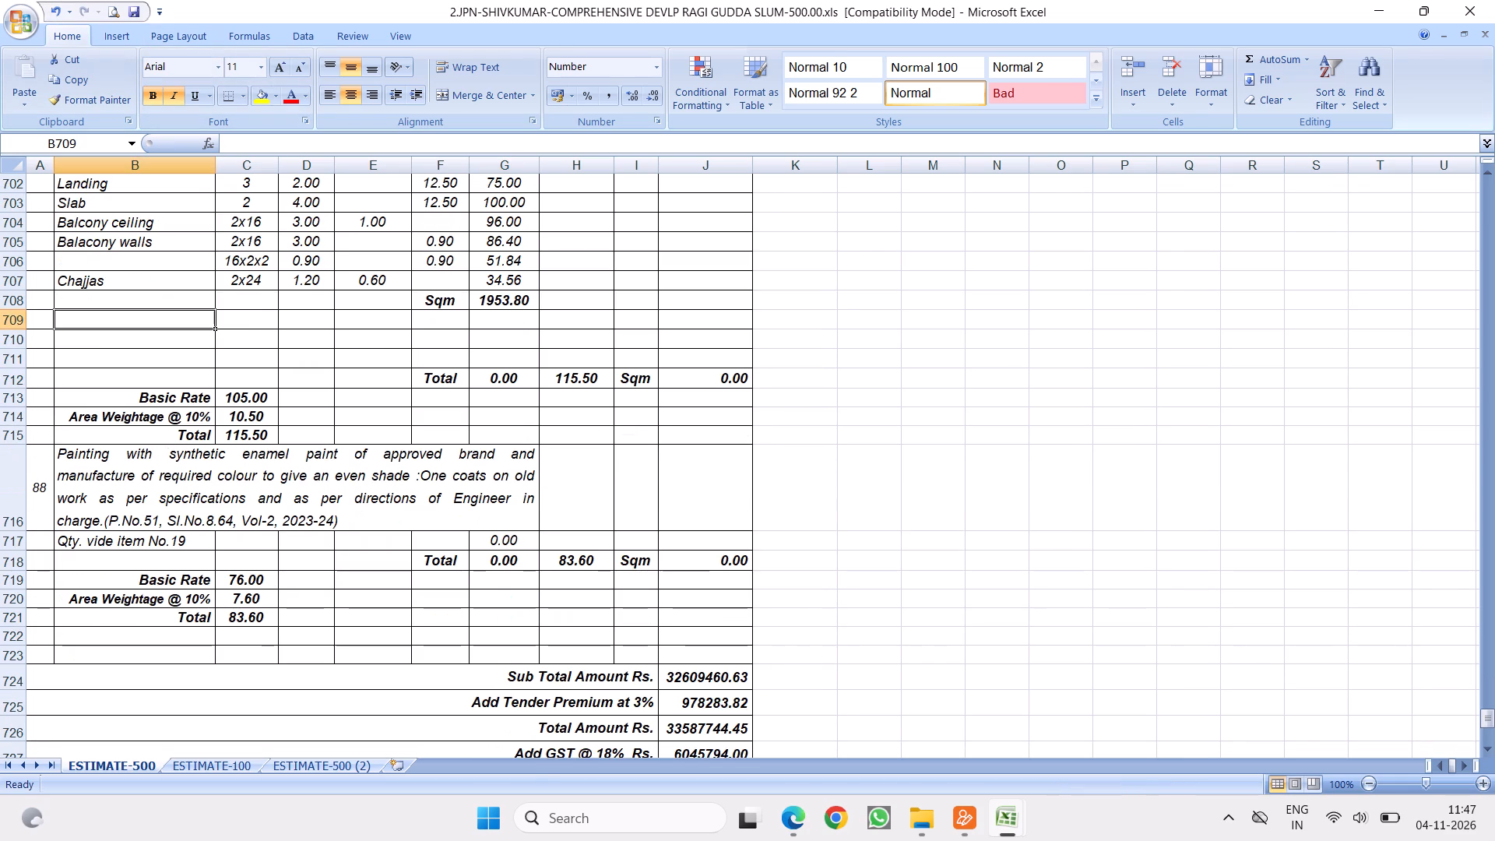
{"action": "type", "text": "Deductions"}
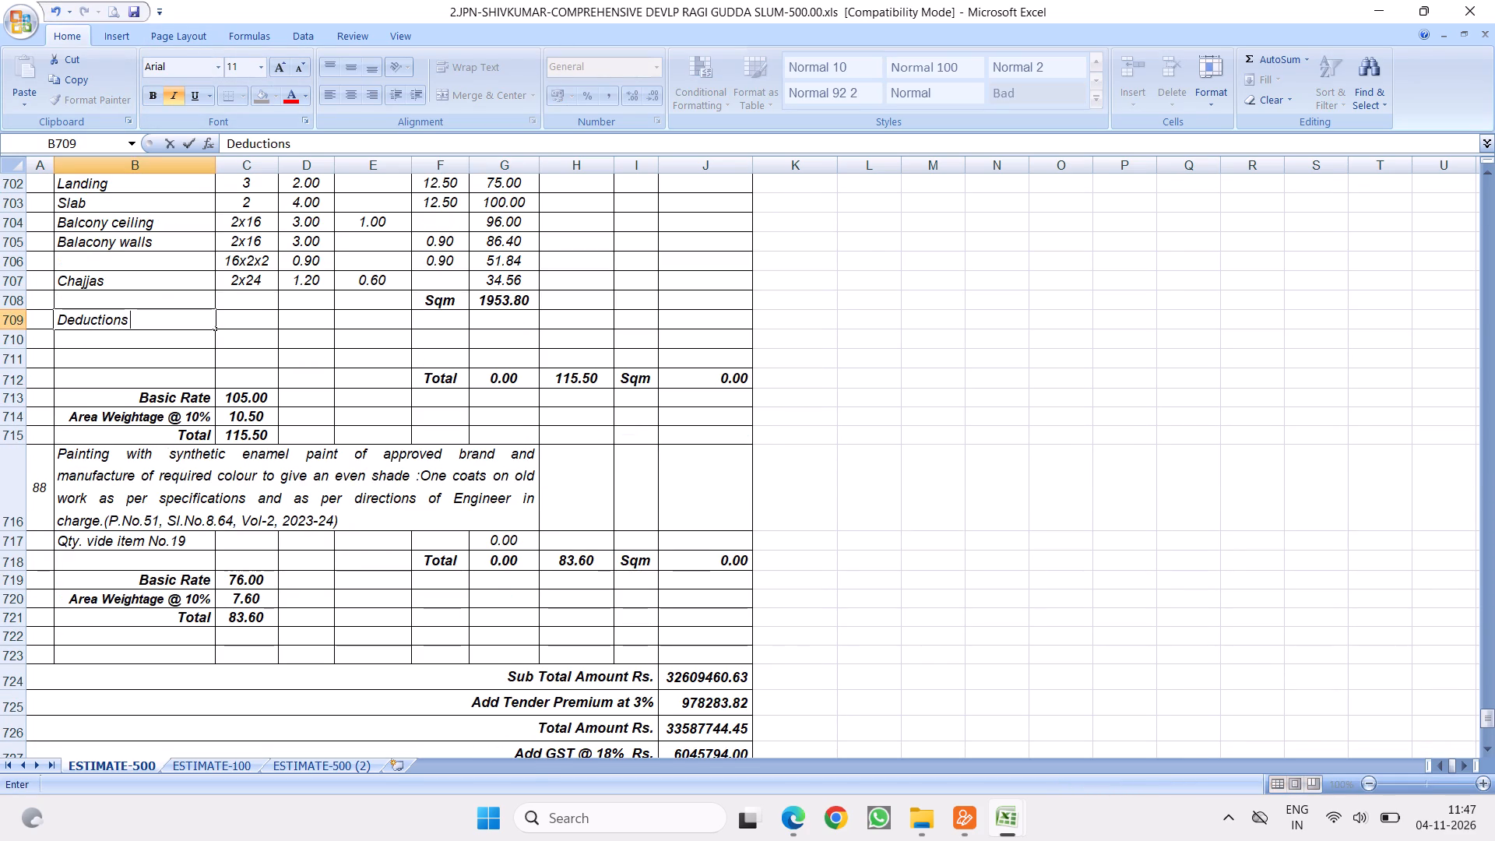
{"action": "left_click", "coordinate": [297, 373]}
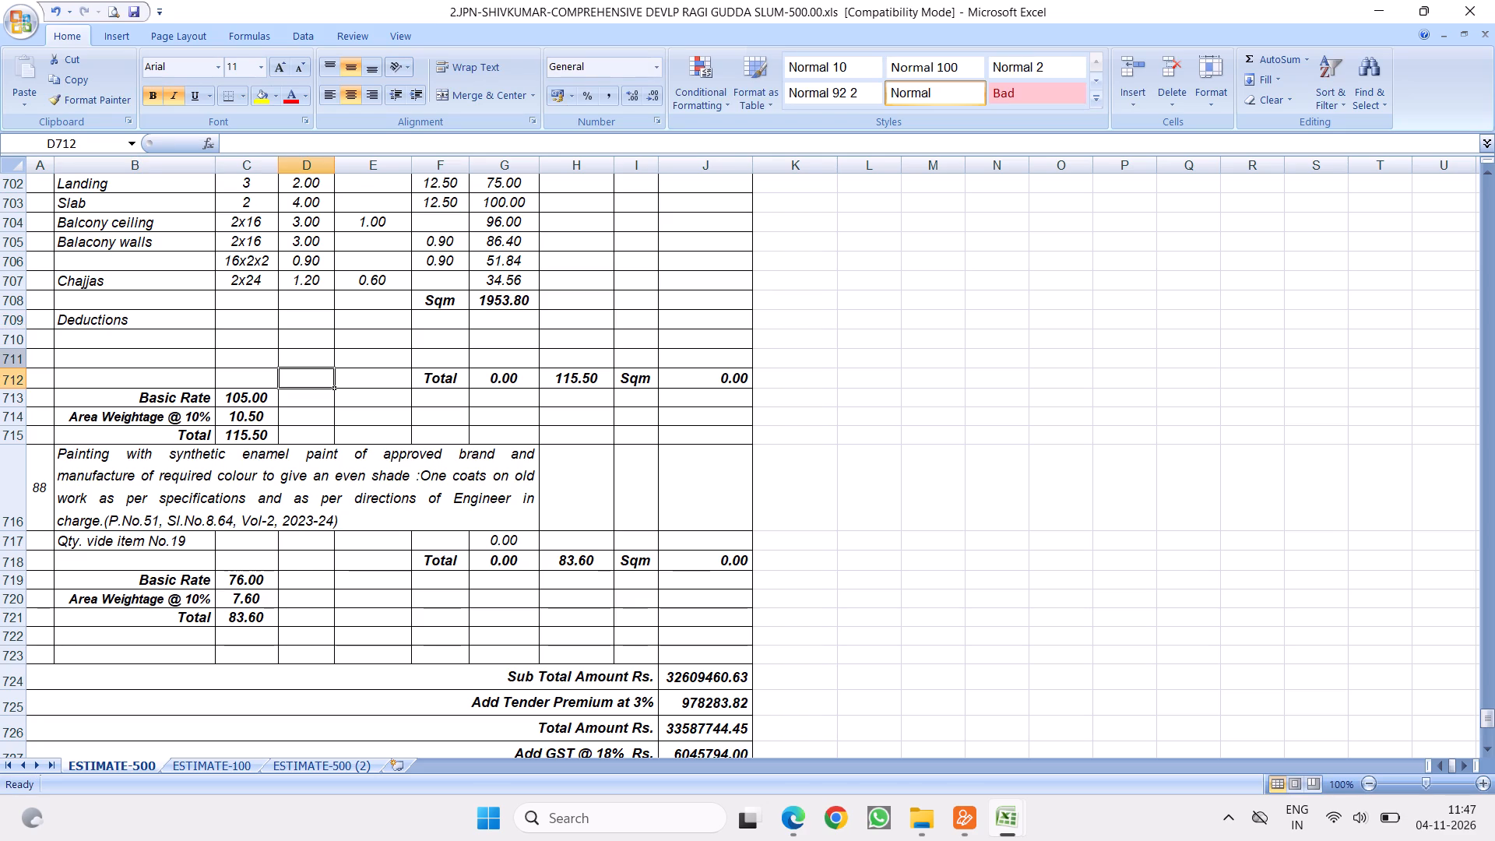
Insert five blank rows starting at row 711, above the acrylic painting item's Total row.
{"action": "left_click_drag", "start_coordinate": [20, 357], "coordinate": [26, 428]}
{"action": "right_click", "coordinate": [76, 382]}
{"action": "left_click", "coordinate": [127, 480]}
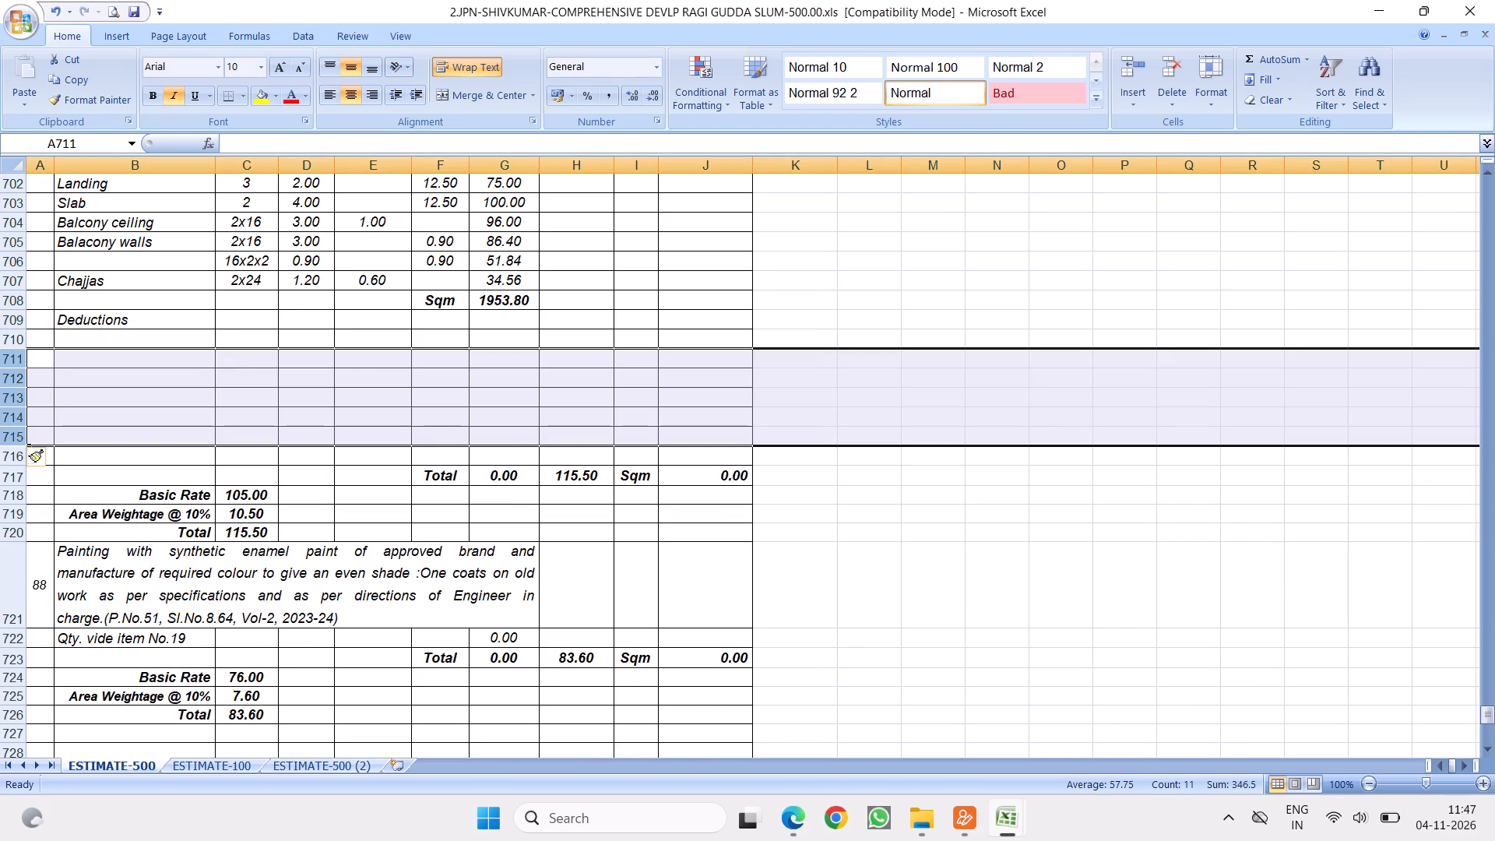
Fill in the Doors deduction in row 710 with count 8x4, length 0.9 in D710 and height 2.1 in F710.
{"action": "left_click", "coordinate": [93, 340]}
{"action": "type", "text": "Doors"}
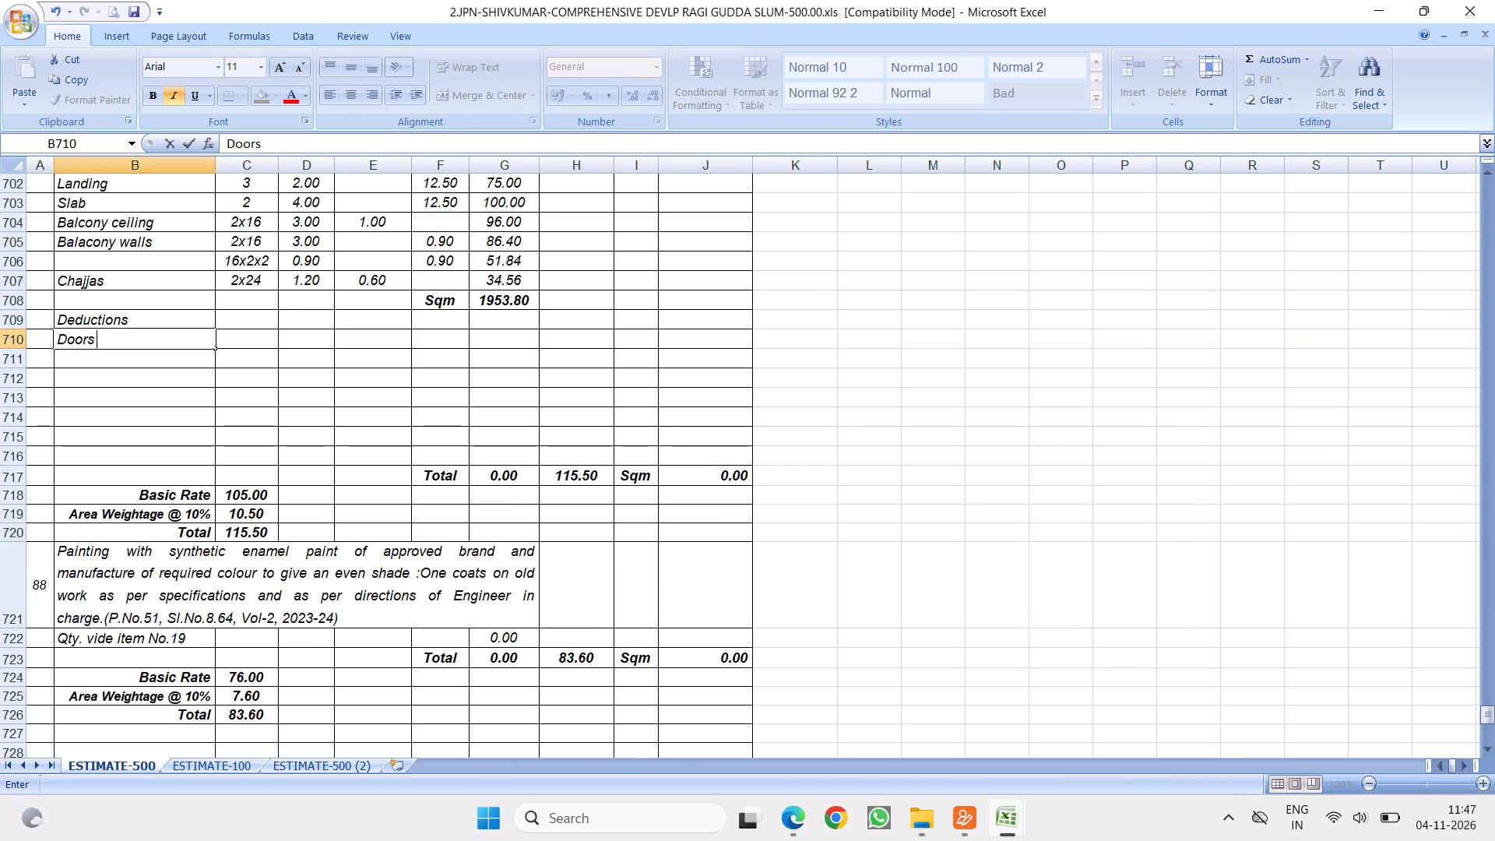
{"action": "left_click", "coordinate": [308, 339]}
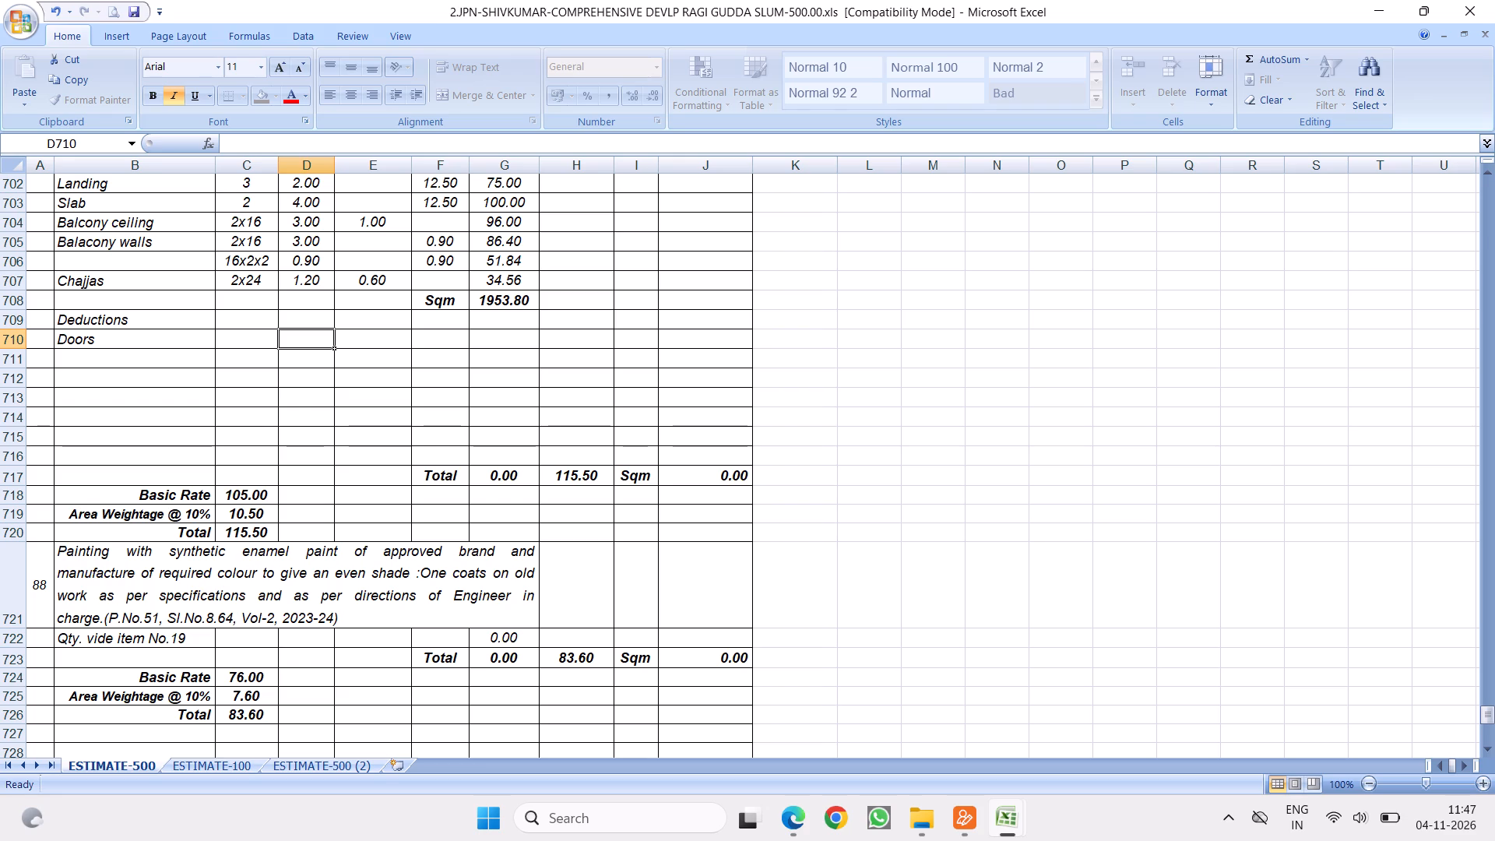
{"action": "left_click", "coordinate": [231, 338]}
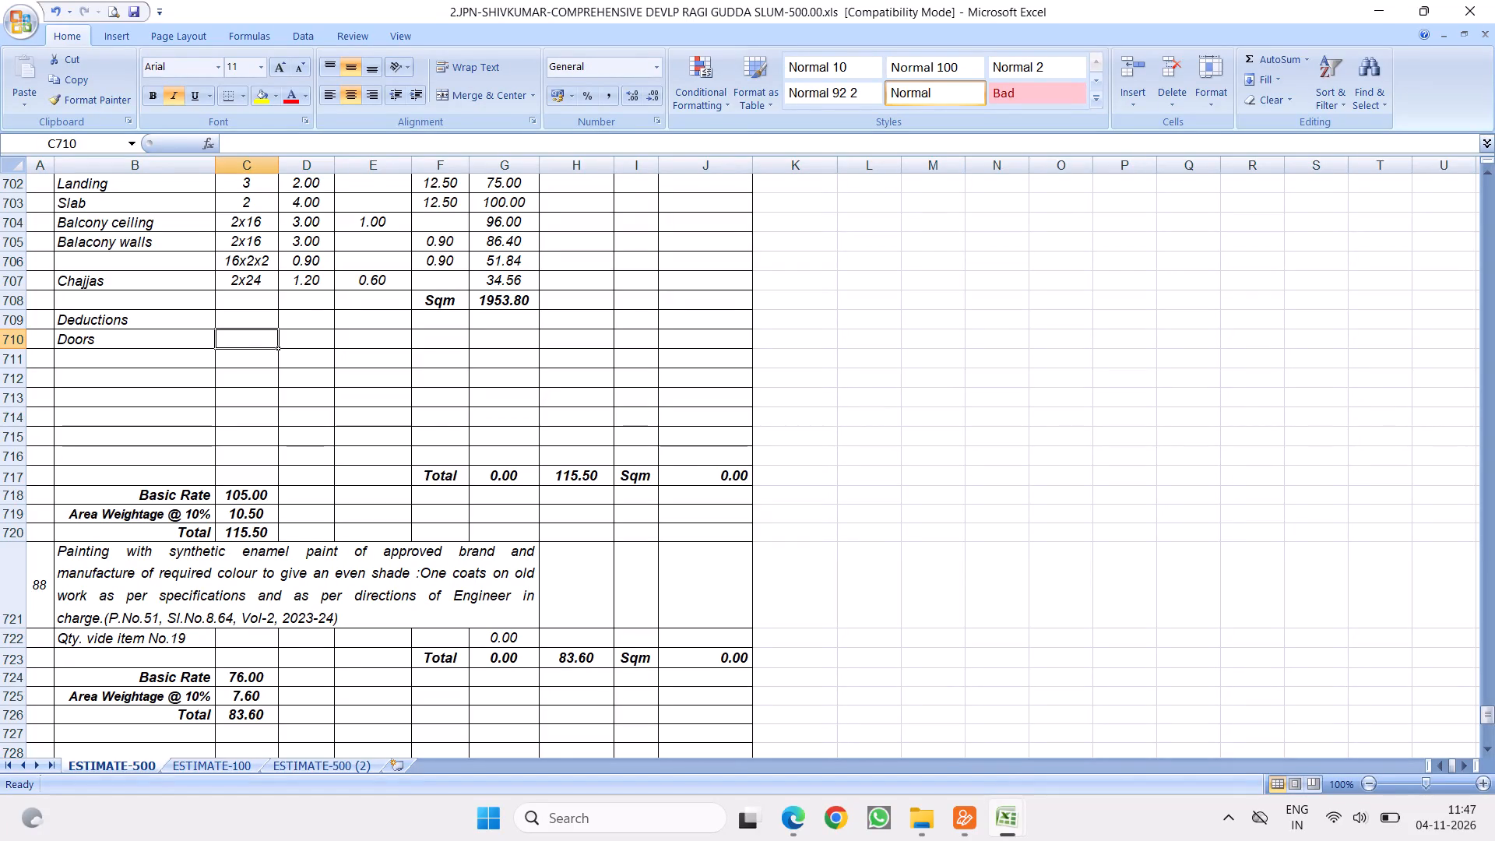
{"action": "type", "text": "8x"}
{"action": "key", "text": "4"}
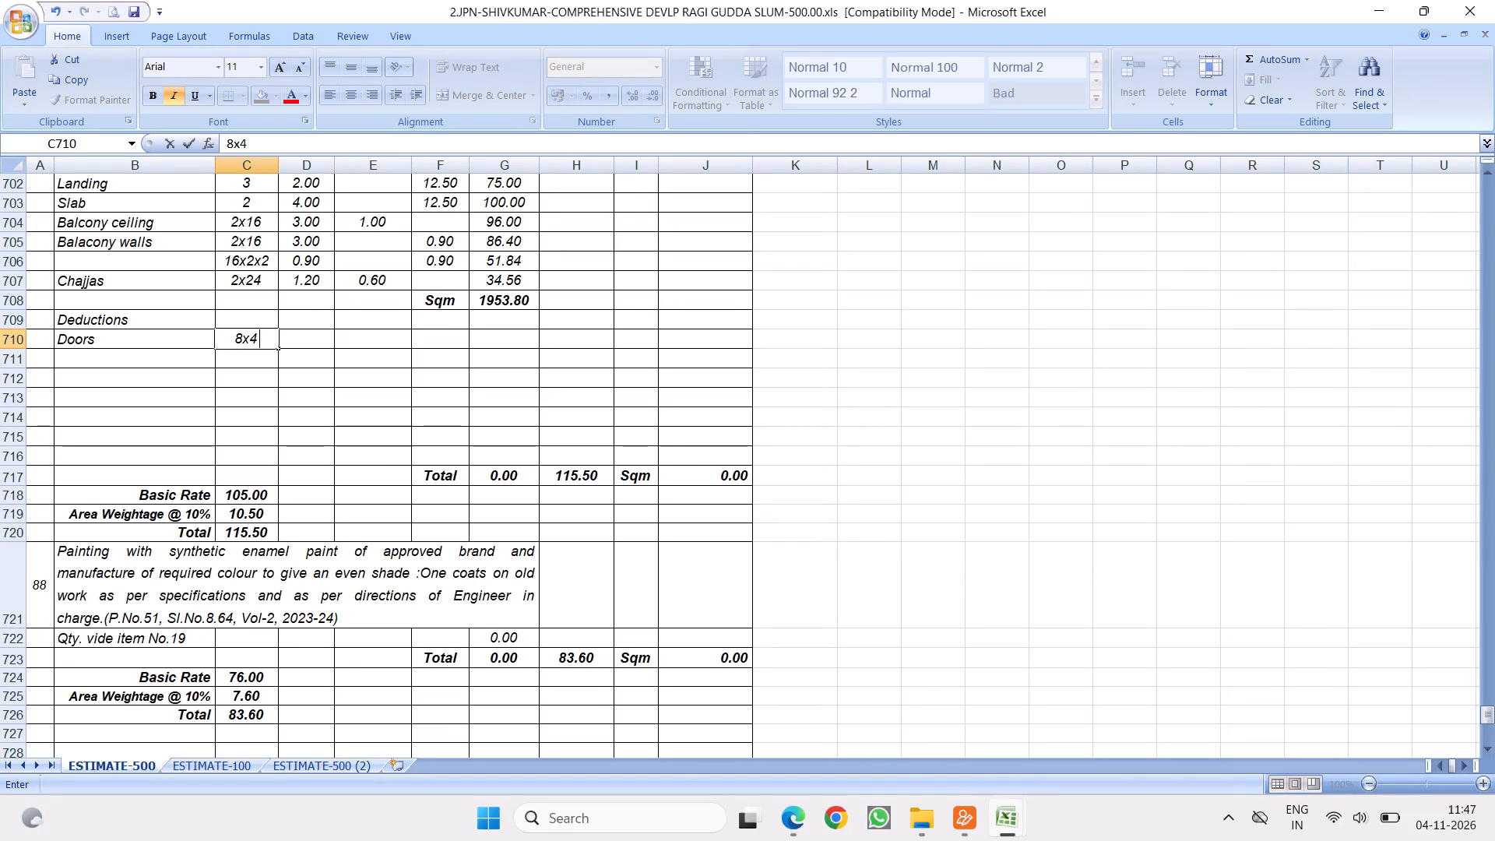
{"action": "left_click", "coordinate": [304, 338]}
{"action": "key", "text": "period"}
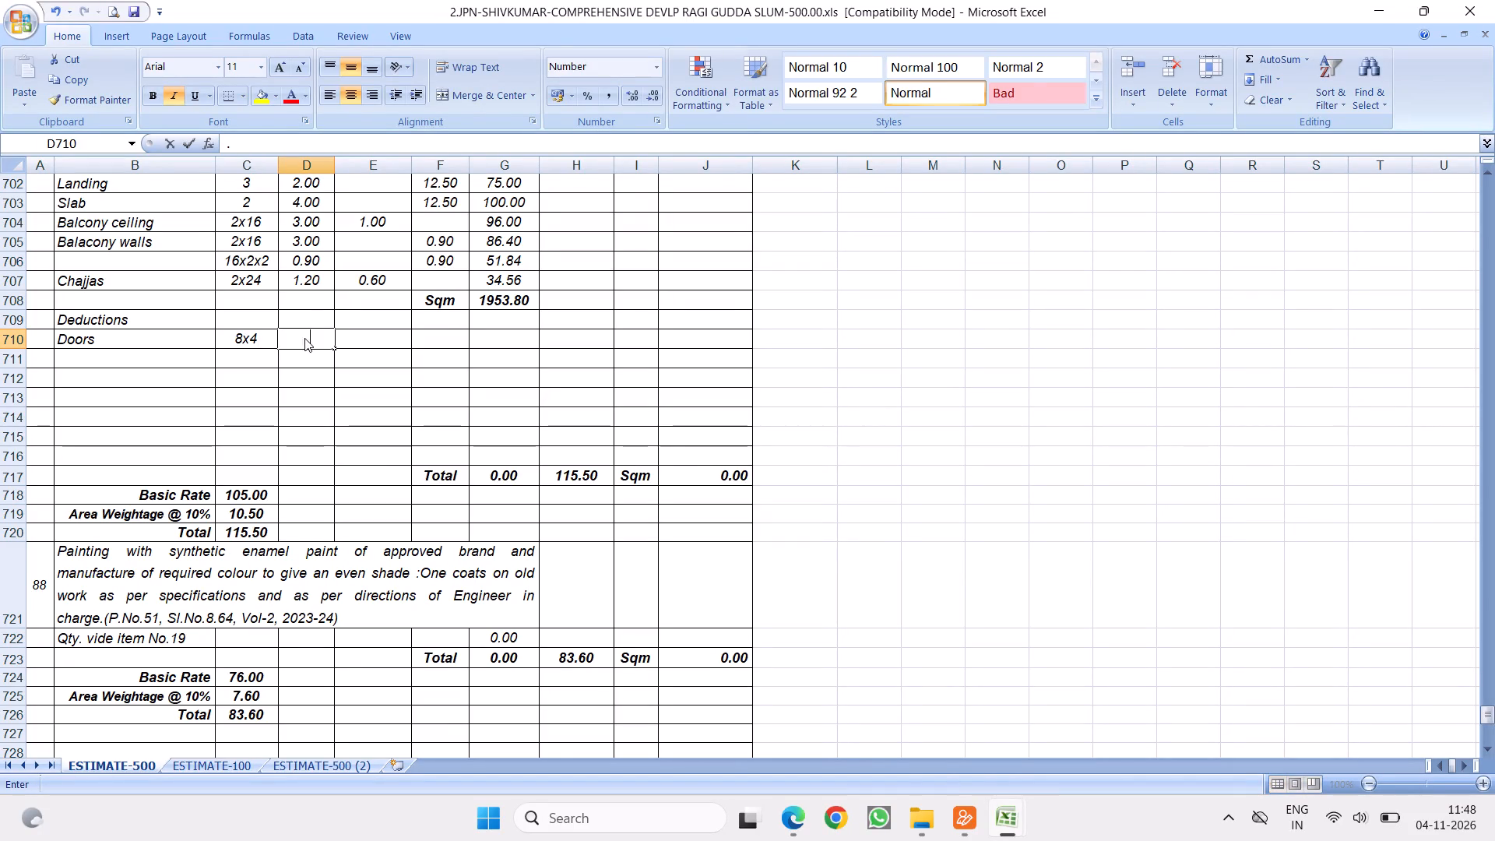
{"action": "key", "text": "9"}
{"action": "left_click", "coordinate": [551, 384]}
{"action": "left_click", "coordinate": [443, 336]}
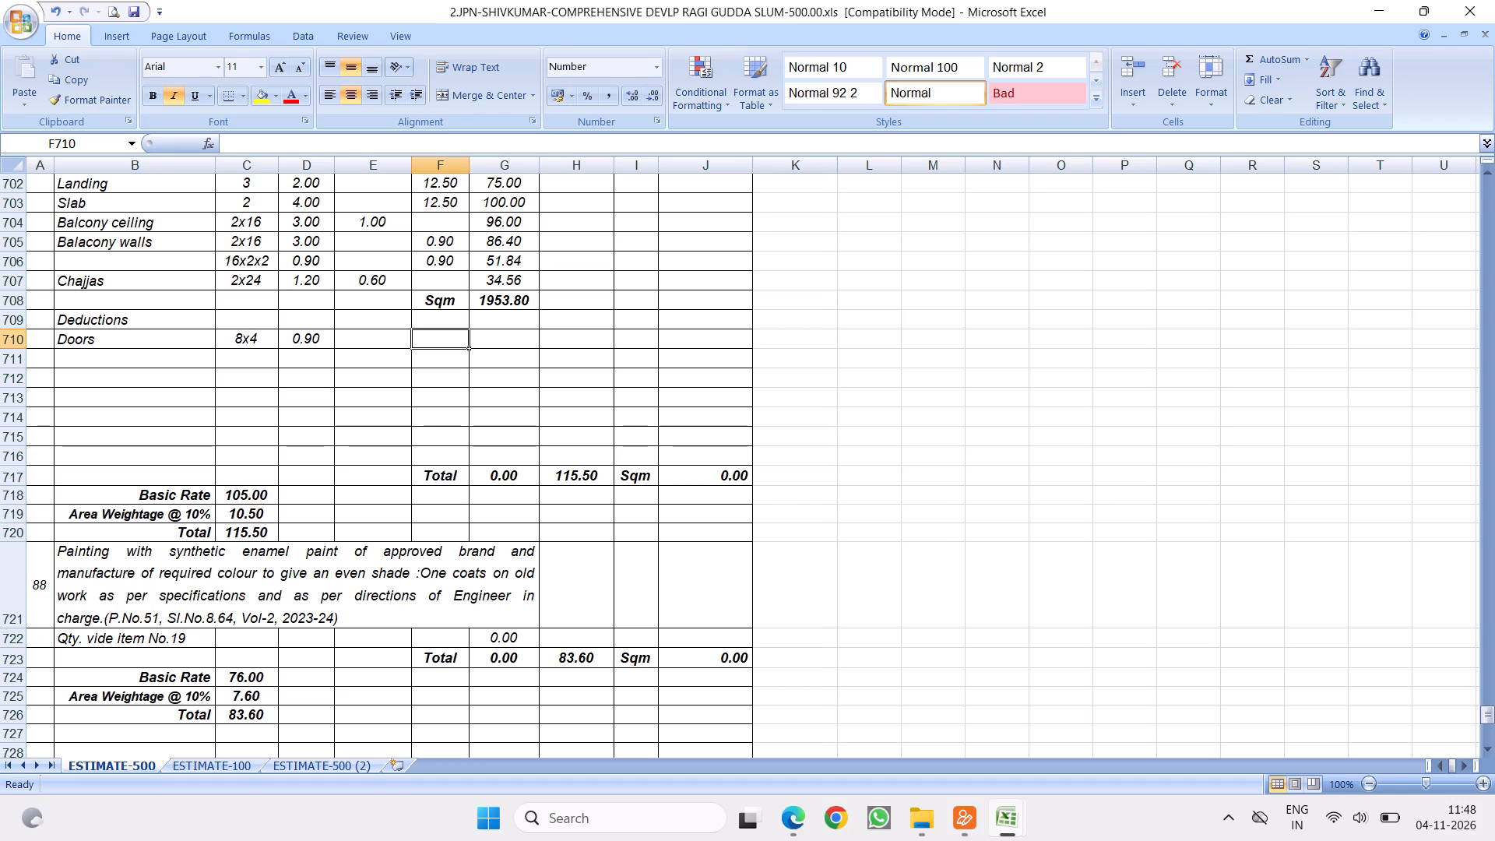
{"action": "type", "text": "2."}
{"action": "key", "text": "1"}
{"action": "left_click", "coordinate": [606, 381]}
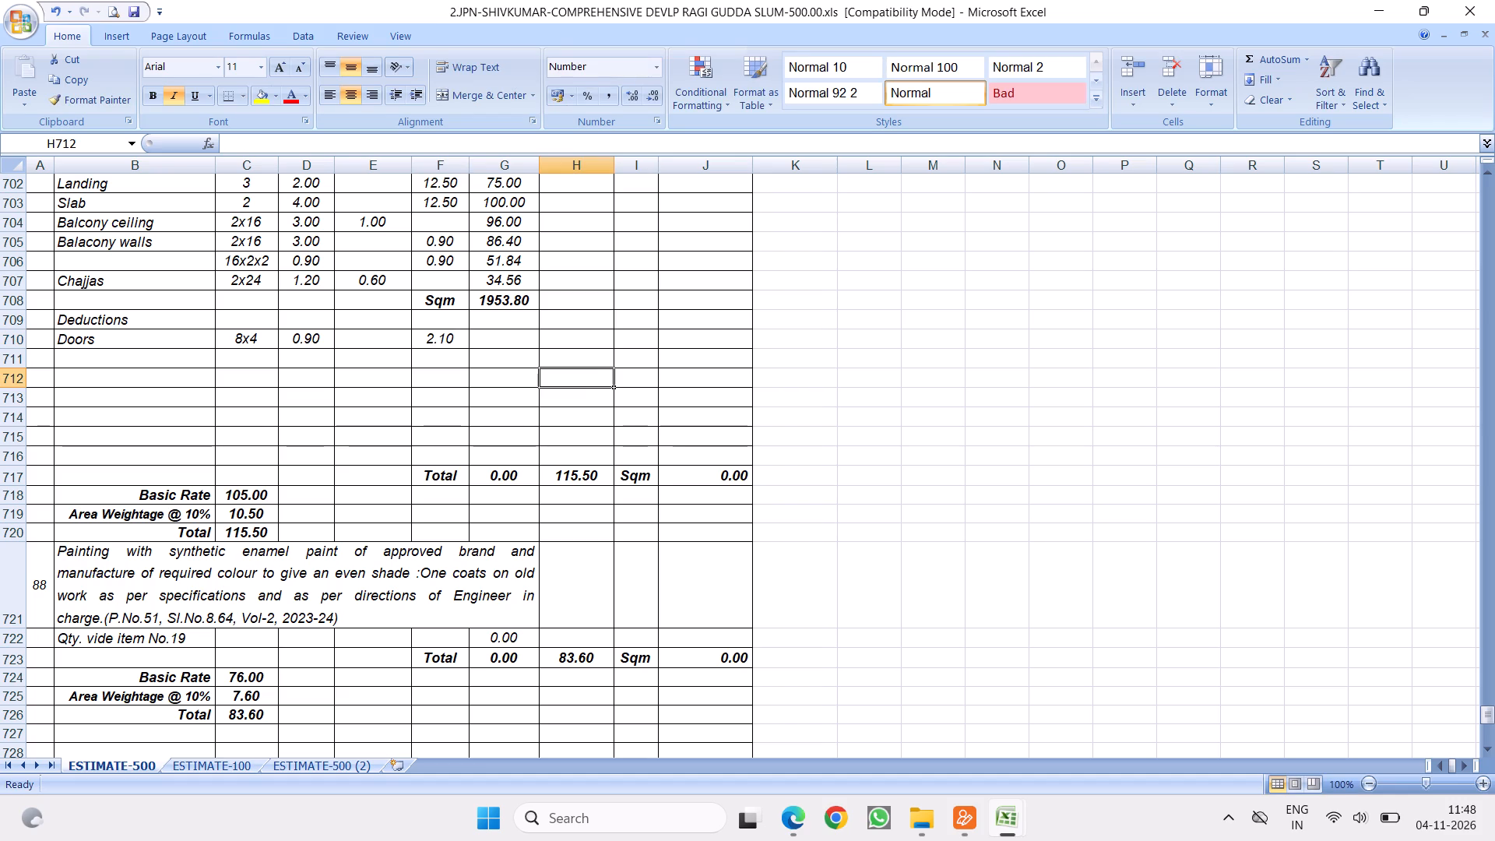
Start a Windows deduction row in row 711 with length 1.2 in D711.
{"action": "left_click", "coordinate": [142, 356]}
{"action": "type", "text": "Windows"}
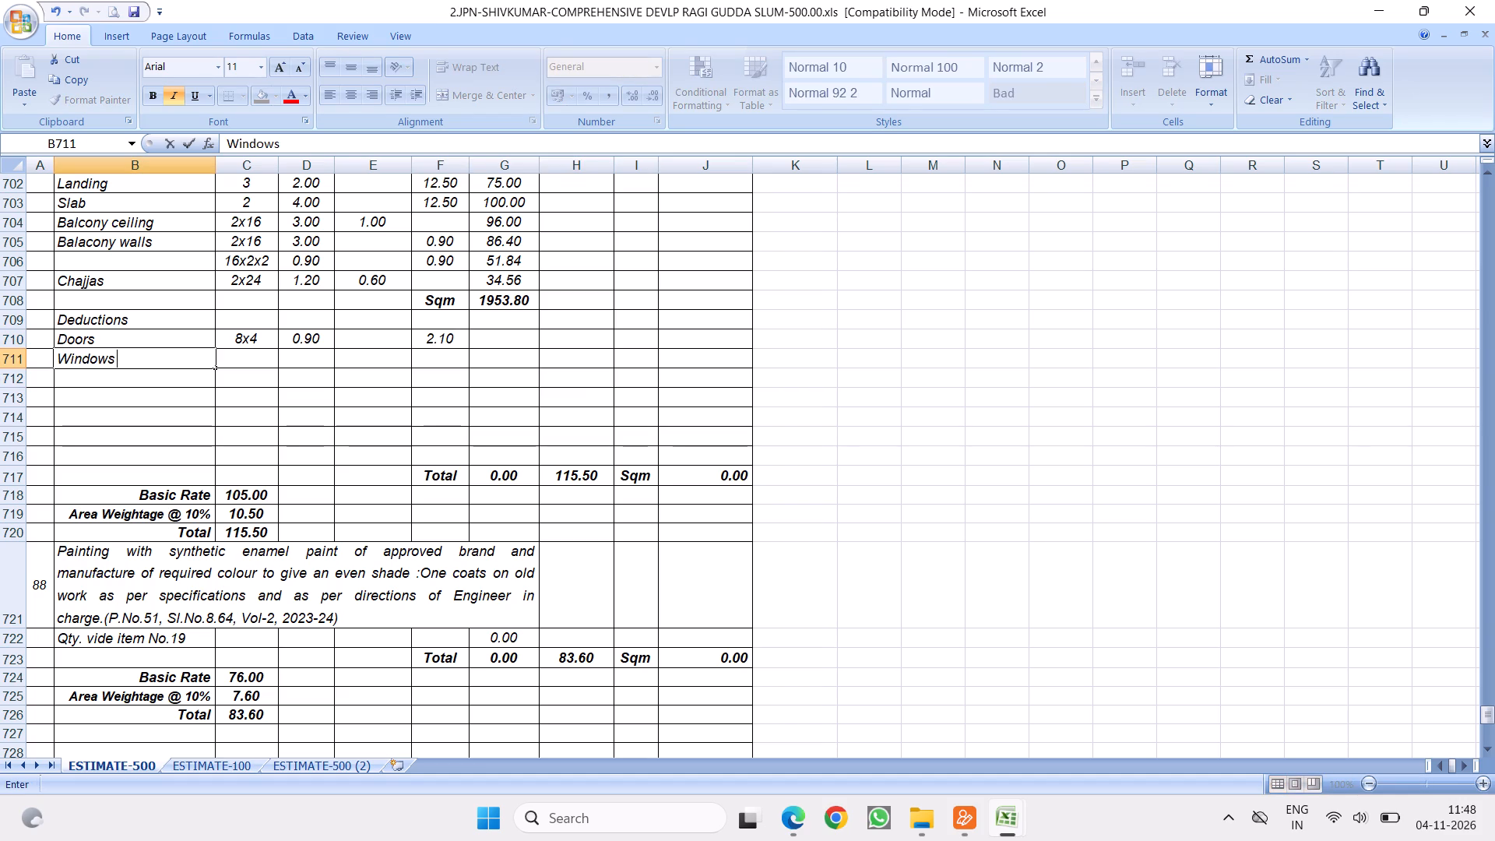
{"action": "left_click", "coordinate": [303, 354]}
{"action": "key", "text": "1"}
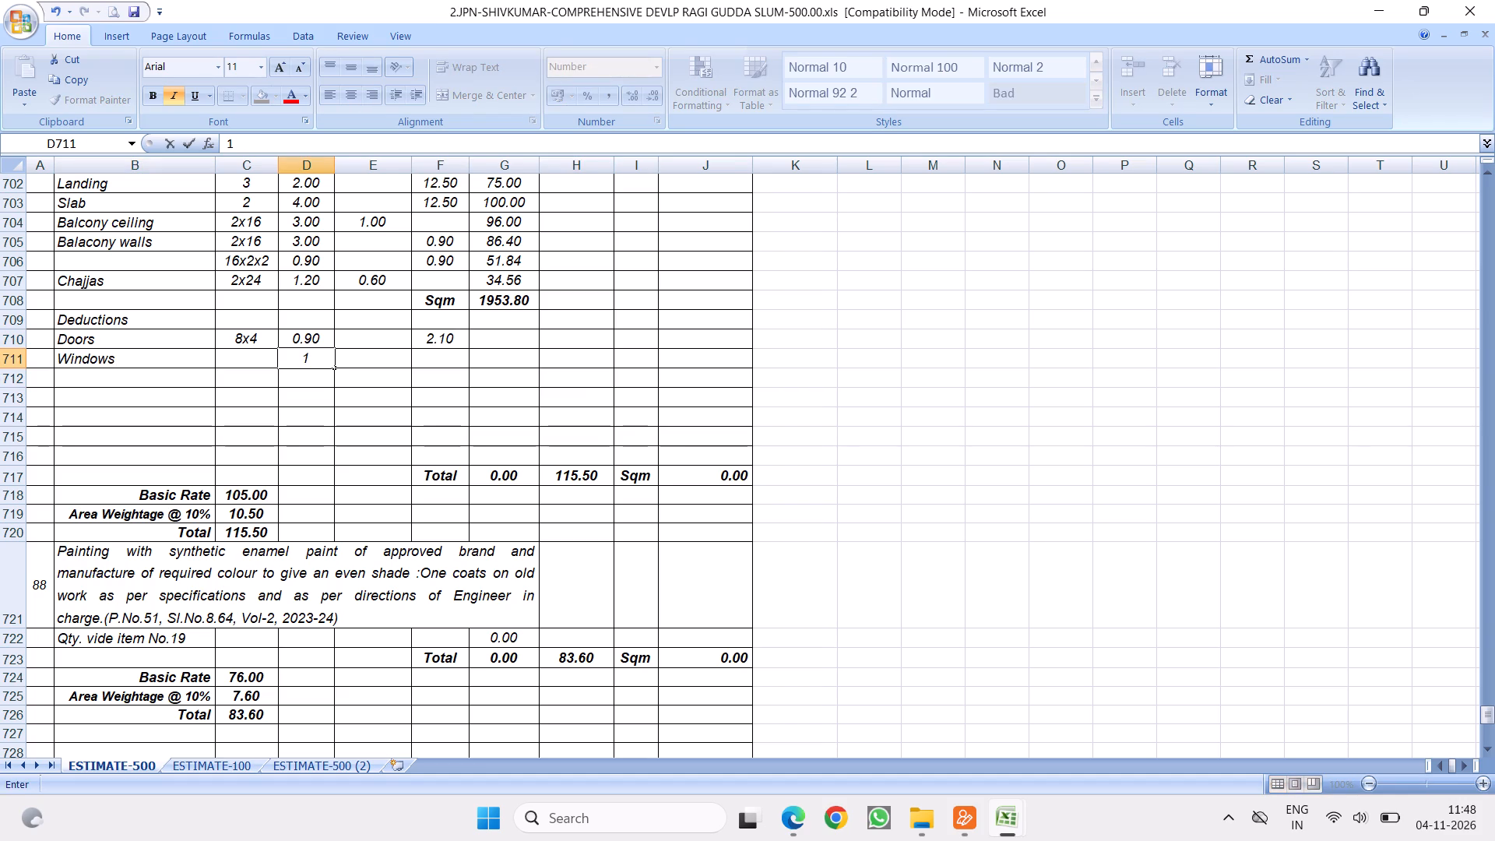
{"action": "type", "text": ".2"}
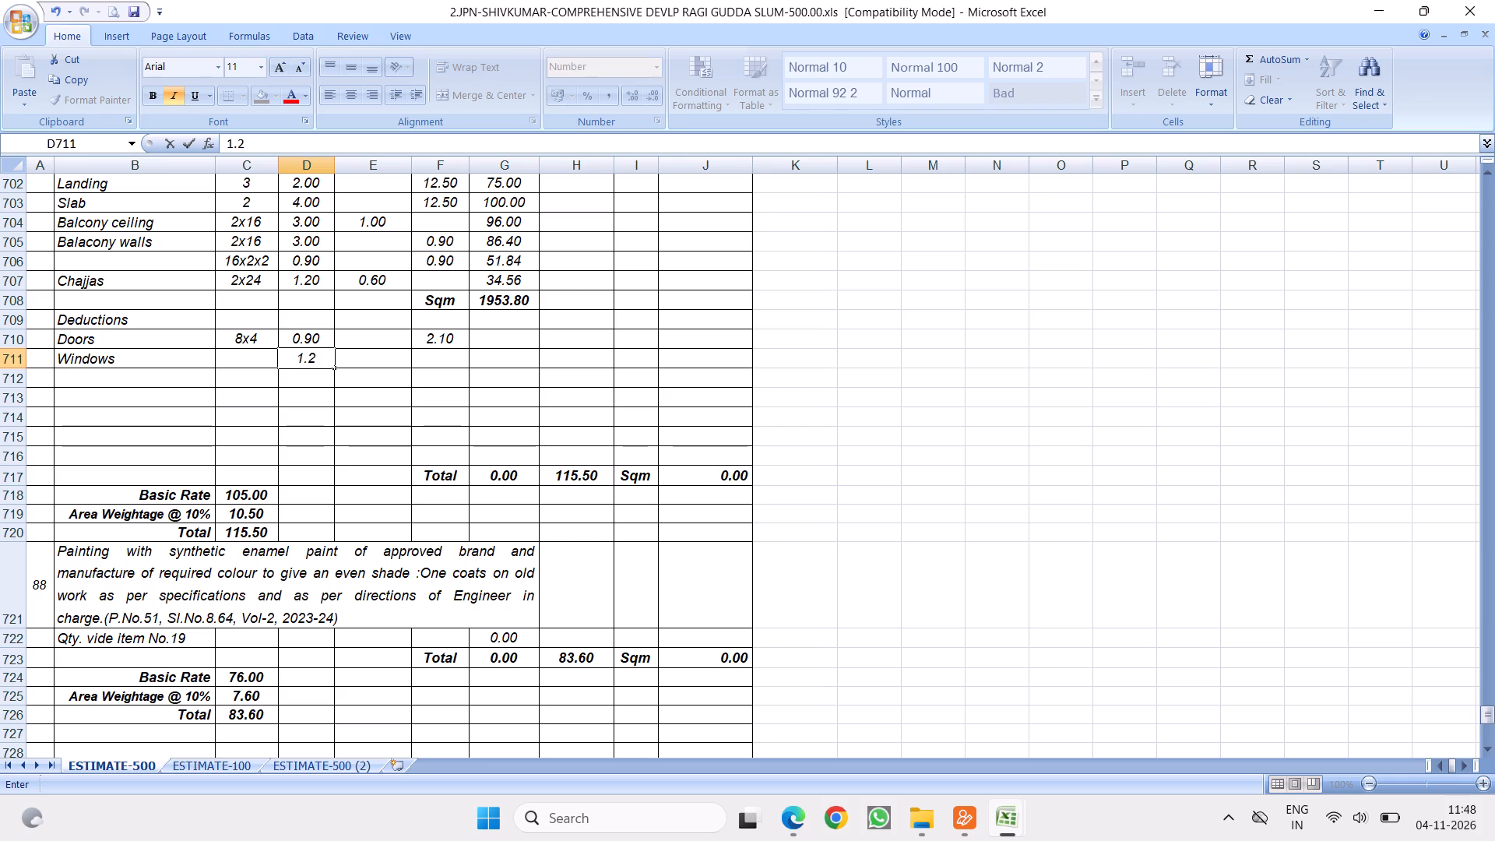
{"action": "left_click", "coordinate": [365, 380]}
Insert one blank row between the Doors and Windows deduction rows.
{"action": "left_click", "coordinate": [252, 361]}
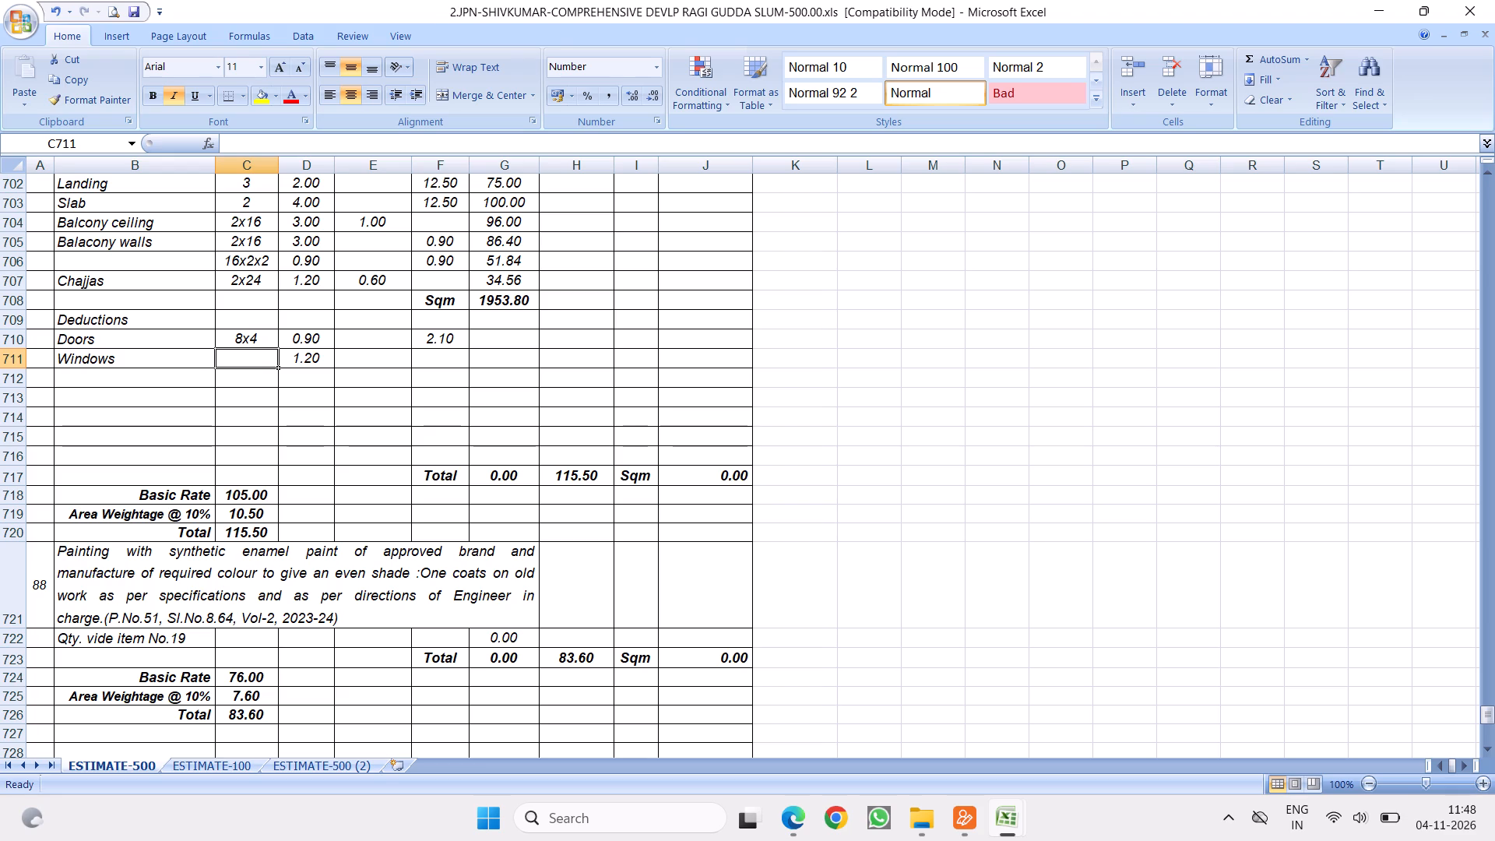
{"action": "left_click", "coordinate": [5, 357]}
{"action": "right_click", "coordinate": [5, 357]}
{"action": "left_click", "coordinate": [52, 454]}
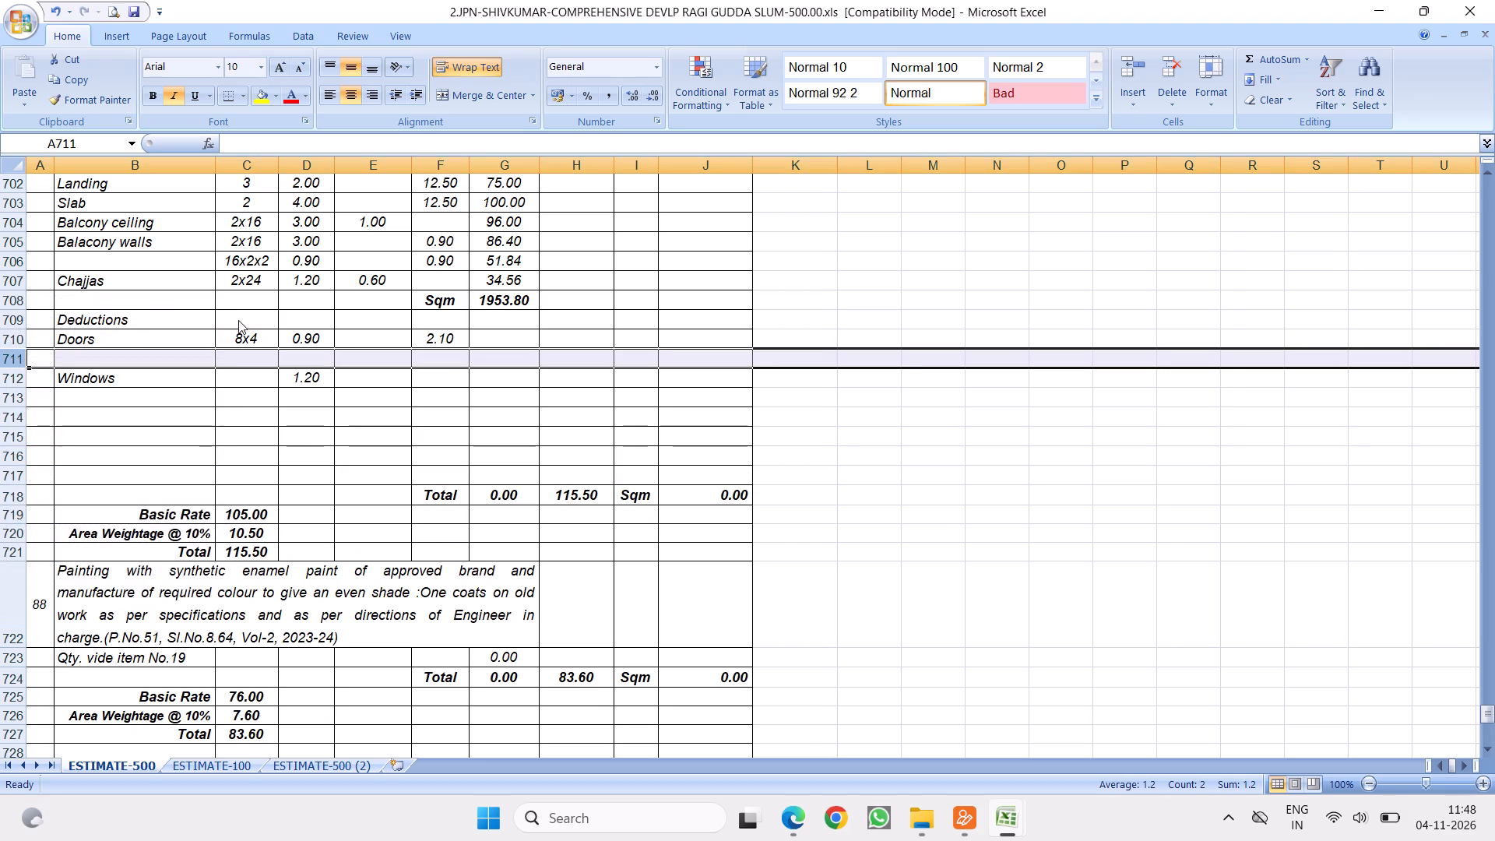
Copy the Doors count and dimensions from C710 to F710 into the blank row 711 below.
{"action": "left_click_drag", "start_coordinate": [244, 340], "coordinate": [440, 340]}
{"action": "right_click", "coordinate": [435, 339]}
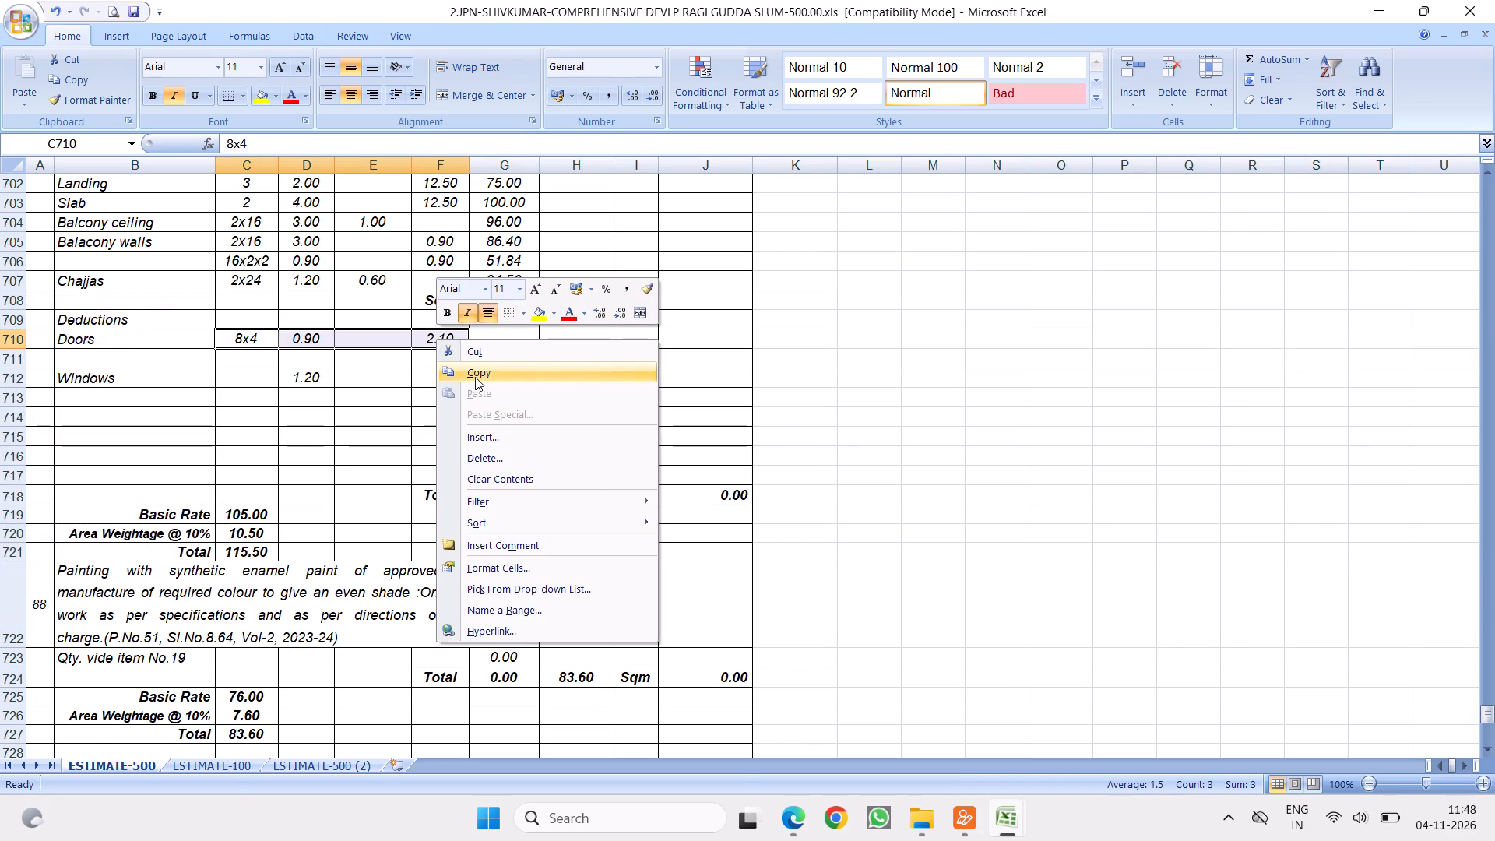
{"action": "left_click", "coordinate": [475, 375]}
{"action": "right_click", "coordinate": [245, 356]}
{"action": "left_click", "coordinate": [290, 413]}
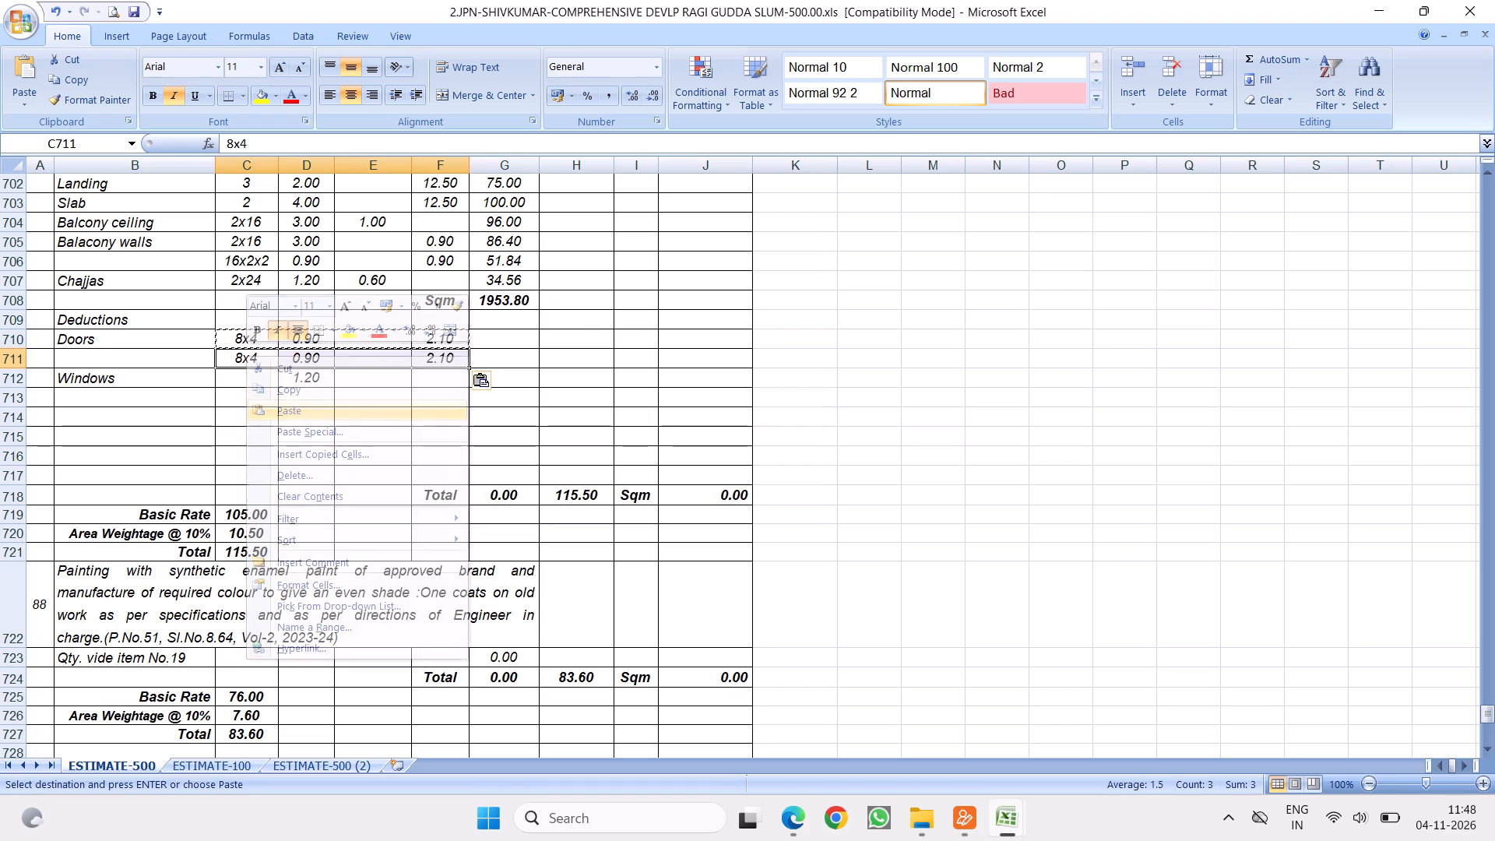
Set the length of the second Doors deduction row to 0.75 in D711.
{"action": "left_click", "coordinate": [299, 361]}
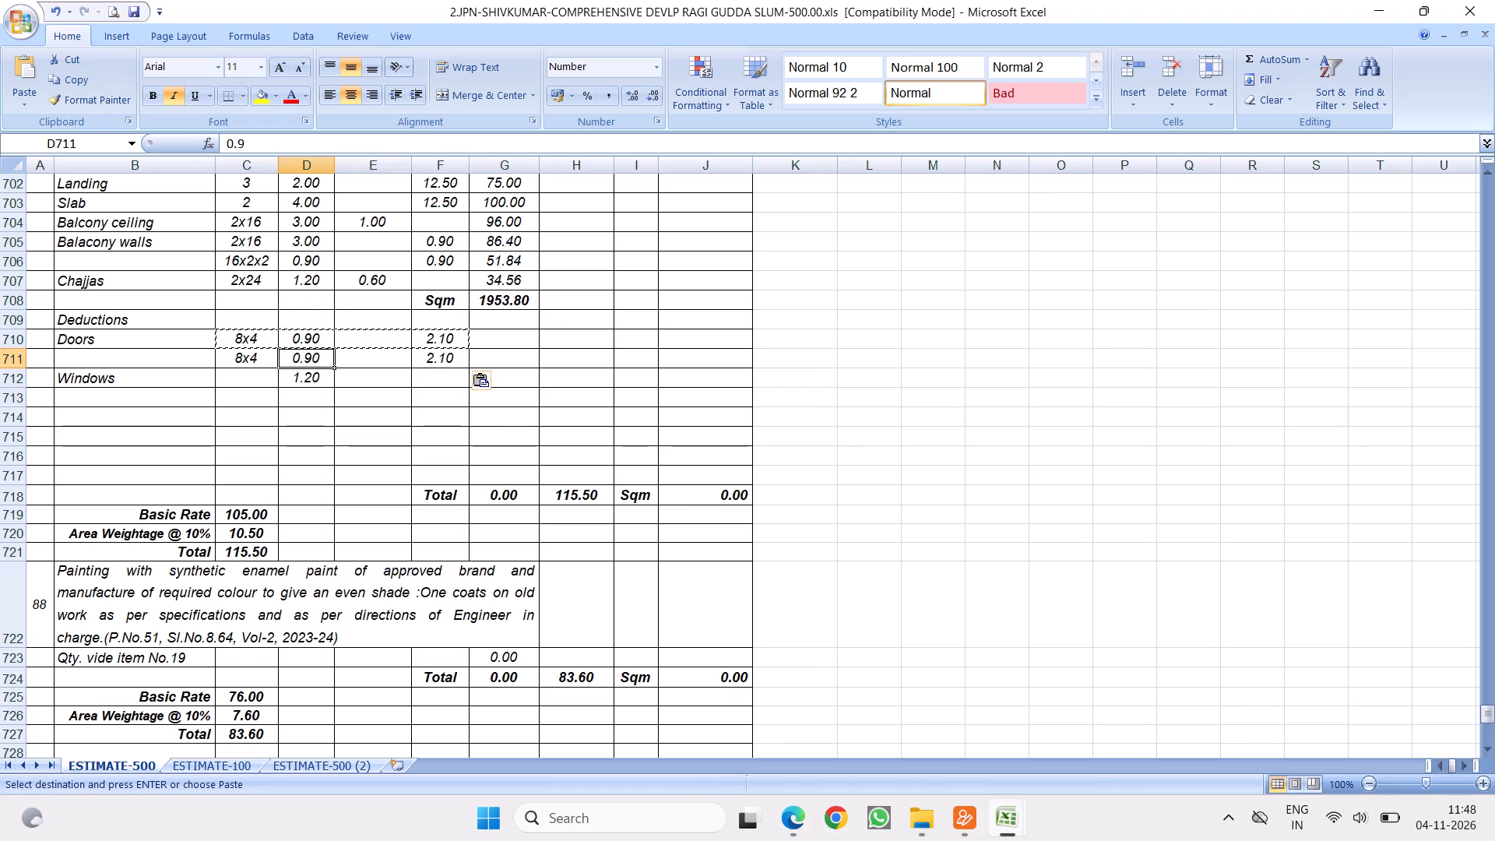
{"action": "key", "text": "period"}
{"action": "key", "text": "7"}
{"action": "key", "text": "5"}
{"action": "left_click", "coordinate": [470, 408]}
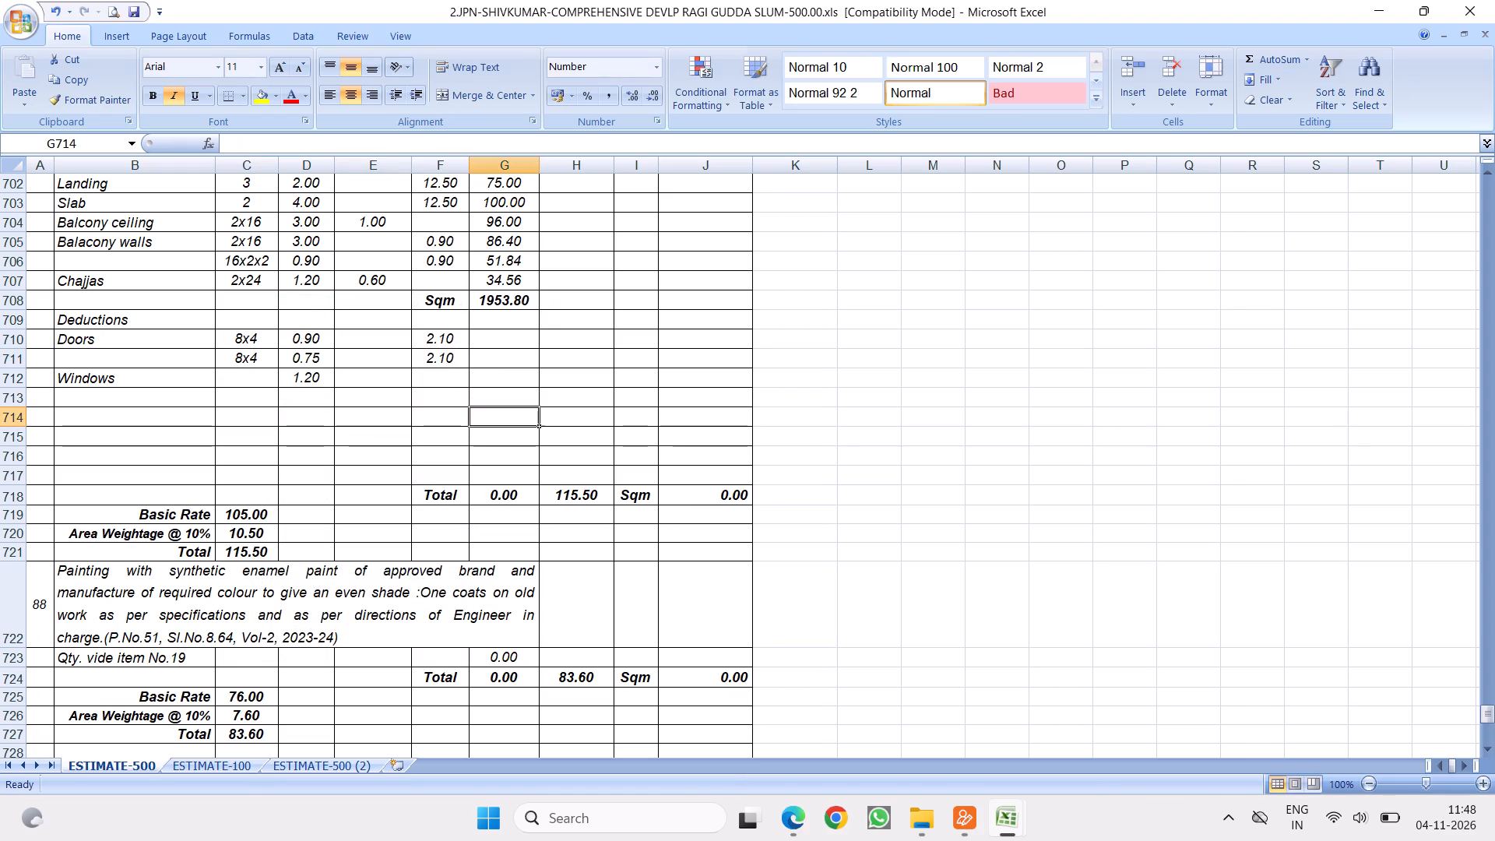
Complete the Windows deduction row 712 with count 8x2x4 in C712 and height 1.2 in F712.
{"action": "left_click", "coordinate": [258, 378]}
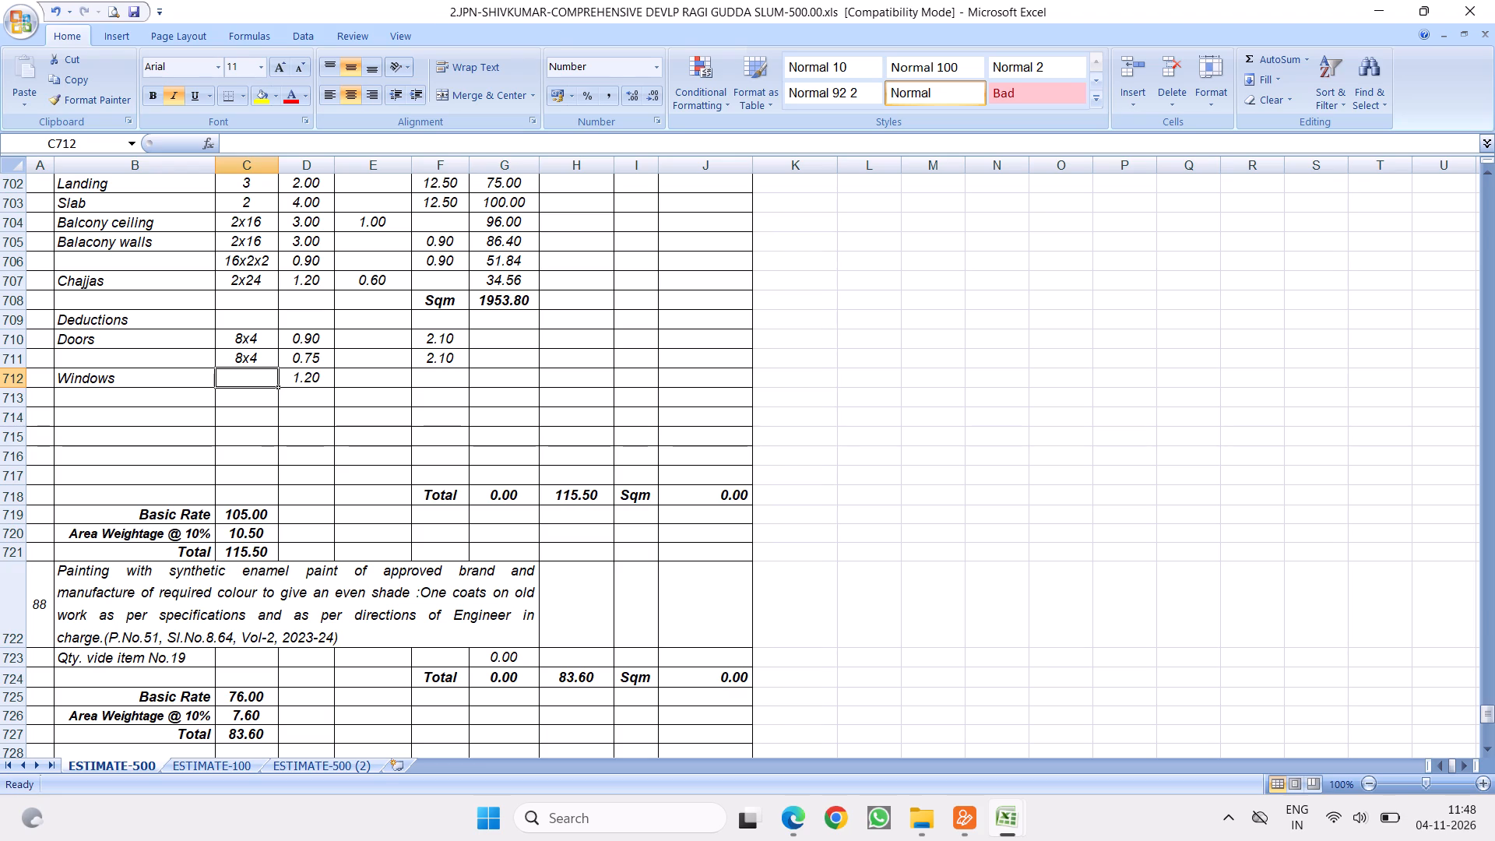
{"action": "key", "text": "9"}
{"action": "key", "text": "BackSpace"}
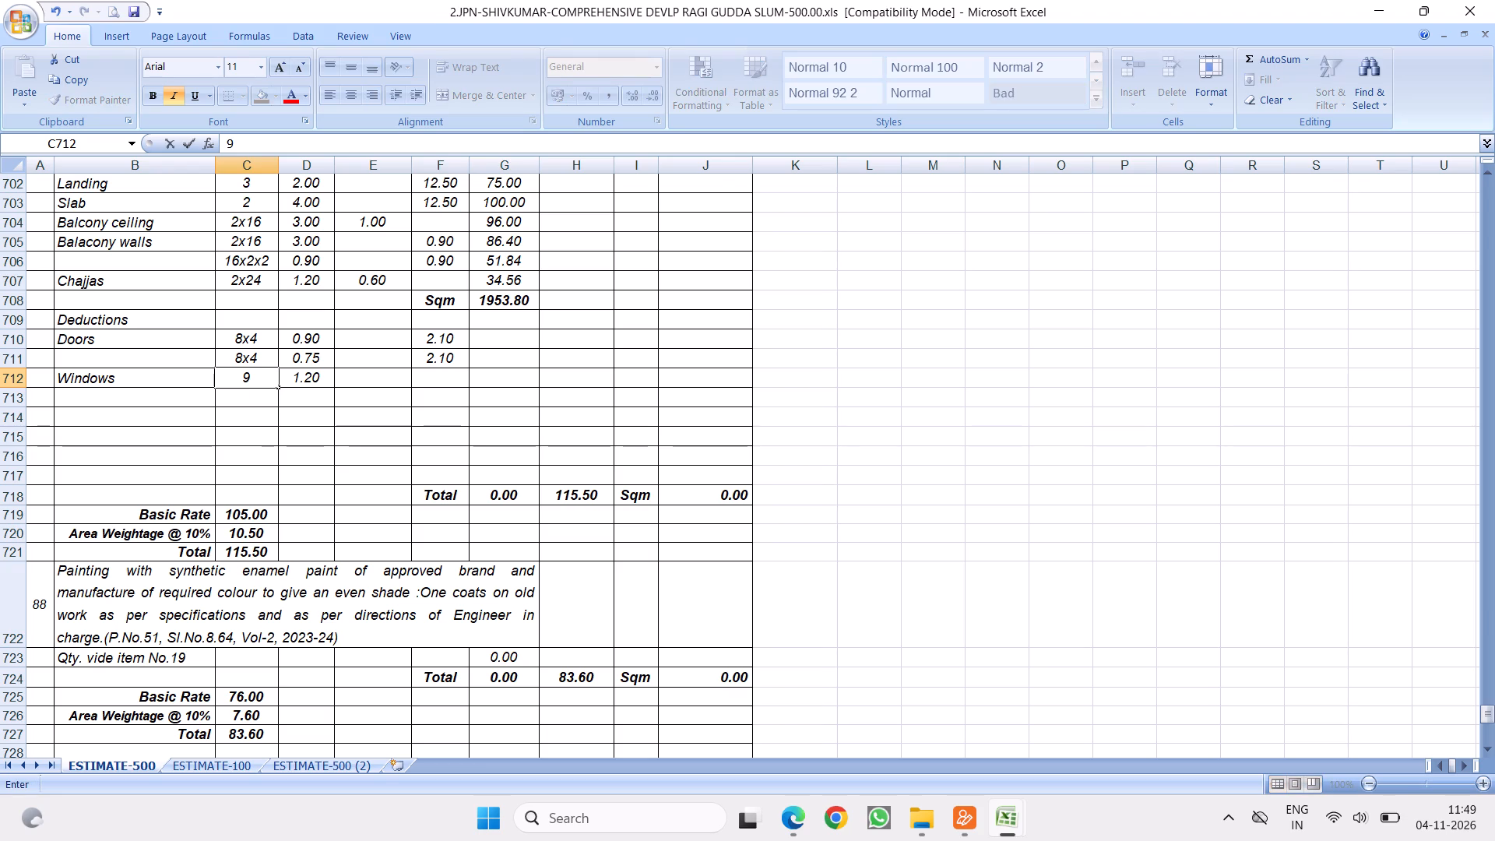
{"action": "key", "text": "8"}
{"action": "key", "text": "x"}
{"action": "key", "text": "2"}
{"action": "key", "text": "x"}
{"action": "key", "text": "4"}
{"action": "left_click", "coordinate": [582, 388]}
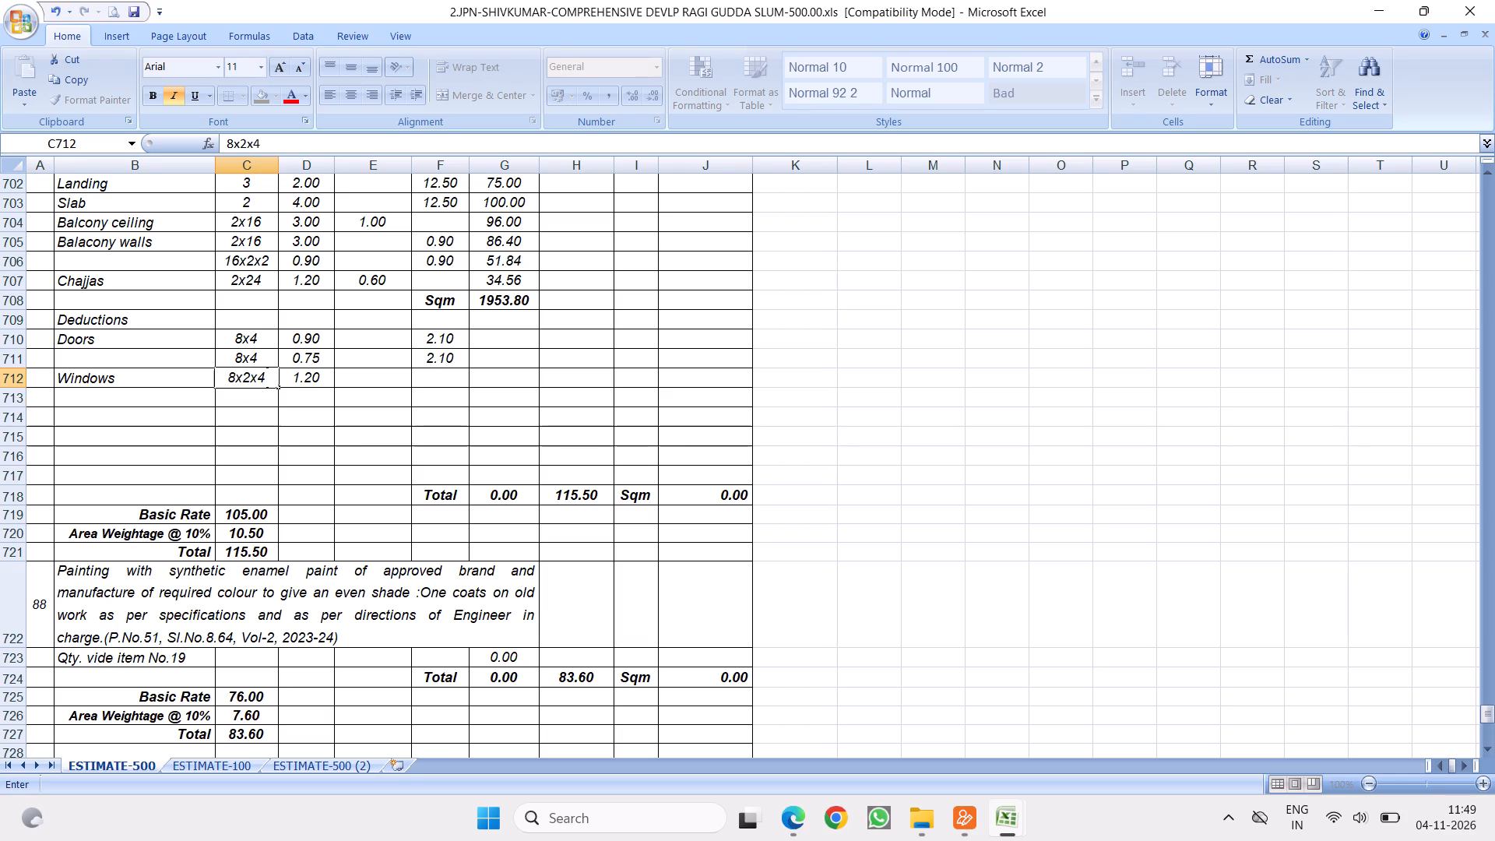
{"action": "left_click", "coordinate": [437, 378]}
{"action": "key", "text": "1"}
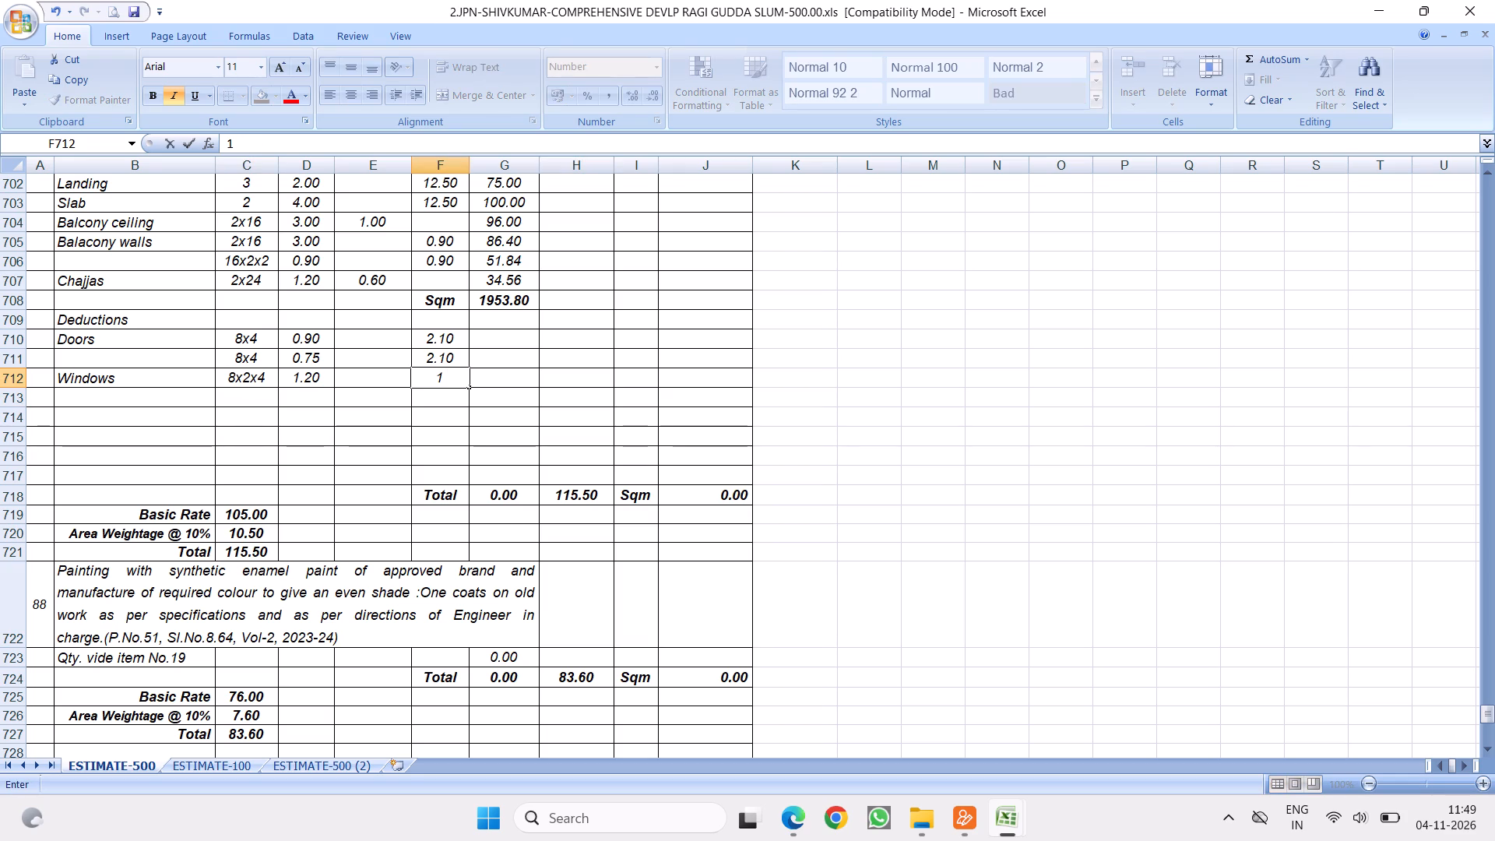
{"action": "key", "text": "period"}
{"action": "key", "text": "2"}
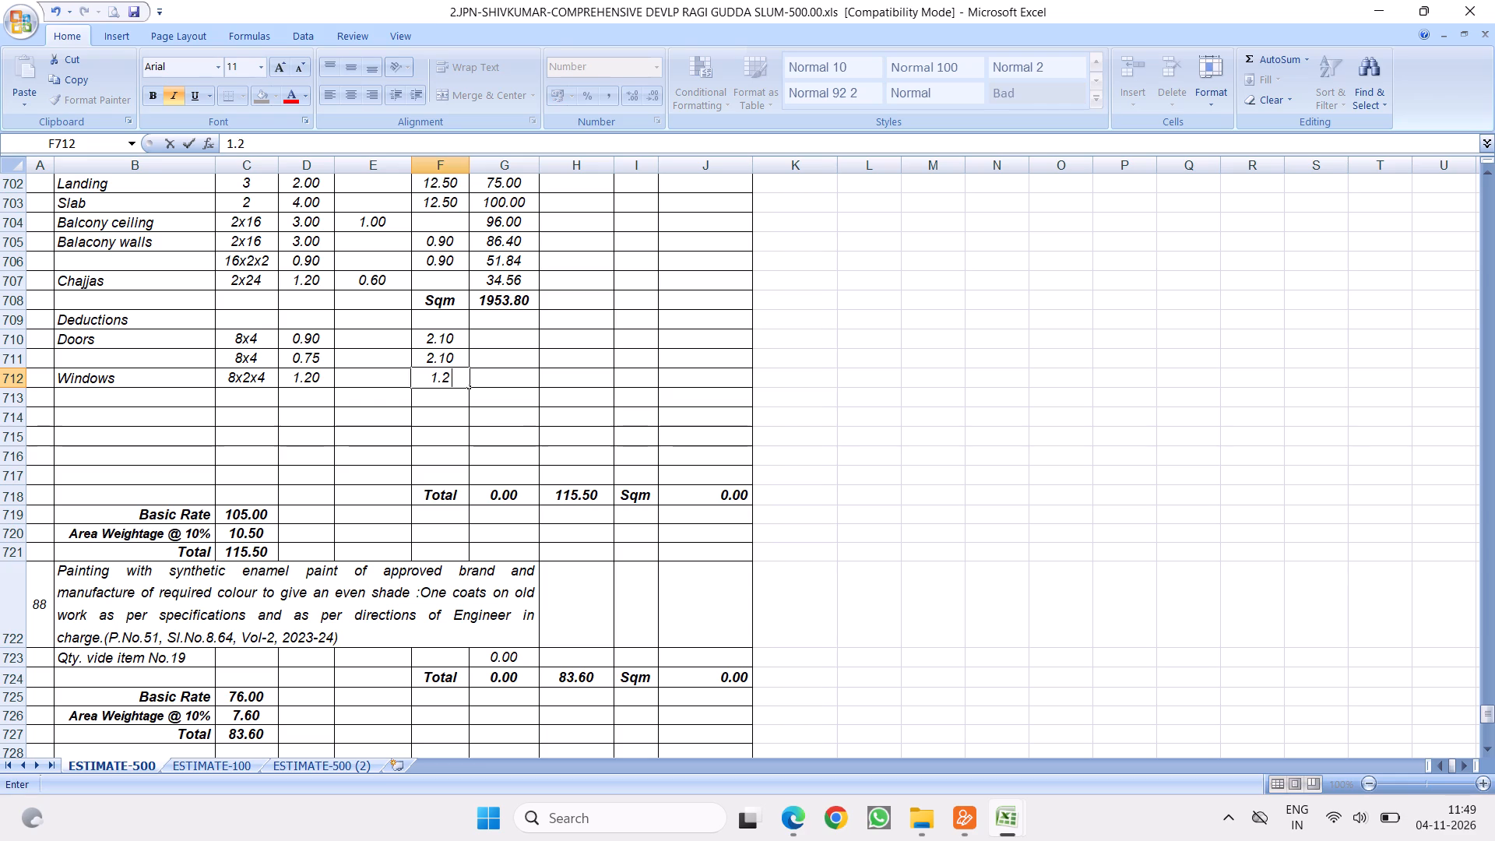
{"action": "left_click", "coordinate": [621, 431]}
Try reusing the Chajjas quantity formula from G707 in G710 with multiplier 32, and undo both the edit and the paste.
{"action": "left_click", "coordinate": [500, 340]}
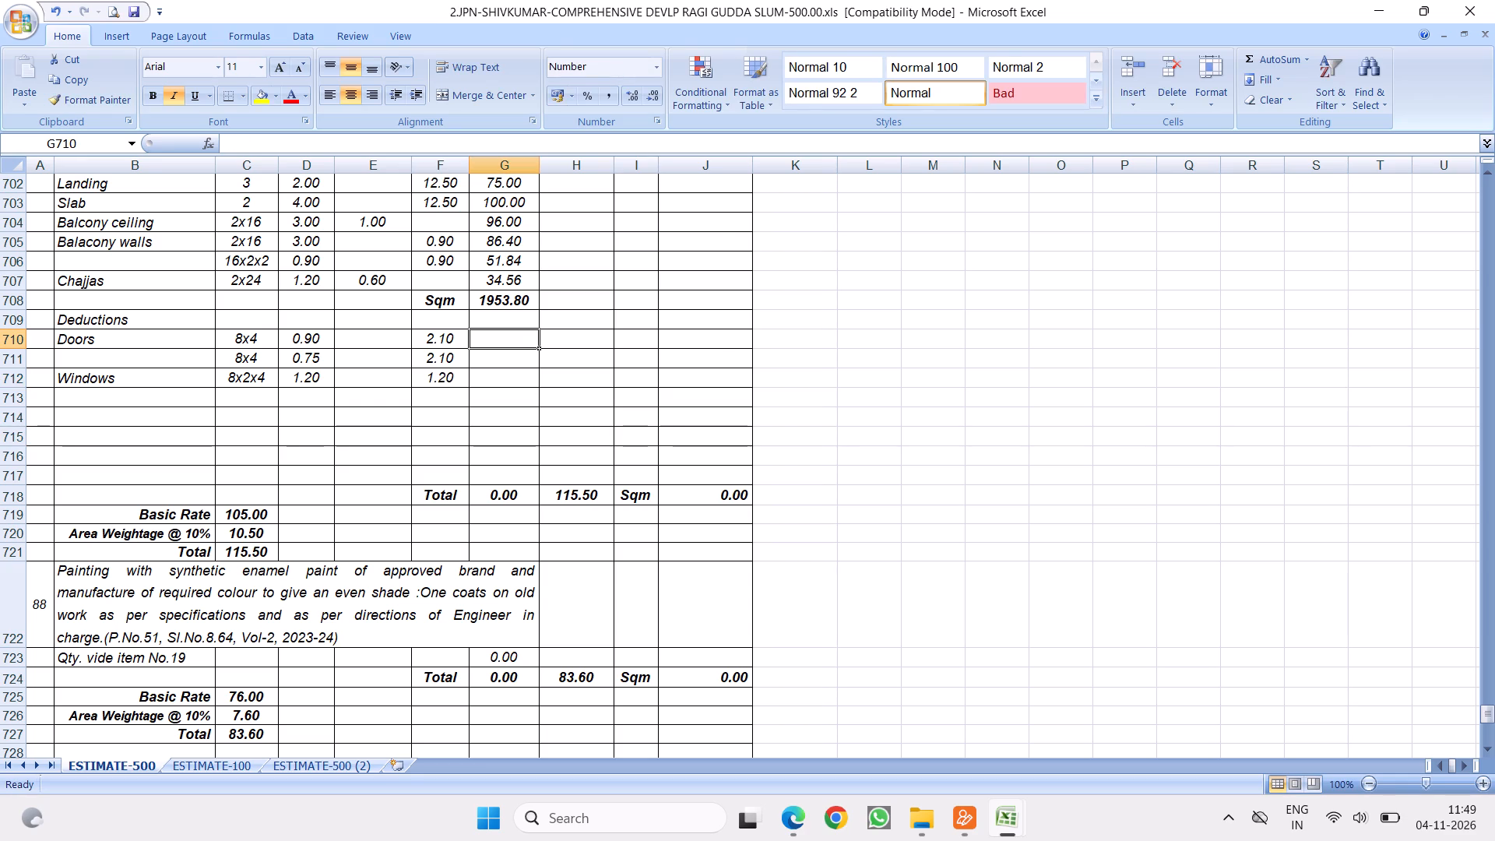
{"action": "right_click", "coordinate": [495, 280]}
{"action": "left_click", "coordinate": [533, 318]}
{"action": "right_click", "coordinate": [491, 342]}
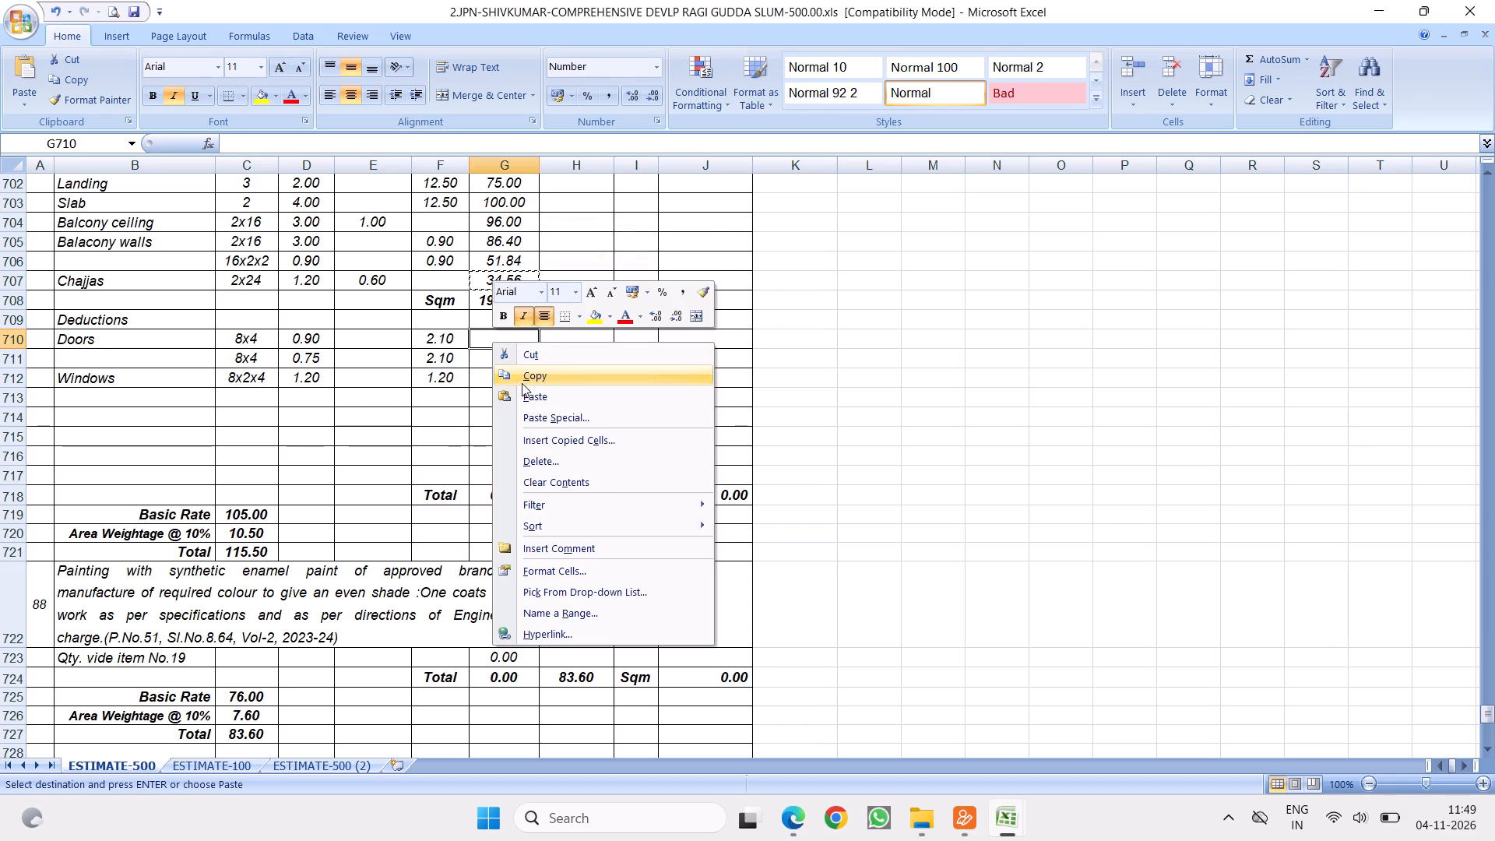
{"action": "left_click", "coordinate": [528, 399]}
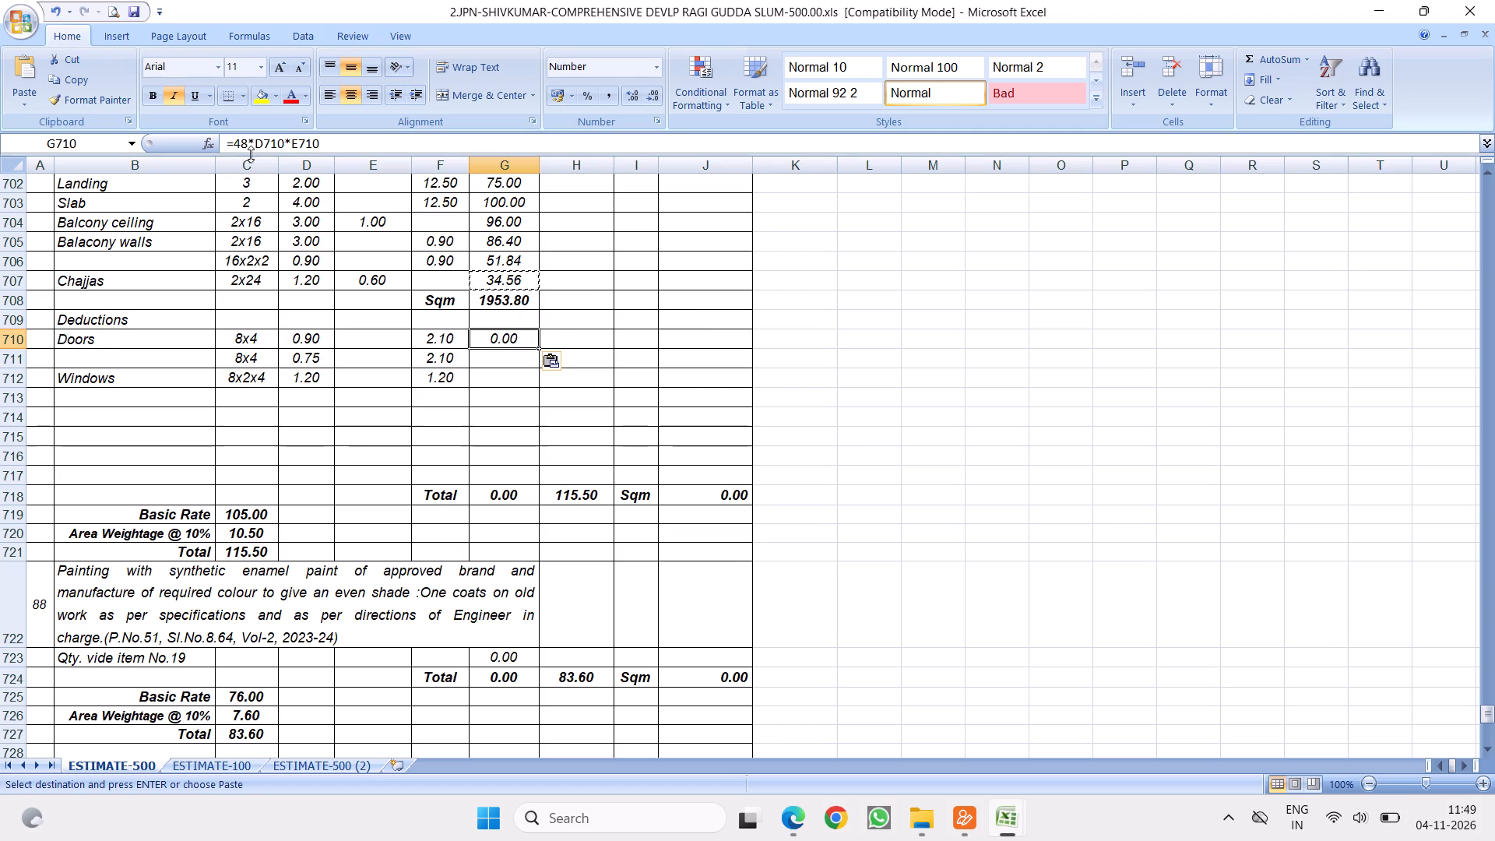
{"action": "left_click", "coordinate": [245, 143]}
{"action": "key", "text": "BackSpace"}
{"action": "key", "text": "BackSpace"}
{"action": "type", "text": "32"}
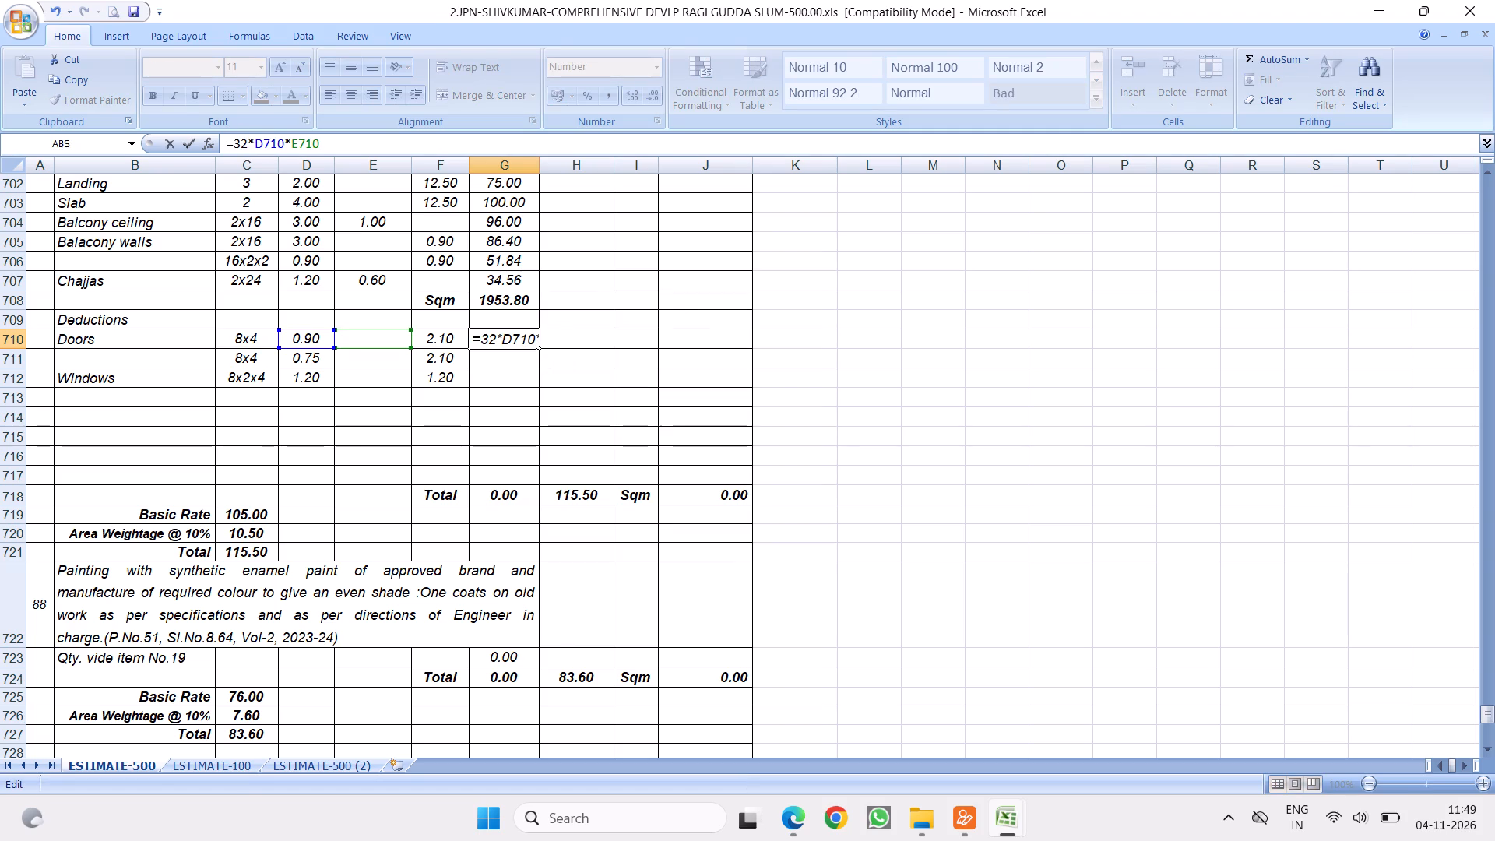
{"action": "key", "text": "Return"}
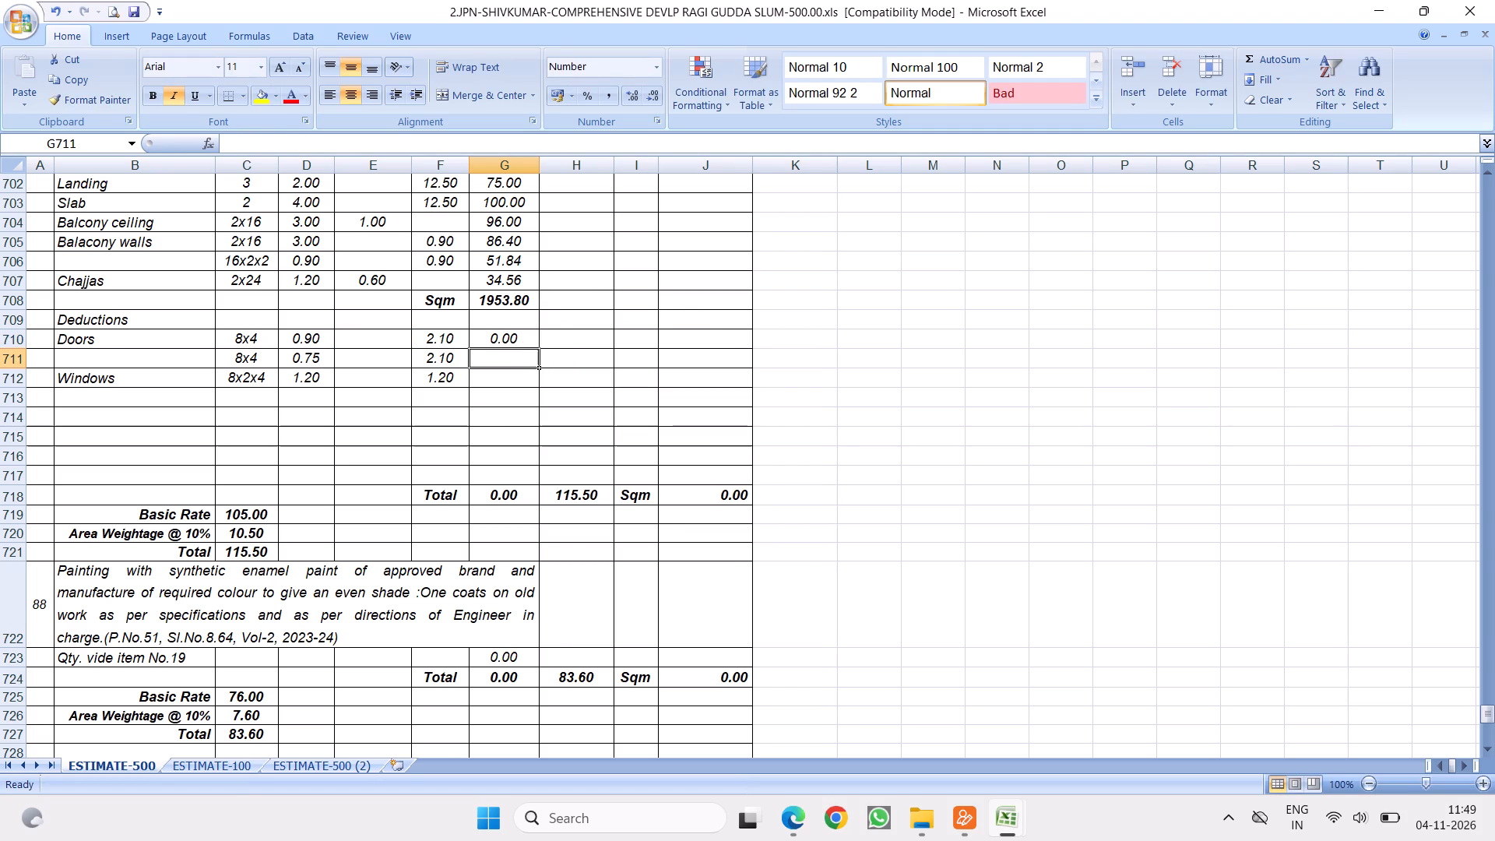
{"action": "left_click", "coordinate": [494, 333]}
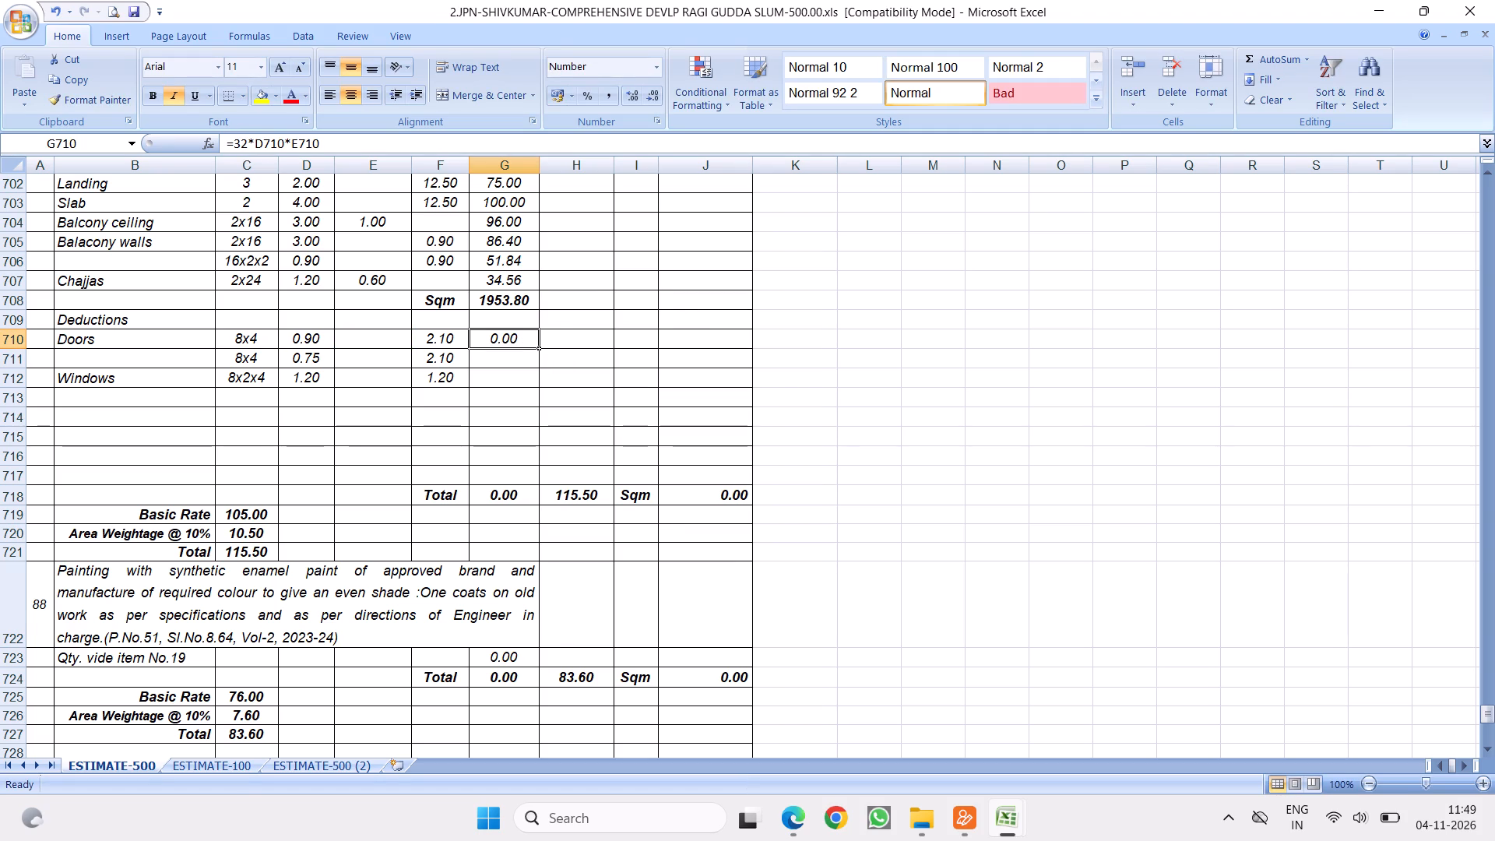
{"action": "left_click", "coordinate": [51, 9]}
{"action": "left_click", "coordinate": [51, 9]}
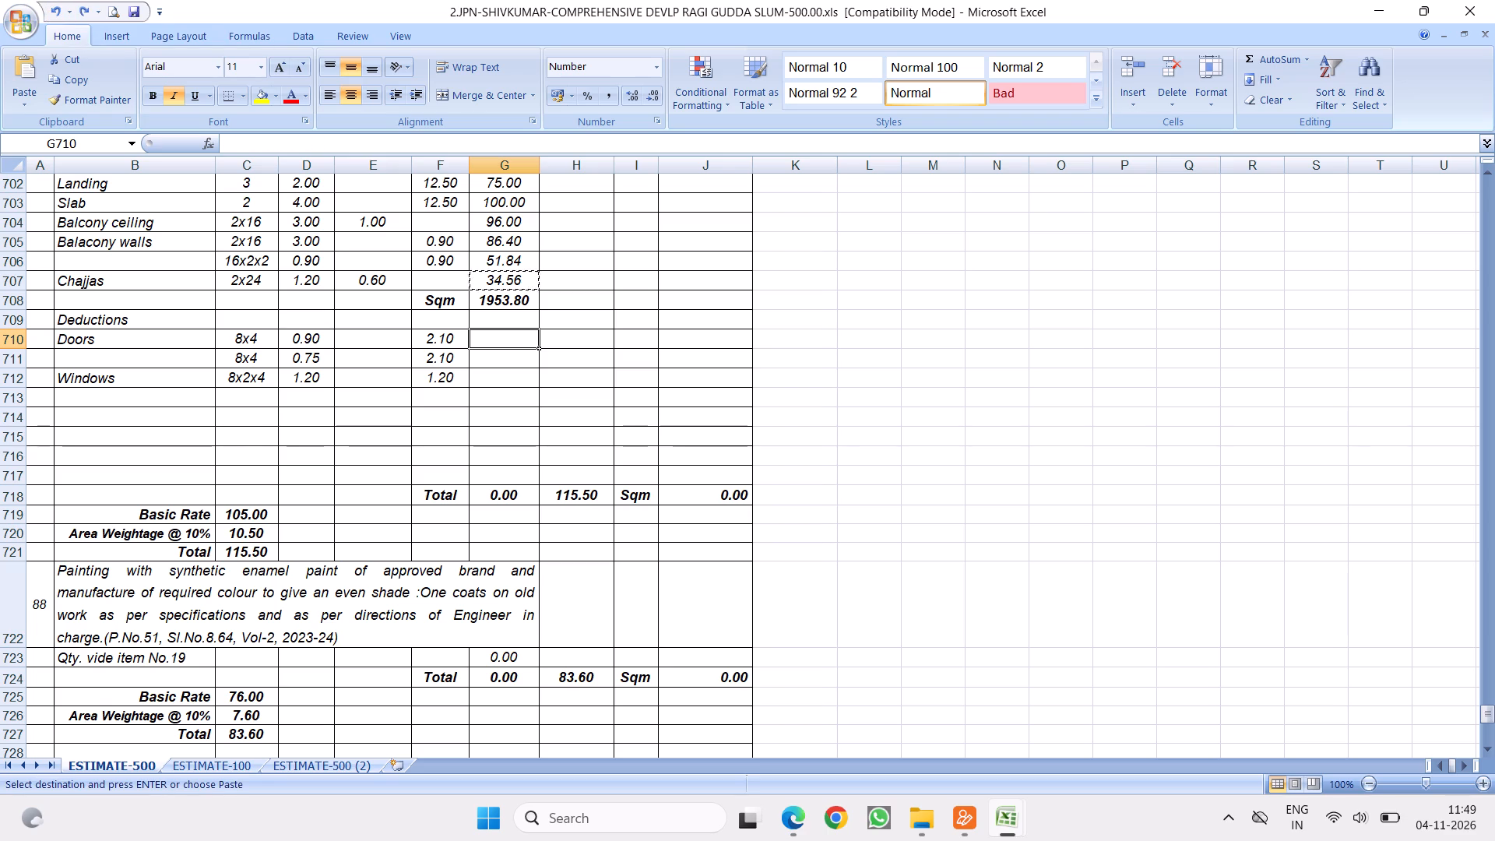
Enter the Doors quantity formula =32*D710*F710 in G710.
{"action": "key", "text": "equal"}
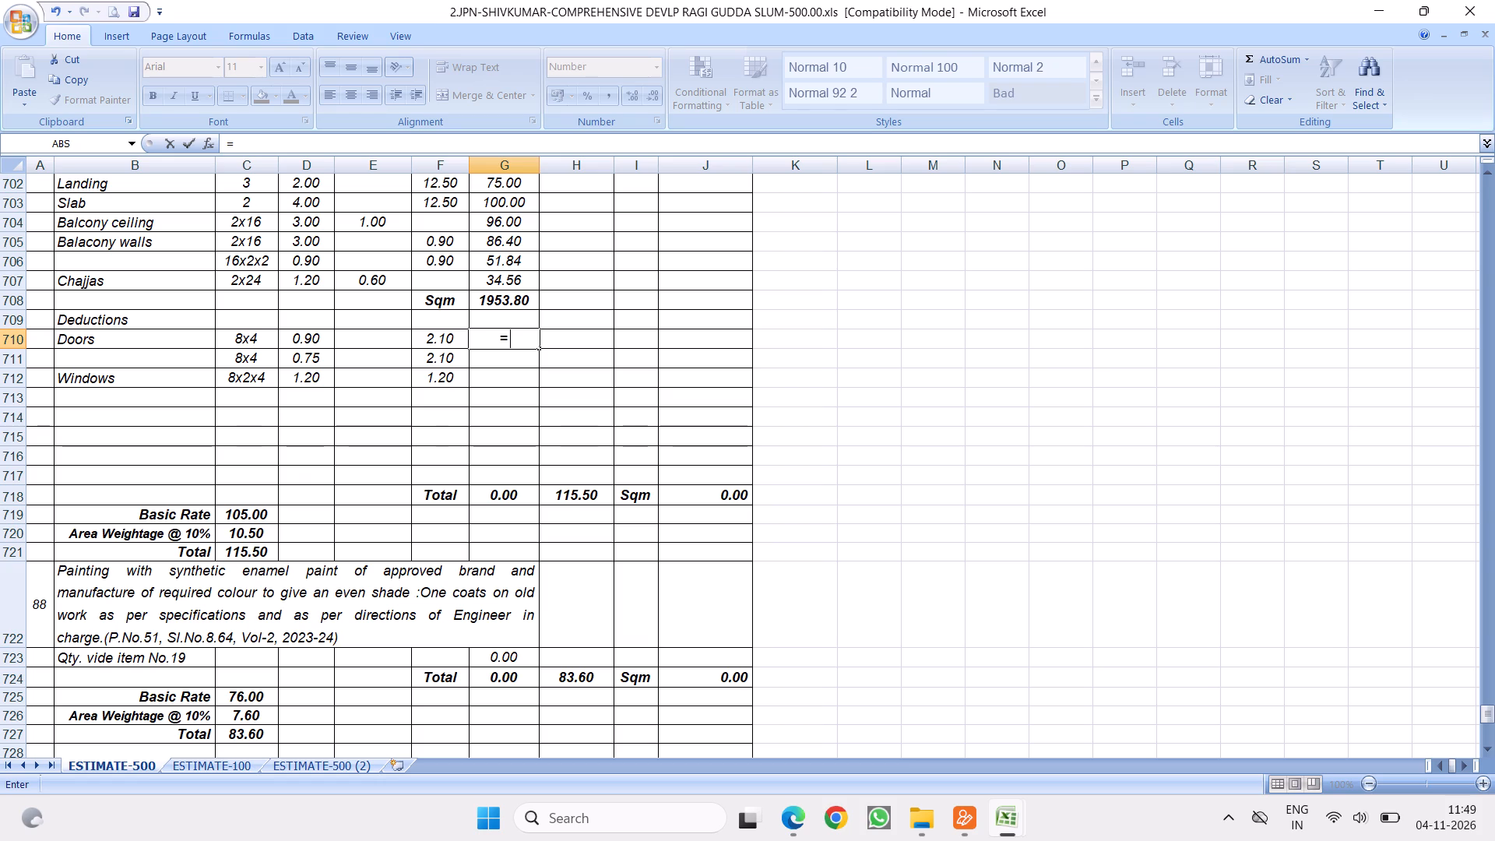
{"action": "type", "text": "32"}
{"action": "key", "text": "shift+asterisk"}
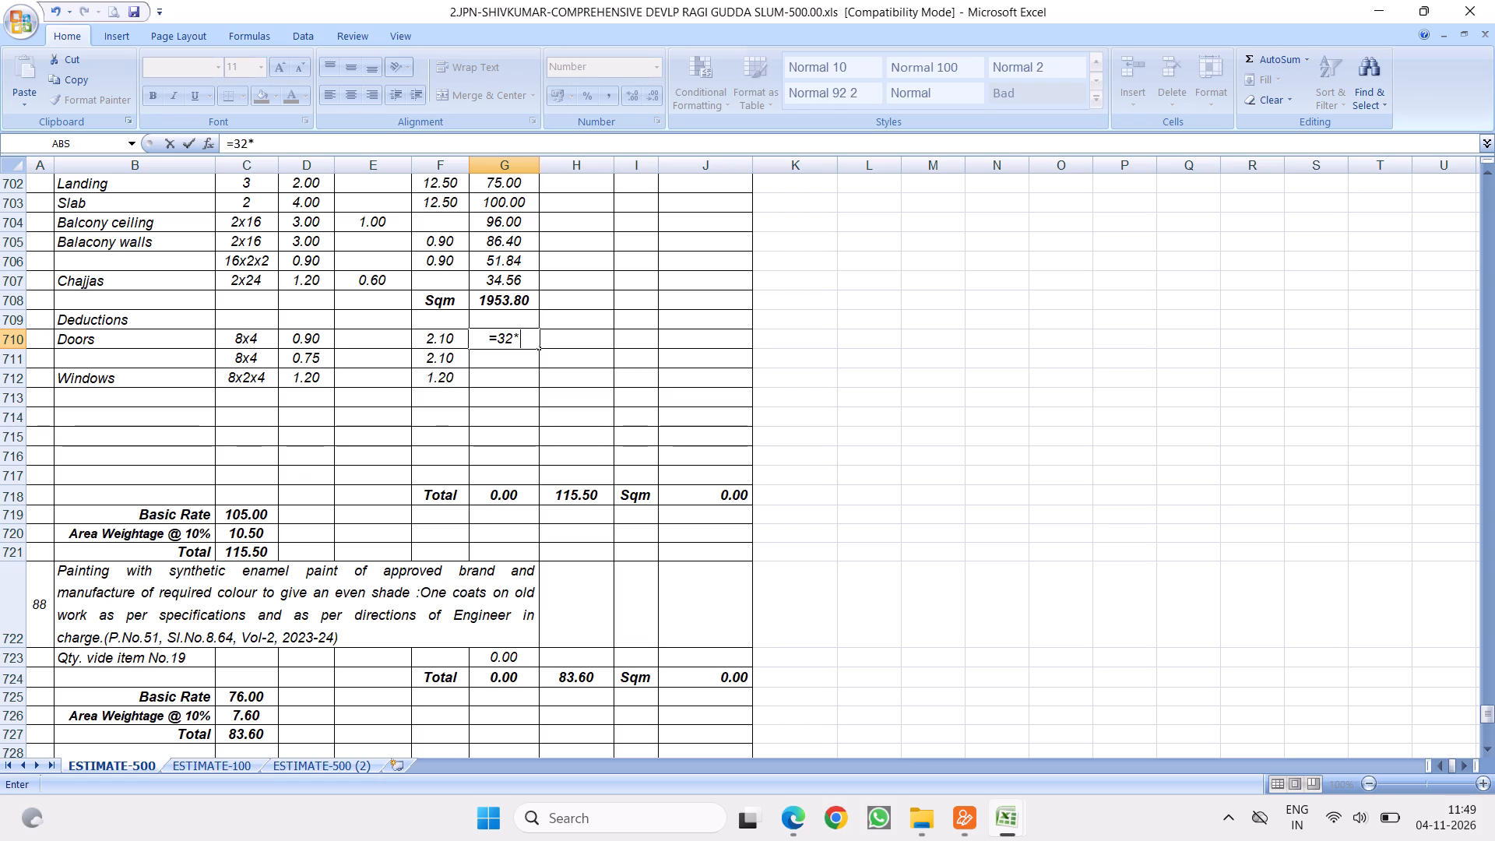
{"action": "left_click", "coordinate": [304, 338]}
{"action": "key", "text": "shift+asterisk"}
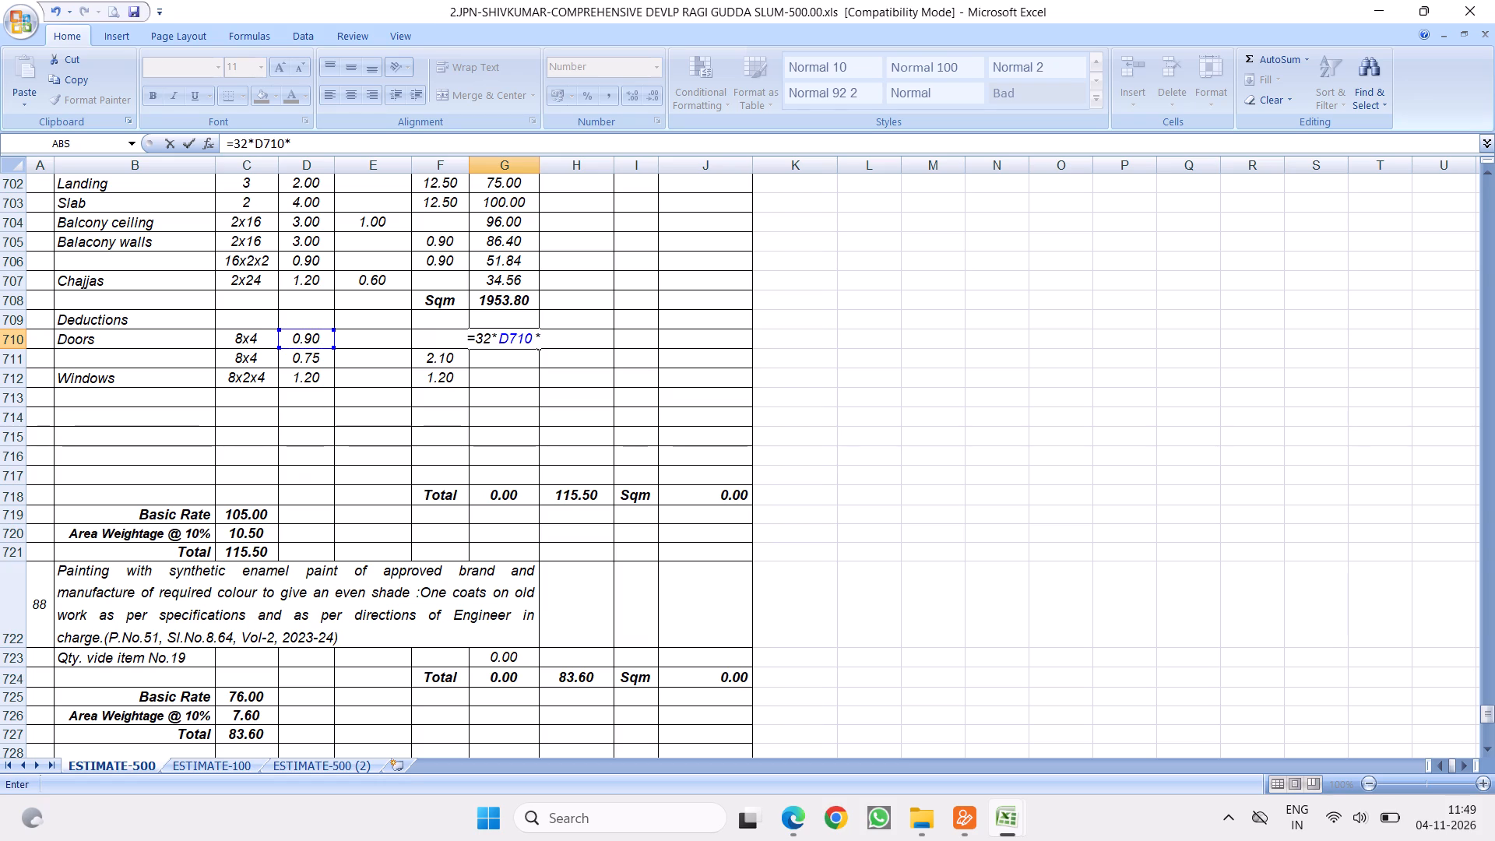
{"action": "key", "text": "BackSpace"}
{"action": "key", "text": "Return"}
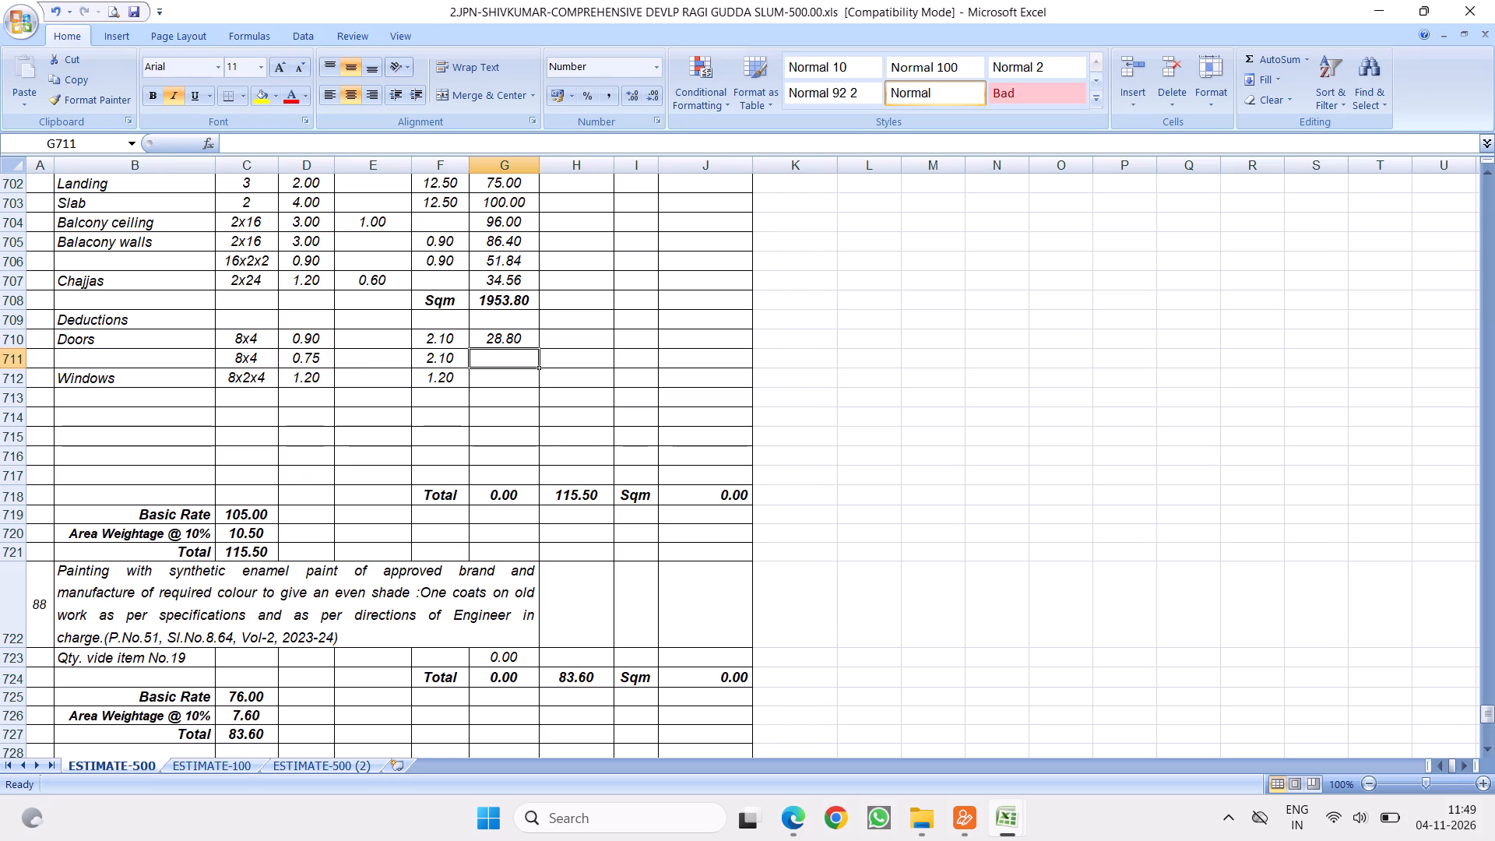
{"action": "left_click", "coordinate": [523, 336]}
{"action": "left_click", "coordinate": [301, 142]}
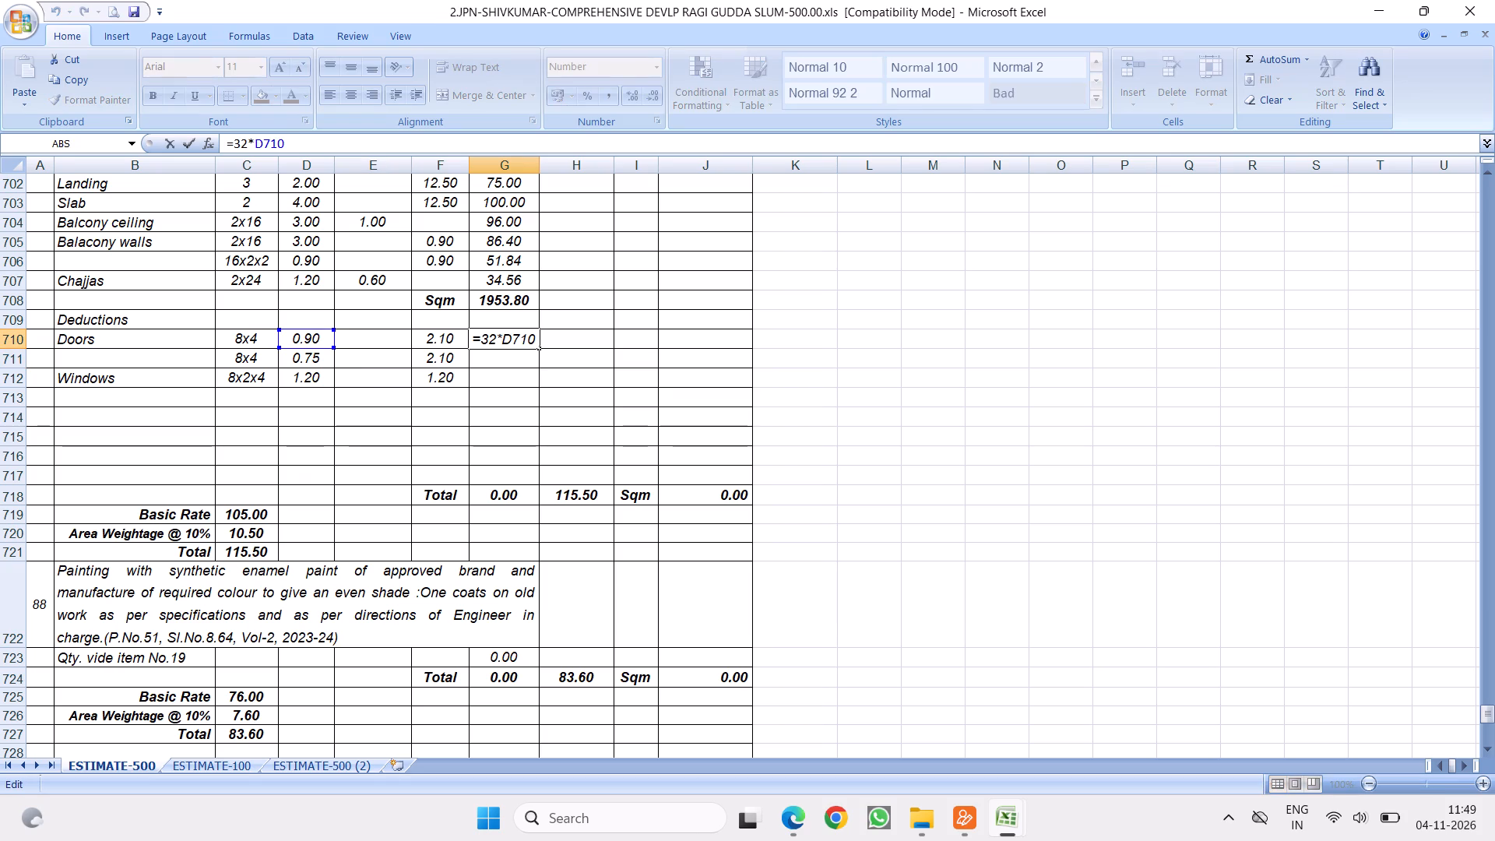
{"action": "key", "text": "shift+asterisk"}
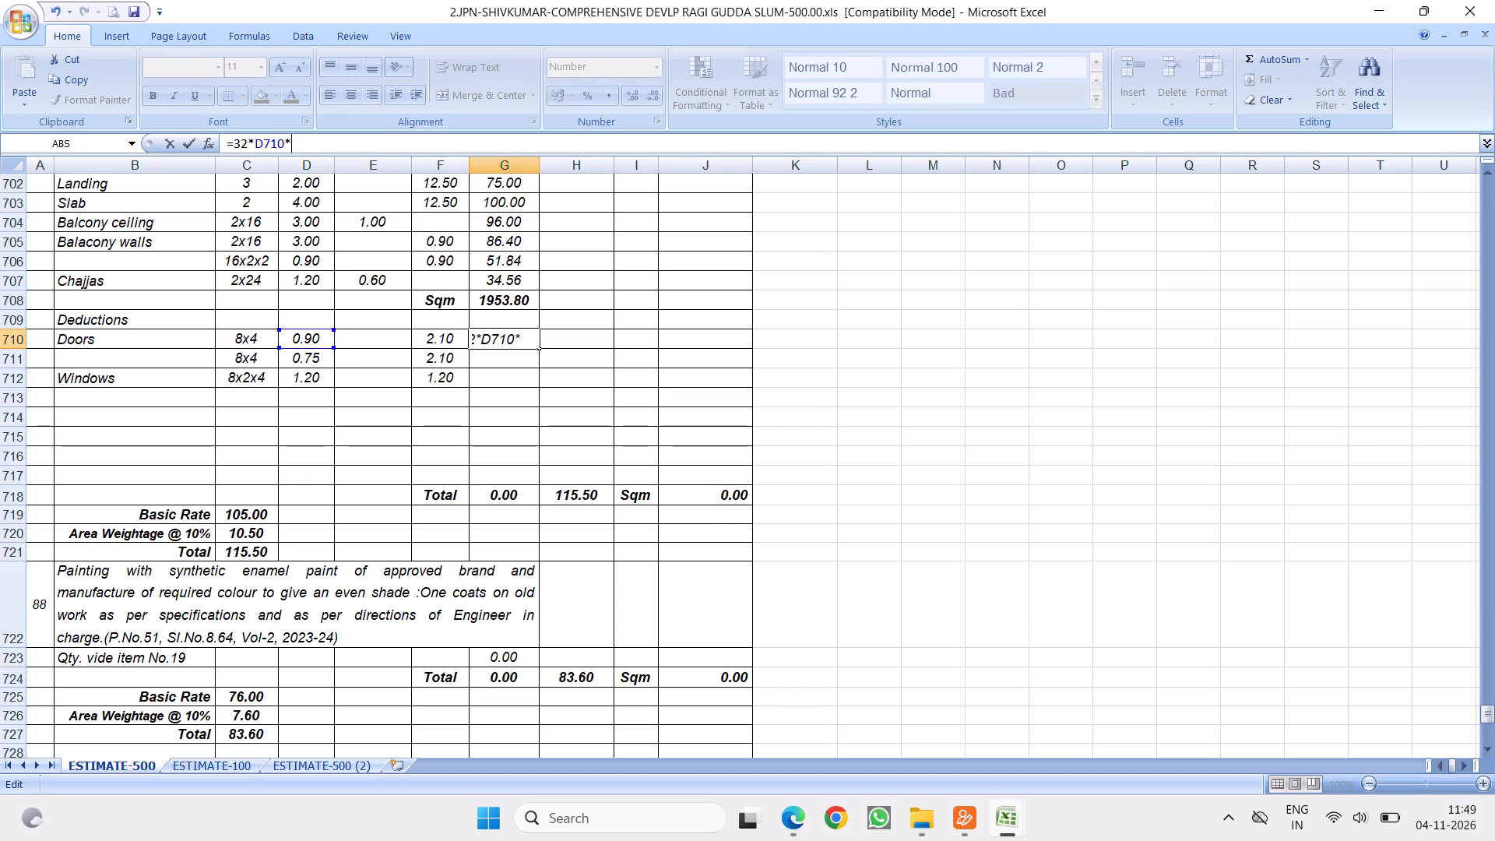
{"action": "left_click", "coordinate": [441, 333]}
{"action": "key", "text": "Return"}
Fill the Doors quantity formula from G710 down through G711 and G712.
{"action": "left_click", "coordinate": [498, 340]}
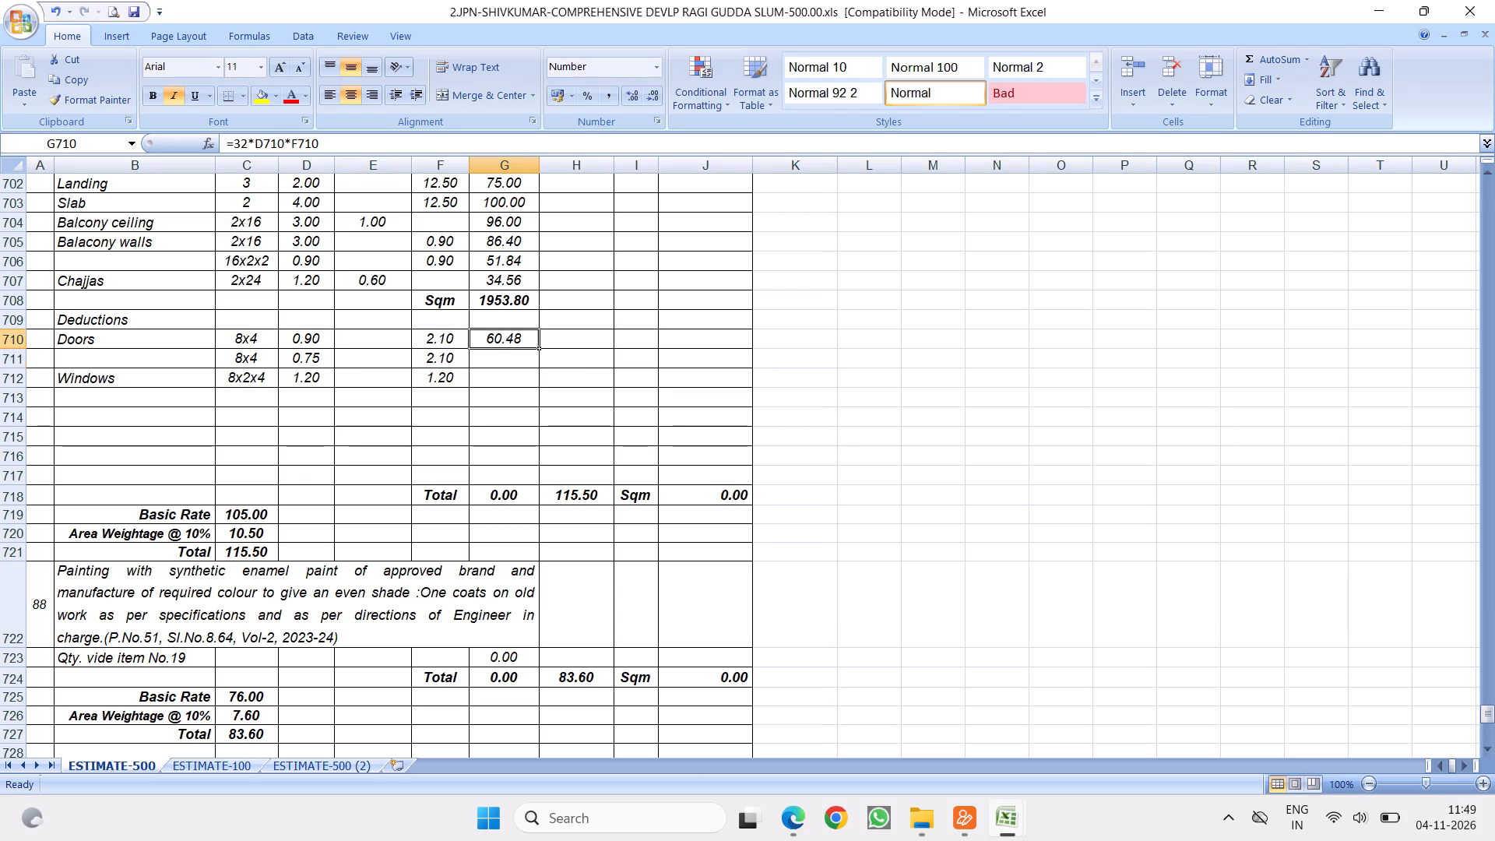
{"action": "left_click_drag", "start_coordinate": [540, 350], "coordinate": [529, 367]}
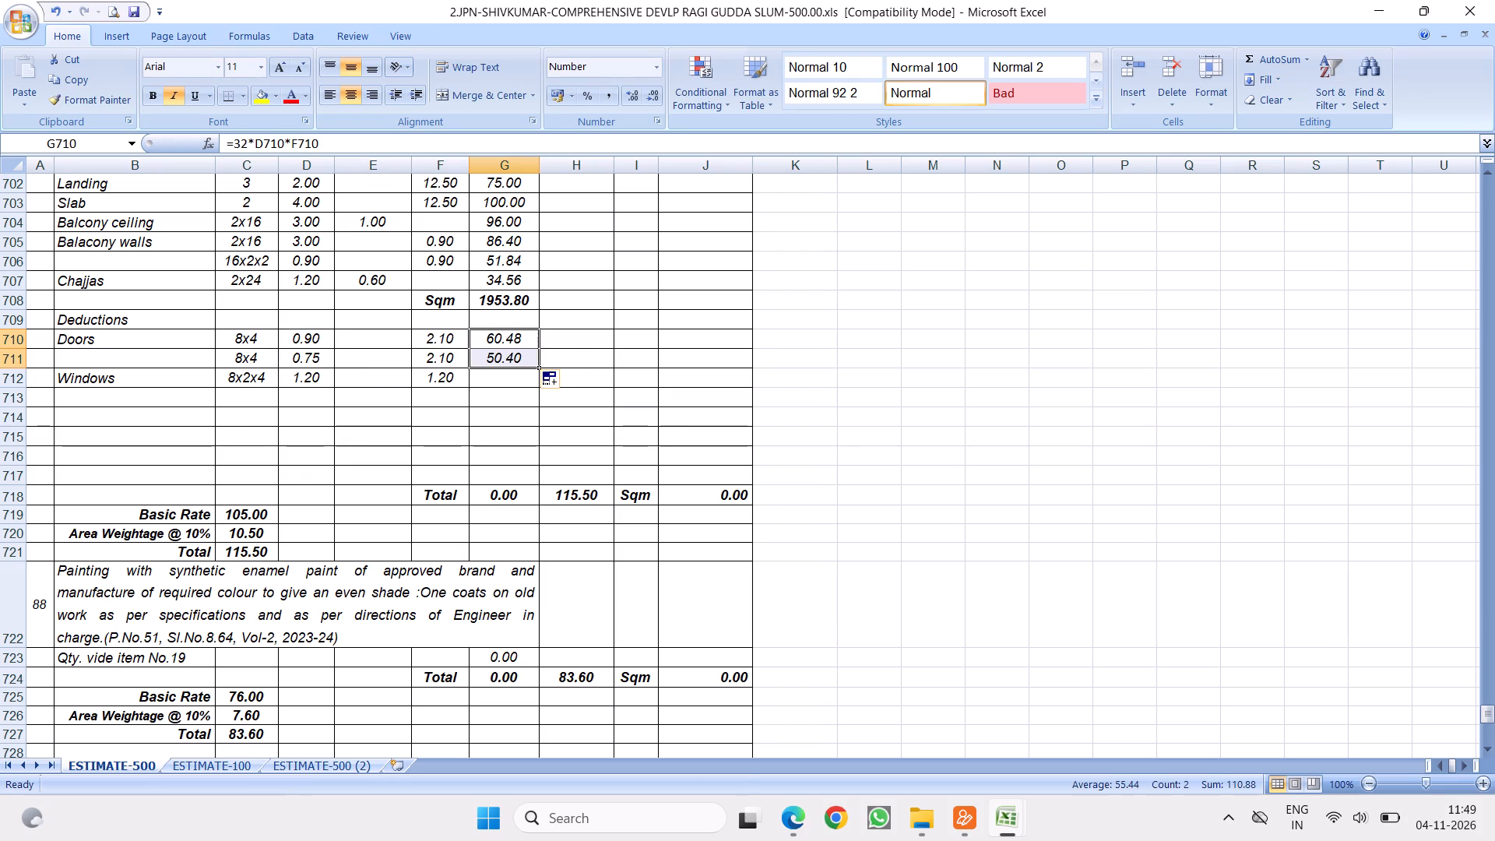
{"action": "left_click", "coordinate": [487, 360]}
{"action": "left_click_drag", "start_coordinate": [536, 370], "coordinate": [530, 385]}
Change the multiplier in the Windows quantity formula in G712 to 64.
{"action": "left_click", "coordinate": [498, 378]}
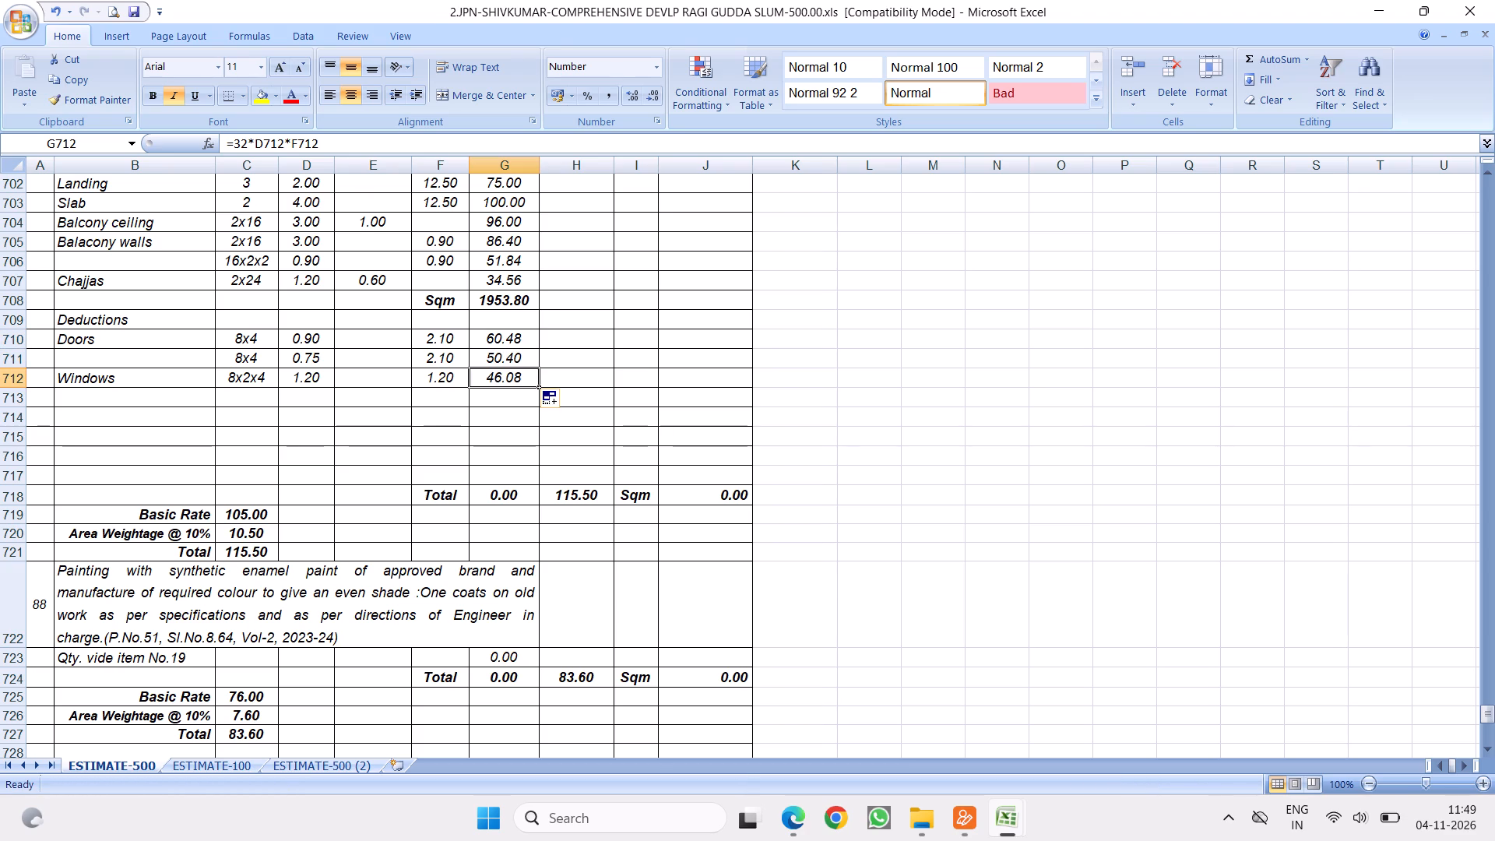
{"action": "left_click", "coordinate": [243, 146]}
{"action": "key", "text": "Right"}
{"action": "key", "text": "BackSpace"}
{"action": "key", "text": "BackSpace"}
{"action": "type", "text": "64"}
{"action": "key", "text": "Return"}
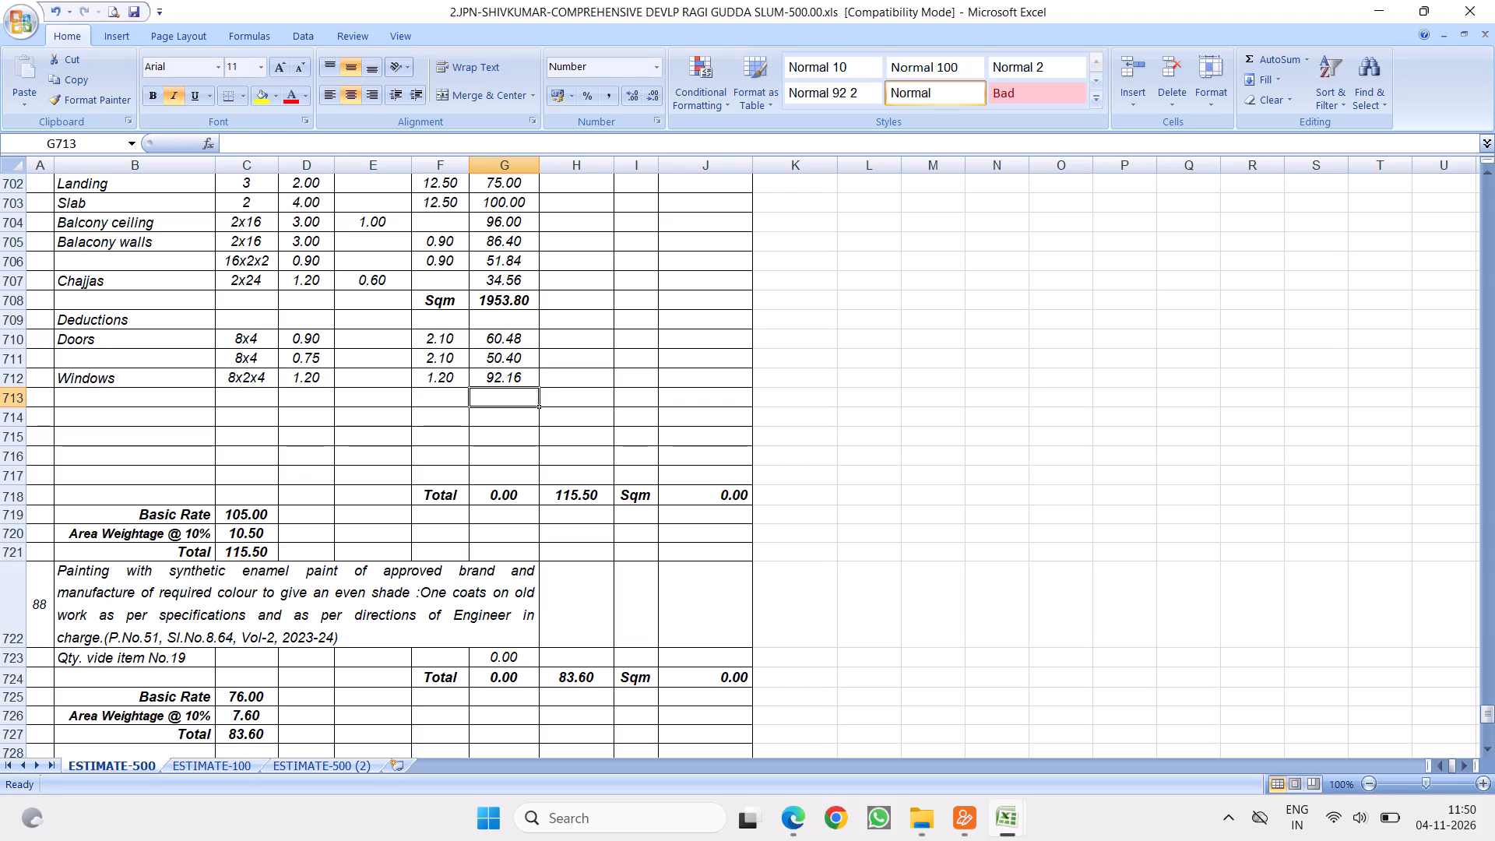
Label the deduction row below Windows as Ventilators in B713.
{"action": "left_click", "coordinate": [100, 403]}
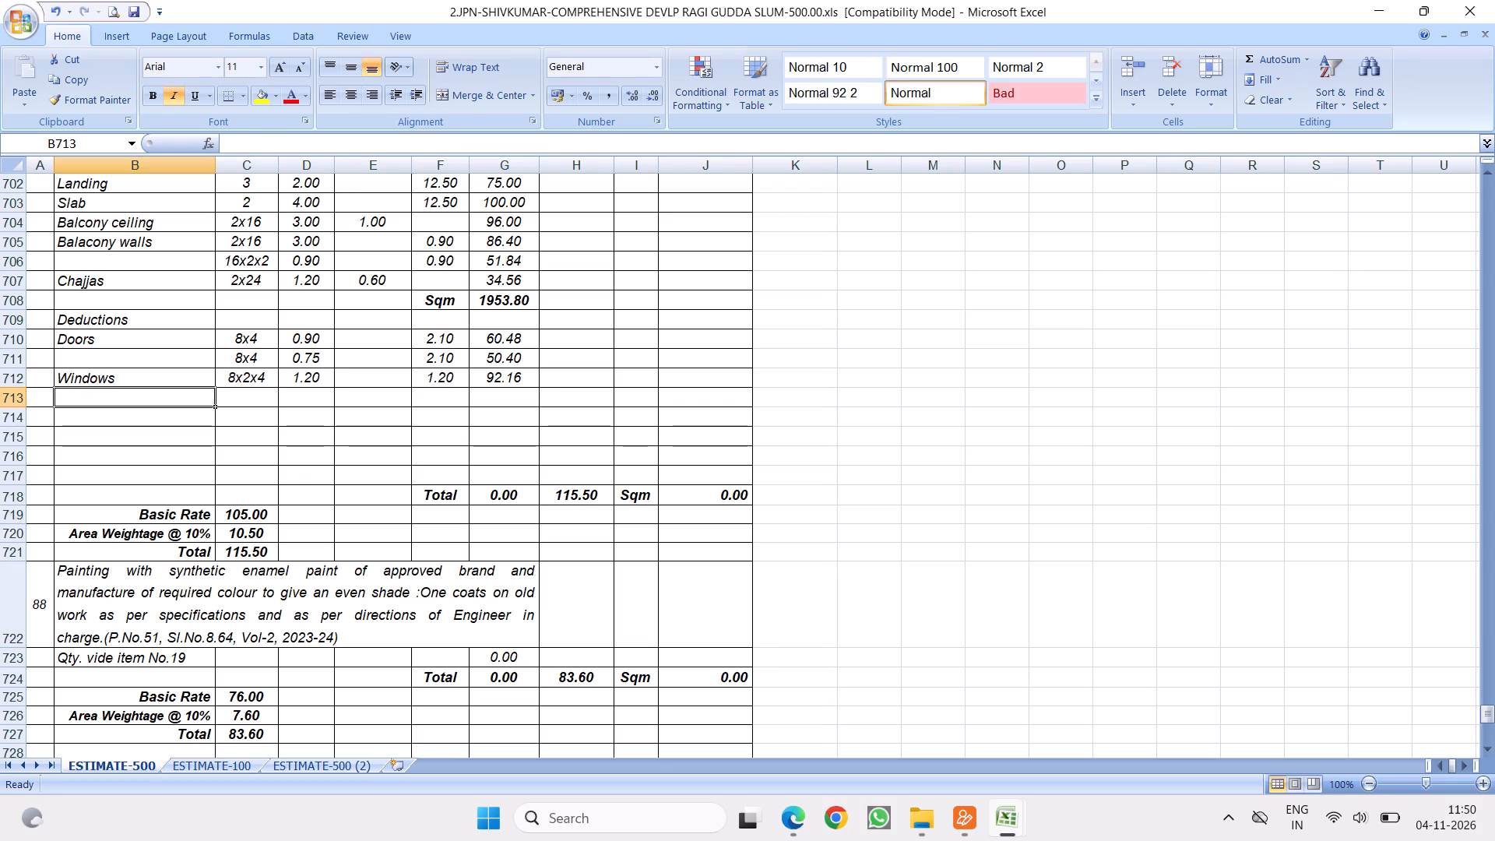
{"action": "type", "text": "Ventilators"}
{"action": "left_click", "coordinate": [328, 439]}
Copy the Doors count, dimensions and quantity formula from C710:G710 into the Ventilators row 713.
{"action": "left_click", "coordinate": [251, 395]}
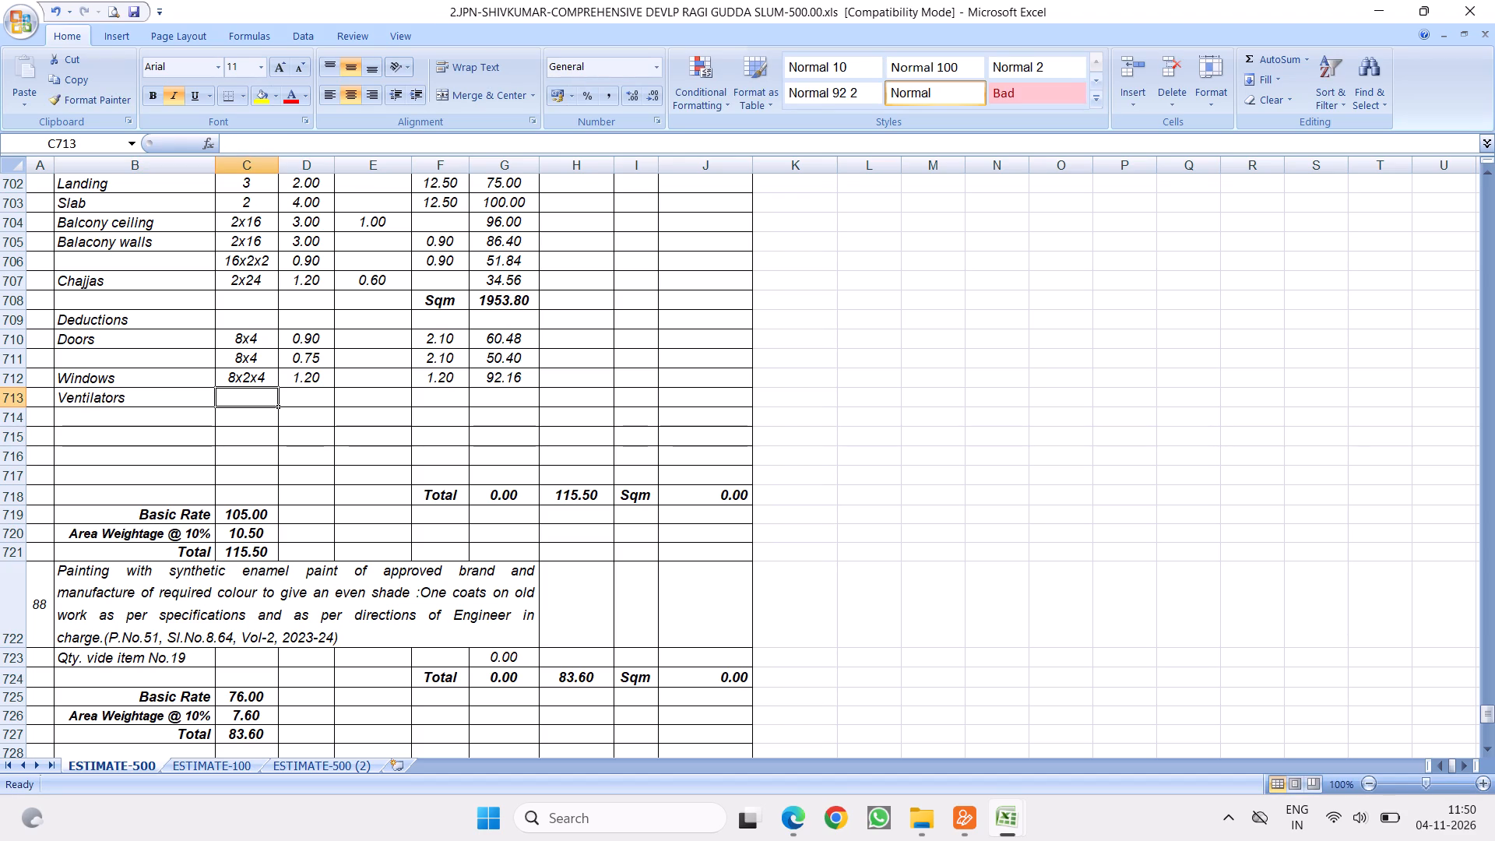
{"action": "left_click_drag", "start_coordinate": [257, 341], "coordinate": [515, 336]}
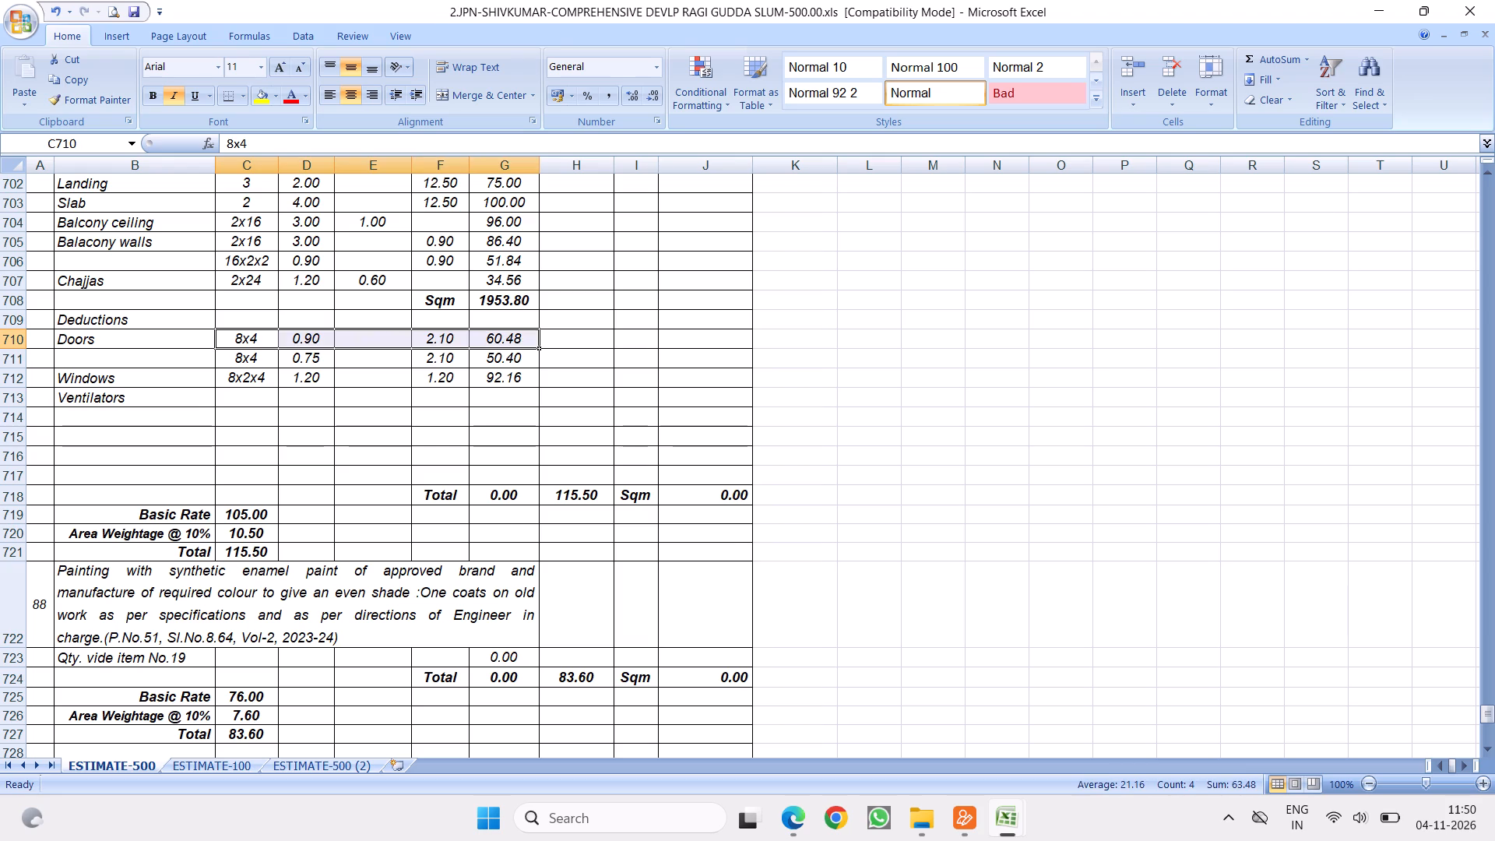
{"action": "right_click", "coordinate": [510, 336]}
{"action": "left_click", "coordinate": [548, 369]}
{"action": "right_click", "coordinate": [239, 388]}
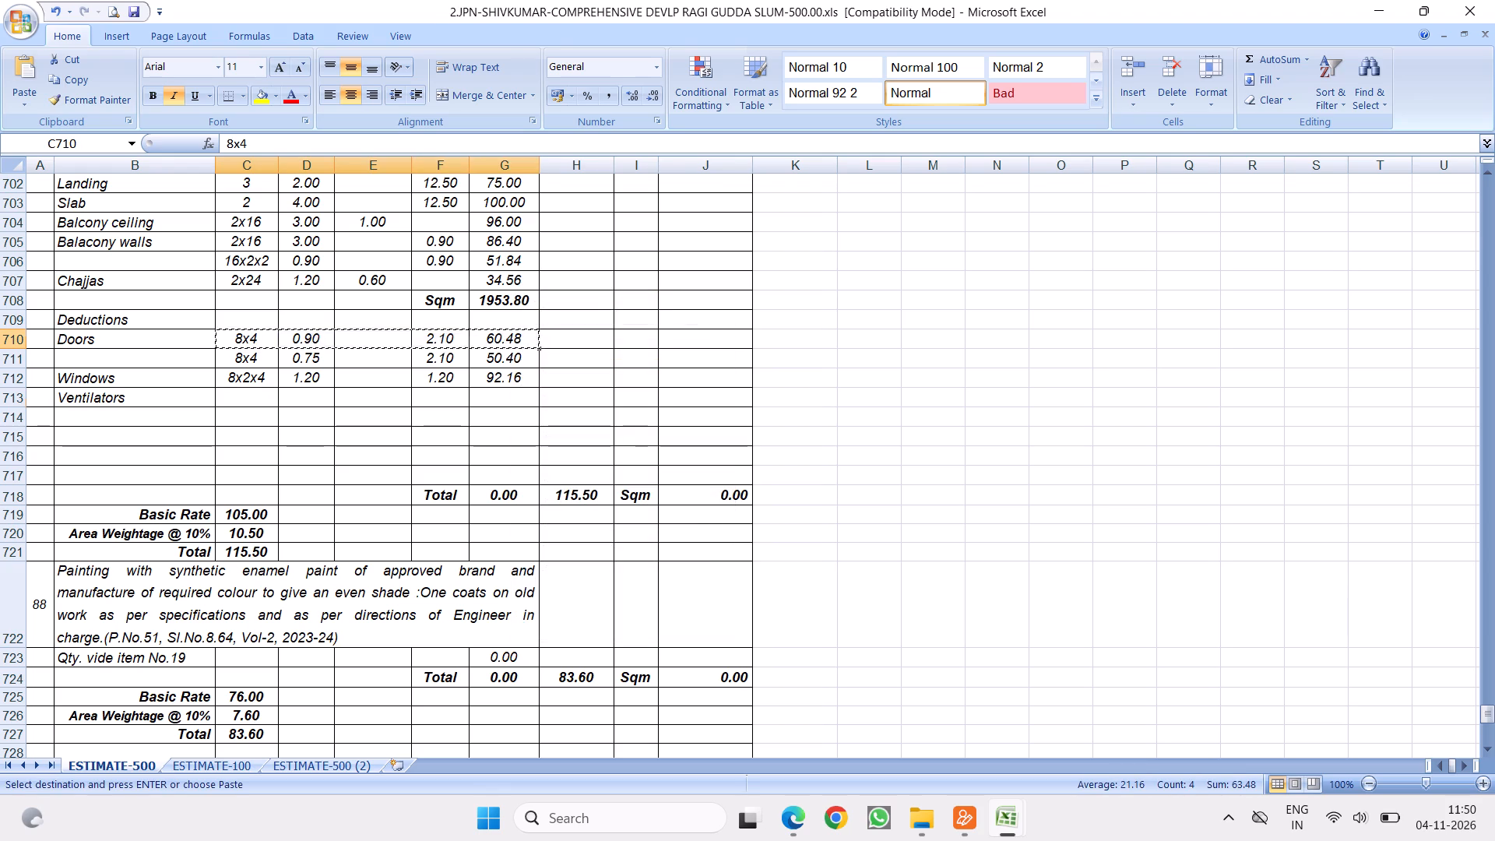
{"action": "left_click", "coordinate": [281, 444]}
Set the Ventilators length in D713 and height in F713 to 0.6 each.
{"action": "left_click", "coordinate": [304, 396]}
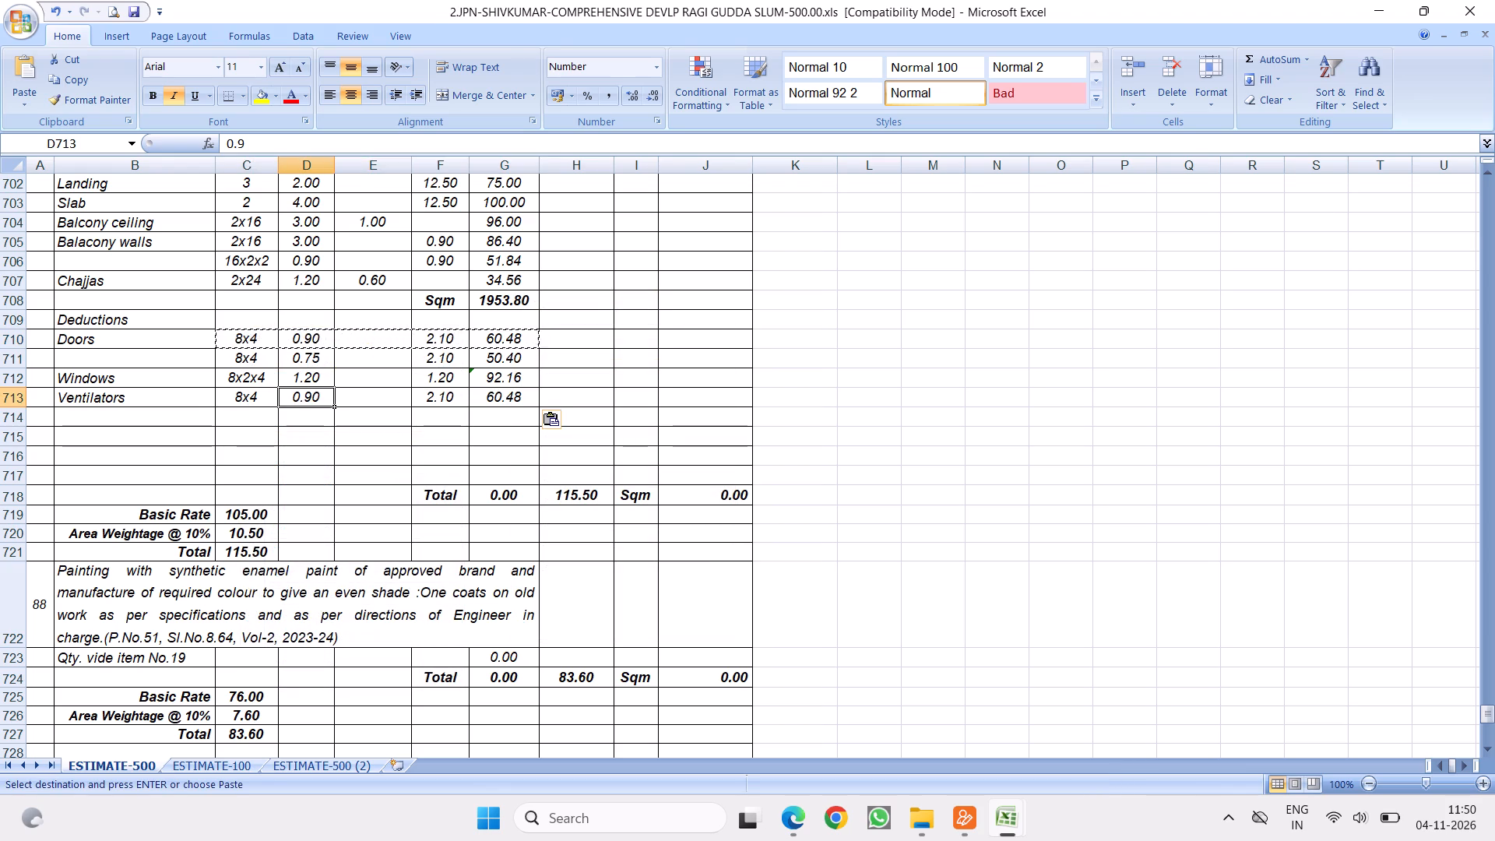
{"action": "key", "text": "period"}
{"action": "key", "text": "6"}
{"action": "left_click", "coordinate": [541, 443]}
{"action": "left_click", "coordinate": [435, 397]}
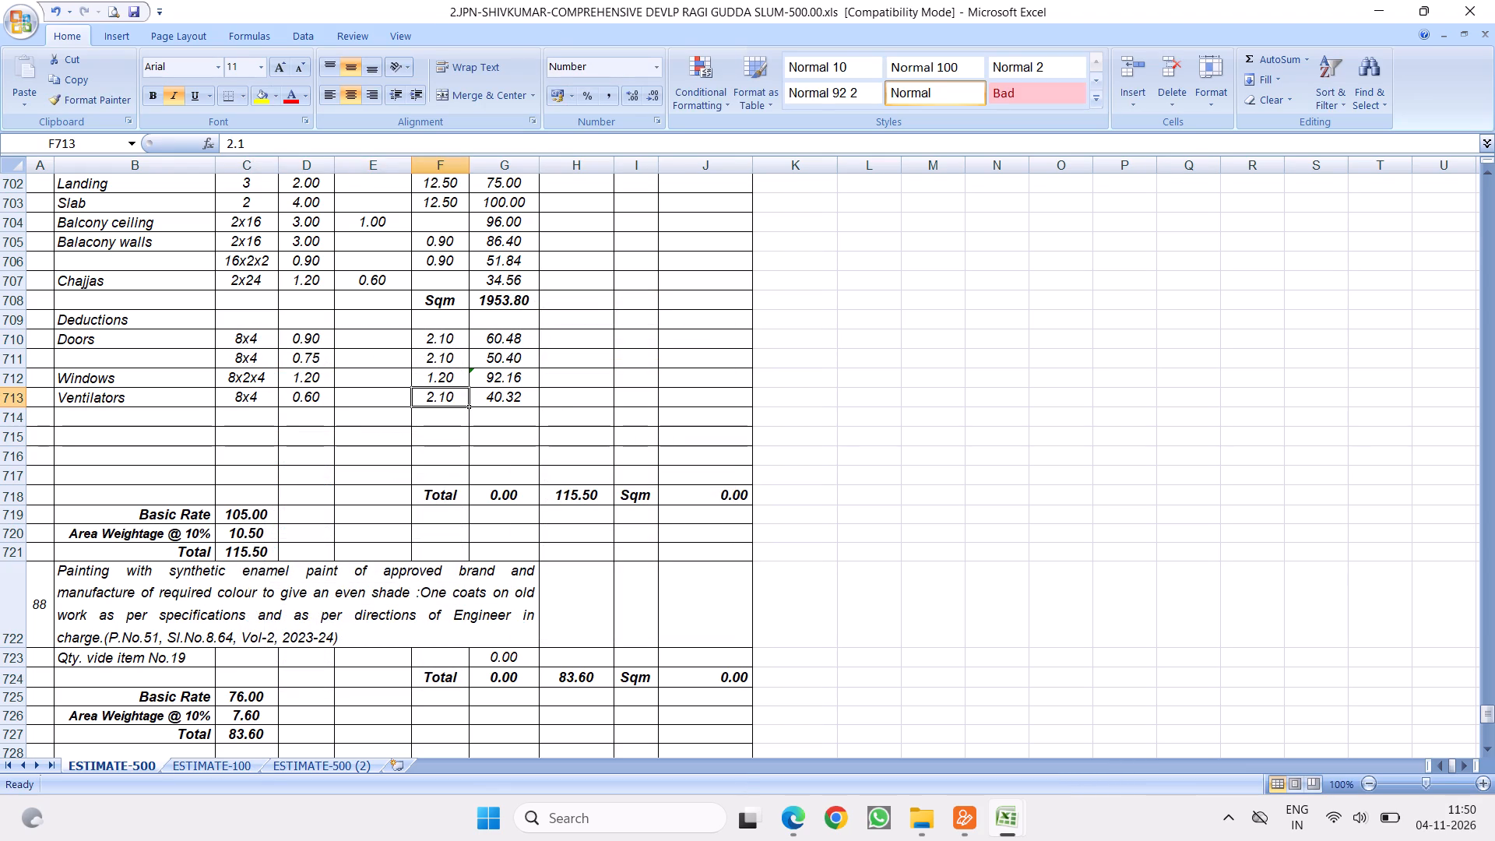
{"action": "key", "text": "period"}
{"action": "key", "text": "6"}
{"action": "left_click", "coordinate": [674, 449]}
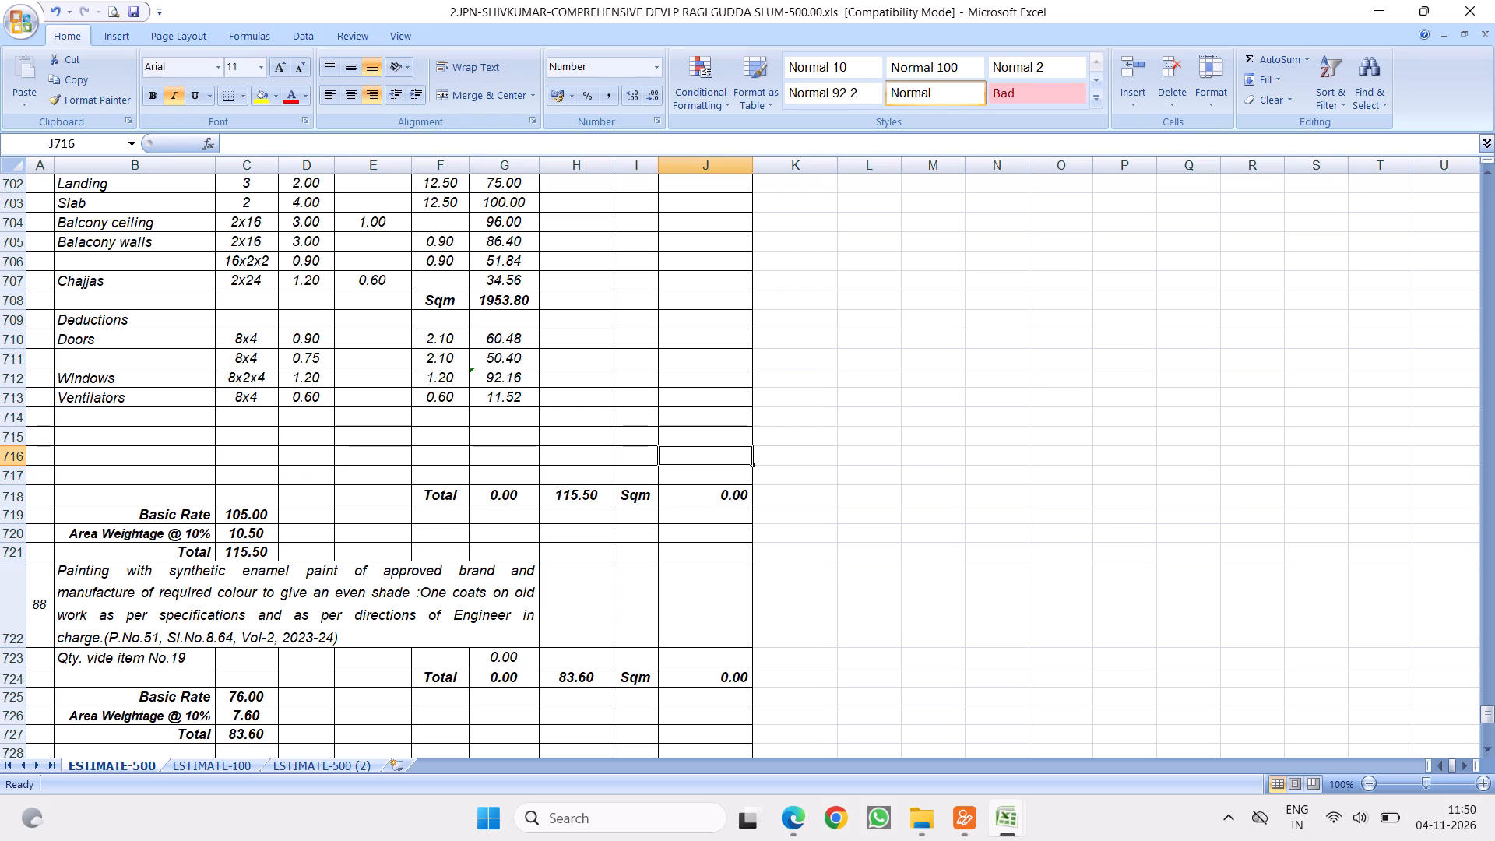
Ignore the formula error flagged on the Windows quantity in G712.
{"action": "left_click", "coordinate": [484, 379]}
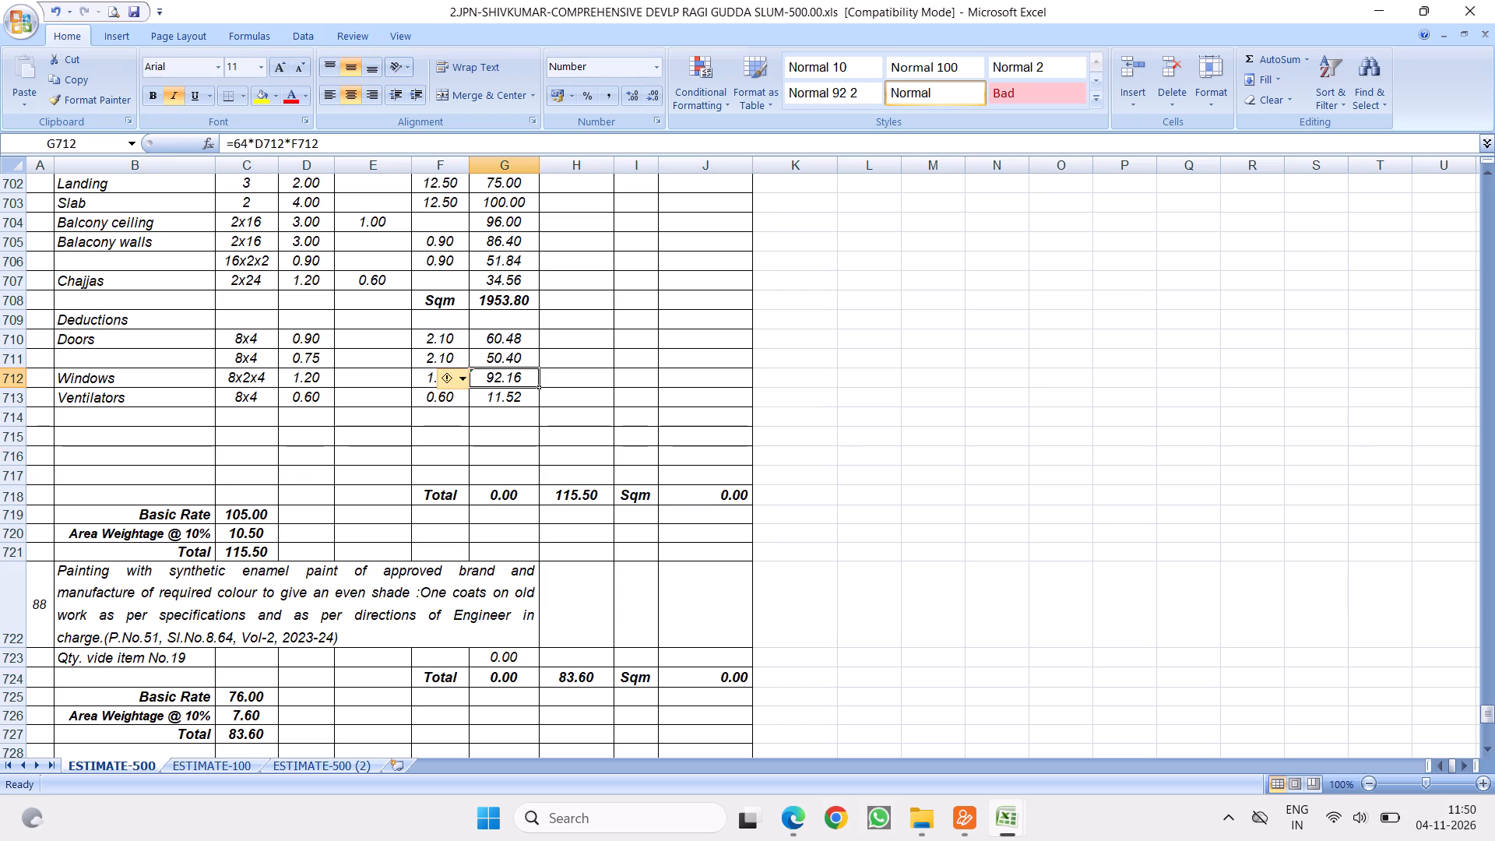
{"action": "left_click", "coordinate": [442, 387]}
{"action": "left_click", "coordinate": [498, 471]}
{"action": "left_click", "coordinate": [726, 426]}
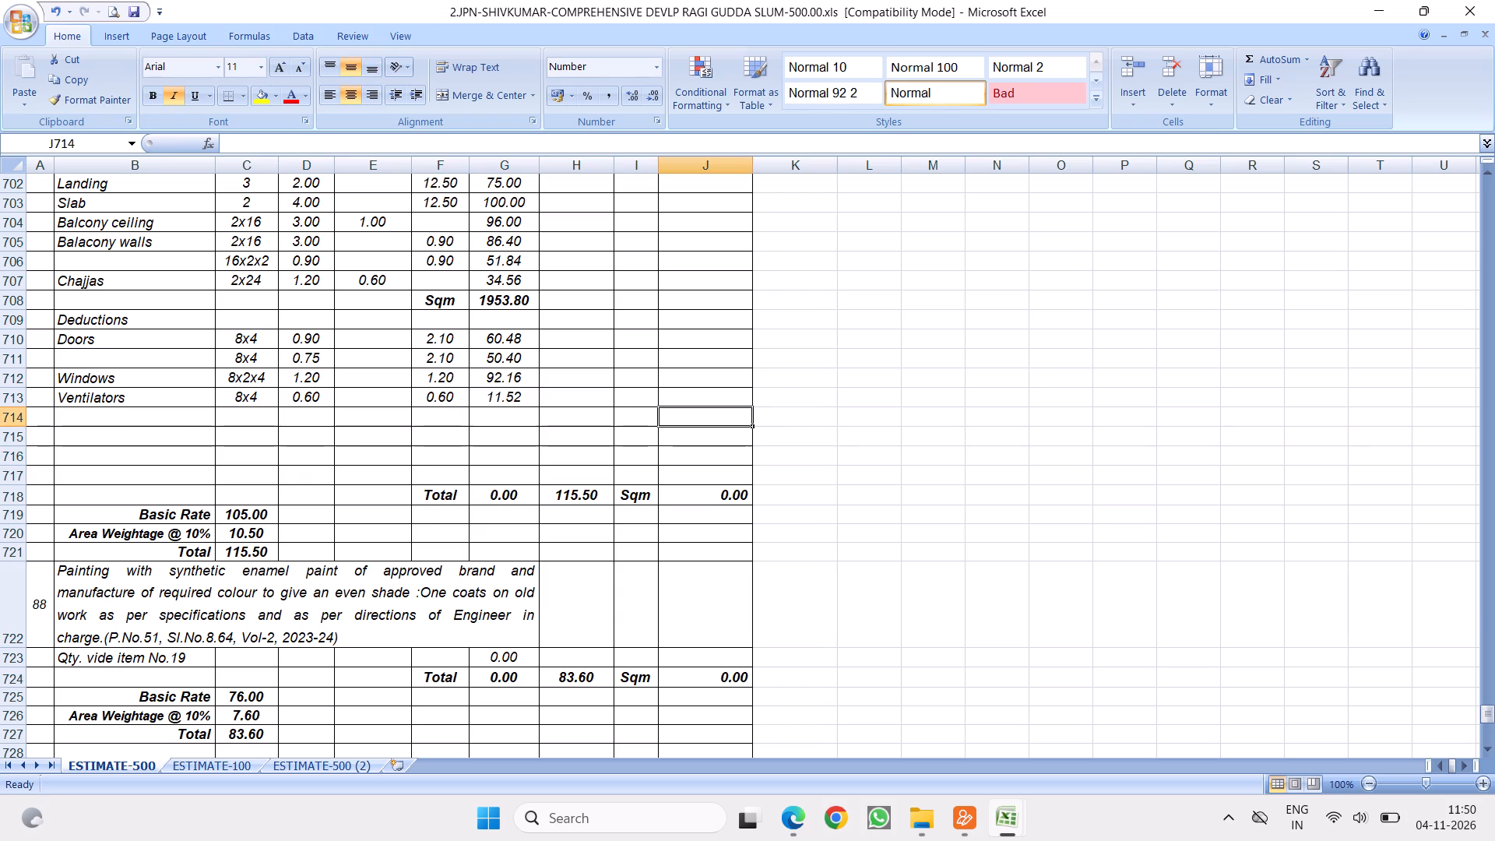
Sum the deduction quantities G710:G713 in G714 and label the sum Sqm in F714.
{"action": "left_click_drag", "start_coordinate": [512, 340], "coordinate": [503, 391]}
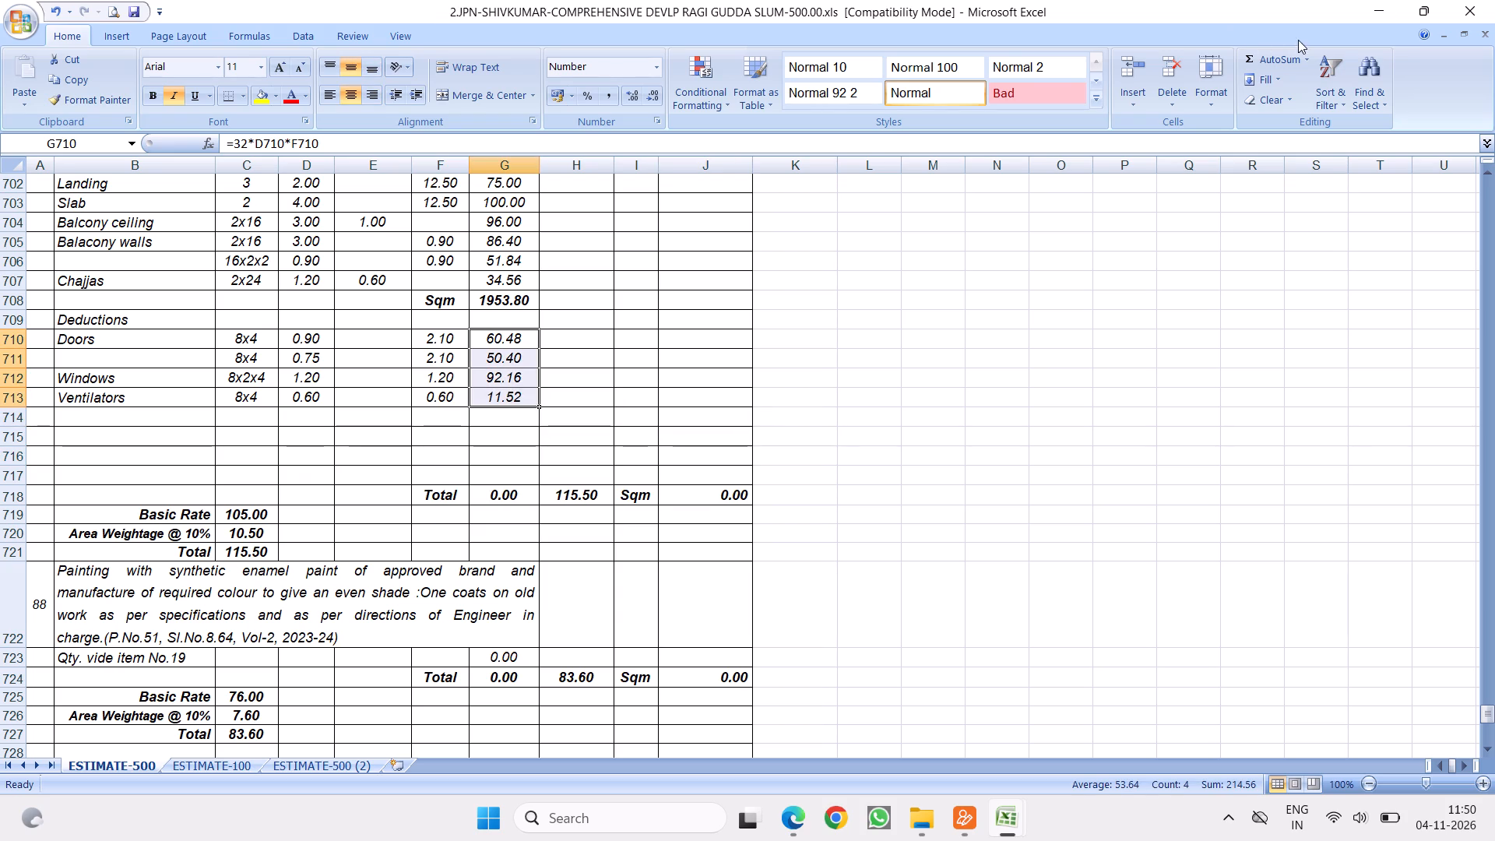
{"action": "left_click", "coordinate": [1261, 60]}
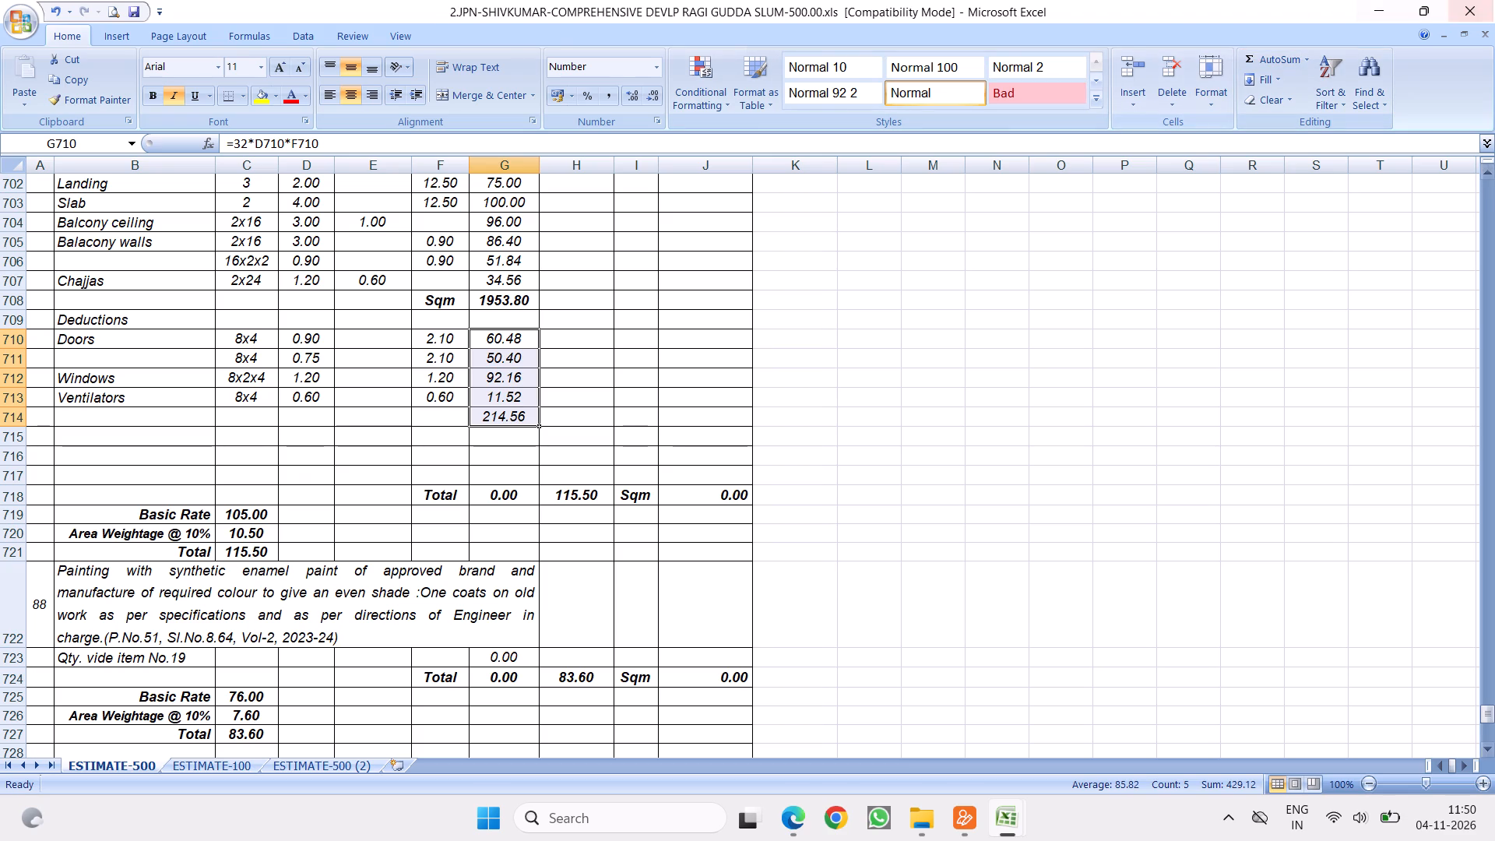
{"action": "left_click", "coordinate": [445, 417]}
{"action": "type", "text": "Sqm"}
{"action": "left_click", "coordinate": [608, 484]}
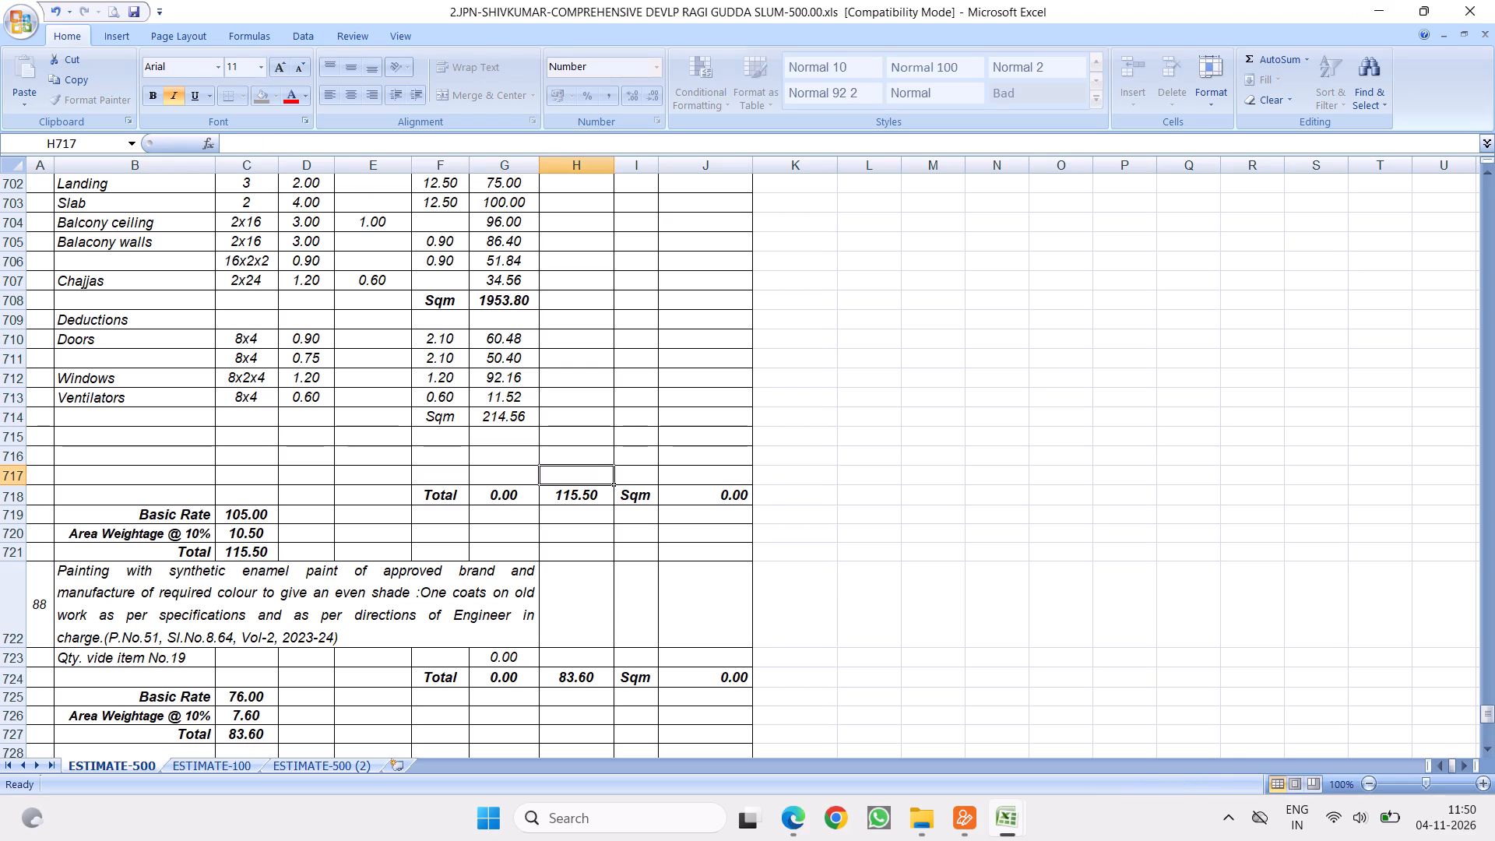
Make the deduction total and its Sqm label in F714:G714 bold.
{"action": "left_click_drag", "start_coordinate": [433, 417], "coordinate": [507, 417]}
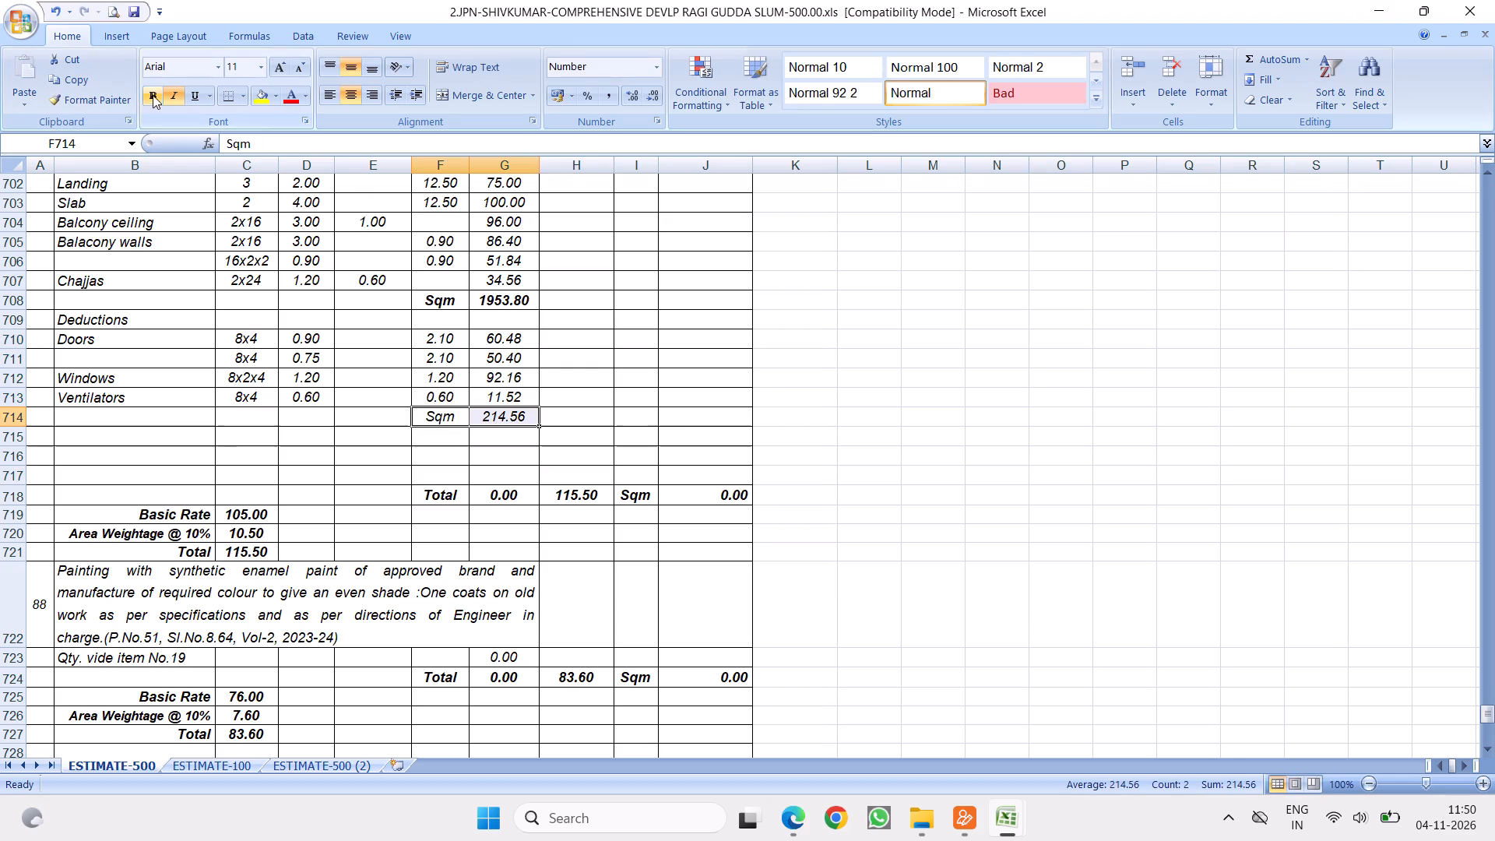
{"action": "left_click", "coordinate": [153, 92]}
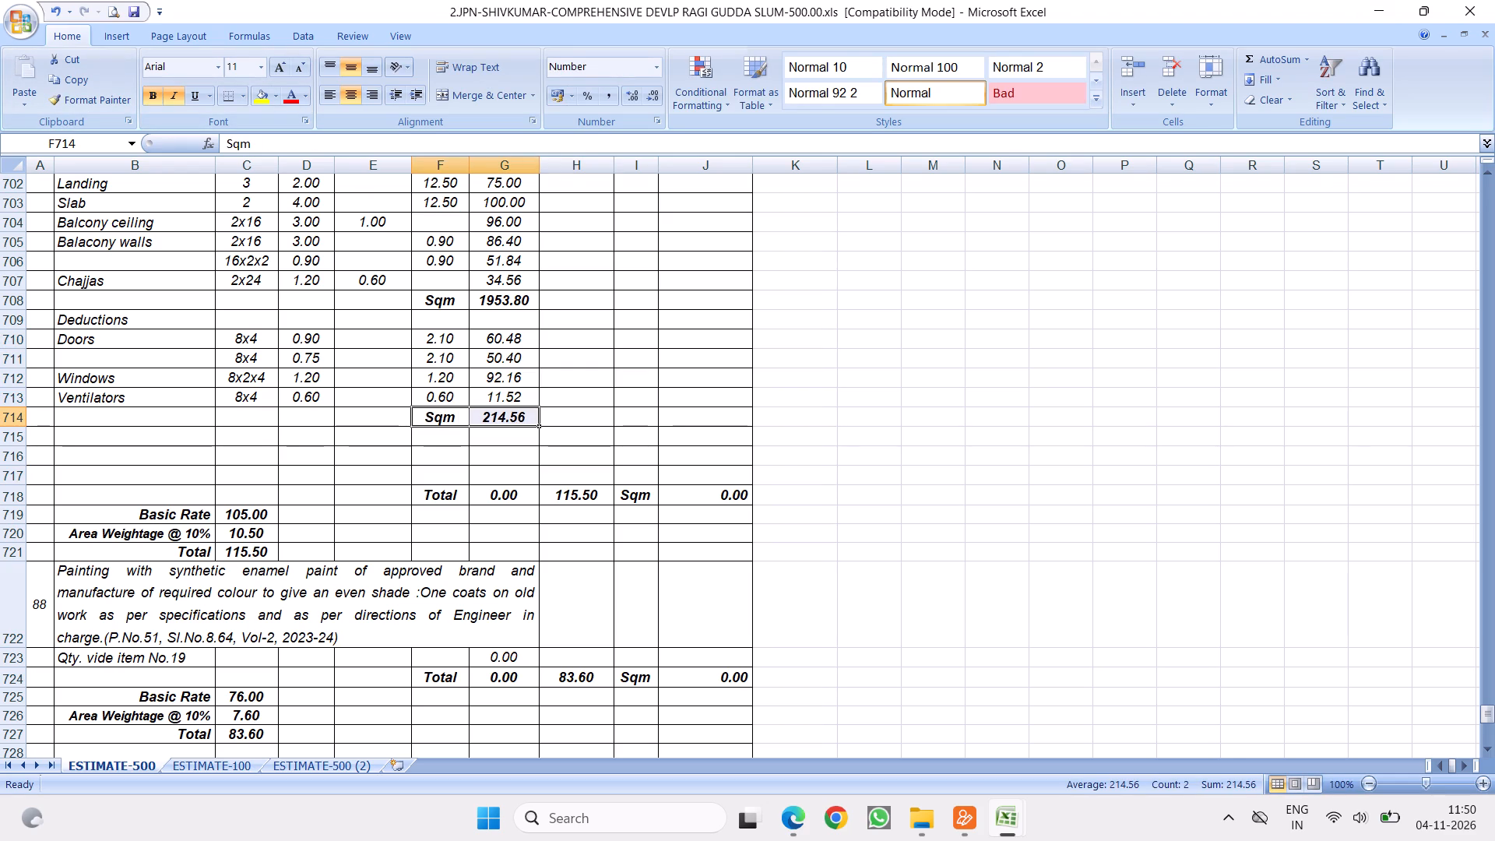
Label B716 as Qty and link C716 to the gross painting quantity in G708.
{"action": "left_click", "coordinate": [173, 462]}
{"action": "type", "text": "Qty"}
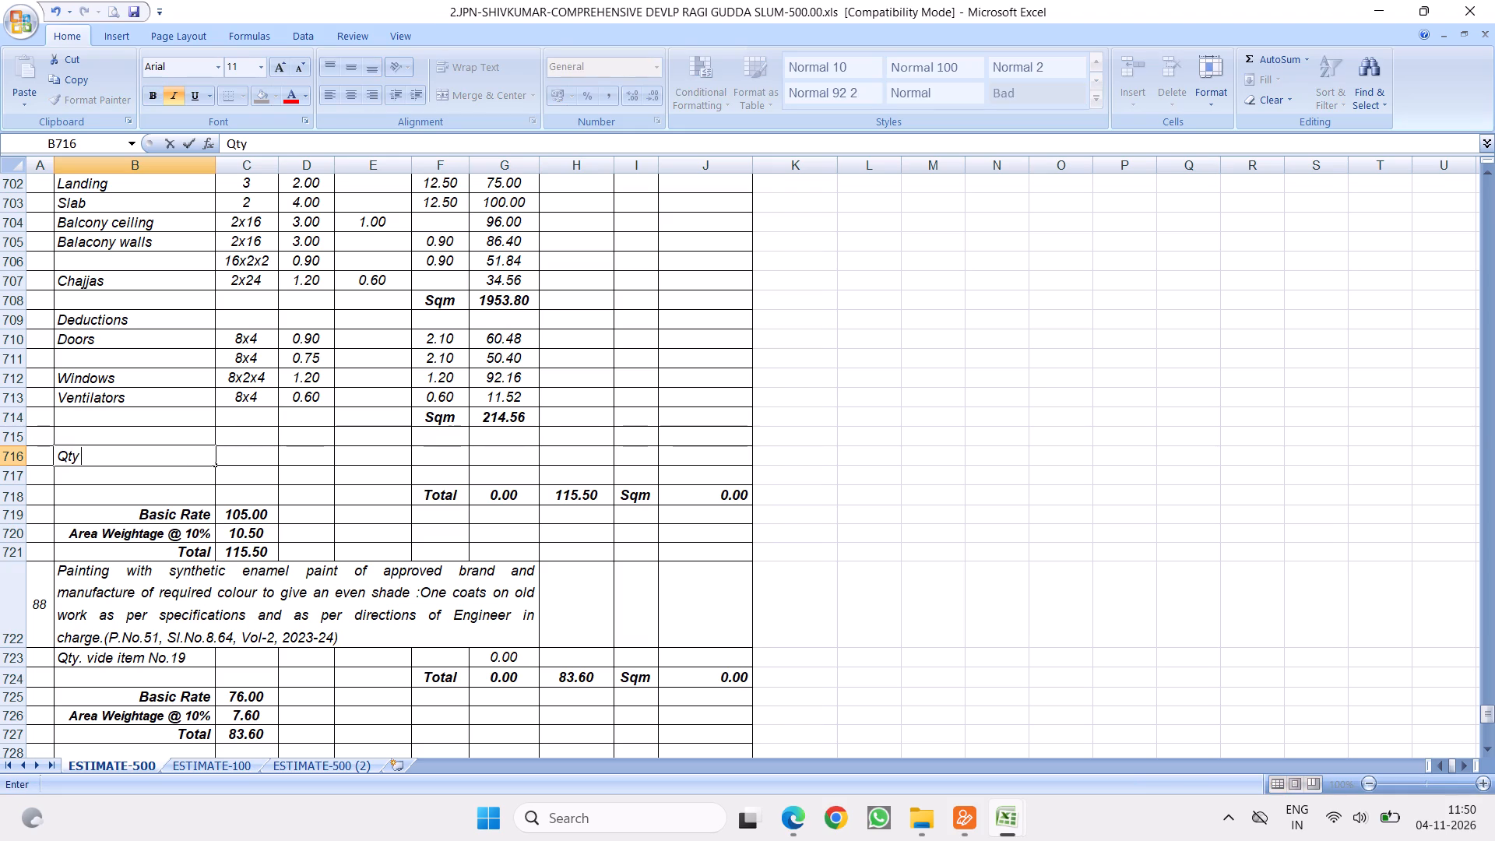
{"action": "left_click", "coordinate": [243, 477]}
{"action": "left_click", "coordinate": [239, 457]}
{"action": "key", "text": "equal"}
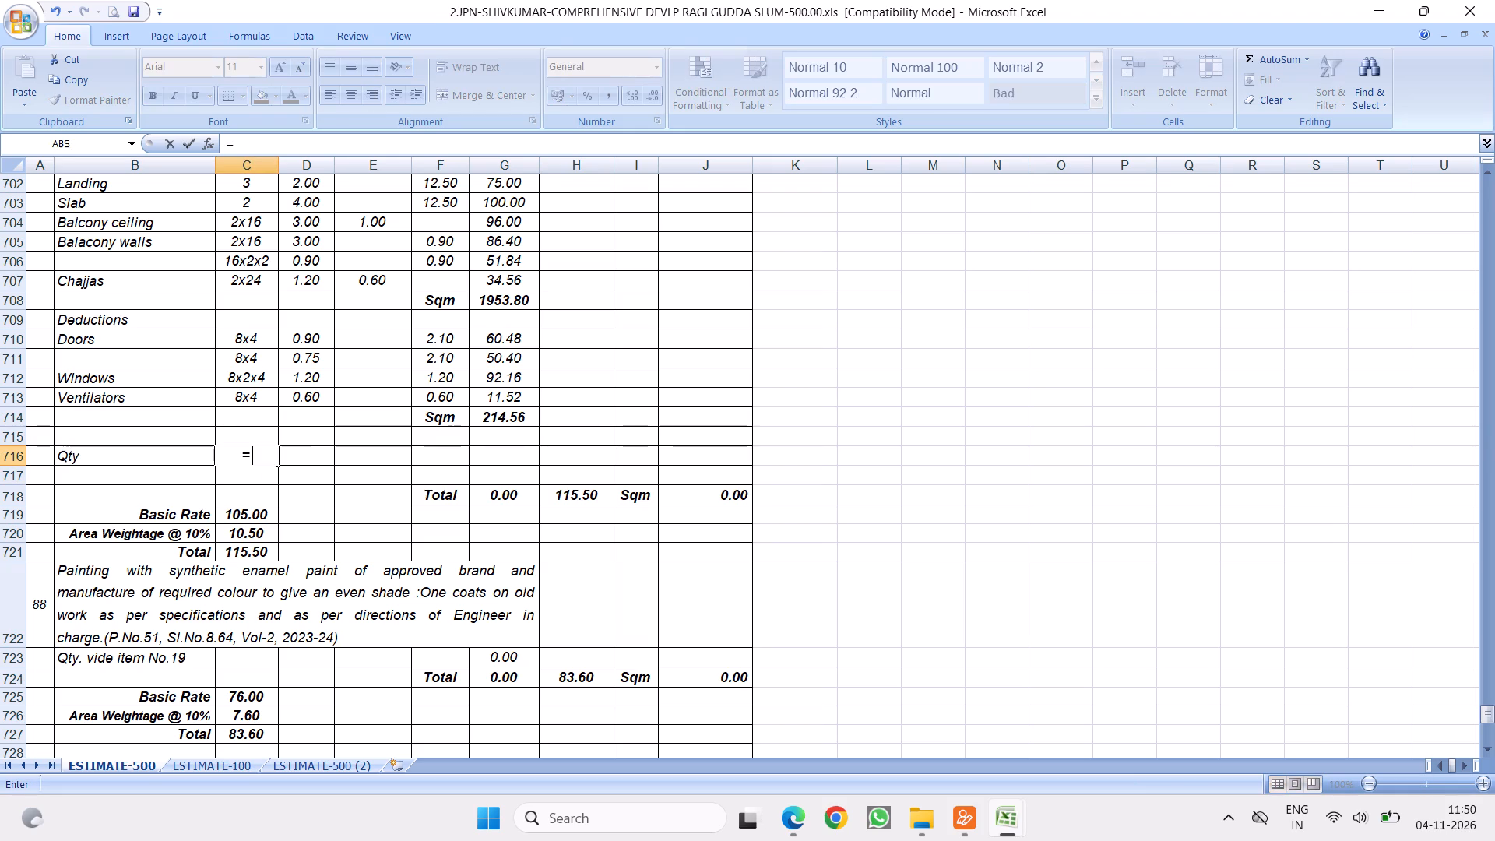
{"action": "left_click", "coordinate": [507, 303]}
{"action": "key", "text": "Return"}
Link E716 to the deduction total in G714 and enter (-) as the separator in D716.
{"action": "left_click", "coordinate": [305, 453]}
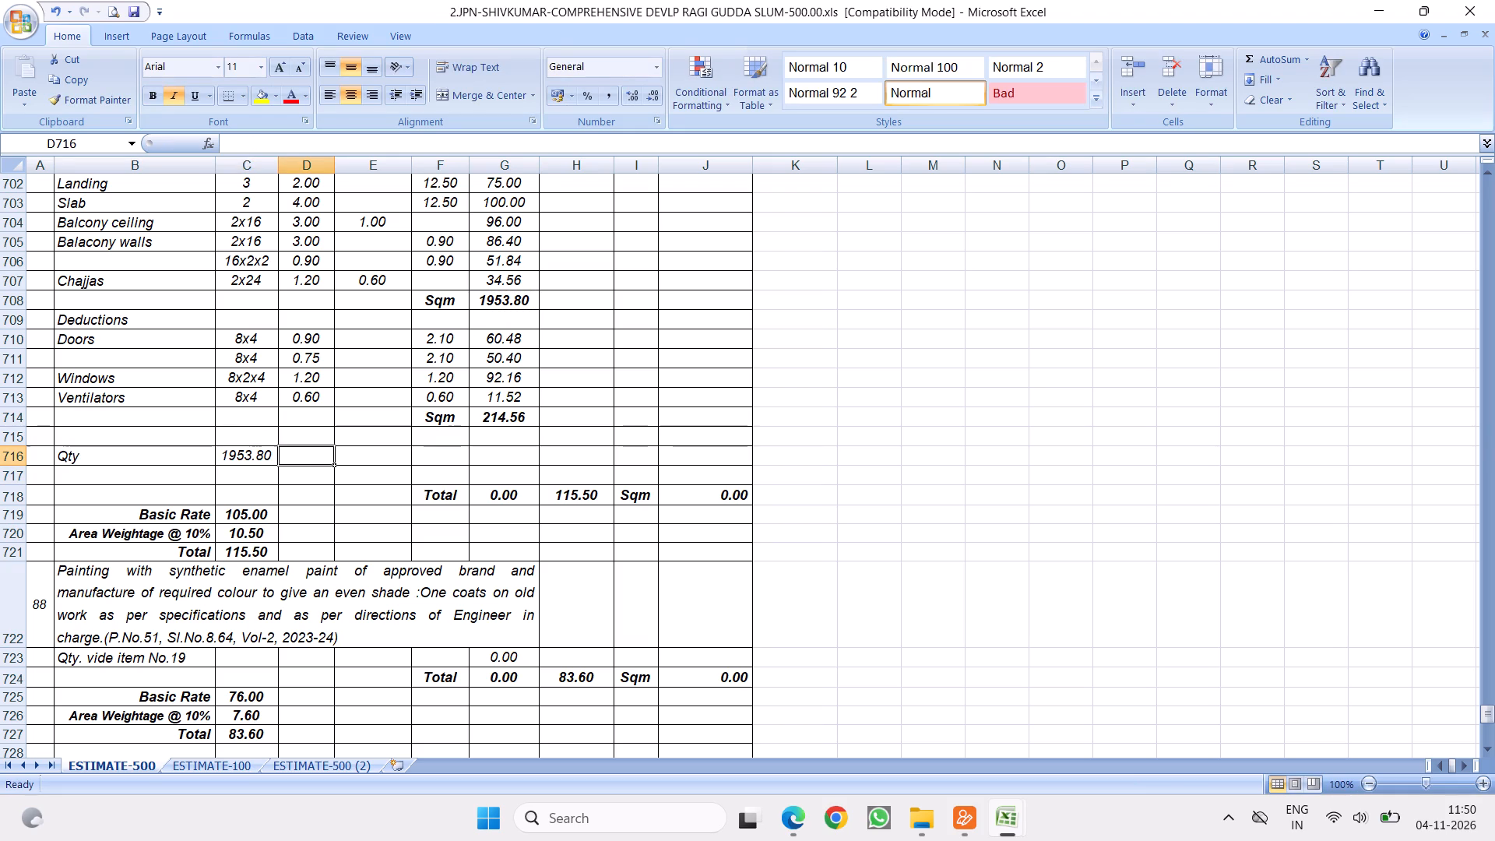
{"action": "type", "text": "Sqm"}
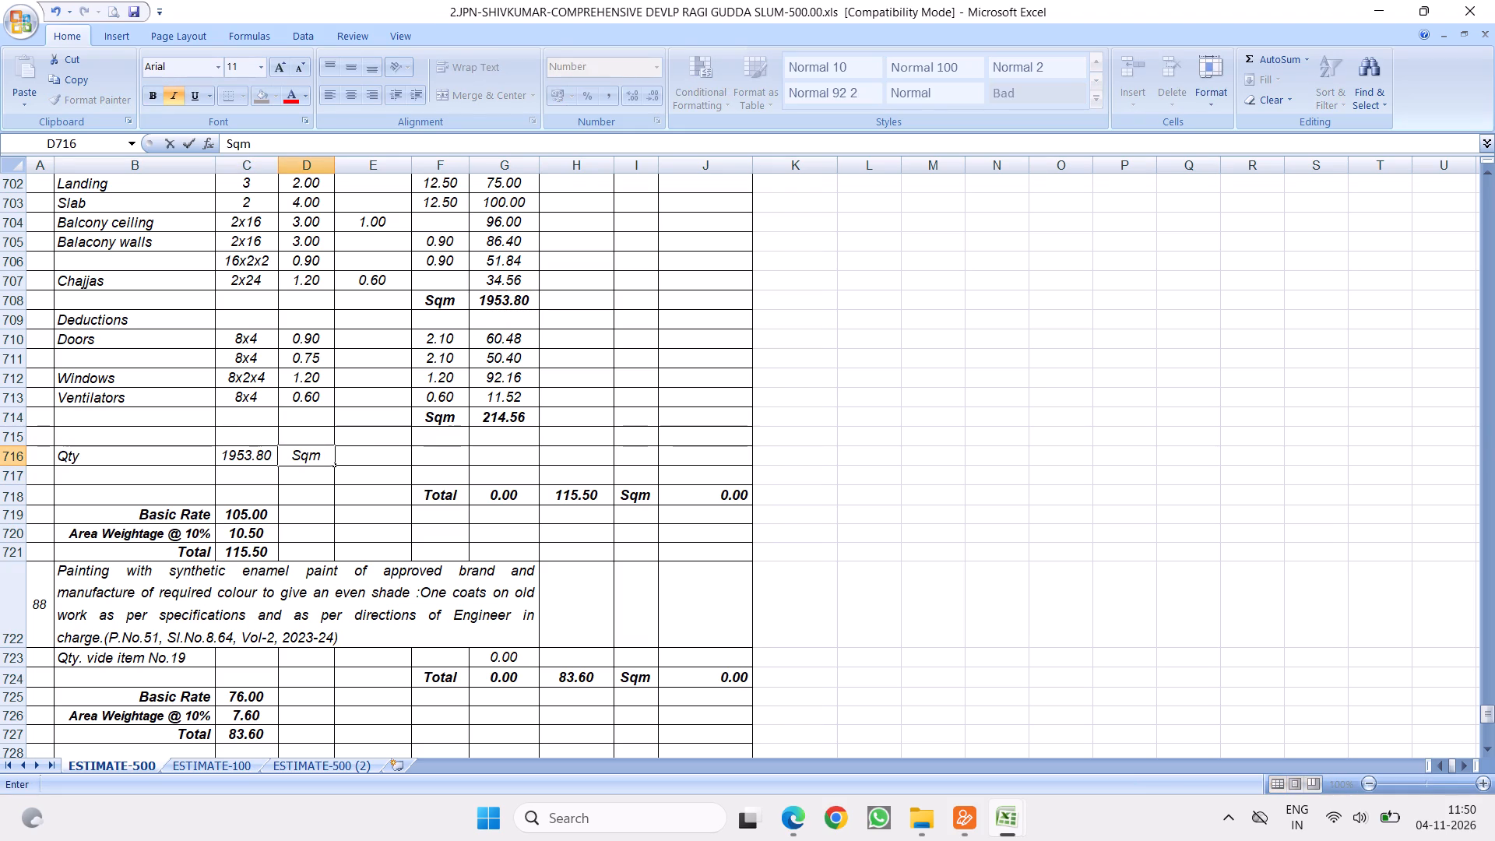
{"action": "left_click", "coordinate": [371, 451]}
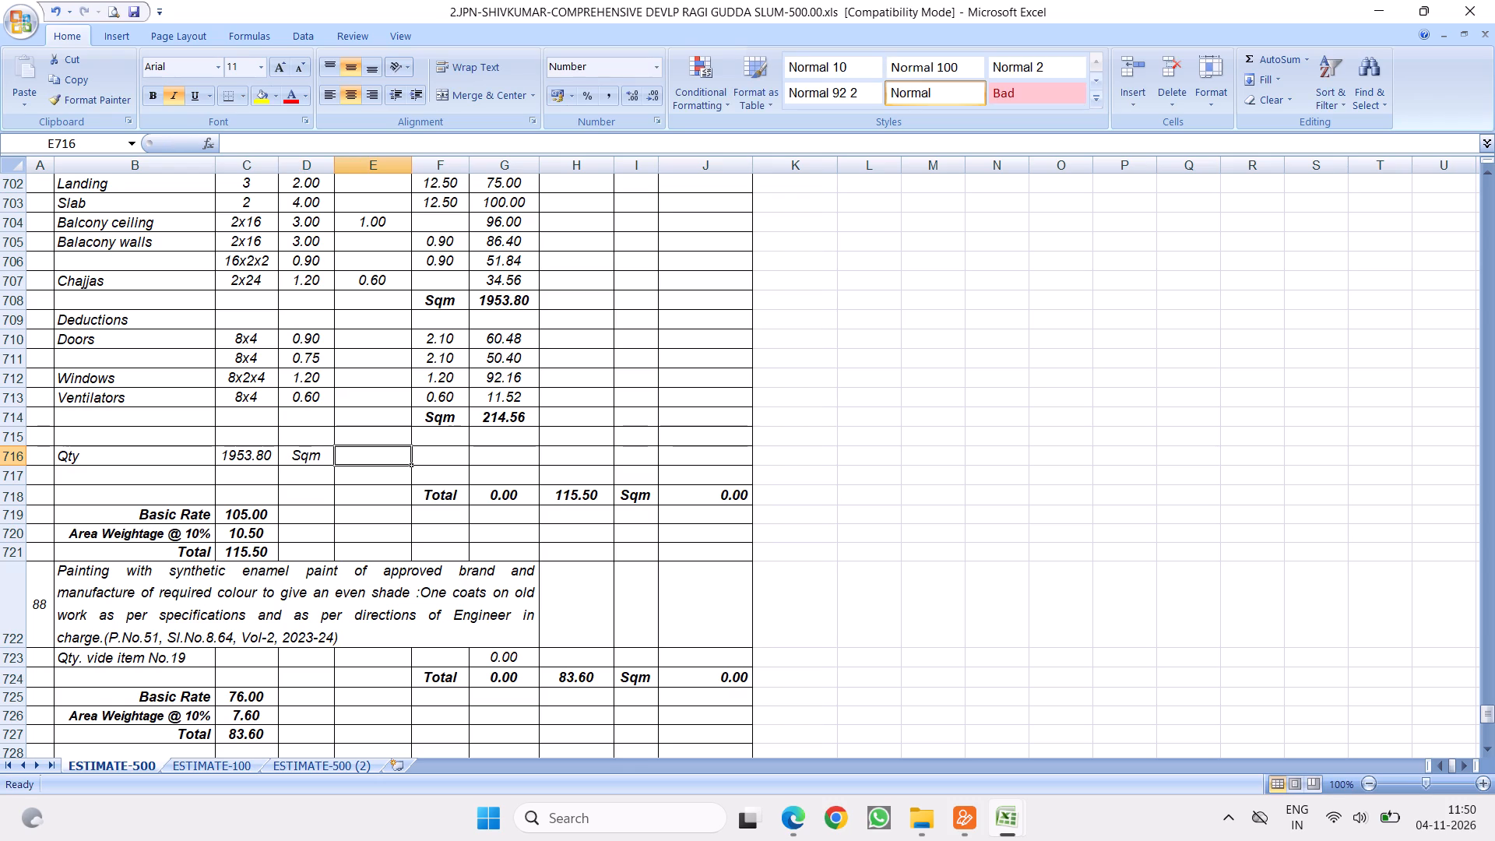
{"action": "key", "text": "equal"}
{"action": "left_click", "coordinate": [501, 419]}
{"action": "key", "text": "Return"}
{"action": "left_click", "coordinate": [303, 456]}
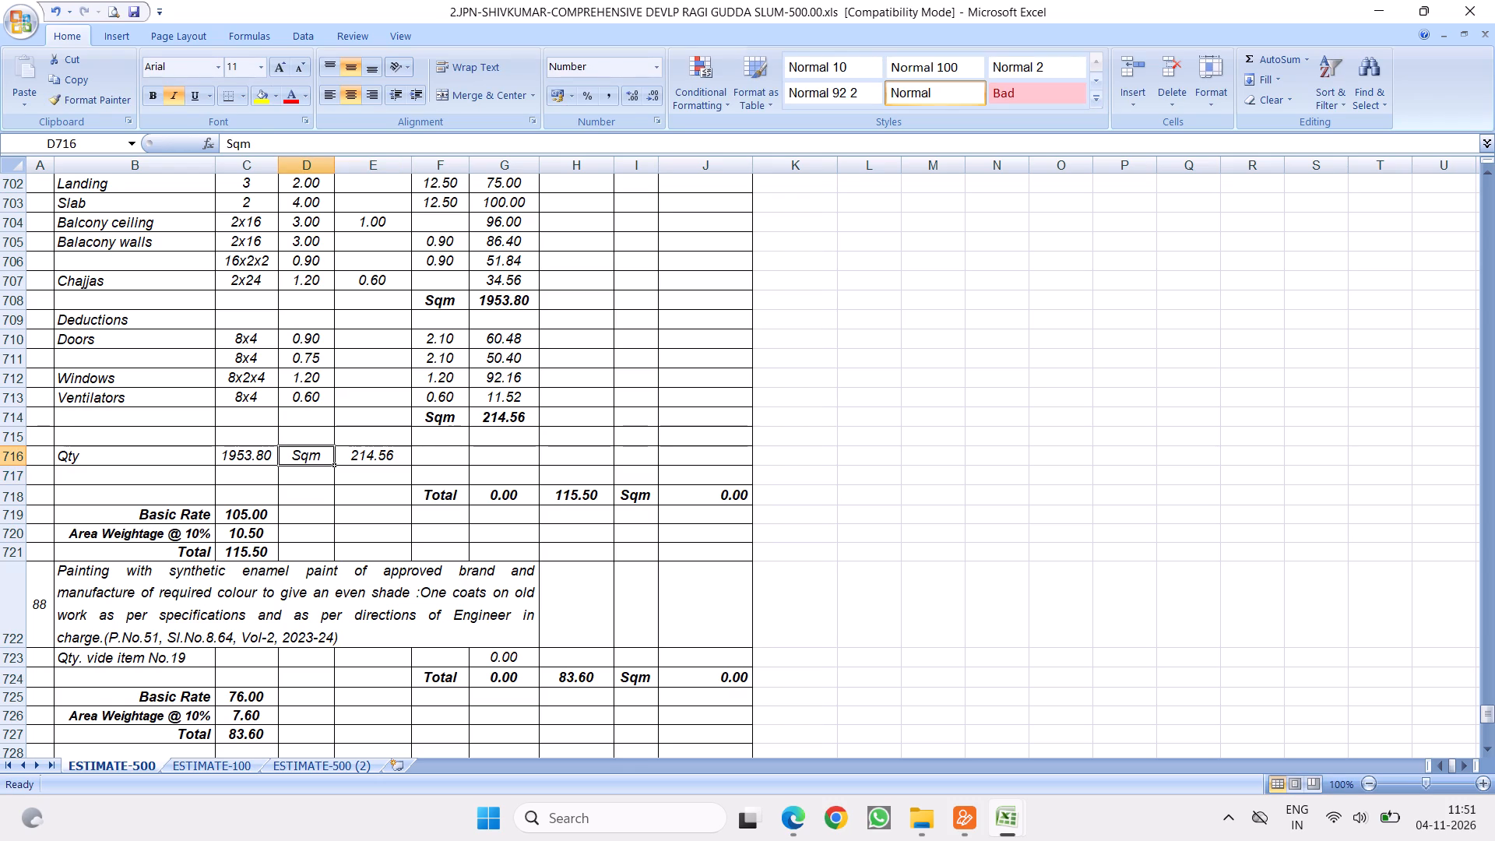
{"action": "type", "text": "(-)"}
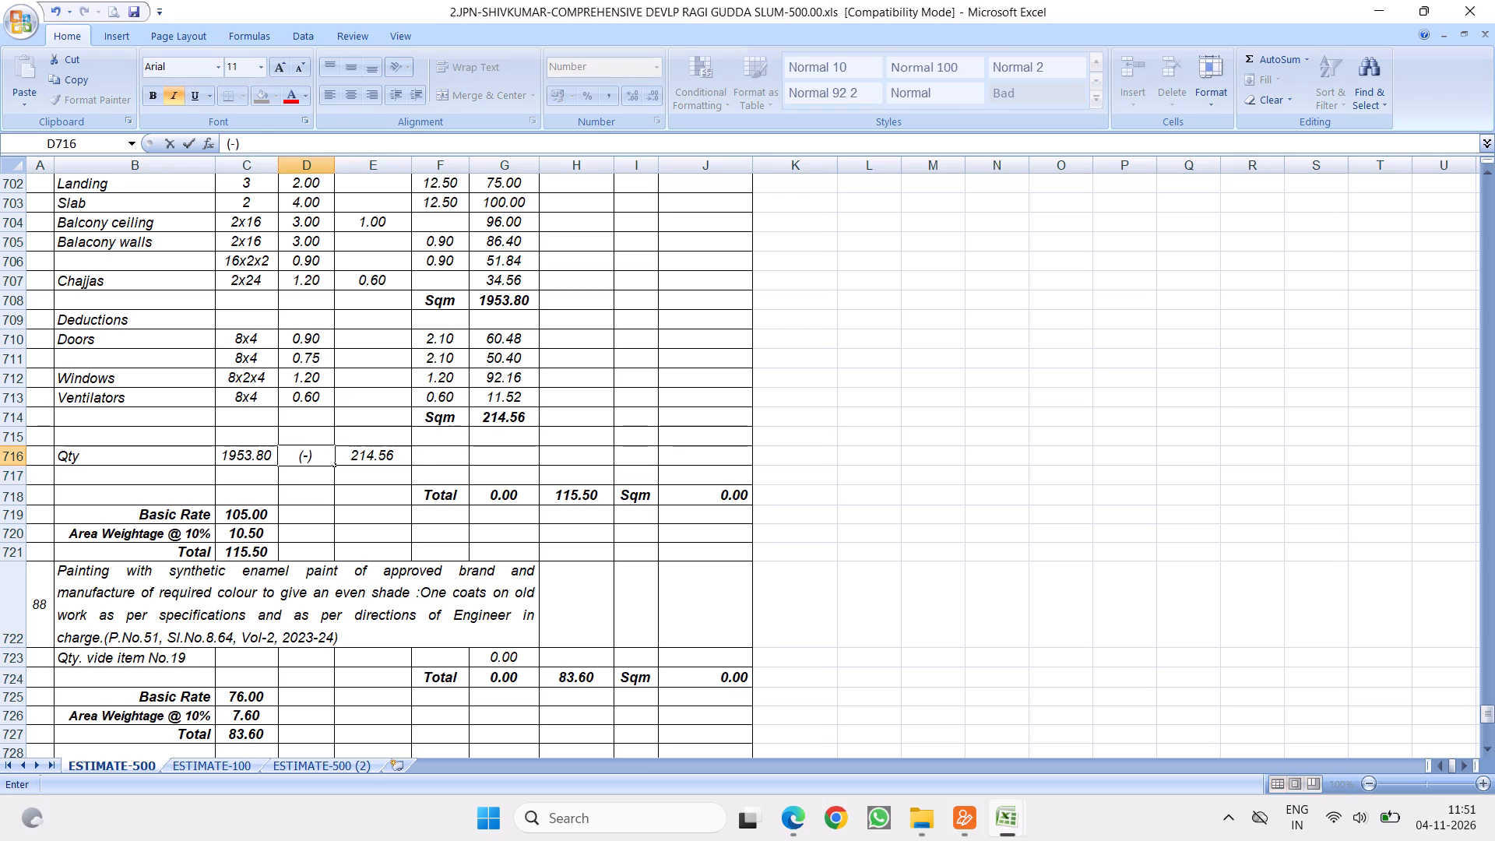
Enter Sqm in F716 and calculate the net quantity in G716 as C716 minus E716.
{"action": "left_click", "coordinate": [452, 452]}
{"action": "type", "text": "Sq"}
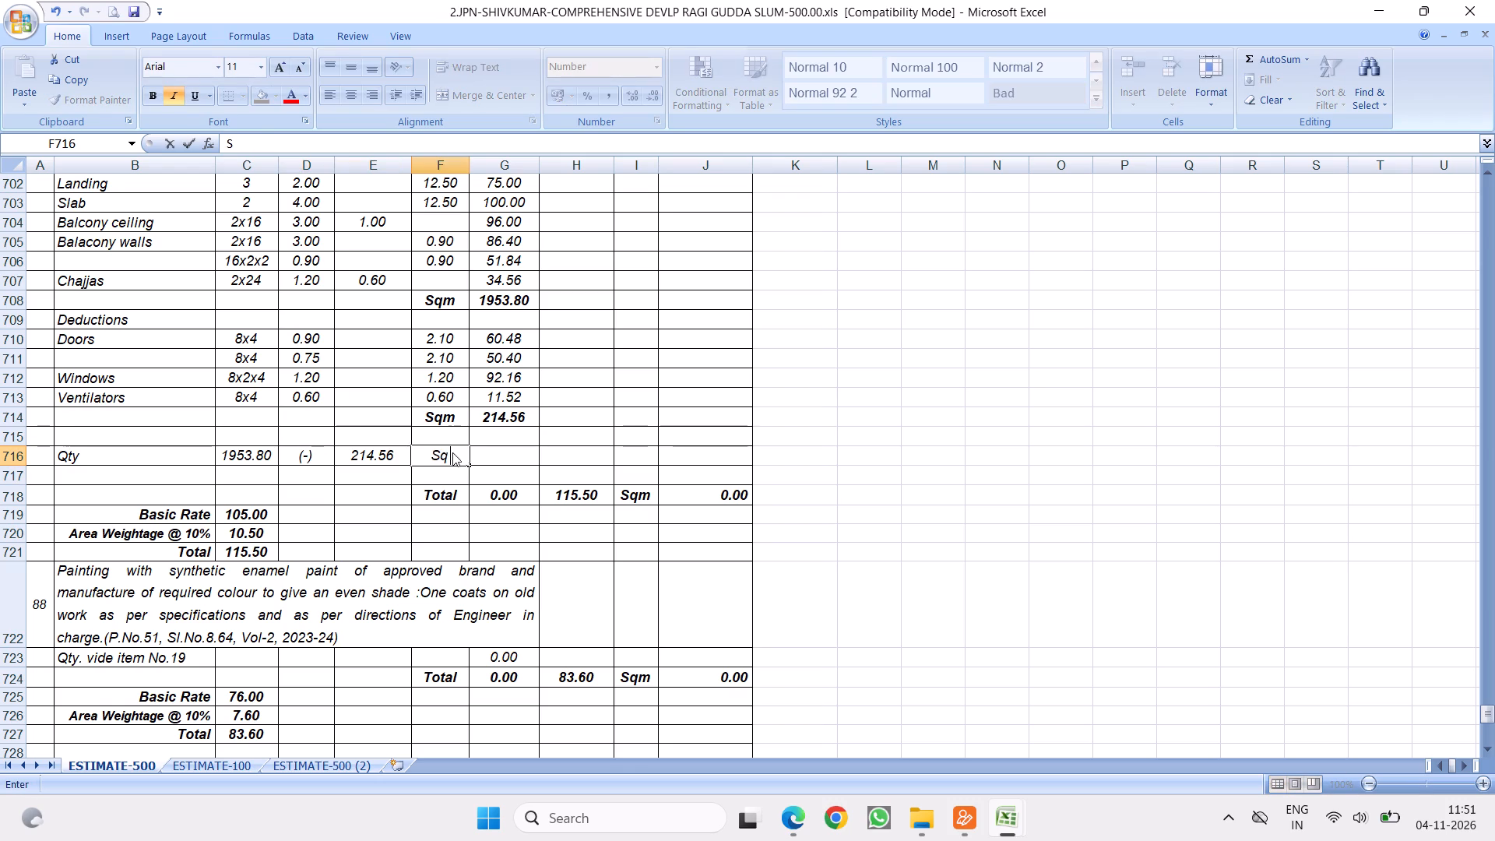
{"action": "key", "text": "m"}
{"action": "left_click", "coordinate": [551, 487]}
{"action": "left_click", "coordinate": [507, 461]}
{"action": "key", "text": "equal"}
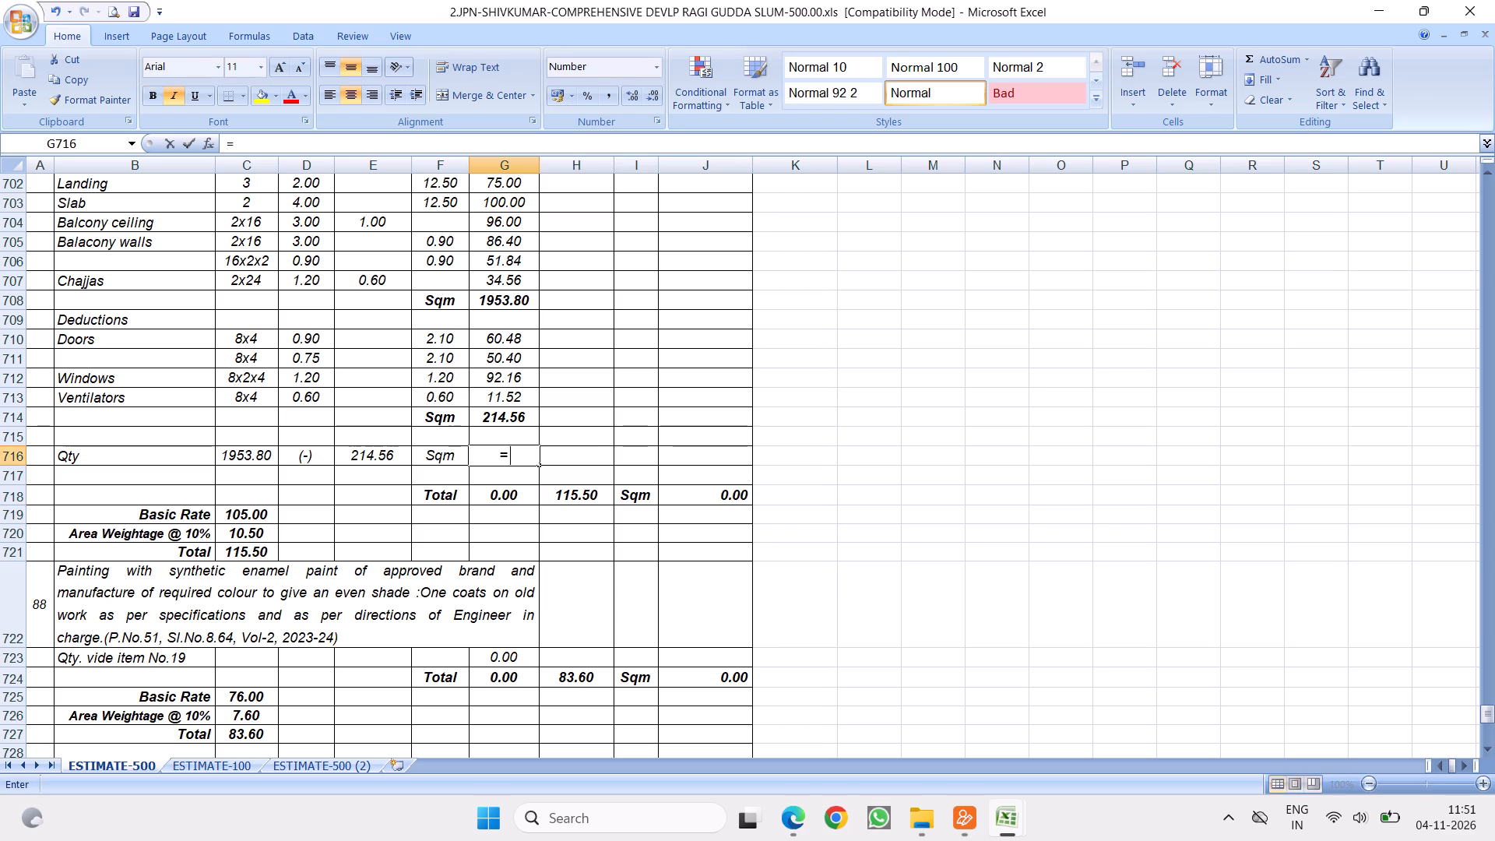
{"action": "left_click", "coordinate": [235, 455]}
{"action": "key", "text": "minus"}
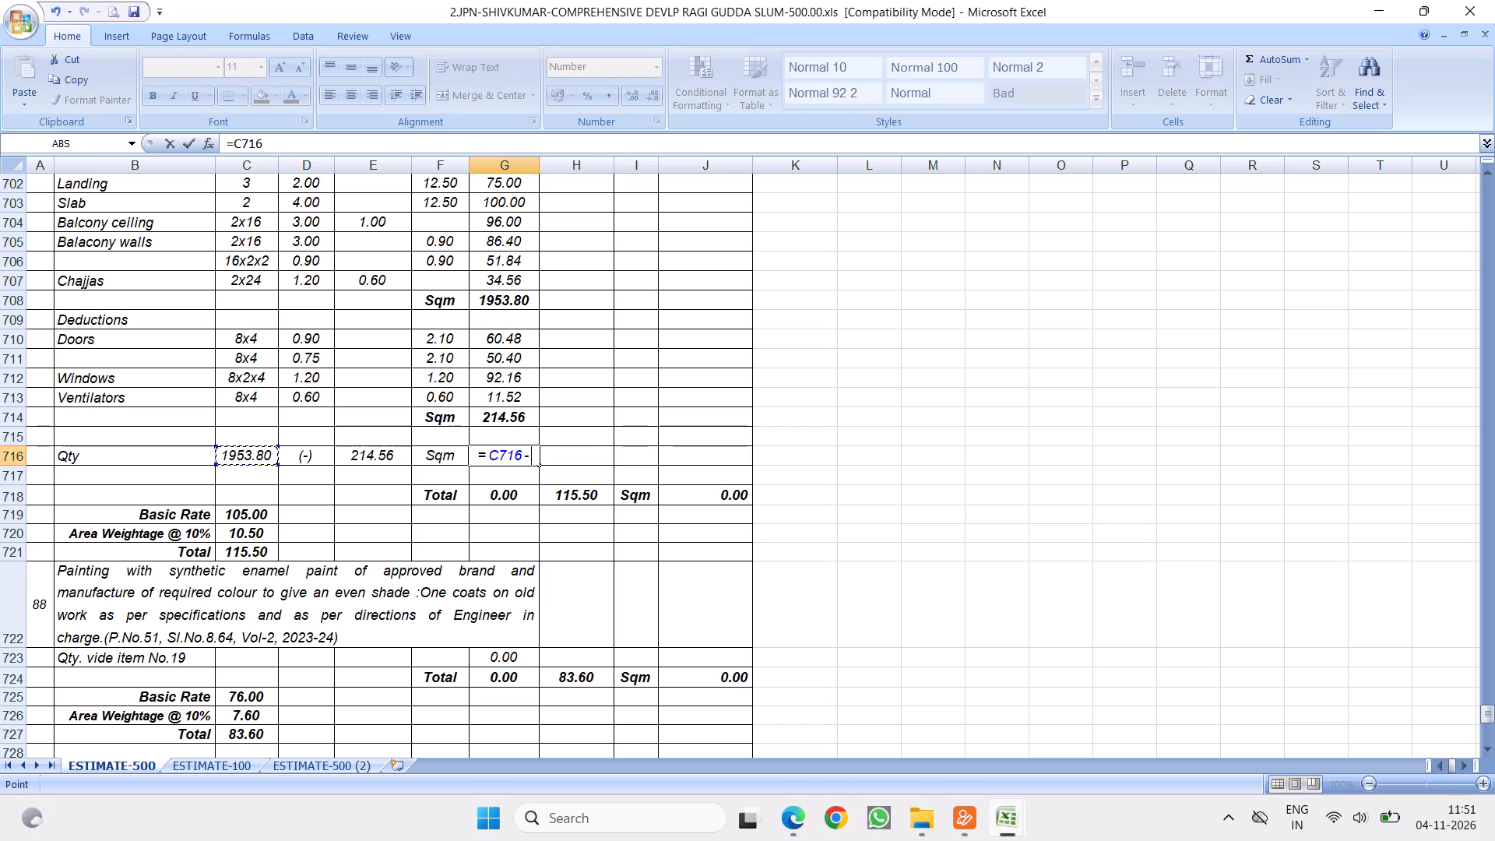
{"action": "left_click", "coordinate": [371, 459]}
{"action": "key", "text": "Return"}
{"action": "left_click", "coordinate": [592, 472]}
Right-align the Qty label in B716 and make the whole of row 716 bold.
{"action": "left_click", "coordinate": [101, 456]}
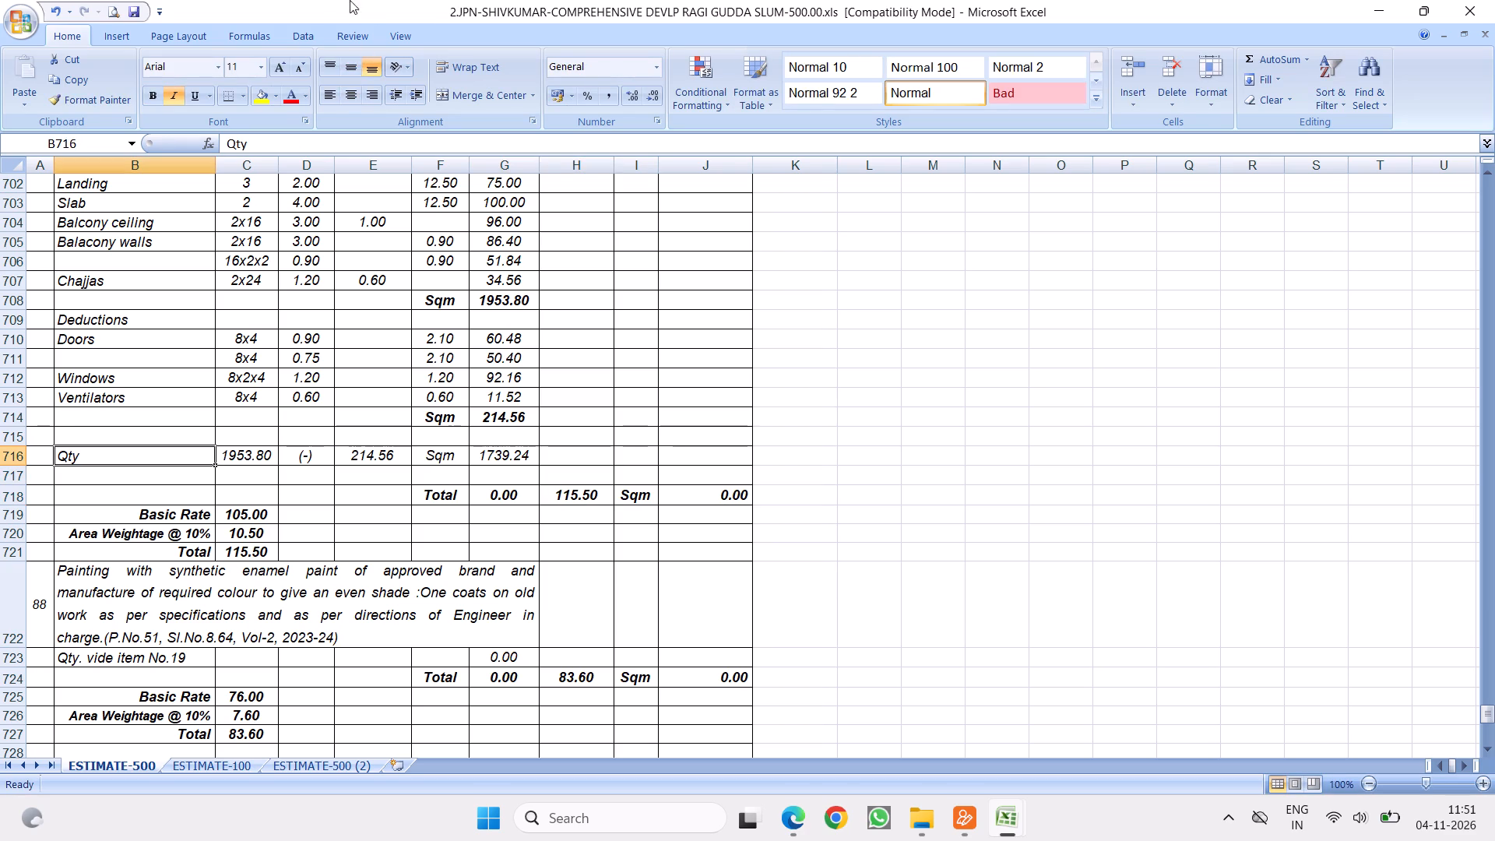
{"action": "left_click", "coordinate": [371, 94]}
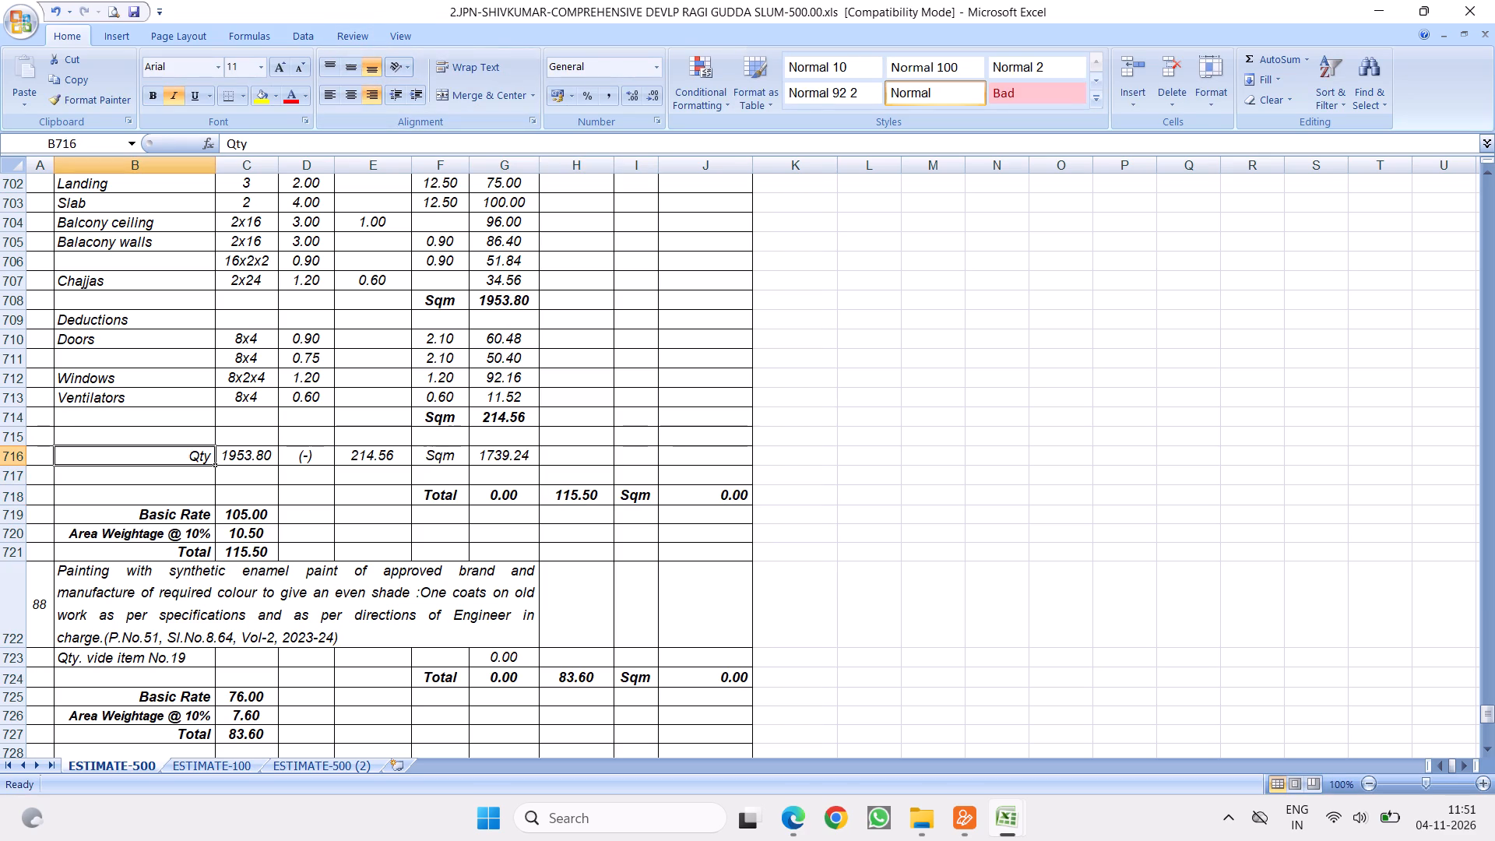
{"action": "left_click", "coordinate": [449, 530]}
{"action": "left_click", "coordinate": [21, 458]}
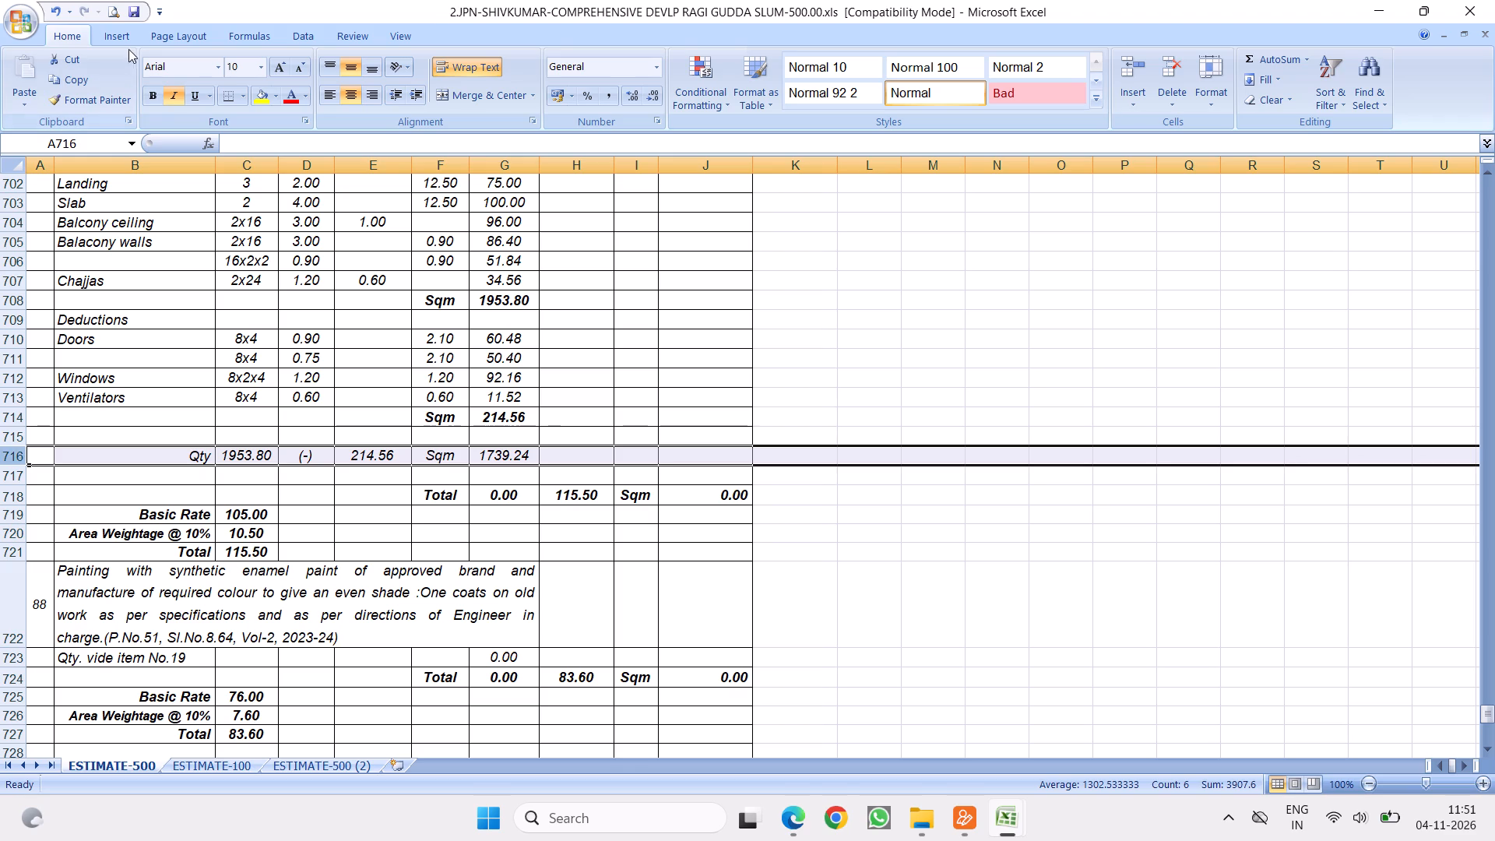
{"action": "left_click", "coordinate": [148, 95]}
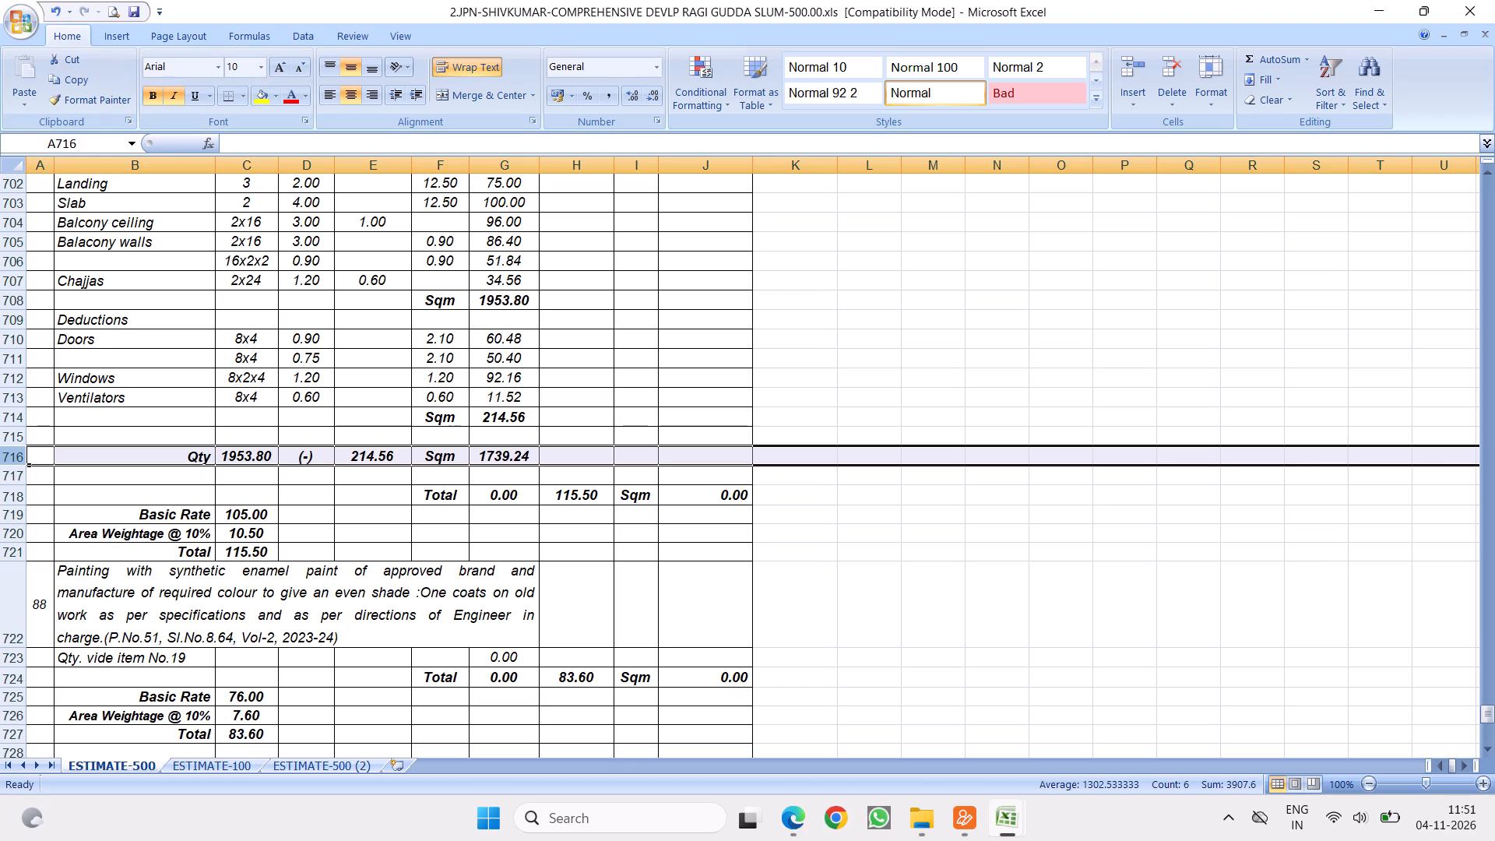
Insert three blank rows above the item's Total row 718.
{"action": "left_click_drag", "start_coordinate": [12, 497], "coordinate": [16, 535]}
{"action": "right_click", "coordinate": [72, 513]}
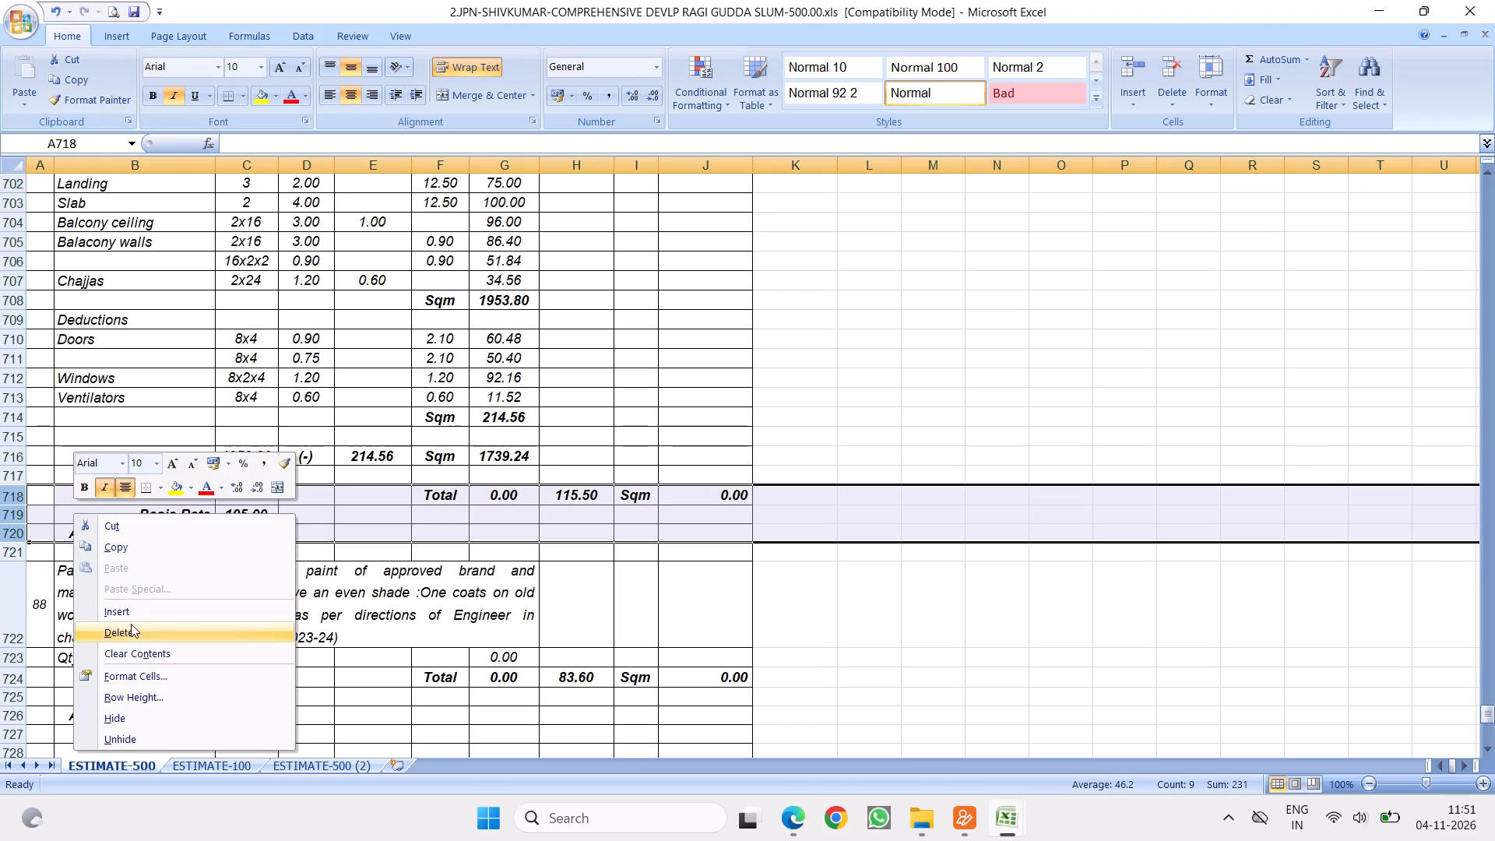
{"action": "left_click", "coordinate": [118, 612]}
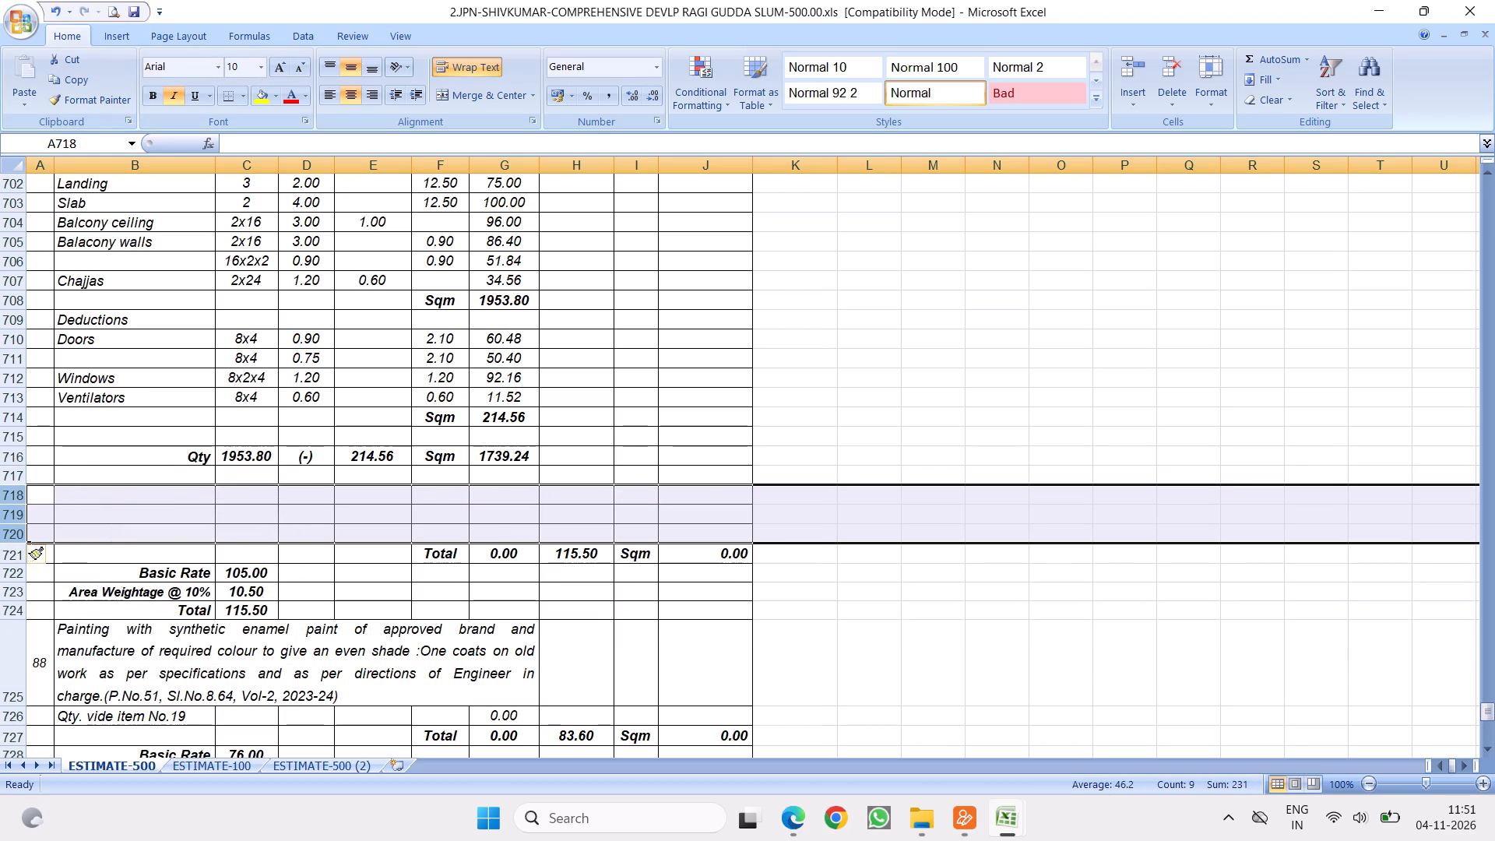
{"action": "left_click", "coordinate": [249, 497]}
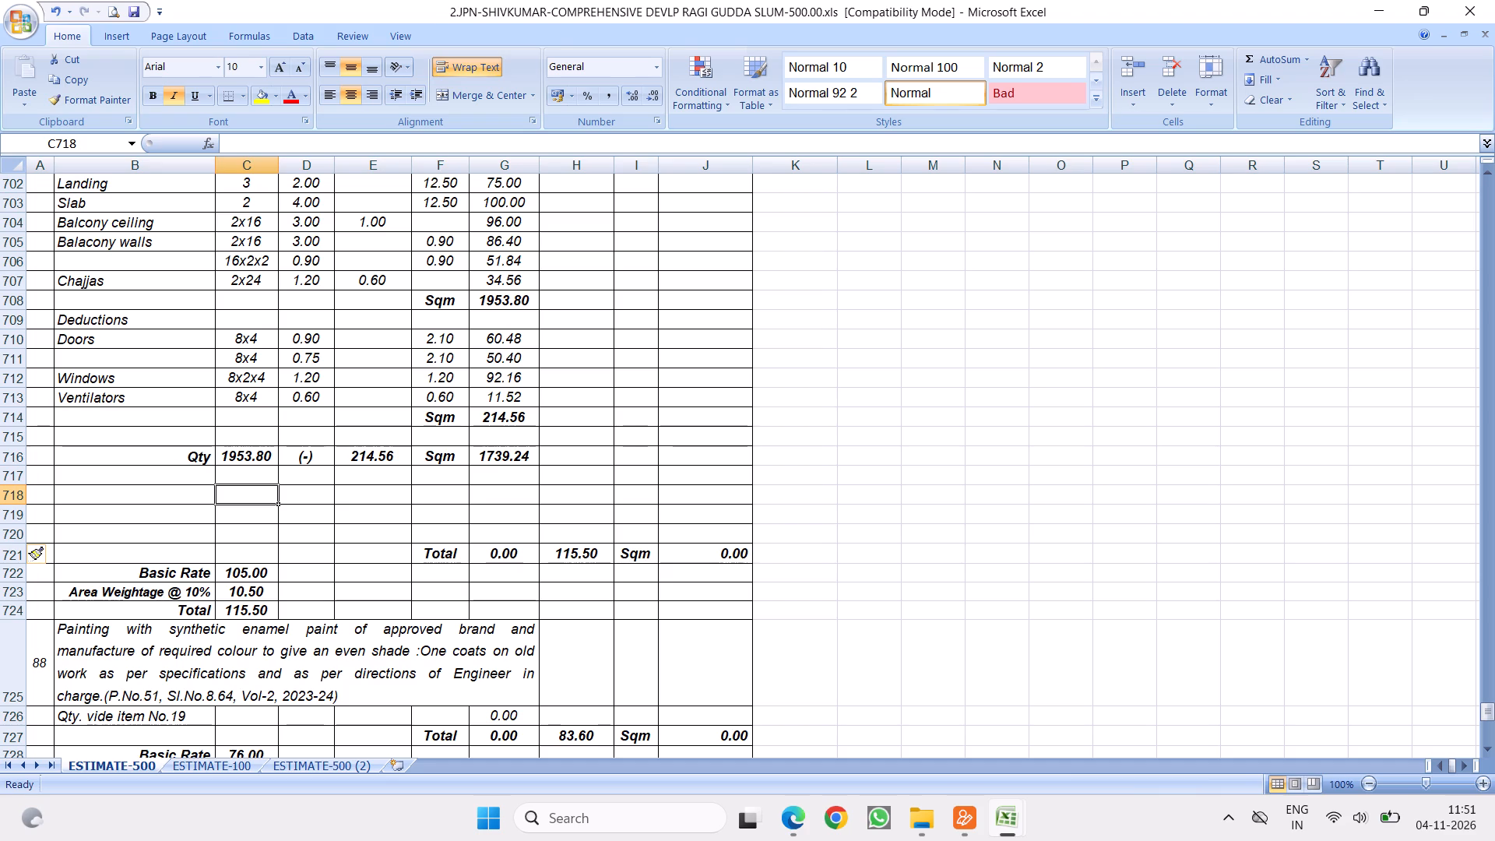
Label B718 as Total Qty and link C718 to the net quantity in G716.
{"action": "left_click", "coordinate": [181, 499]}
{"action": "type", "text": "Total Qty"}
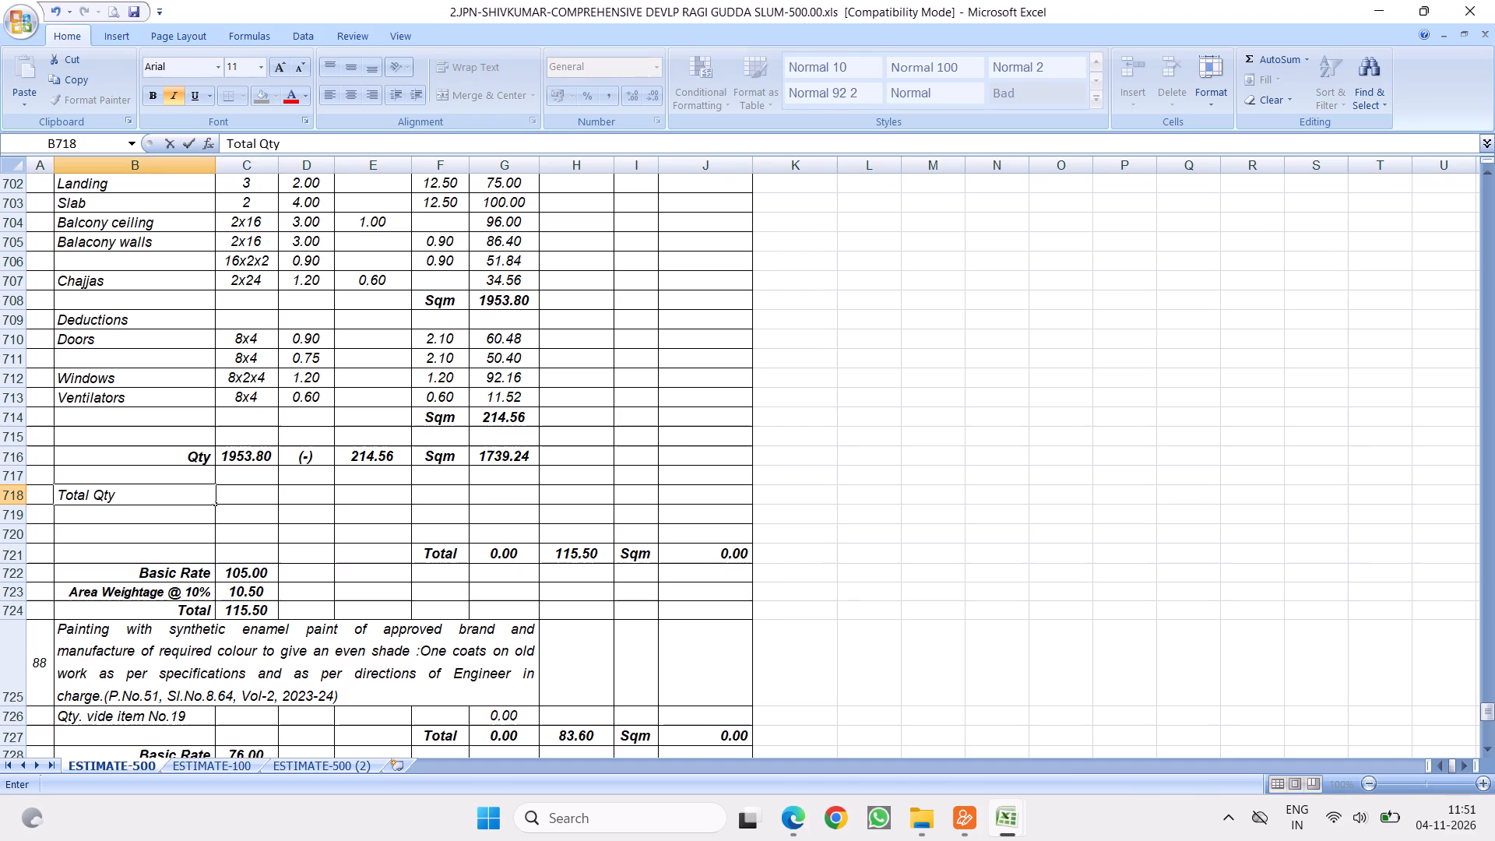
{"action": "left_click", "coordinate": [257, 589]}
{"action": "left_click", "coordinate": [244, 493]}
{"action": "key", "text": "equal"}
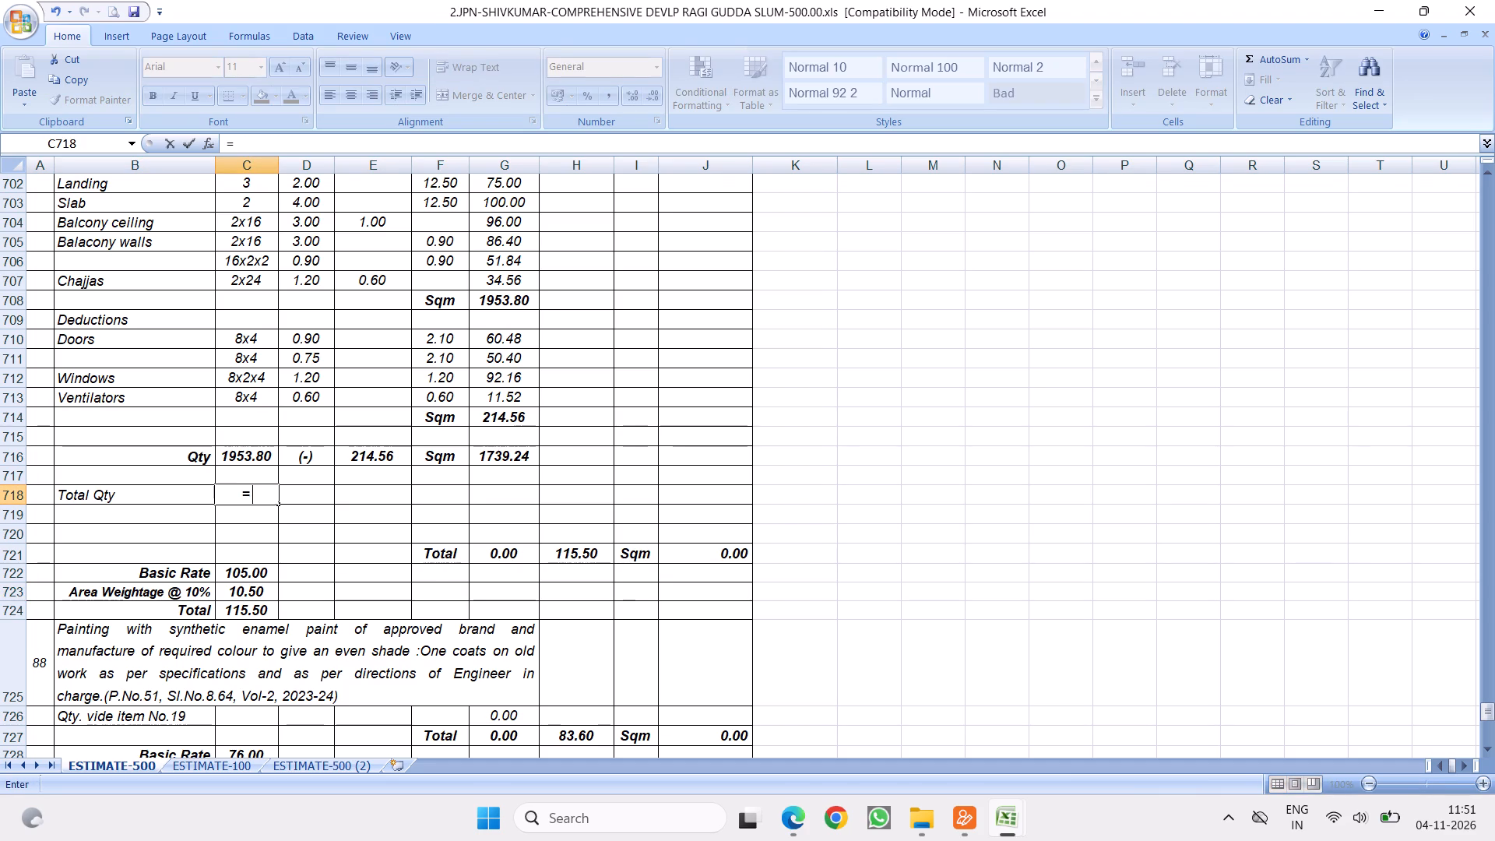
{"action": "left_click", "coordinate": [493, 456]}
{"action": "key", "text": "Return"}
Enter m2/Each in D718 as the unit of the Total Qty row.
{"action": "left_click", "coordinate": [301, 494]}
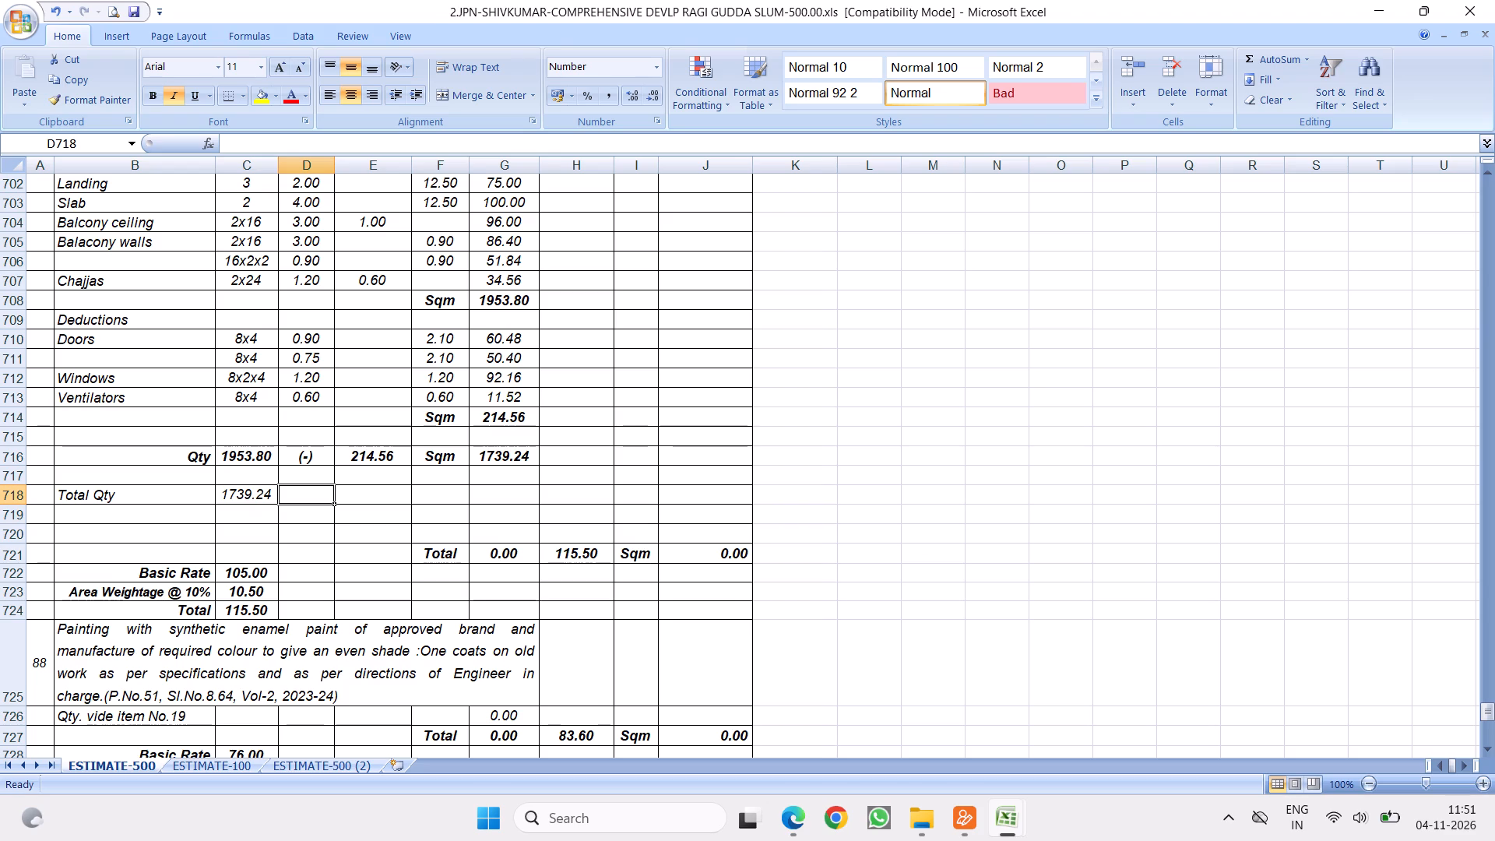
{"action": "key", "text": "shift+e"}
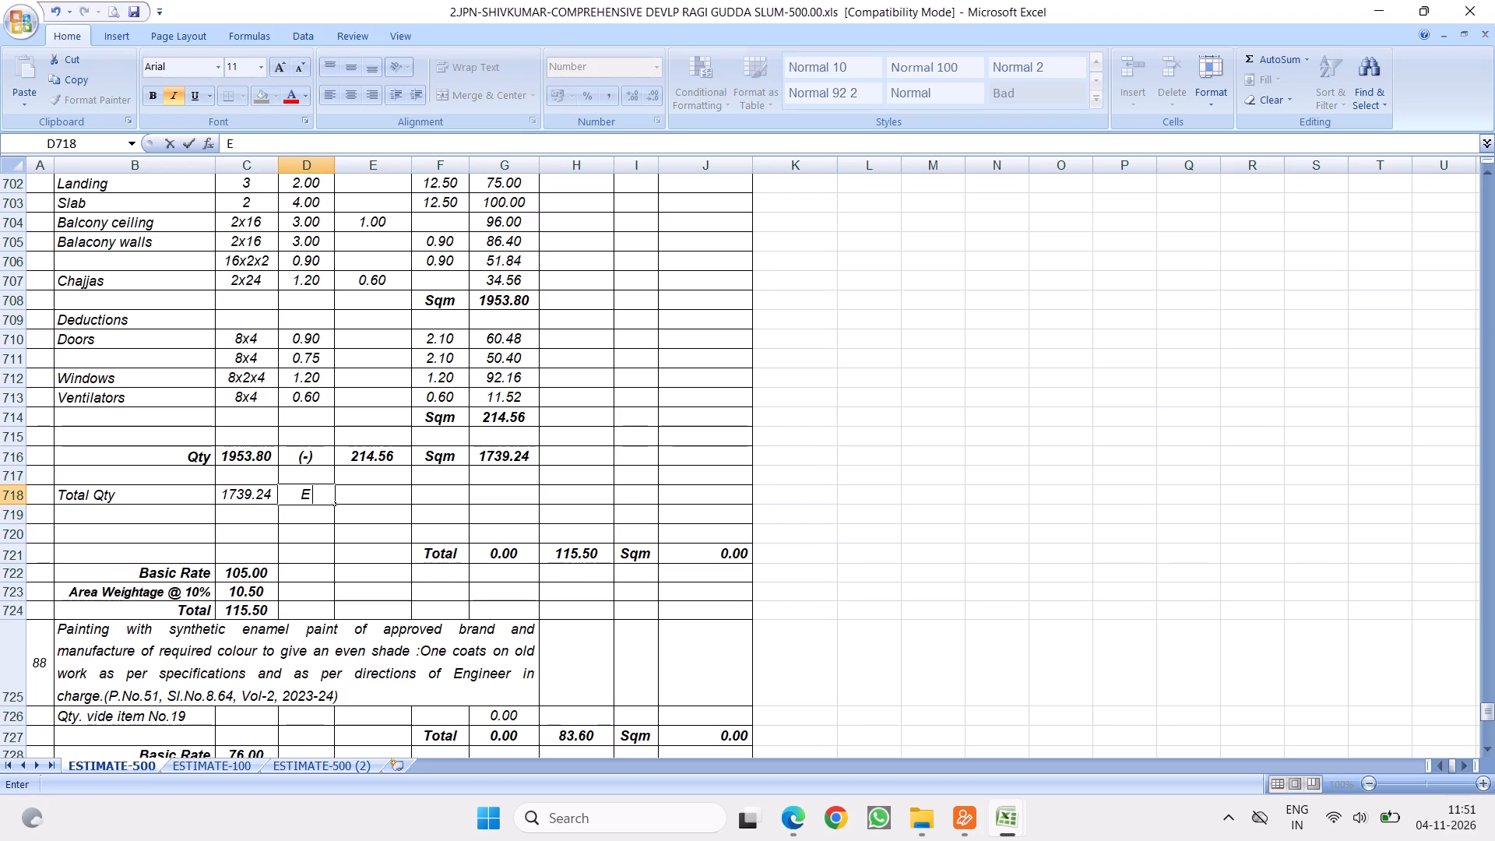
{"action": "type", "text": "ac"}
{"action": "key", "text": "BackSpace"}
{"action": "key", "text": "BackSpace"}
{"action": "key", "text": "BackSpace"}
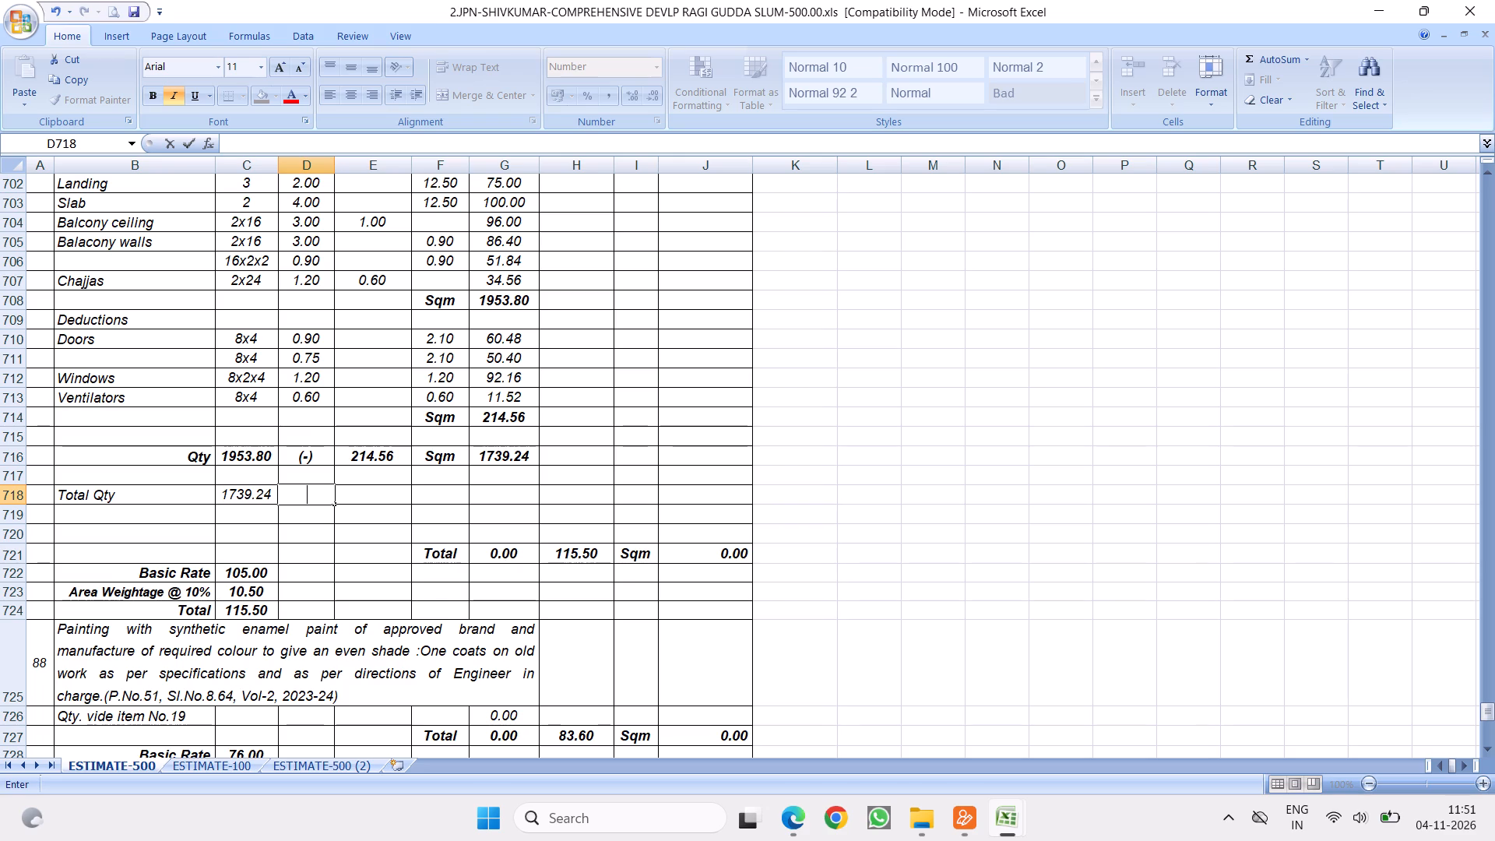
{"action": "key", "text": "m"}
{"action": "key", "text": "2"}
{"action": "key", "text": "slash"}
{"action": "type", "text": "Each block"}
{"action": "key", "text": "BackSpace"}
{"action": "key", "text": "BackSpace"}
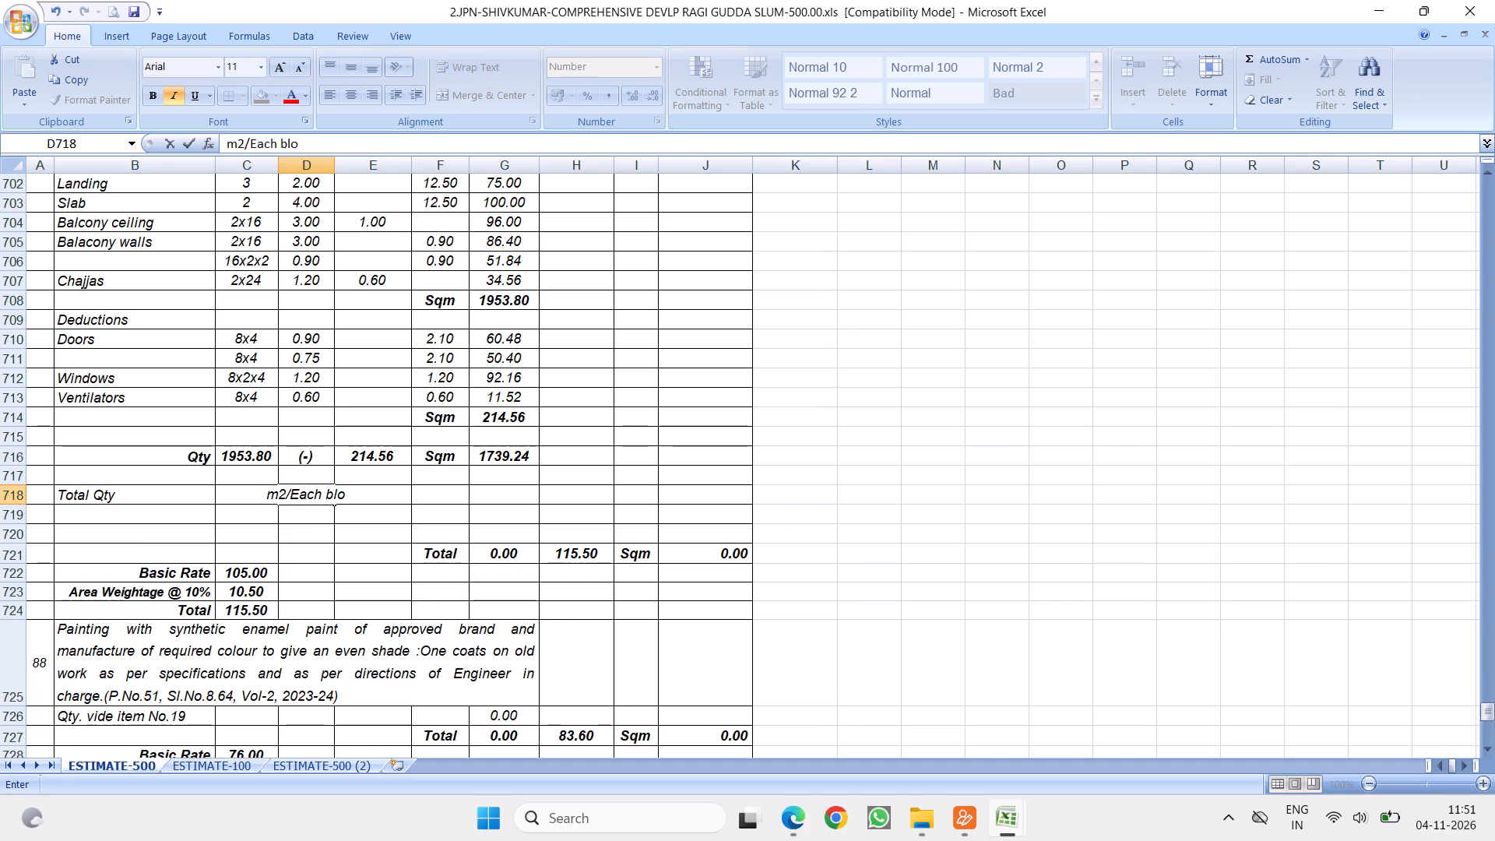
{"action": "key", "text": "BackSpace"}
{"action": "key", "text": "BackSpace"}
{"action": "key", "text": "BackSpace"}
{"action": "left_click", "coordinate": [468, 559]}
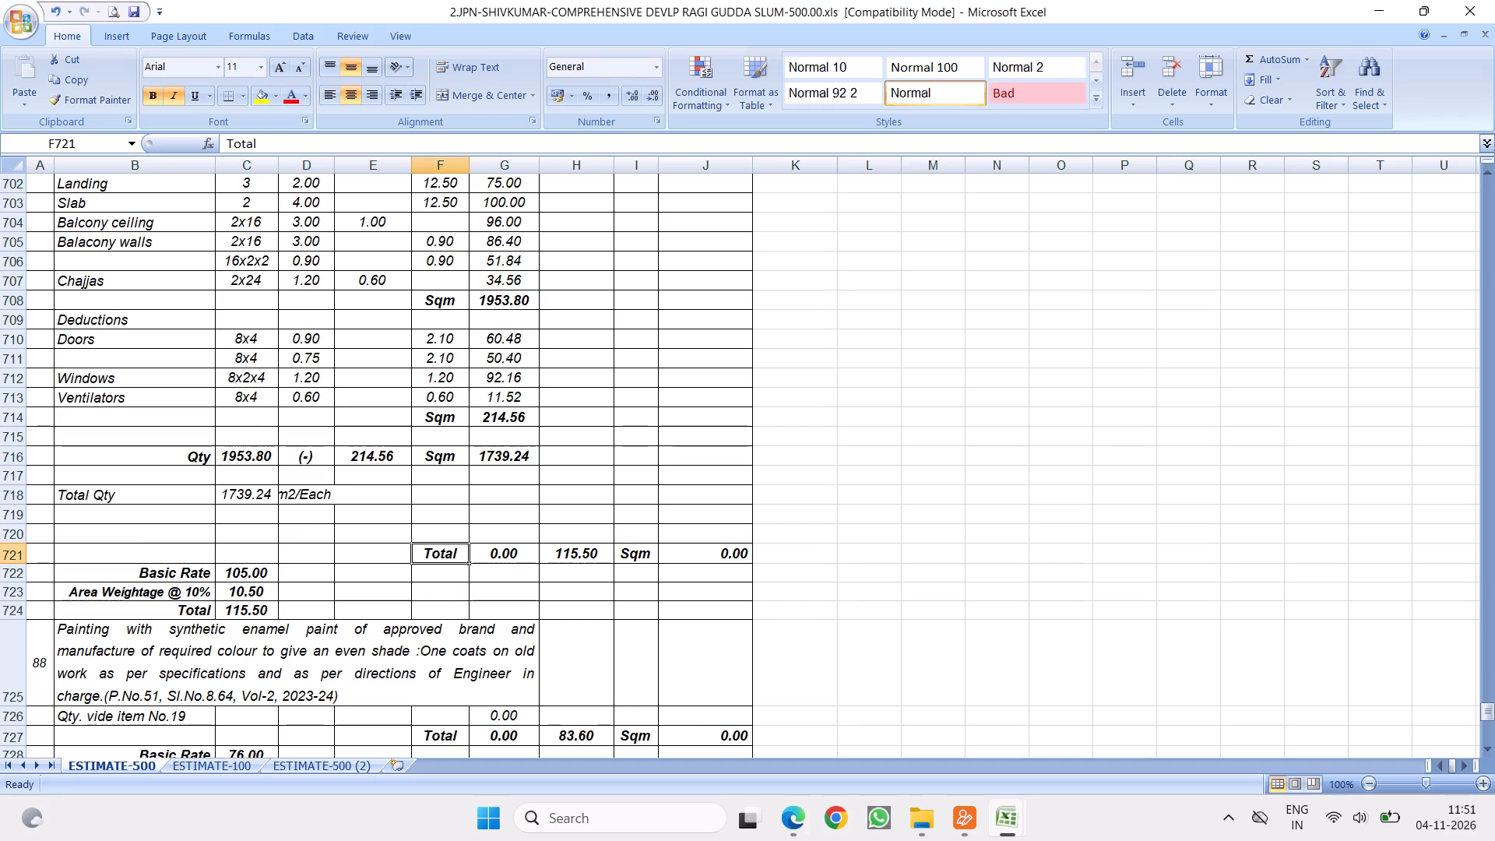
Enter 10 in E718 and the unit Sqm in F718 of the Total Qty row.
{"action": "left_click", "coordinate": [376, 498]}
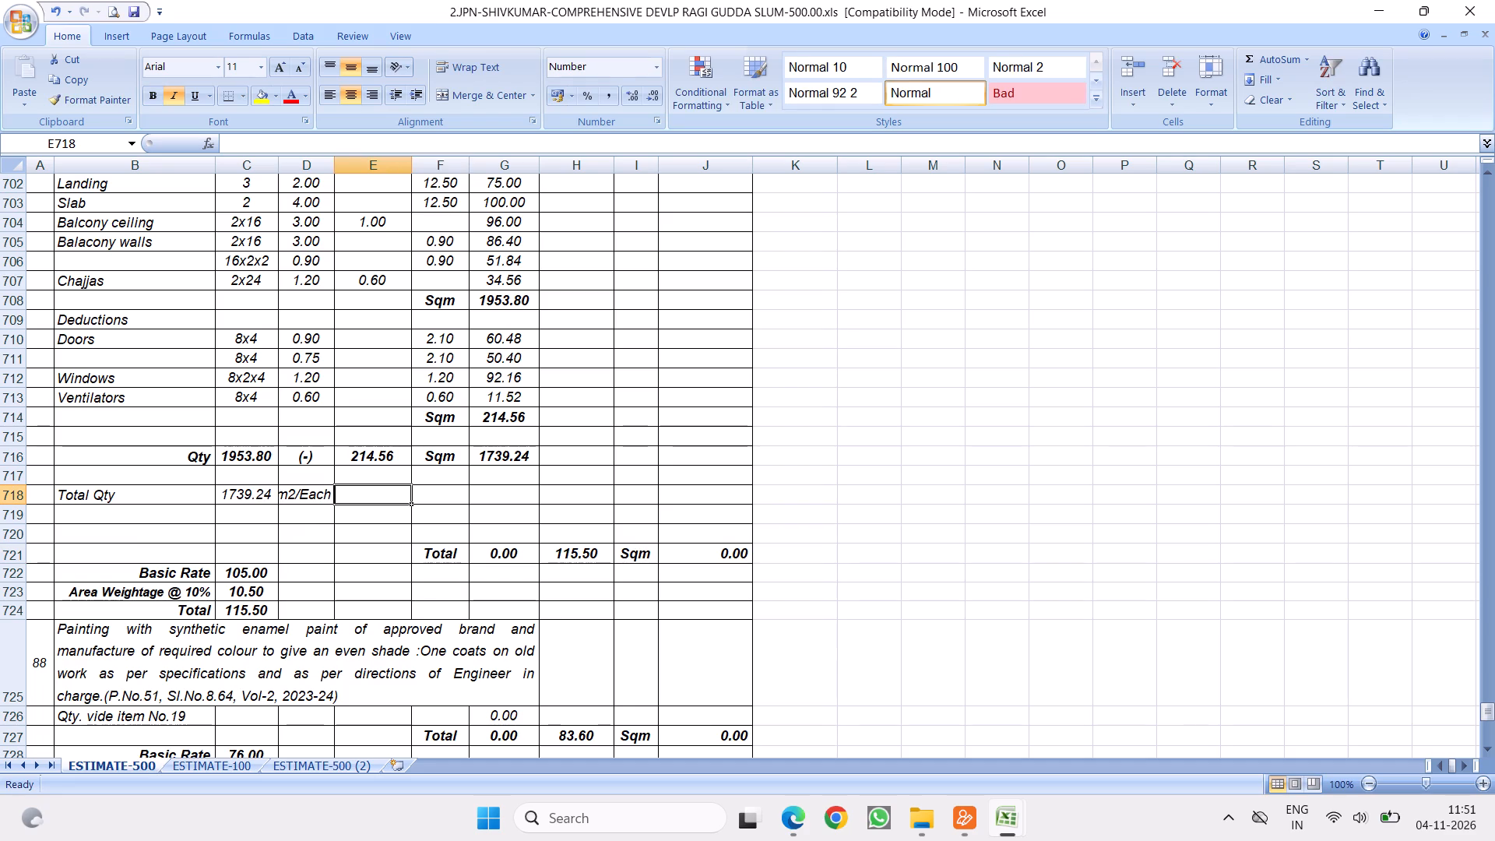
{"action": "key", "text": "1"}
{"action": "key", "text": "0"}
{"action": "left_click", "coordinate": [593, 530]}
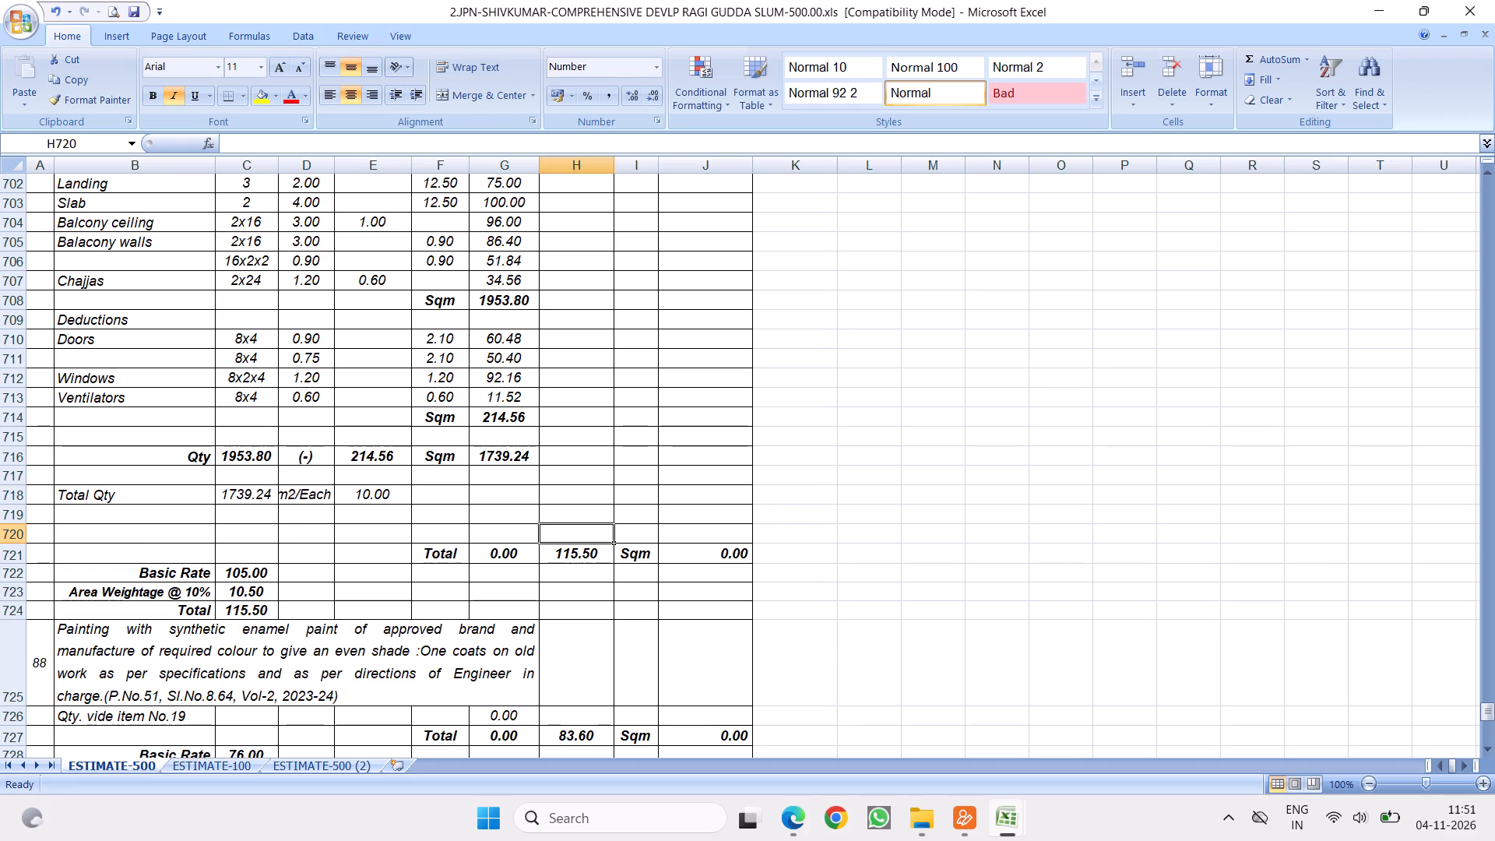
{"action": "left_click", "coordinate": [502, 496]}
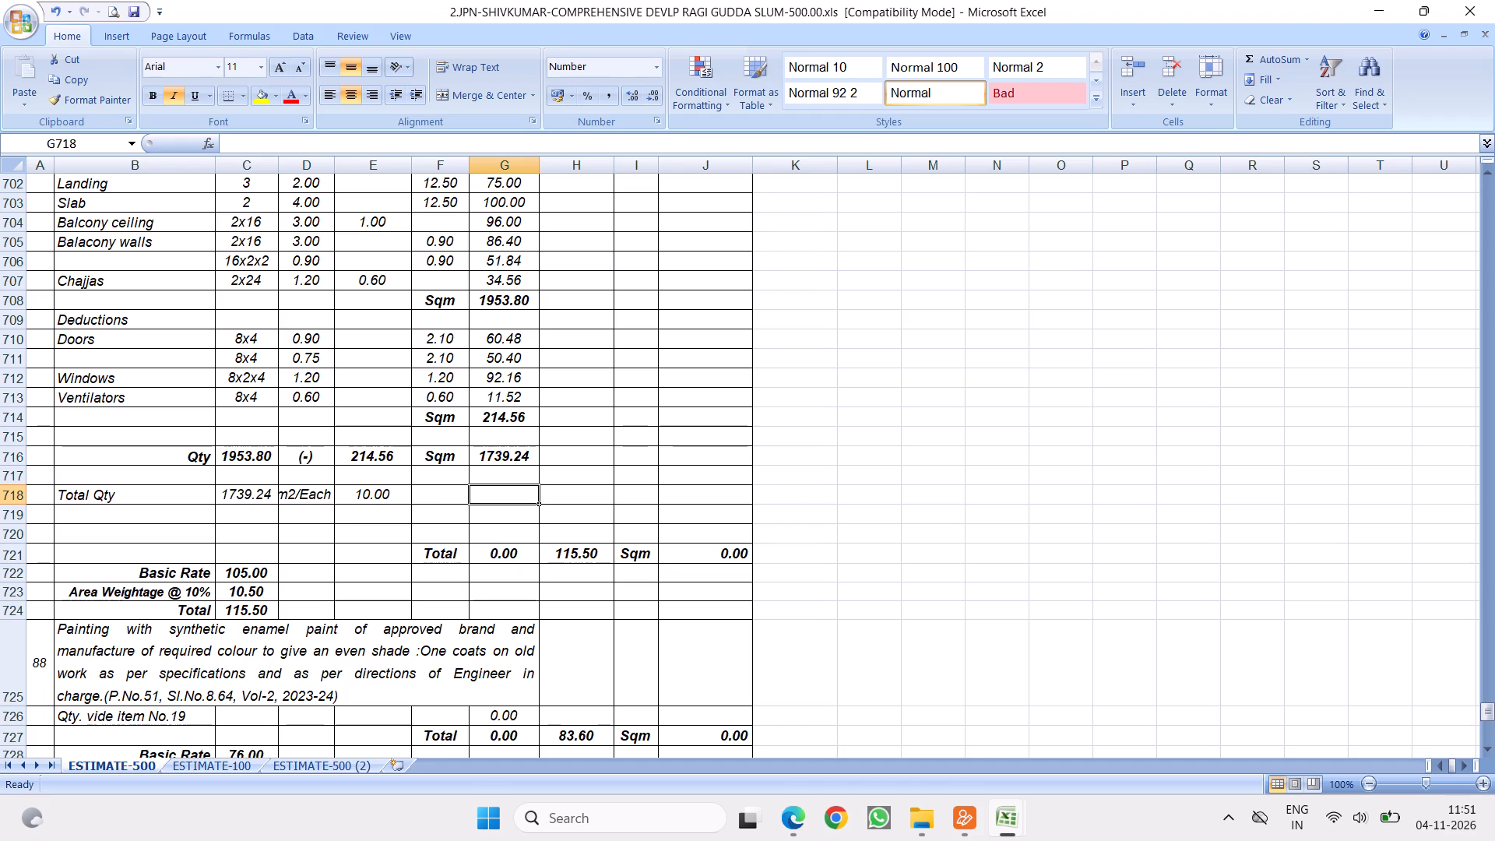
{"action": "left_click", "coordinate": [437, 494]}
{"action": "type", "text": "Sqm"}
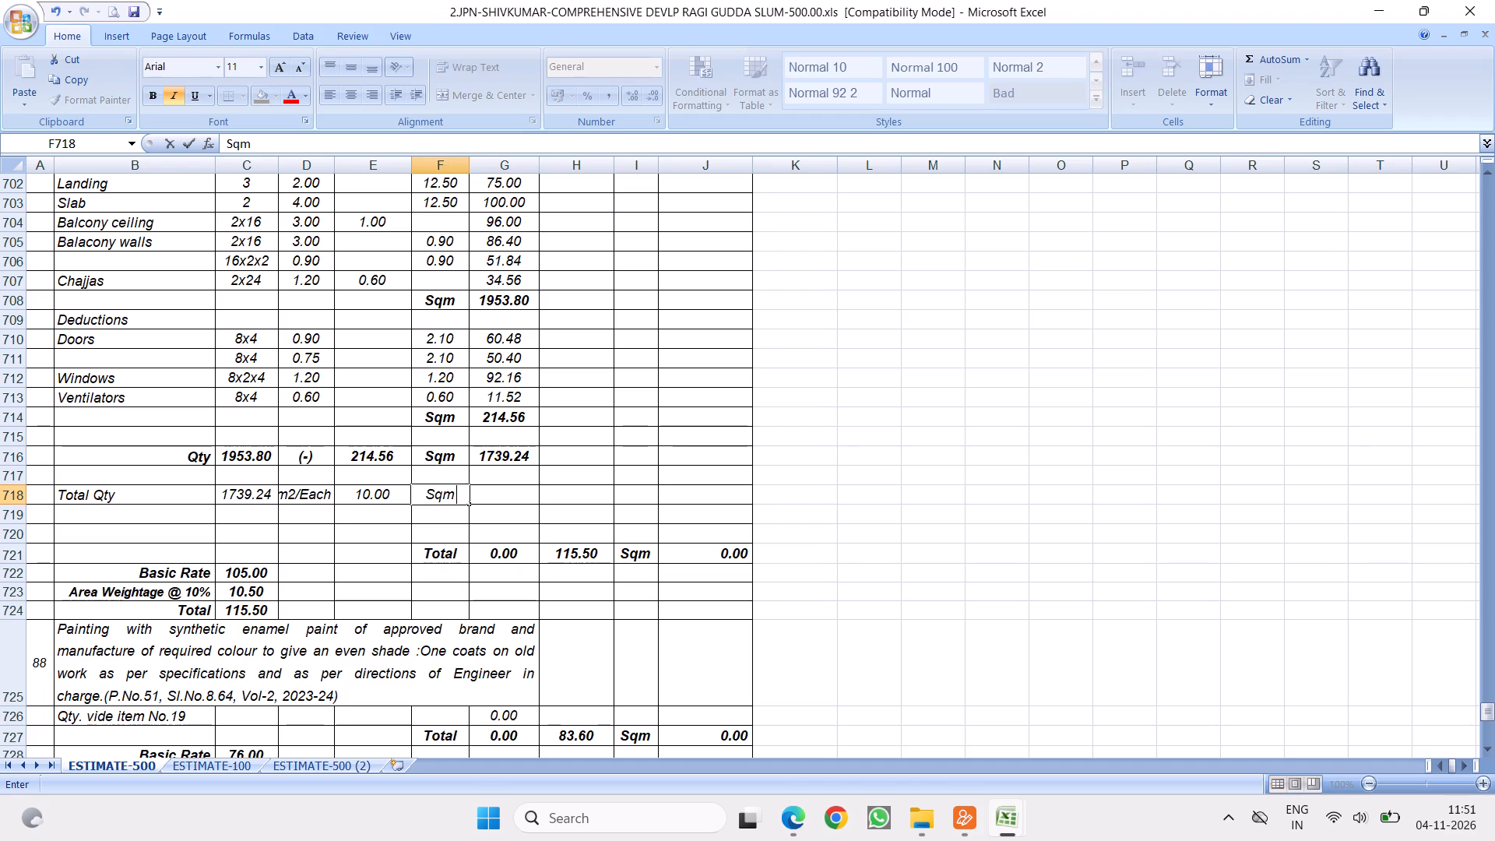
Calculate the total quantity in G718 with the formula =C718*E718.
{"action": "left_click", "coordinate": [478, 487]}
{"action": "key", "text": "equal"}
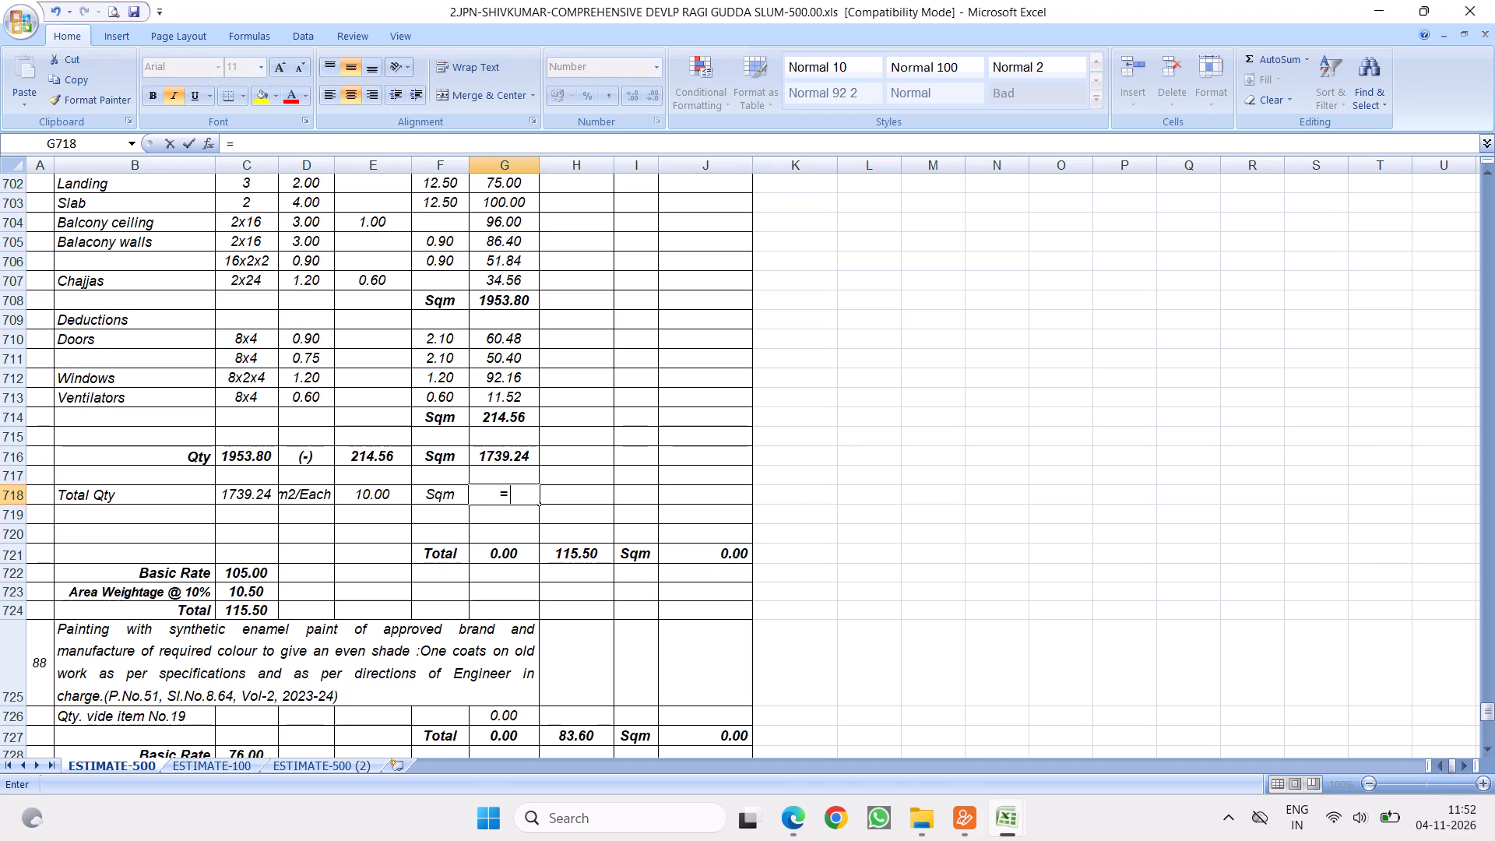
{"action": "left_click", "coordinate": [248, 494]}
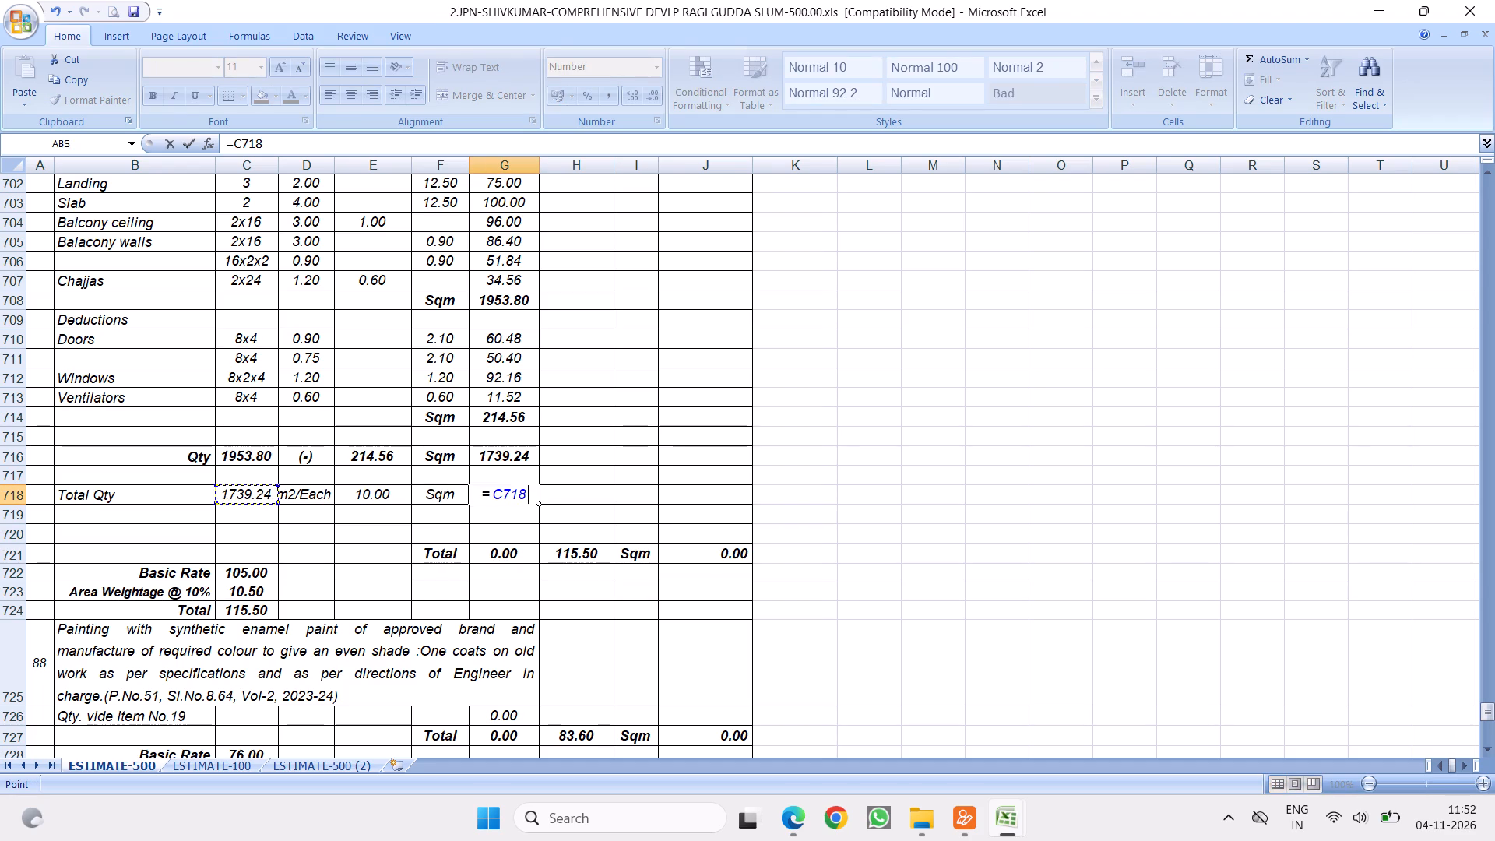
{"action": "key", "text": "shift+asterisk"}
{"action": "left_click", "coordinate": [378, 495]}
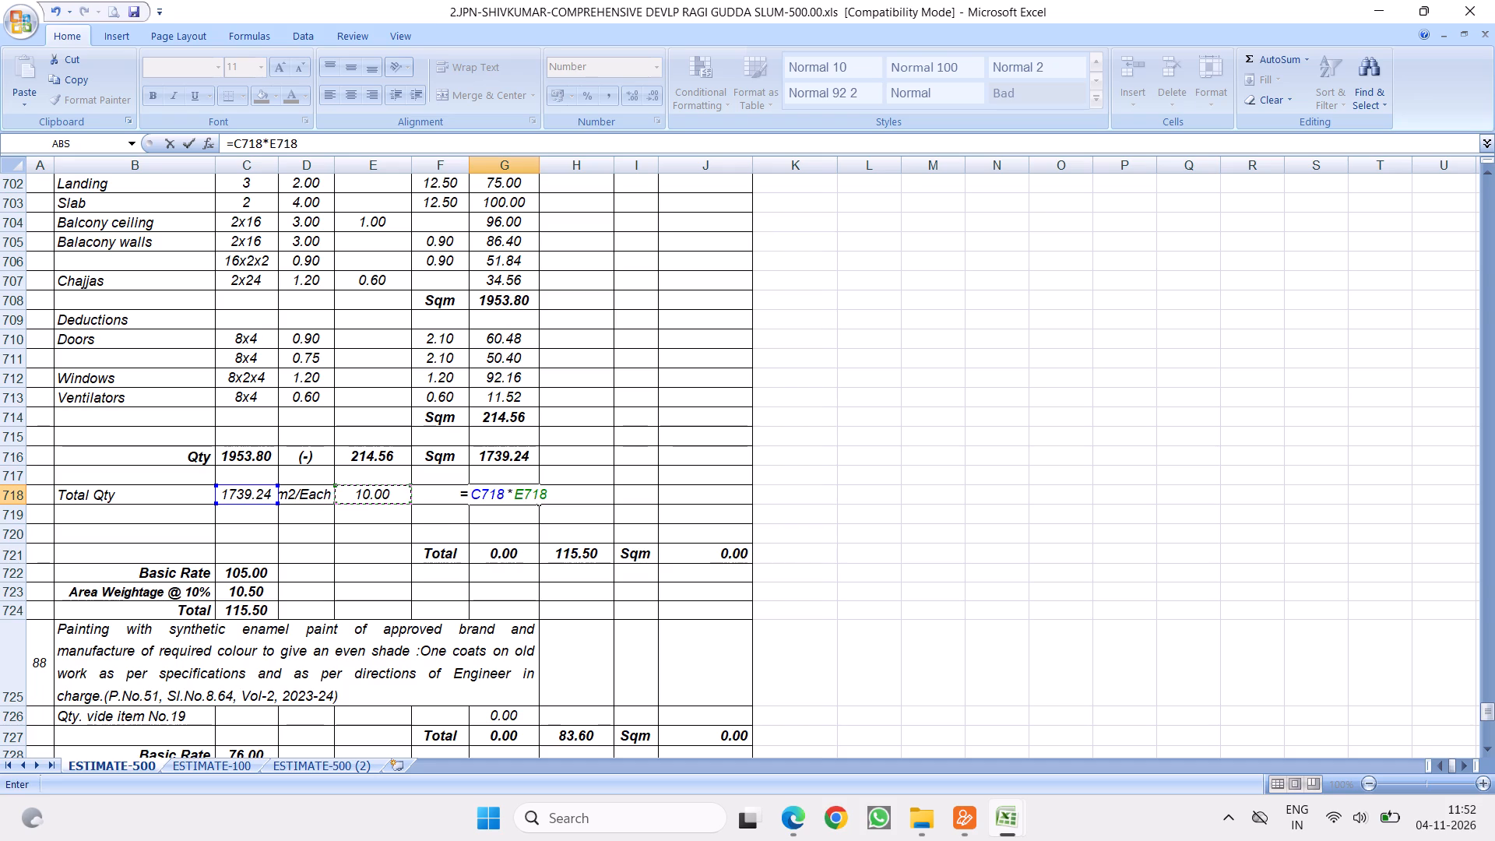
{"action": "key", "text": "Return"}
Remove the decimal places from the block count in E718 so it shows as 10.
{"action": "left_click", "coordinate": [371, 494]}
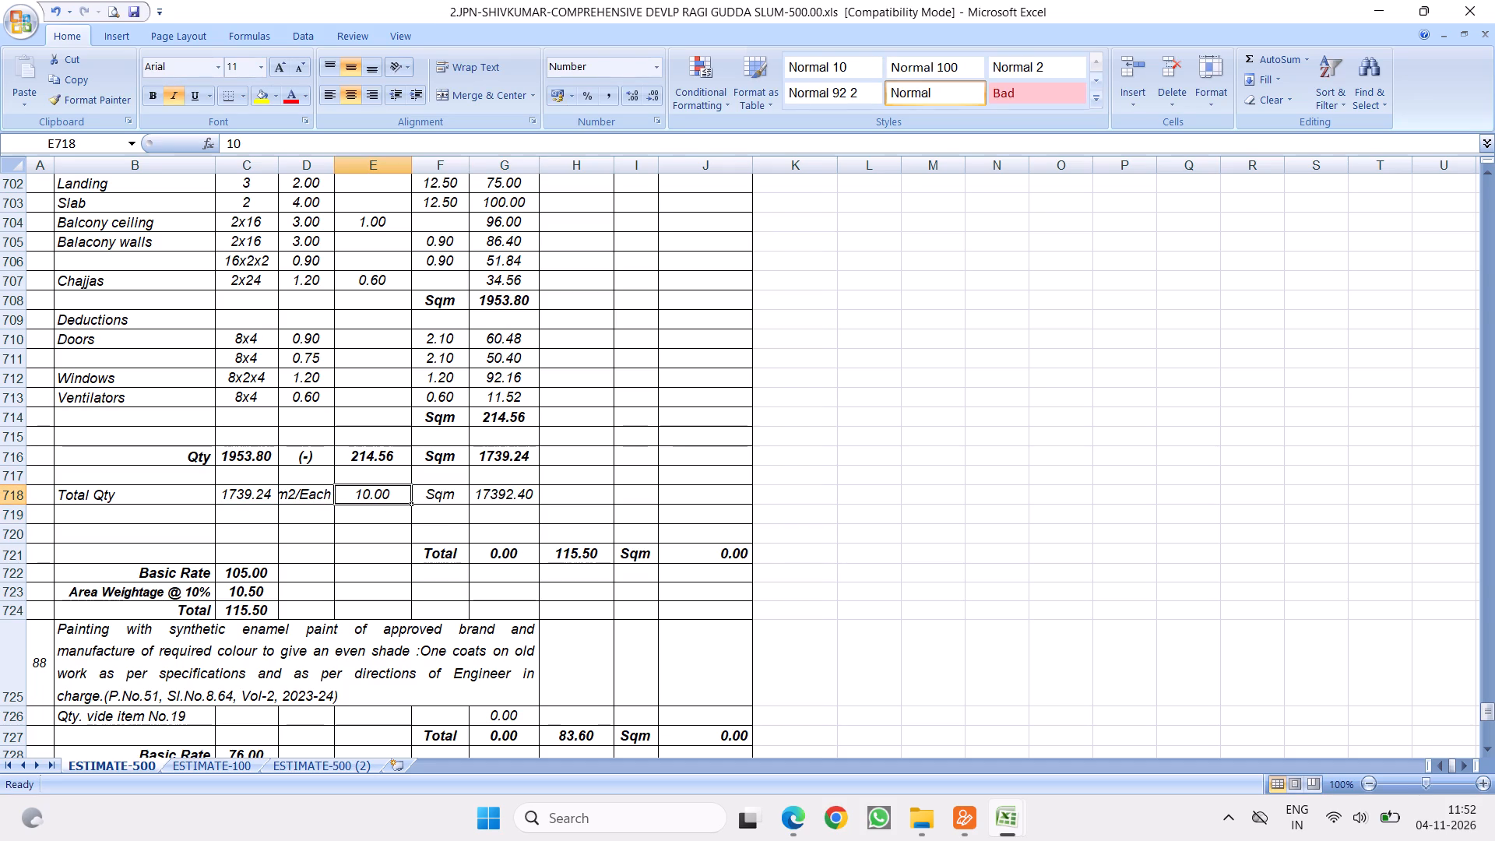
{"action": "double_click", "coordinate": [653, 93]}
{"action": "left_click", "coordinate": [476, 582]}
Apply Shrink to fit to the m2/Each unit in D718.
{"action": "left_click", "coordinate": [301, 493]}
{"action": "right_click", "coordinate": [301, 493]}
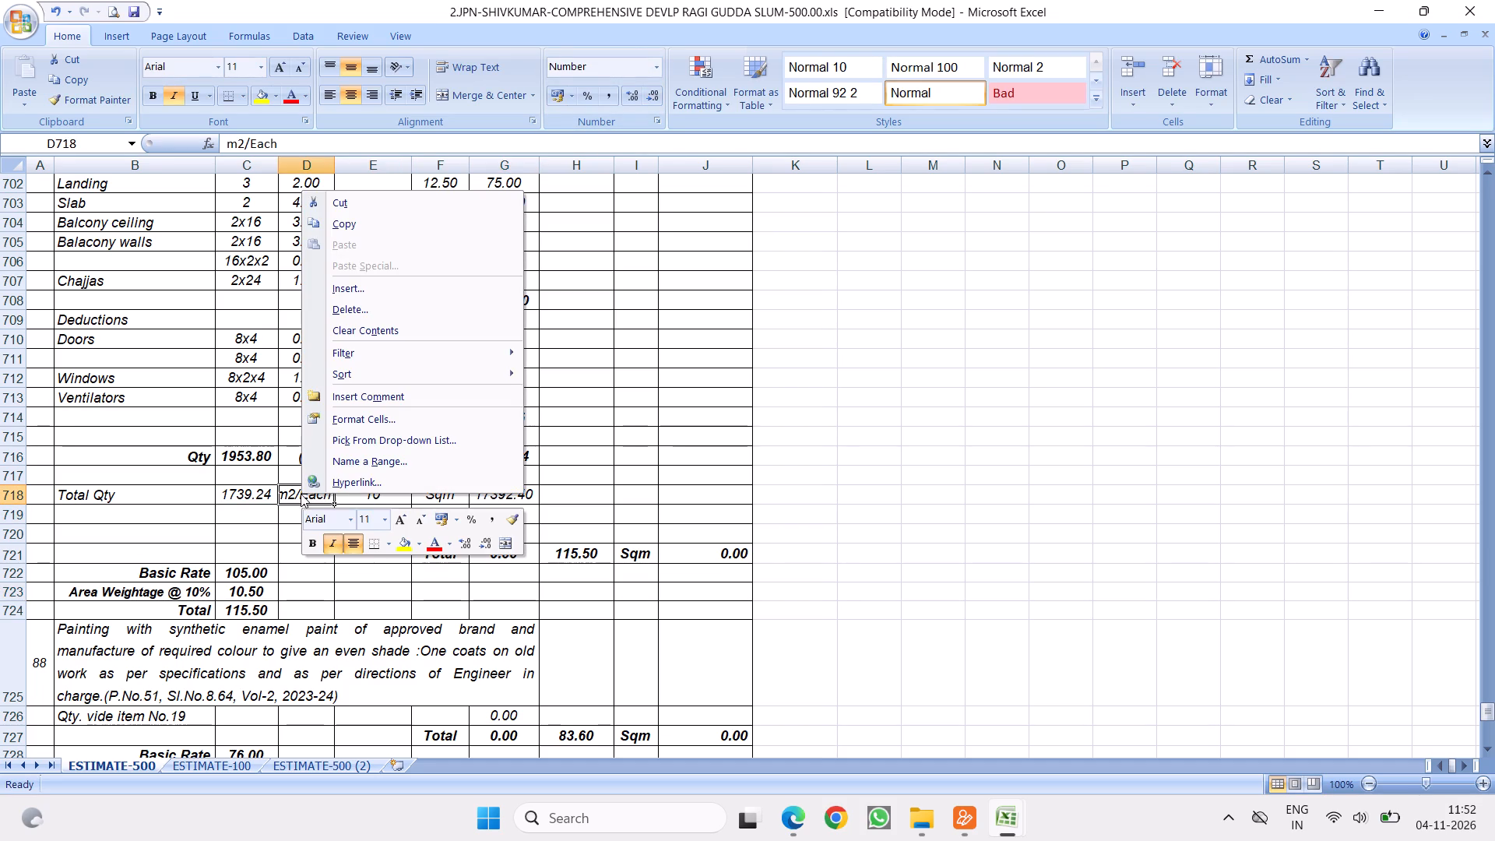
{"action": "left_click", "coordinate": [374, 412]}
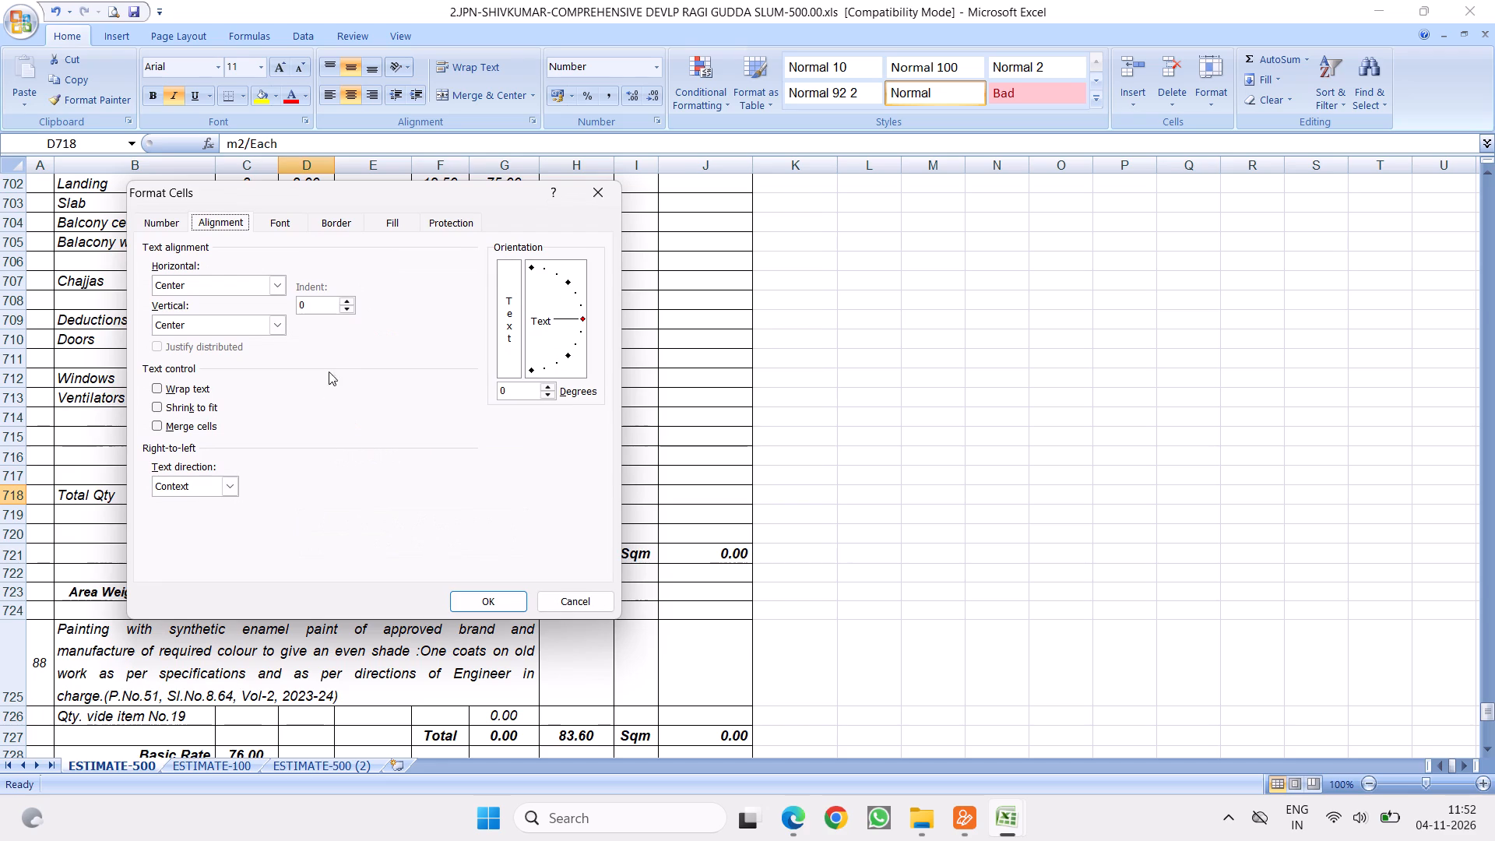
{"action": "left_click", "coordinate": [186, 406]}
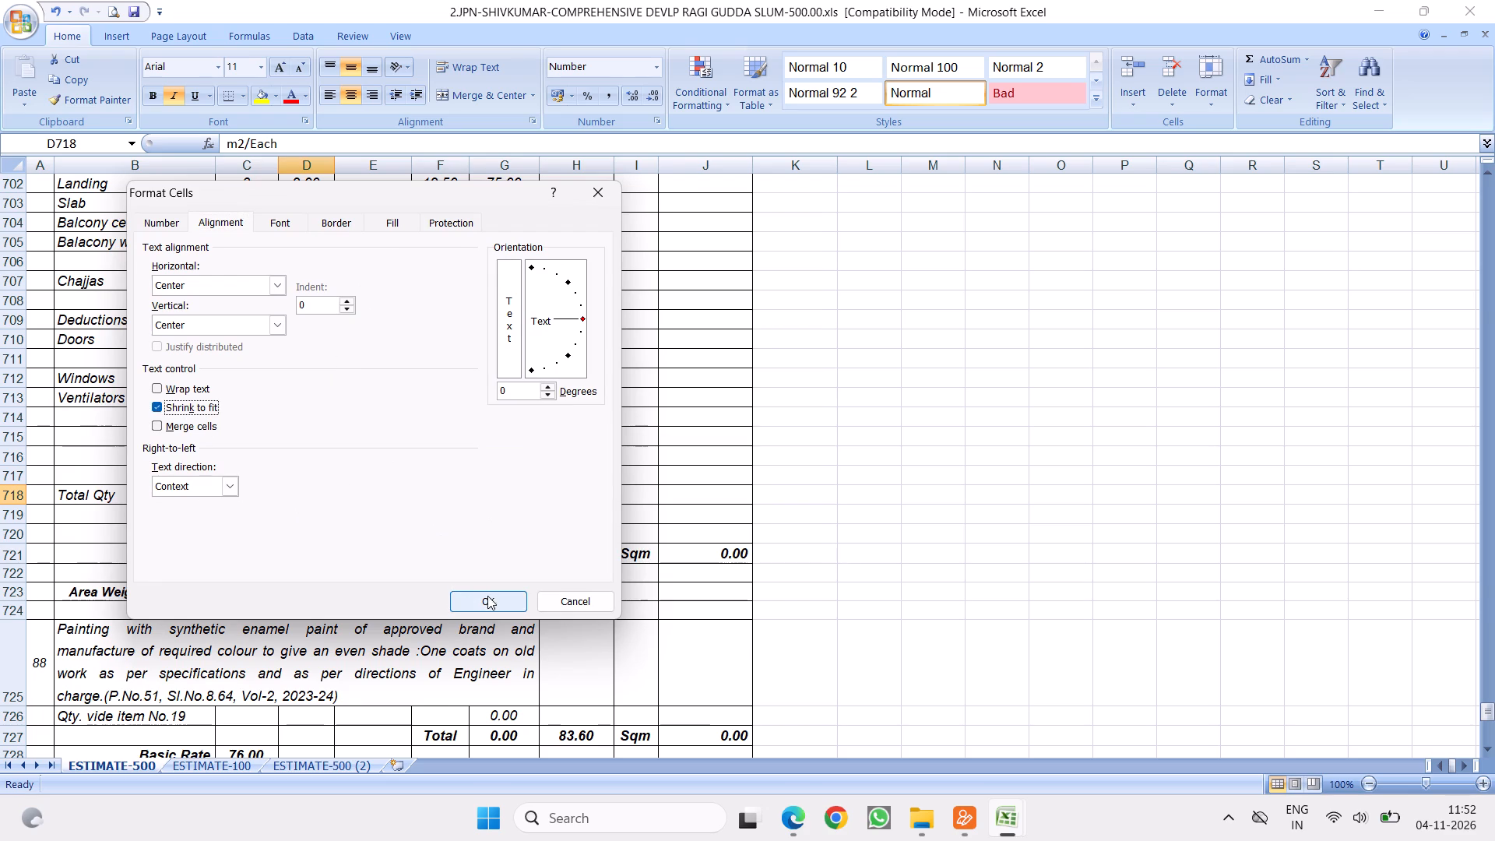
{"action": "left_click", "coordinate": [482, 596]}
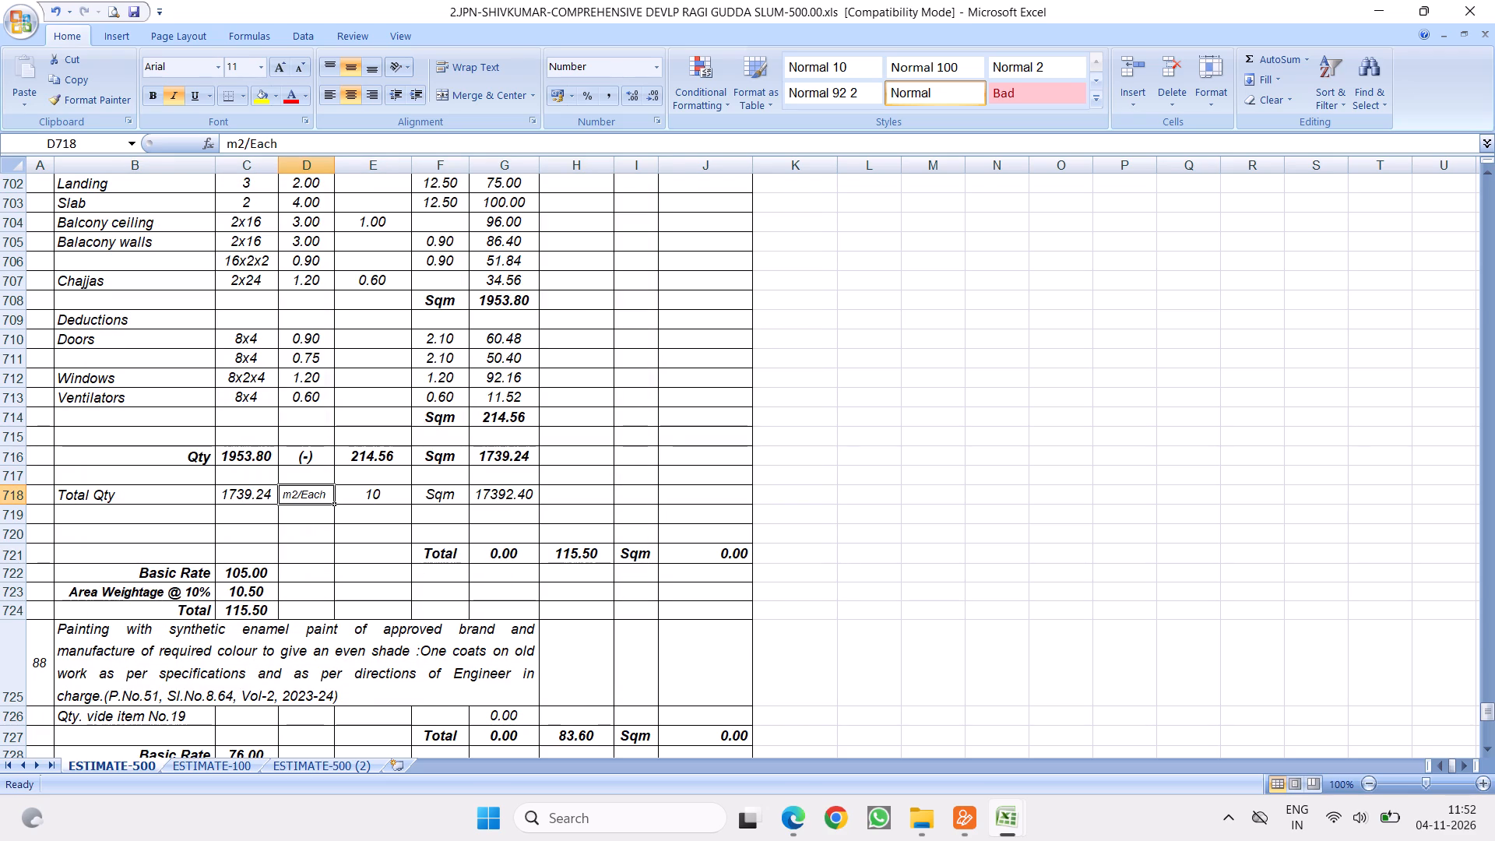
Right-align the Total Qty label in B718 and make the whole of row 718 bold.
{"action": "left_click", "coordinate": [87, 494]}
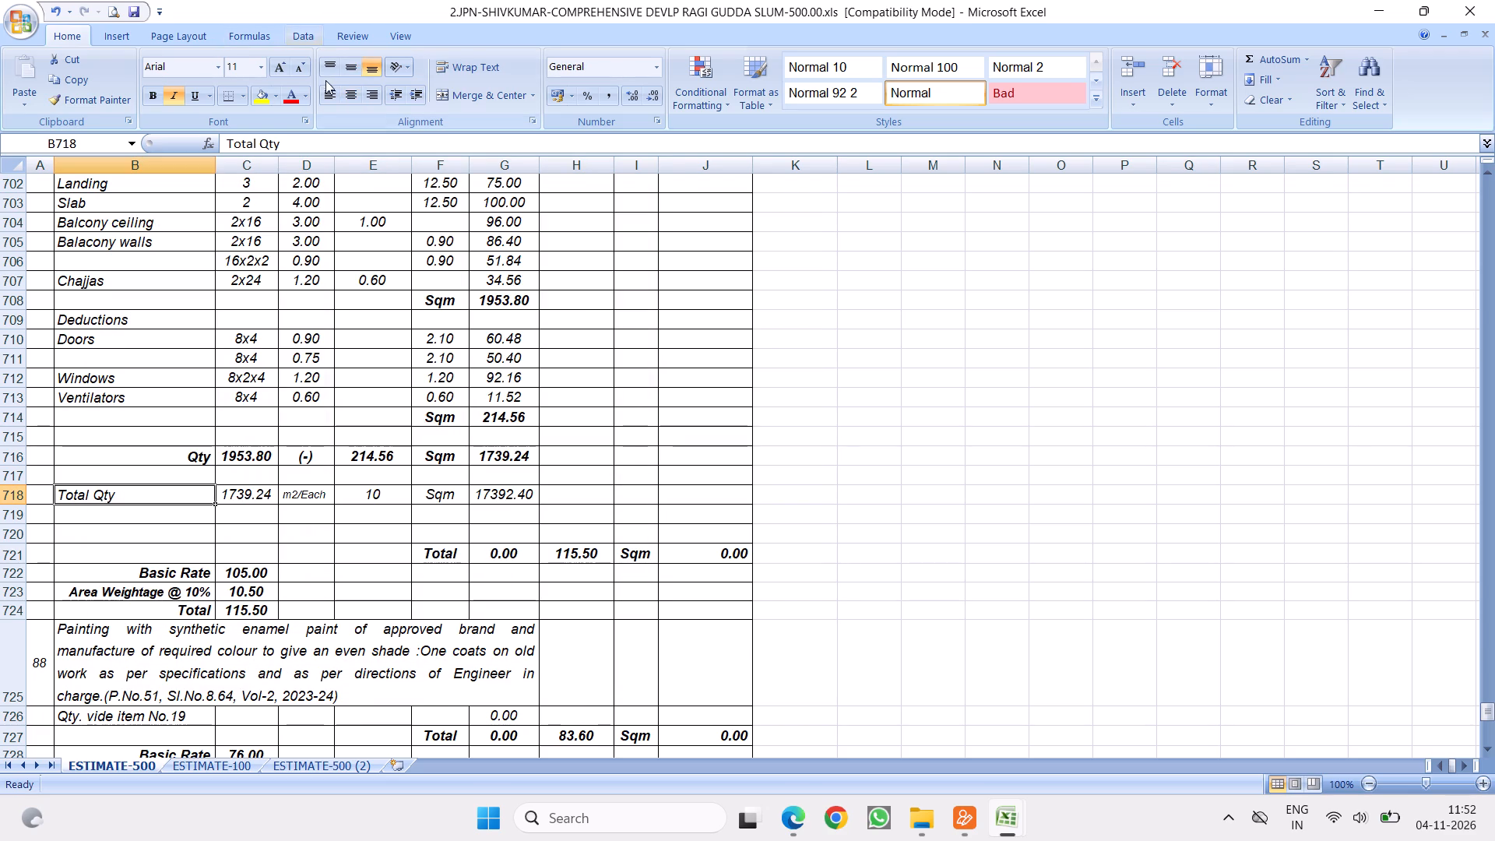
{"action": "left_click", "coordinate": [370, 96]}
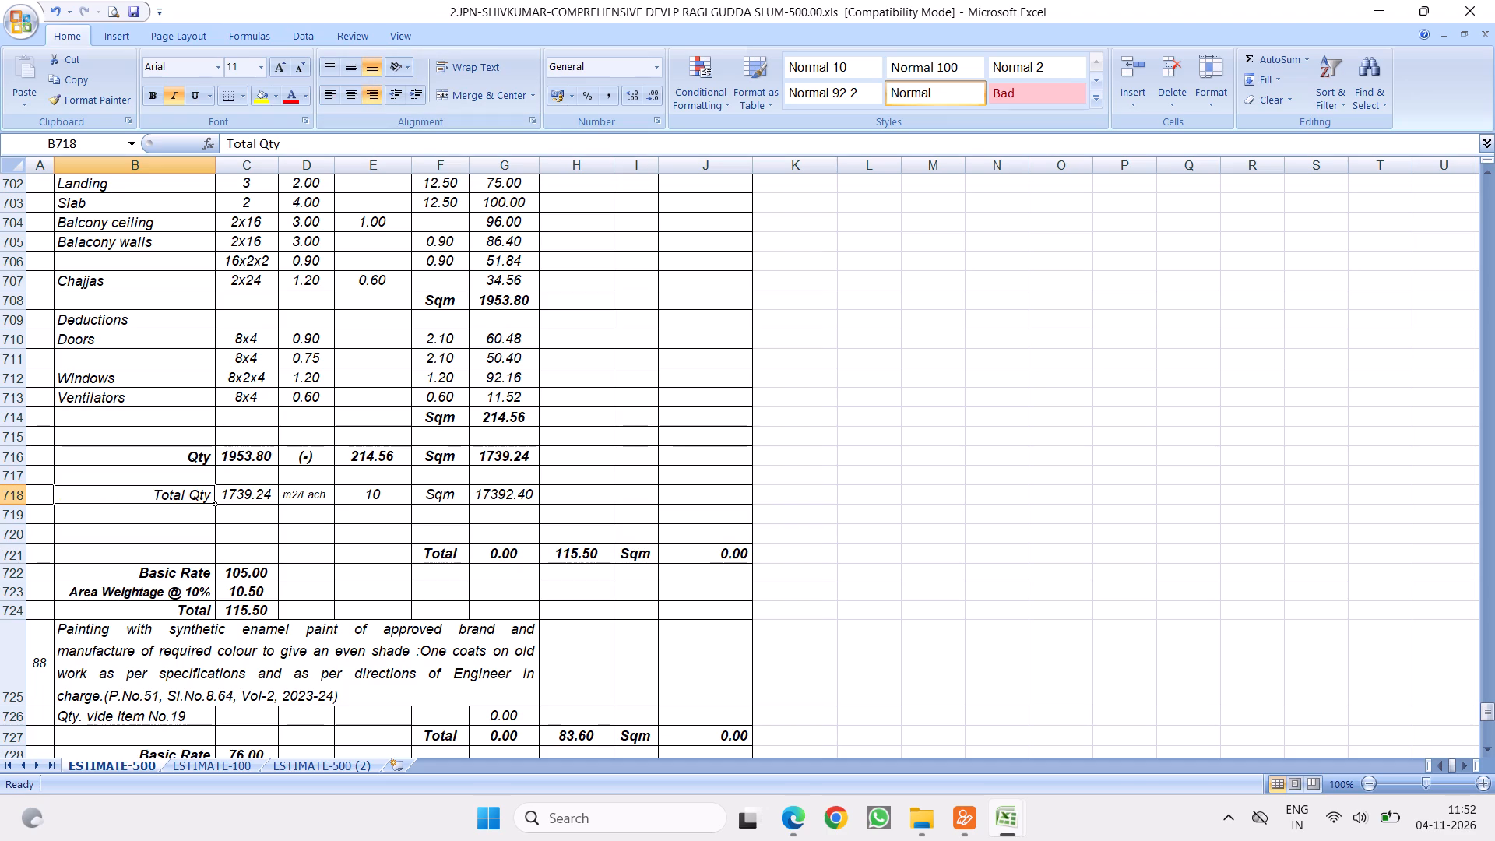
{"action": "left_click", "coordinate": [18, 496]}
{"action": "left_click", "coordinate": [156, 92]}
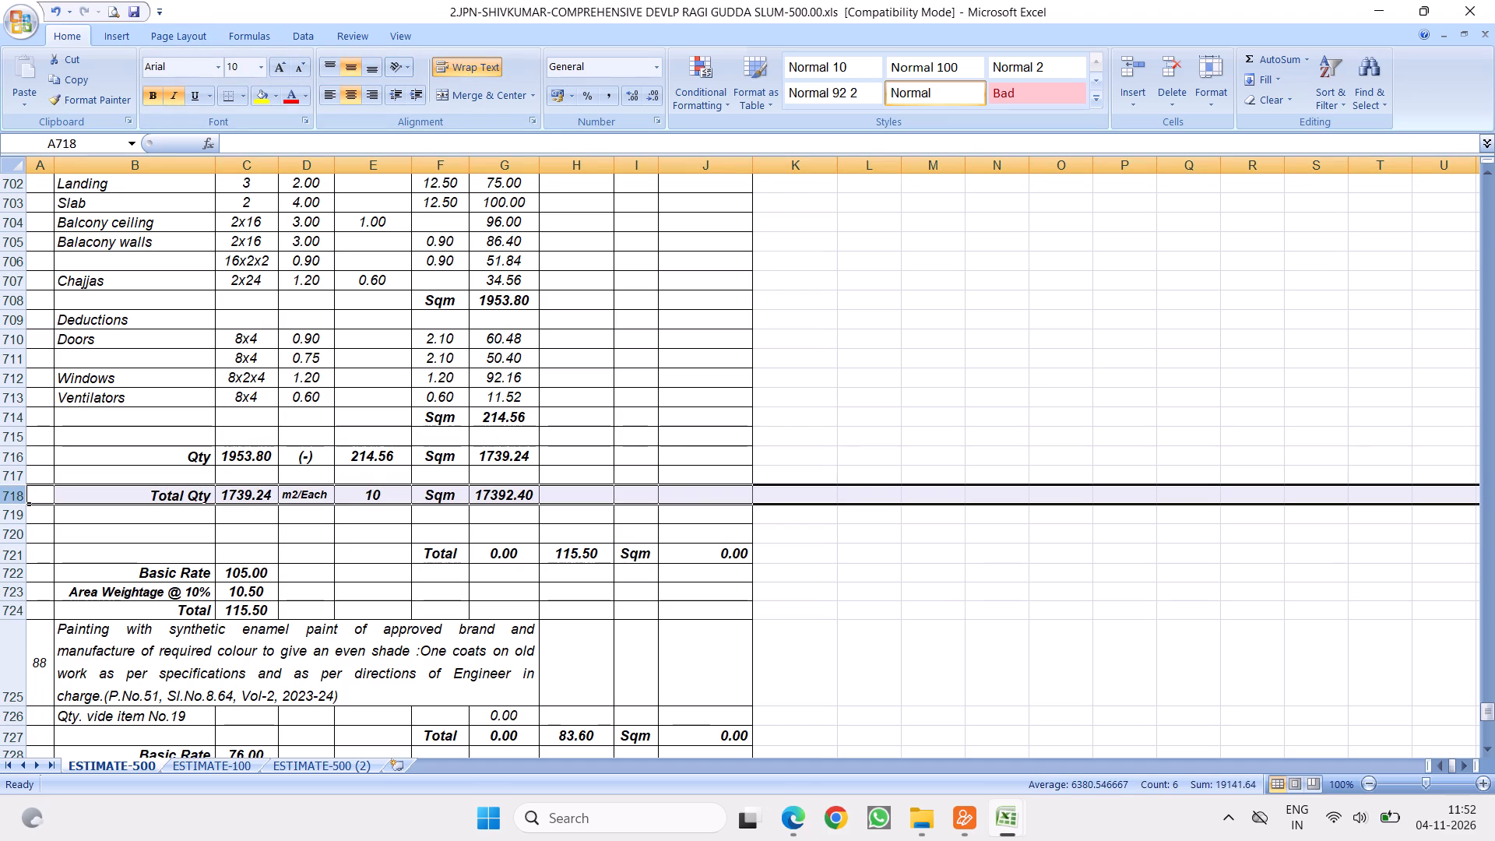
Delete the extra blank row 720 directly above the item's Total row.
{"action": "left_click", "coordinate": [11, 535]}
{"action": "right_click", "coordinate": [11, 535]}
{"action": "left_click", "coordinate": [53, 655]}
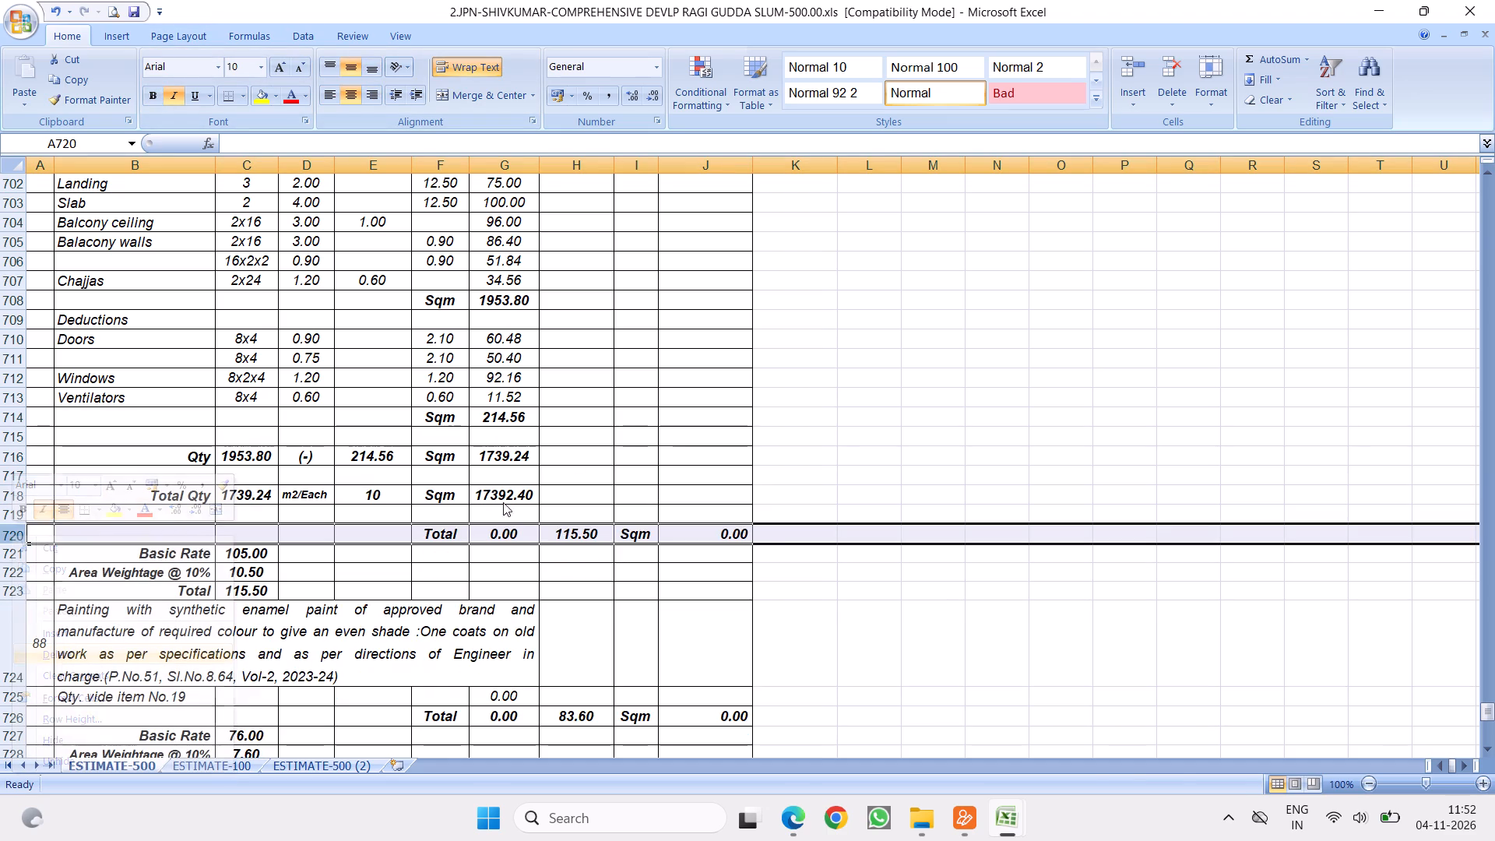
{"action": "left_click", "coordinate": [658, 351]}
Link the Total row's quantity in G720 to the total quantity in G718.
{"action": "left_click", "coordinate": [495, 531]}
{"action": "key", "text": "equal"}
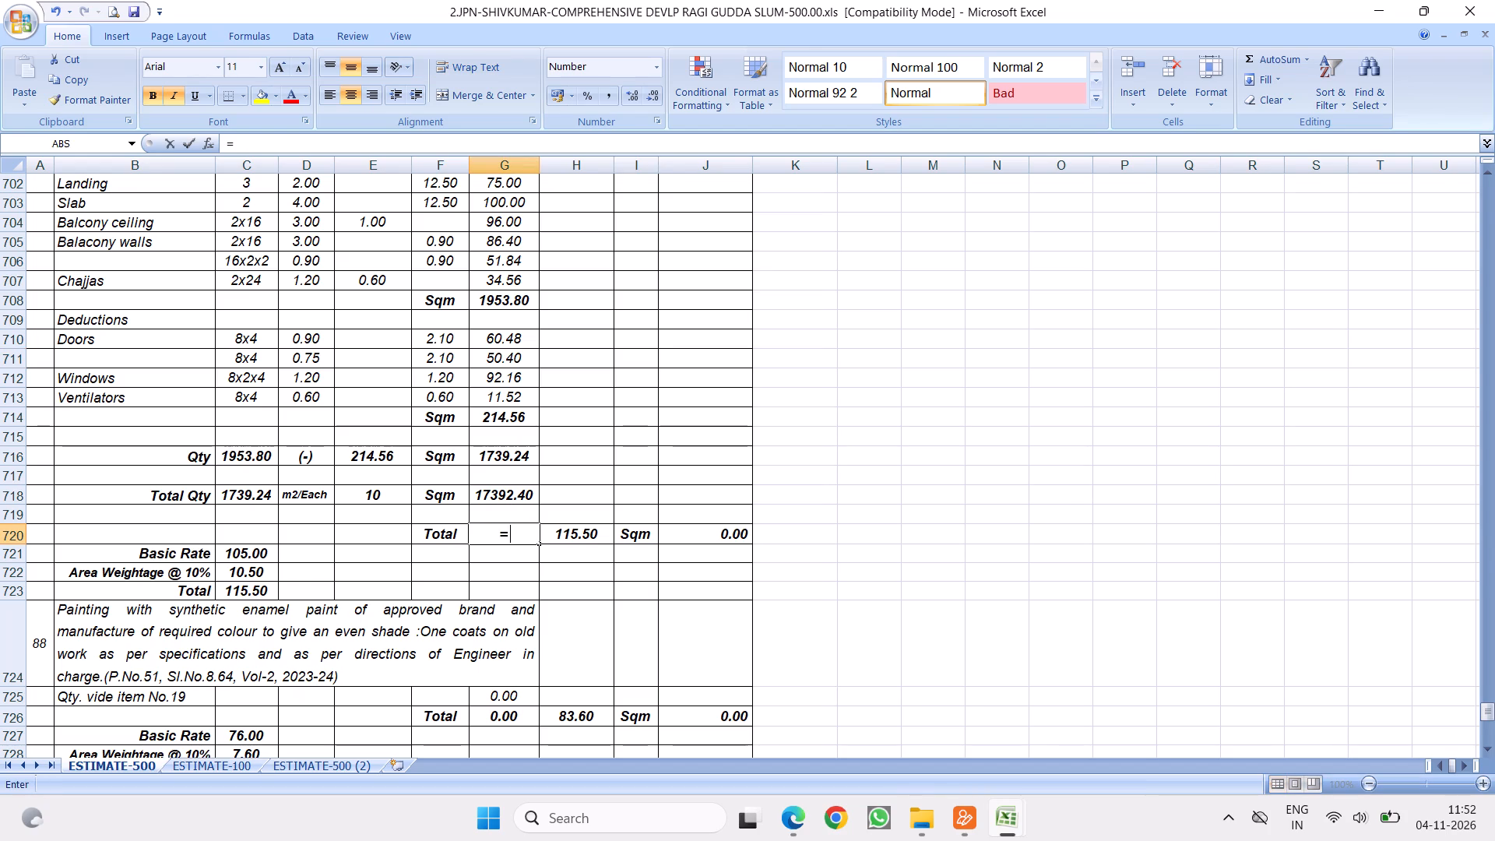
{"action": "left_click", "coordinate": [492, 497]}
{"action": "key", "text": "Return"}
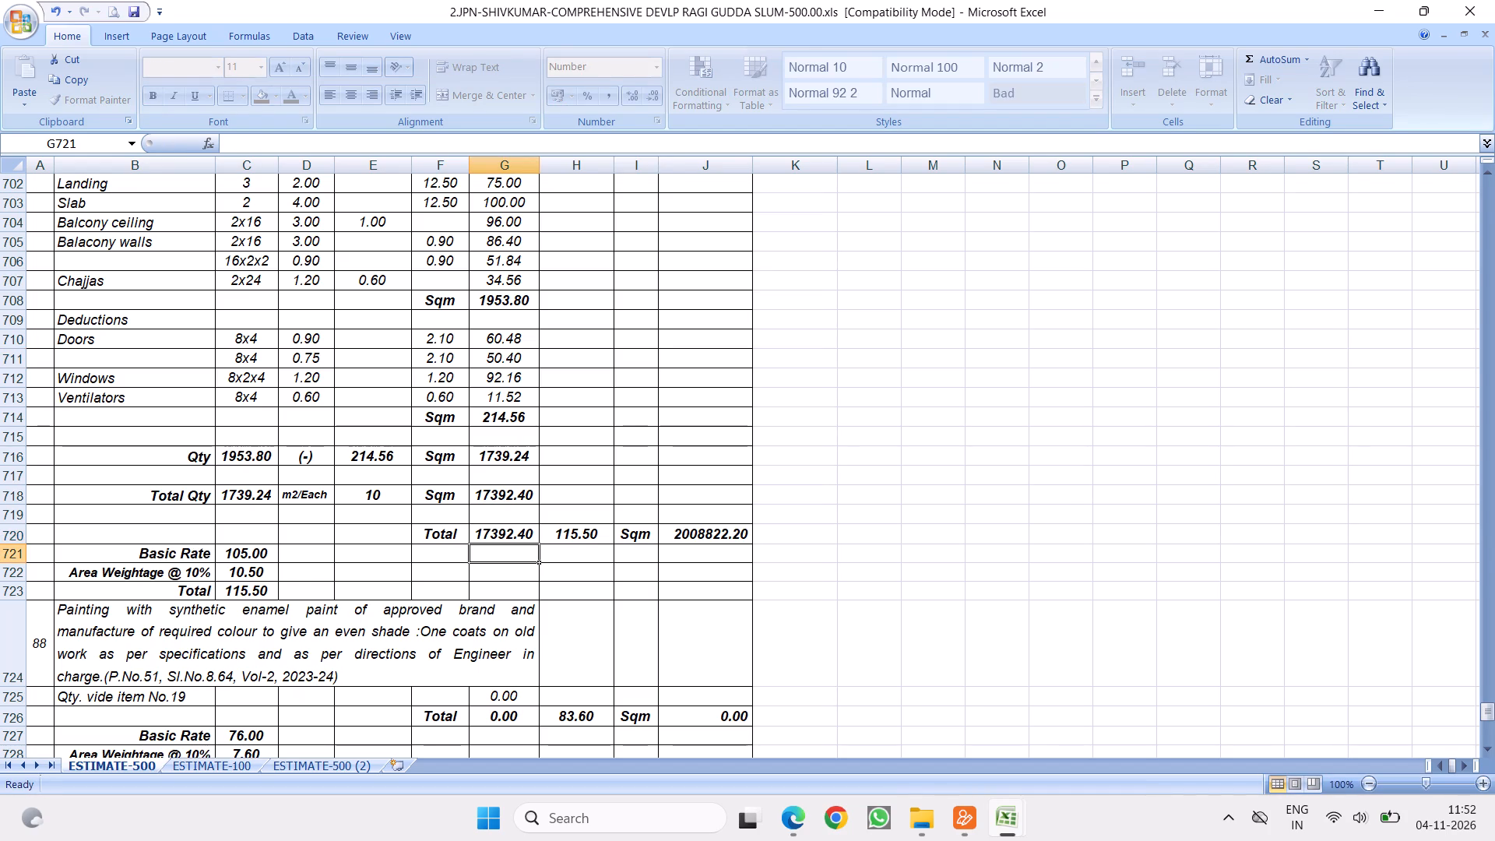
Make the Deductions heading in B709 bold.
{"action": "scroll", "coordinate": [503, 486], "scroll_direction": "down", "scroll_amount": 1}
{"action": "scroll", "coordinate": [454, 433], "scroll_direction": "down", "scroll_amount": 2}
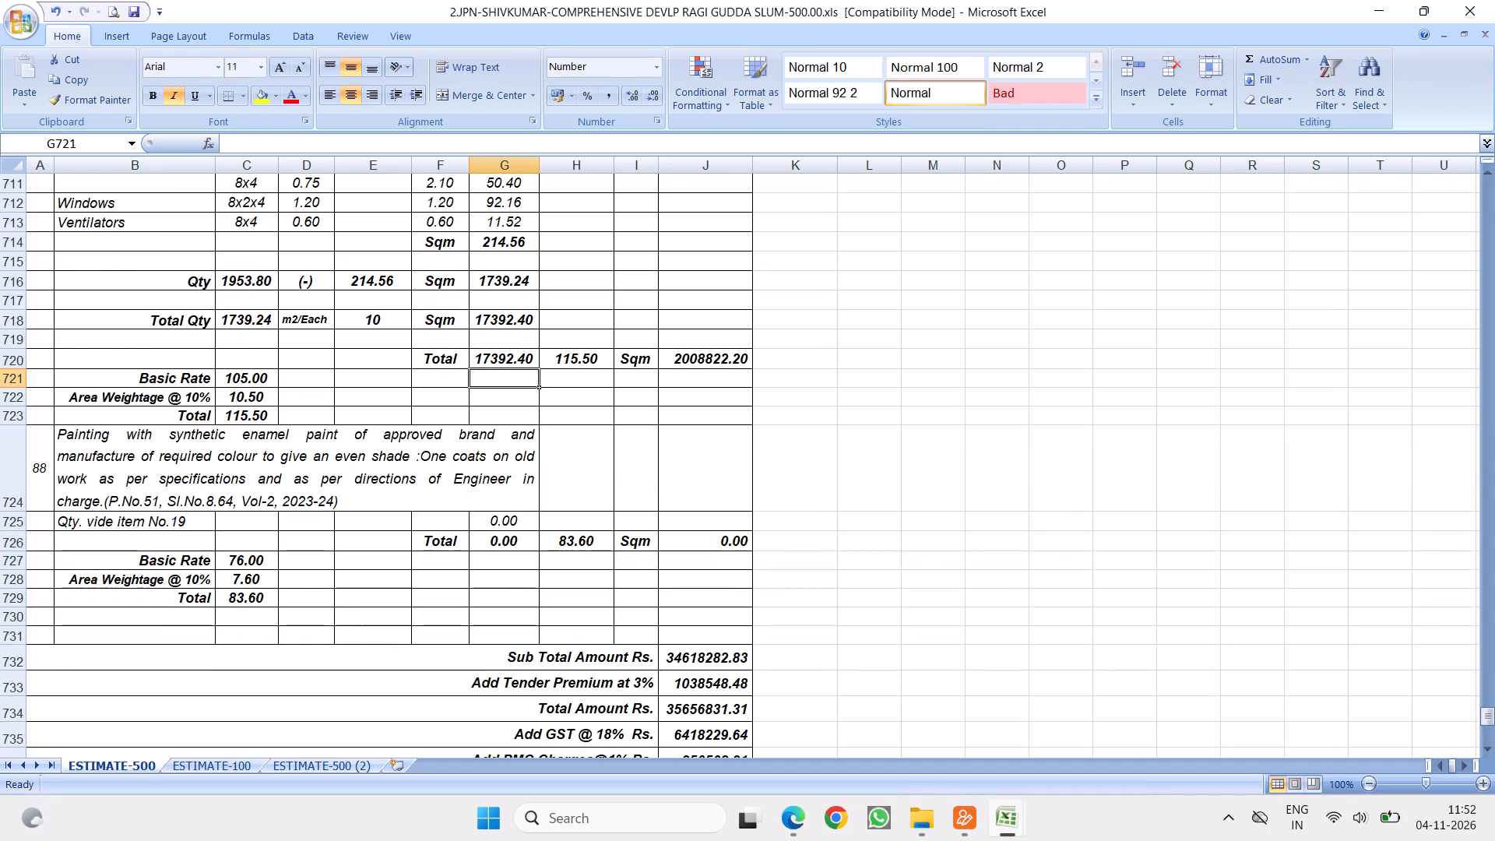
{"action": "left_click", "coordinate": [280, 466]}
{"action": "scroll", "coordinate": [378, 394], "scroll_direction": "up", "scroll_amount": 2}
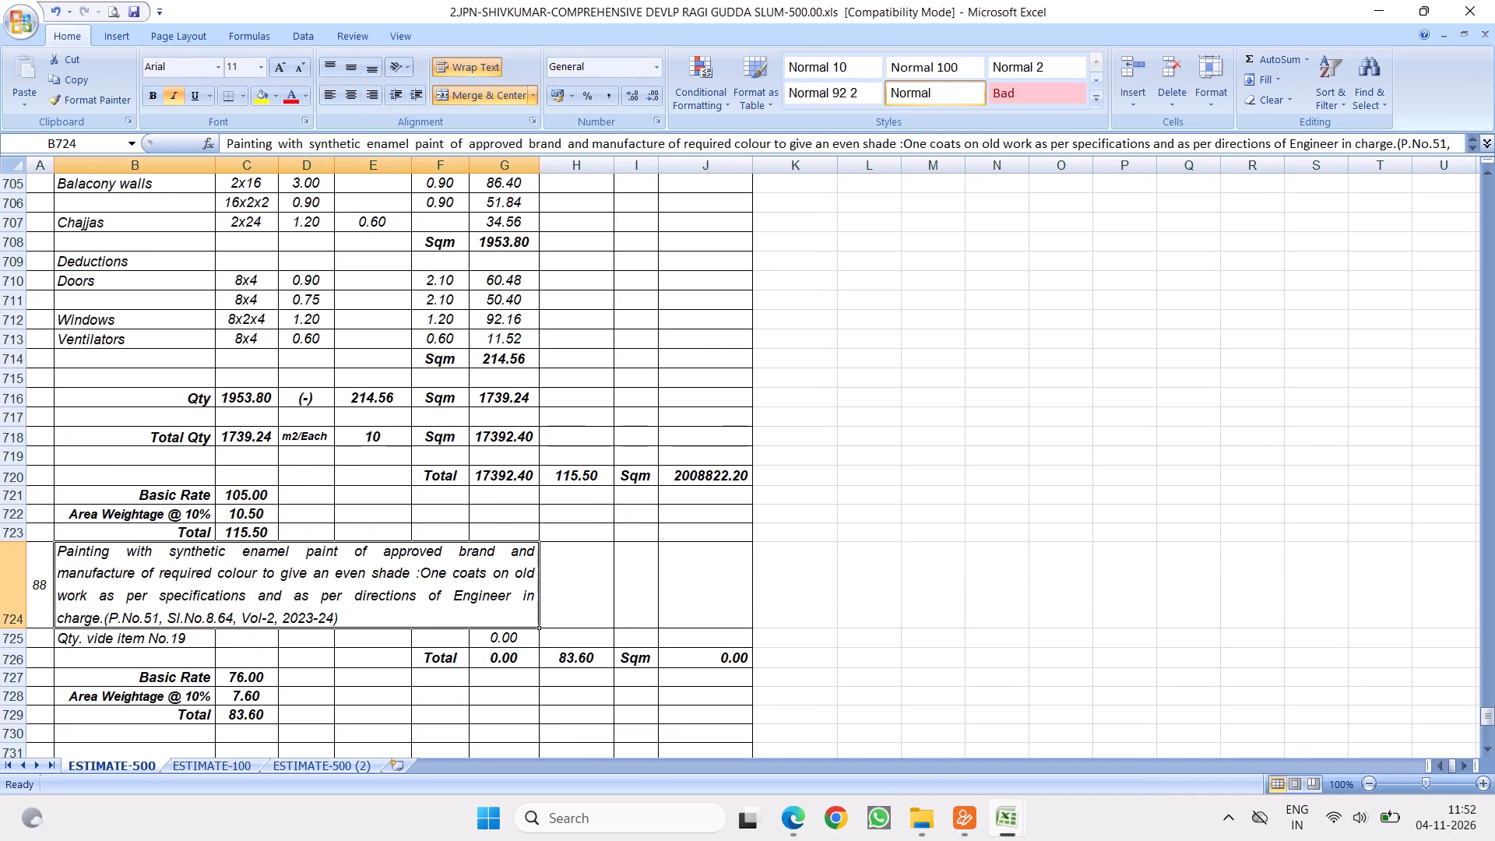
{"action": "left_click", "coordinate": [76, 264]}
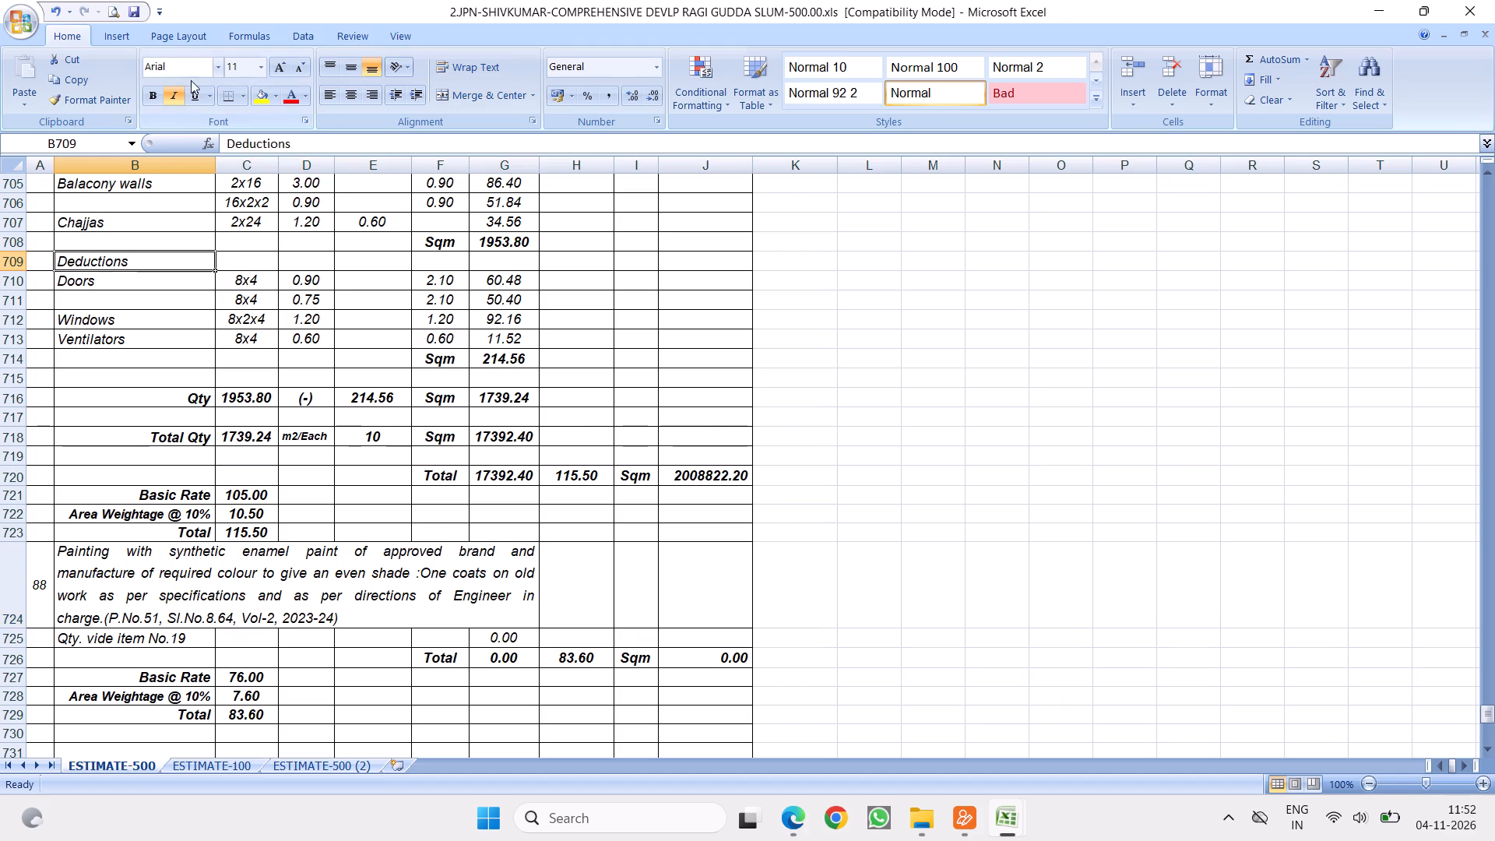
{"action": "left_click", "coordinate": [153, 93]}
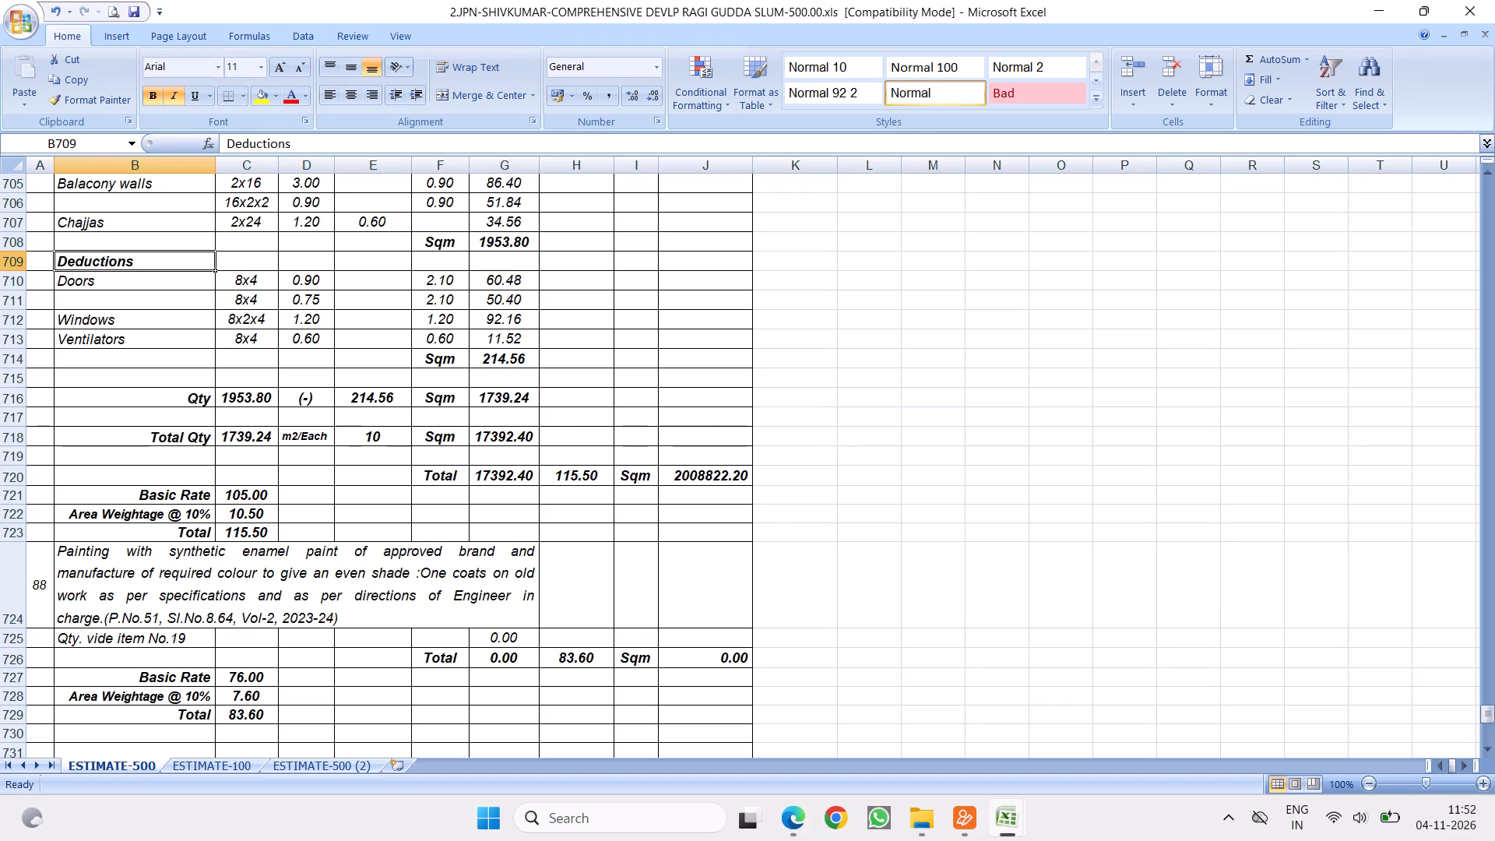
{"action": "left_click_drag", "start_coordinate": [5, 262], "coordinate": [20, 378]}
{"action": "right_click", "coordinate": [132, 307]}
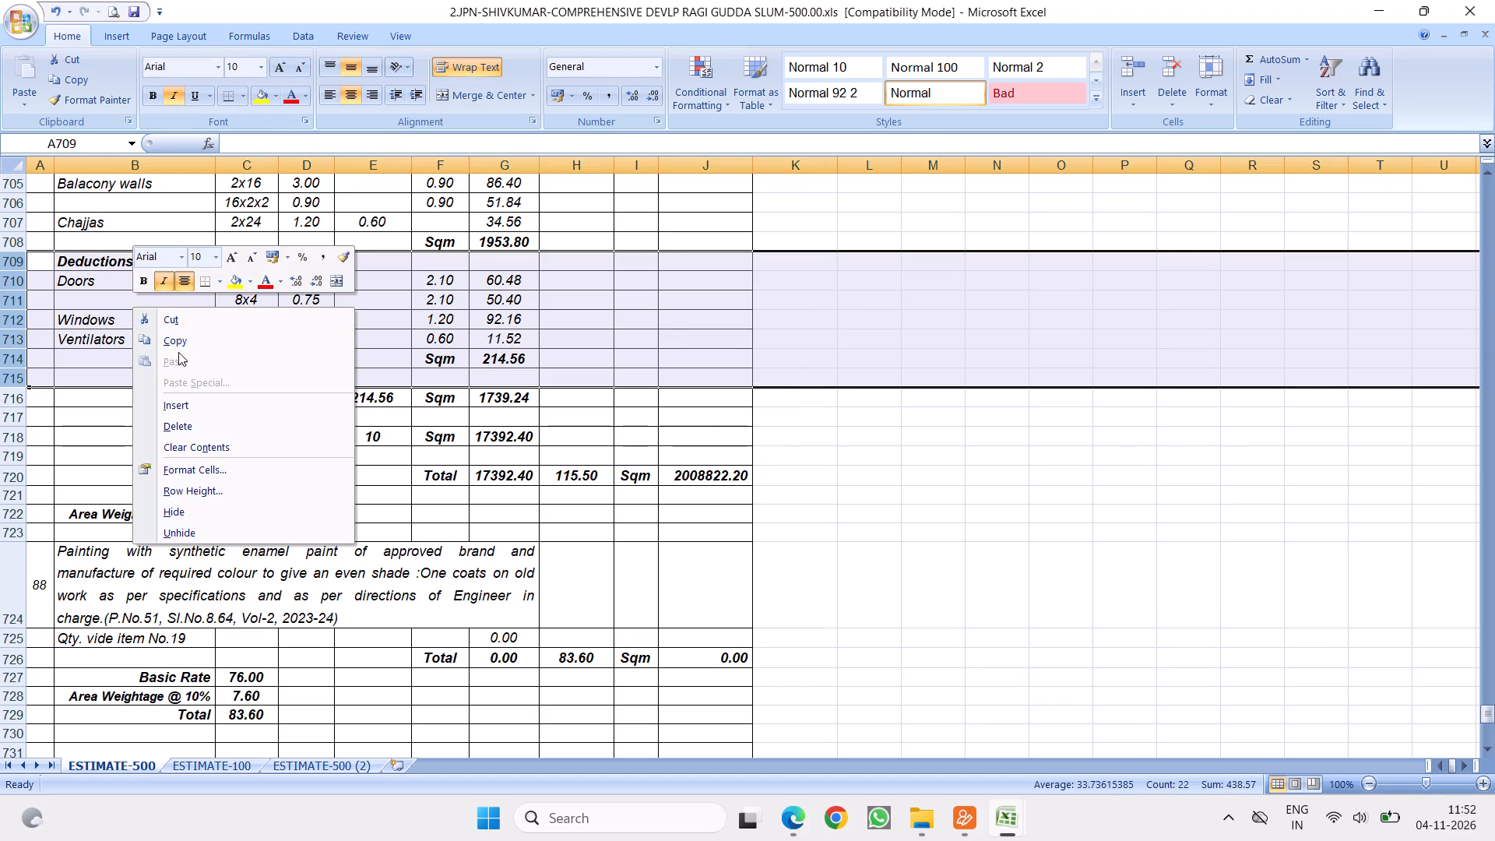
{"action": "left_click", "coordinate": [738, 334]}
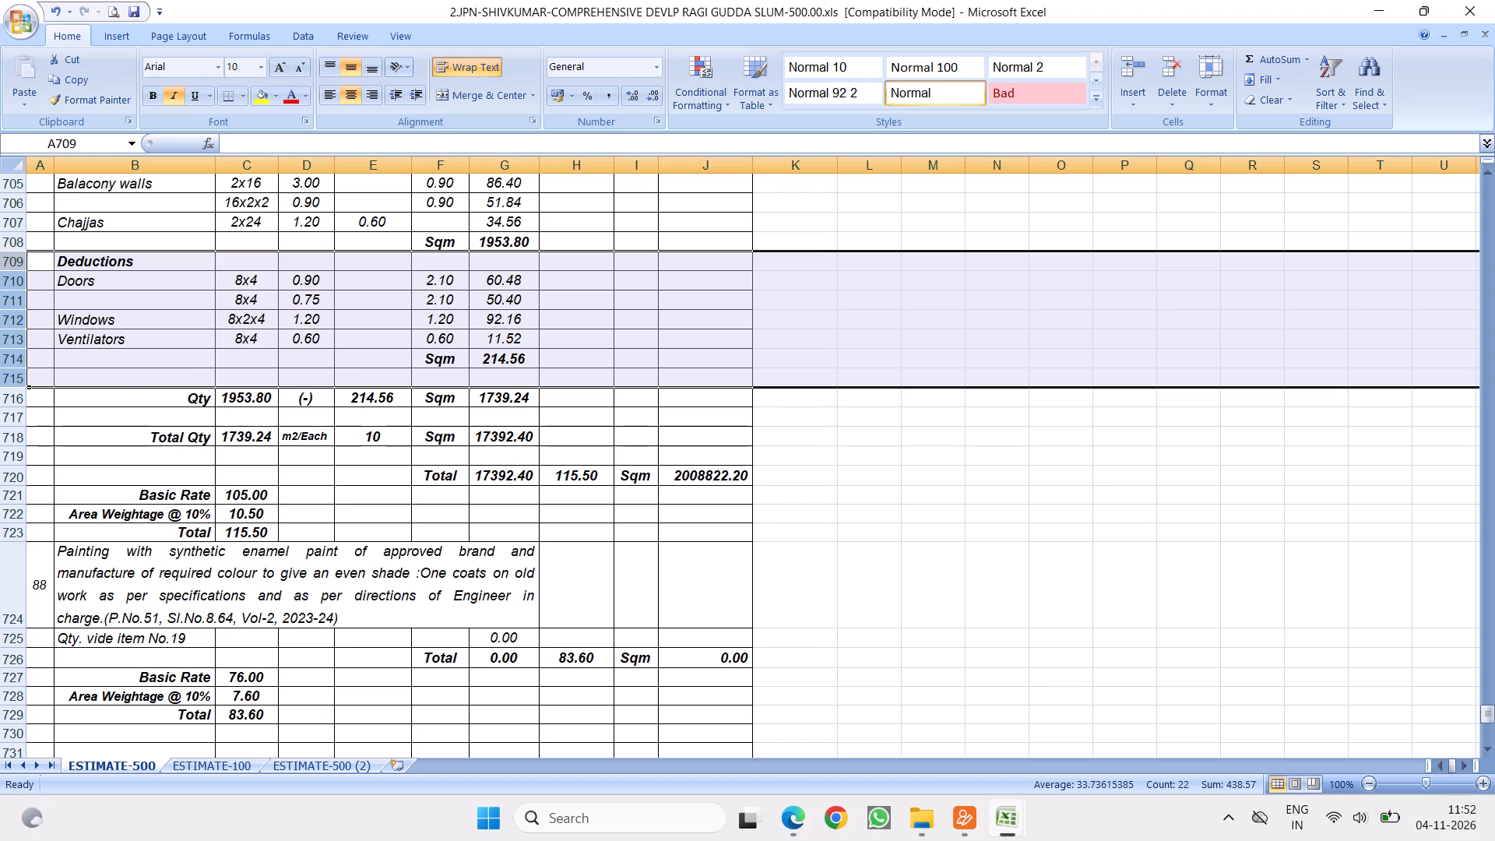
Copy rows 709 to 719, from Deductions through Total Qty, and insert them above item 88's Qty. vide item No.19 row 725.
{"action": "left_click_drag", "start_coordinate": [15, 265], "coordinate": [33, 441]}
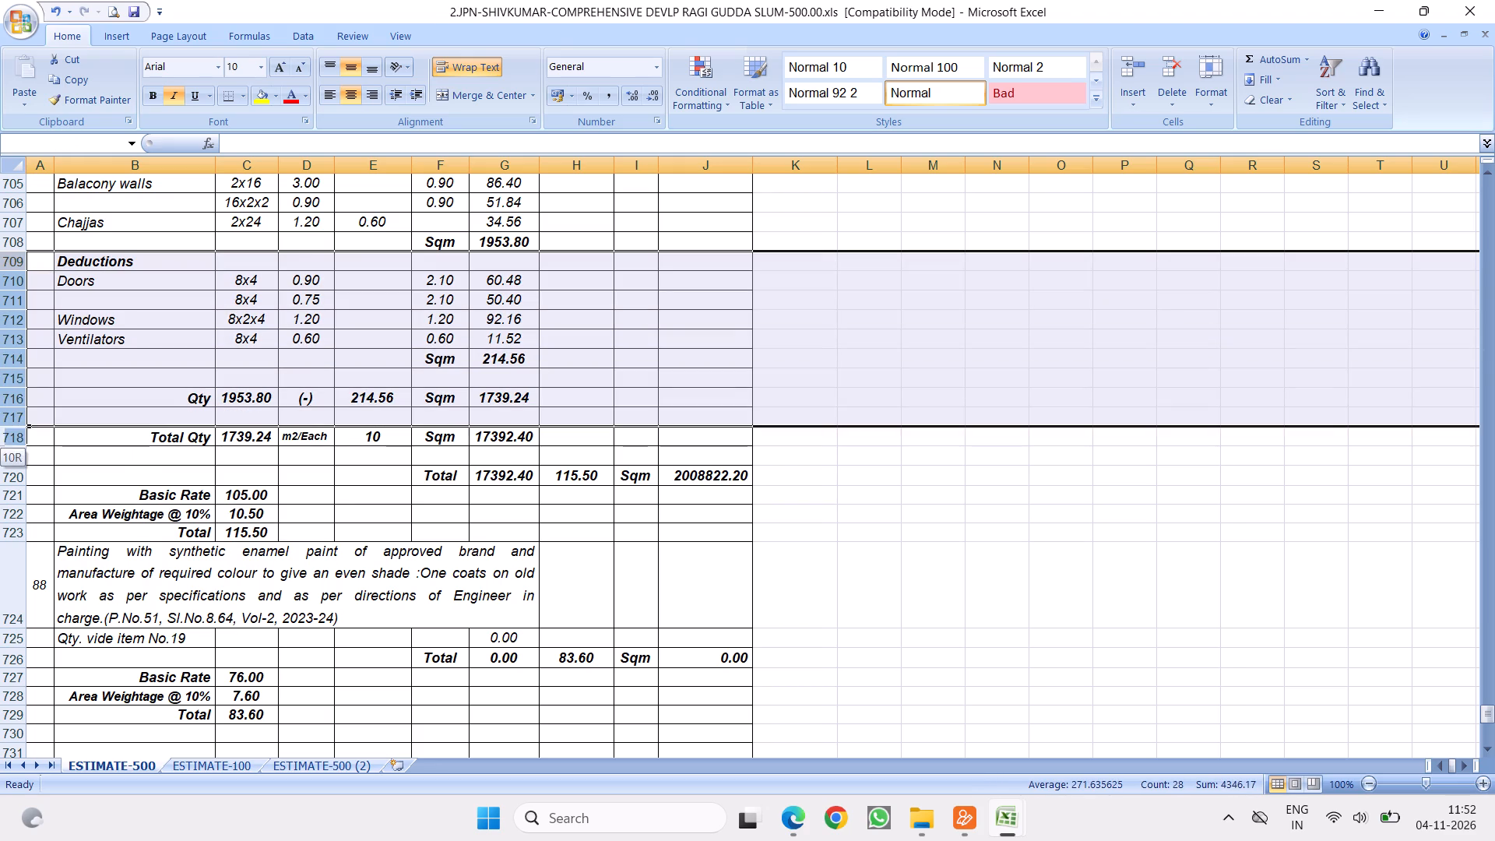
{"action": "left_click_drag", "start_coordinate": [33, 441], "coordinate": [35, 450]}
{"action": "right_click", "coordinate": [178, 329]}
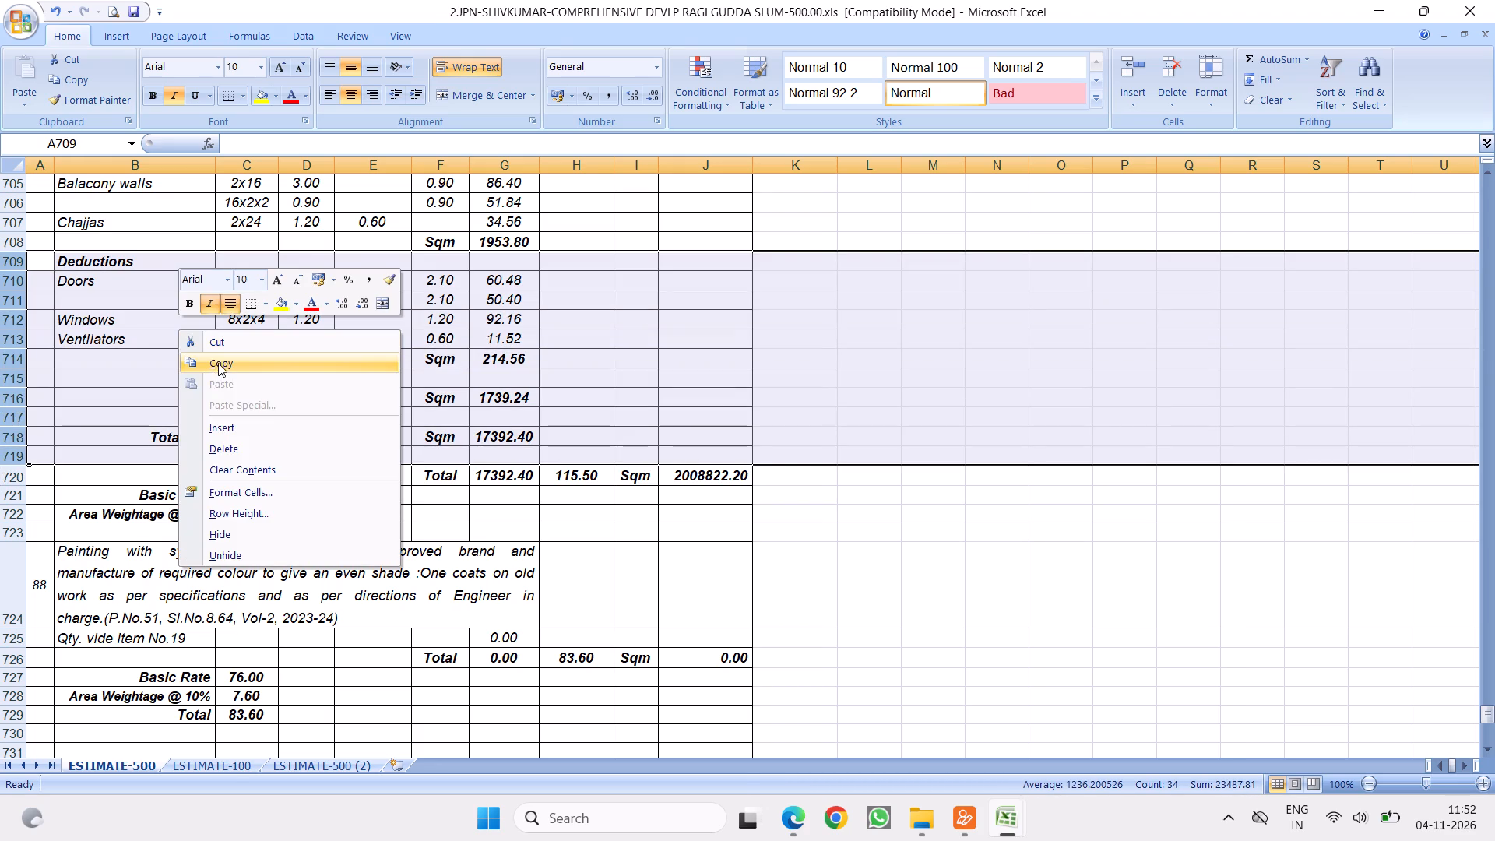
{"action": "left_click", "coordinate": [218, 360]}
{"action": "scroll", "coordinate": [501, 417], "scroll_direction": "down", "scroll_amount": 3}
{"action": "scroll", "coordinate": [345, 394], "scroll_direction": "down", "scroll_amount": 2}
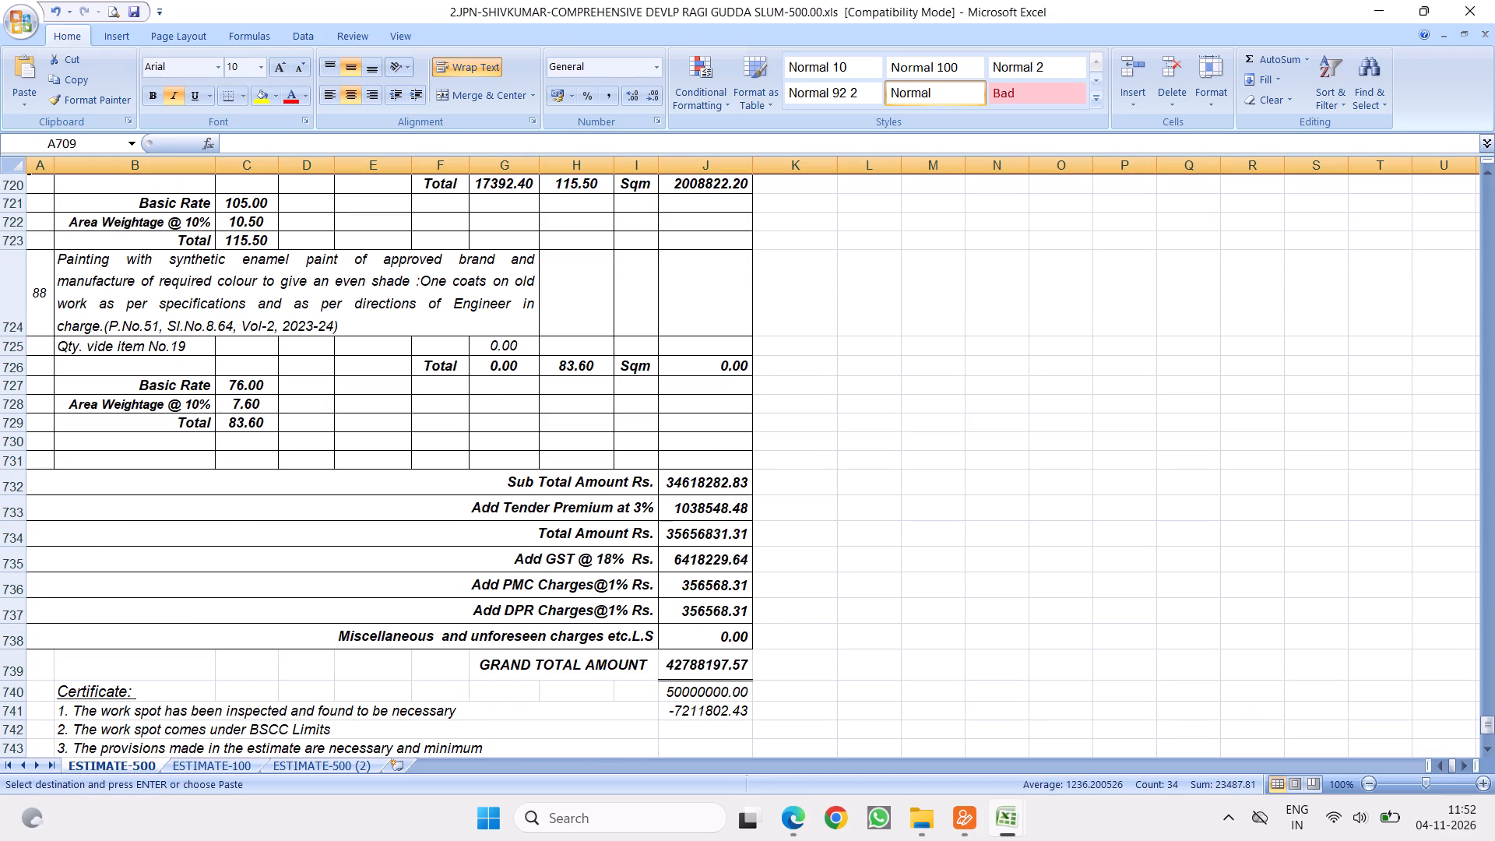
{"action": "right_click", "coordinate": [13, 349]}
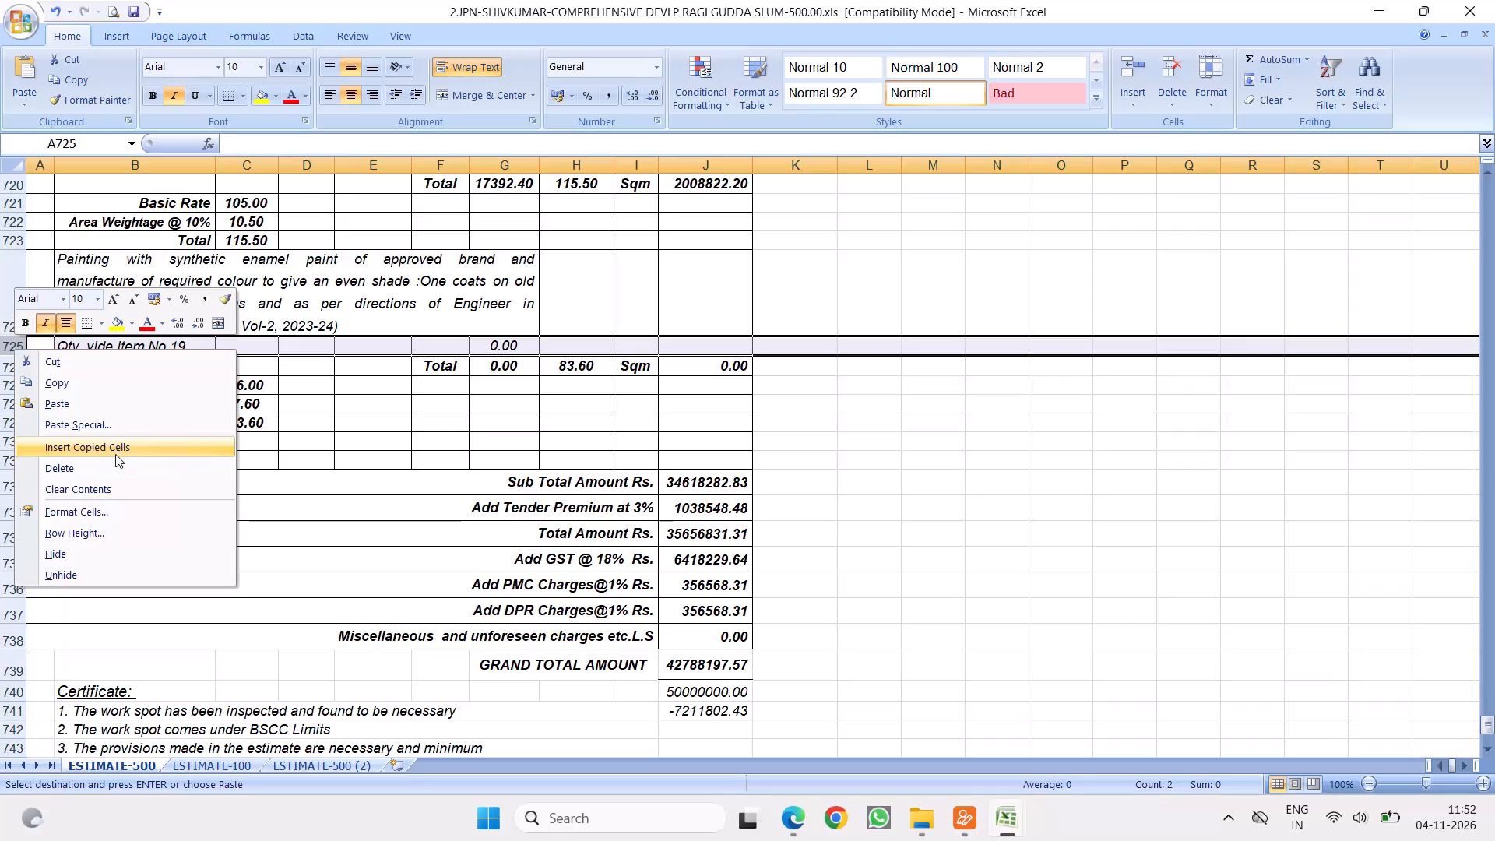
{"action": "left_click", "coordinate": [115, 454]}
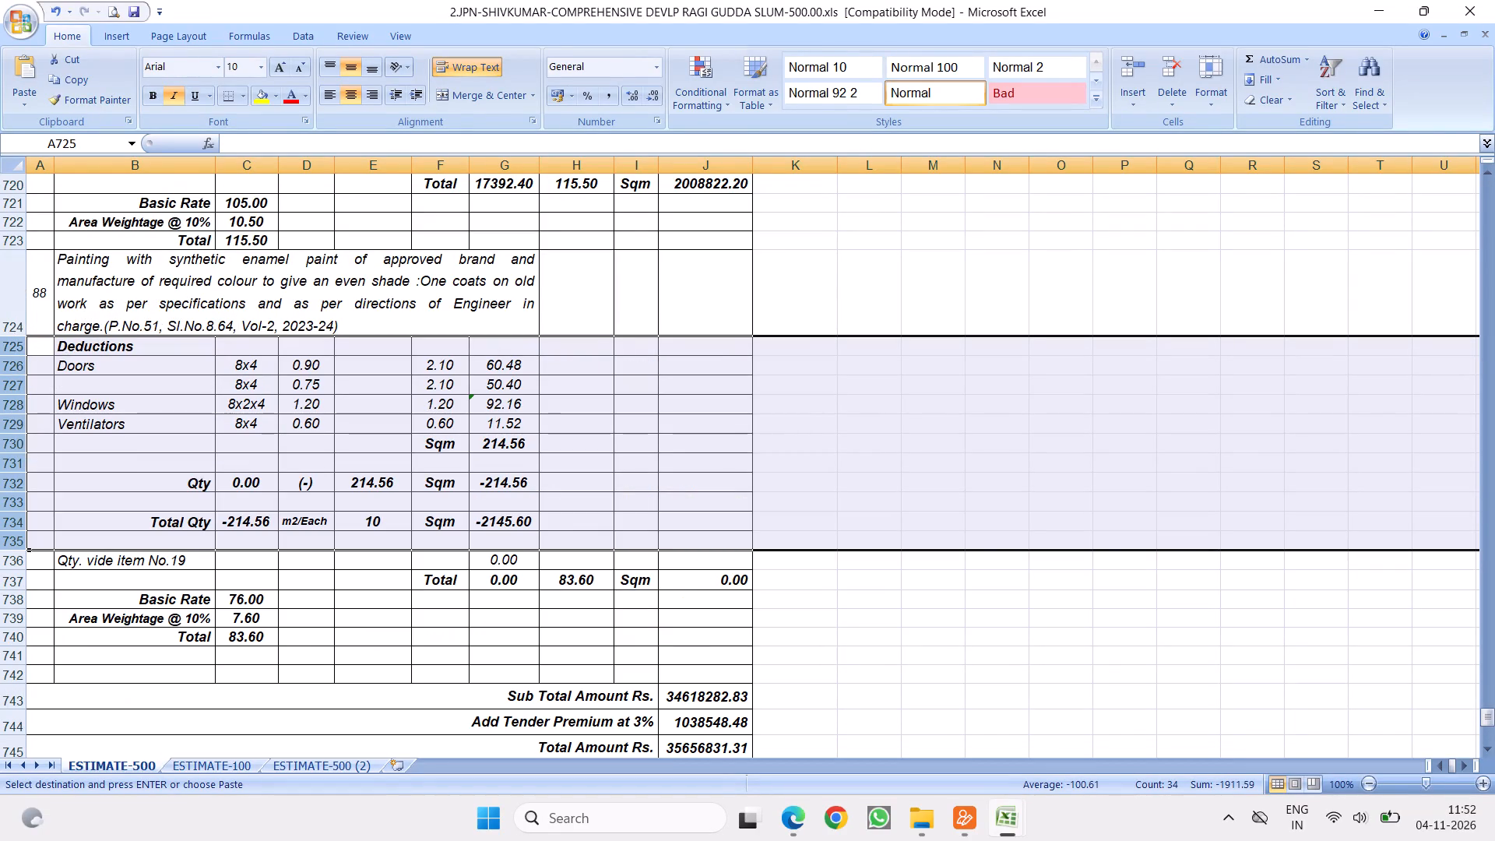
Delete the copied Deductions heading row 725 under item 88.
{"action": "left_click", "coordinate": [74, 345]}
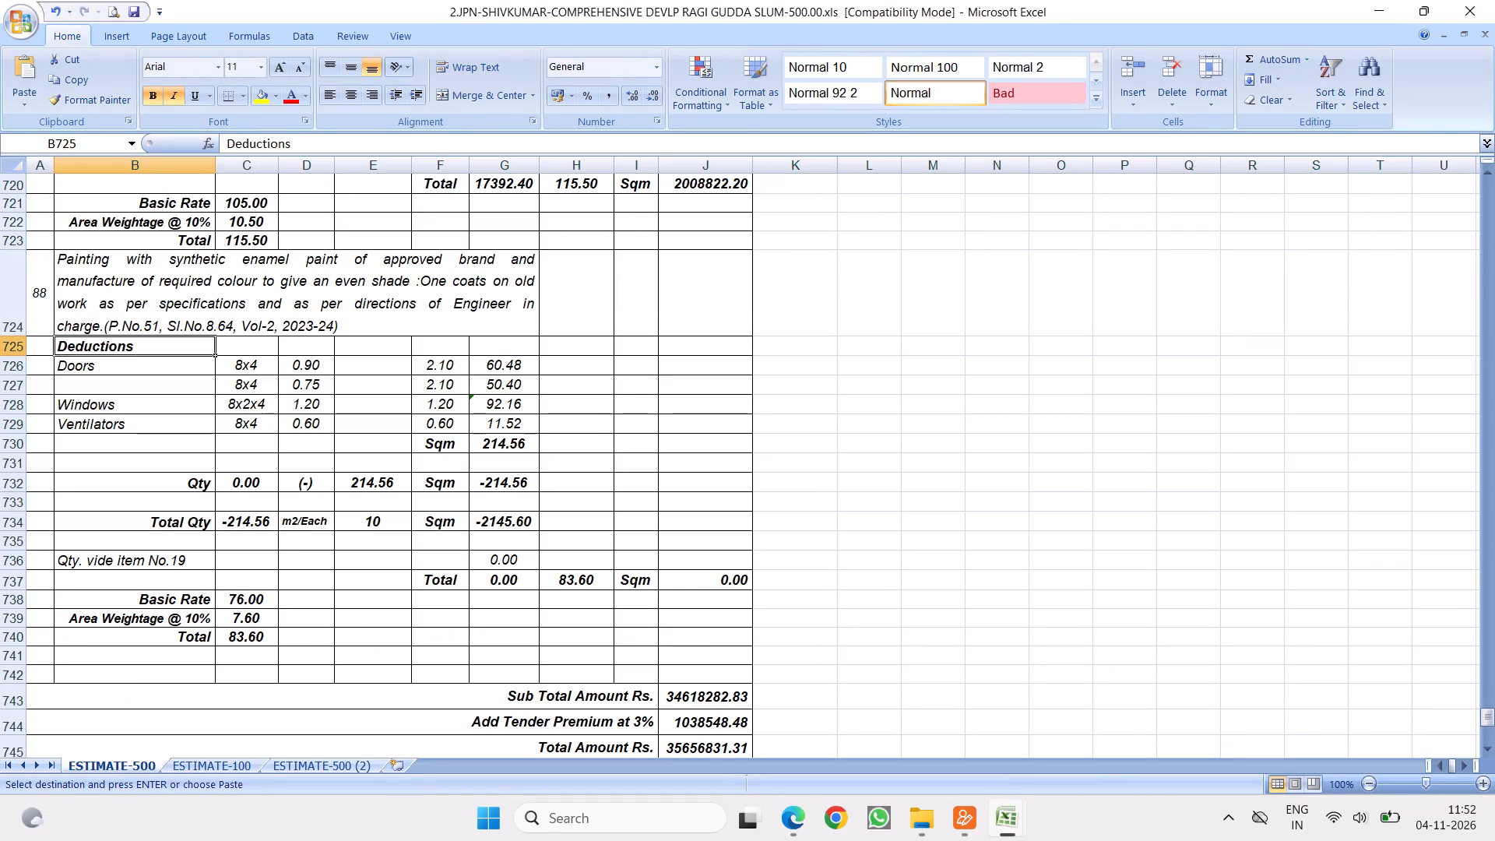
{"action": "left_click", "coordinate": [20, 347]}
{"action": "right_click", "coordinate": [20, 347]}
{"action": "left_click", "coordinate": [68, 459]}
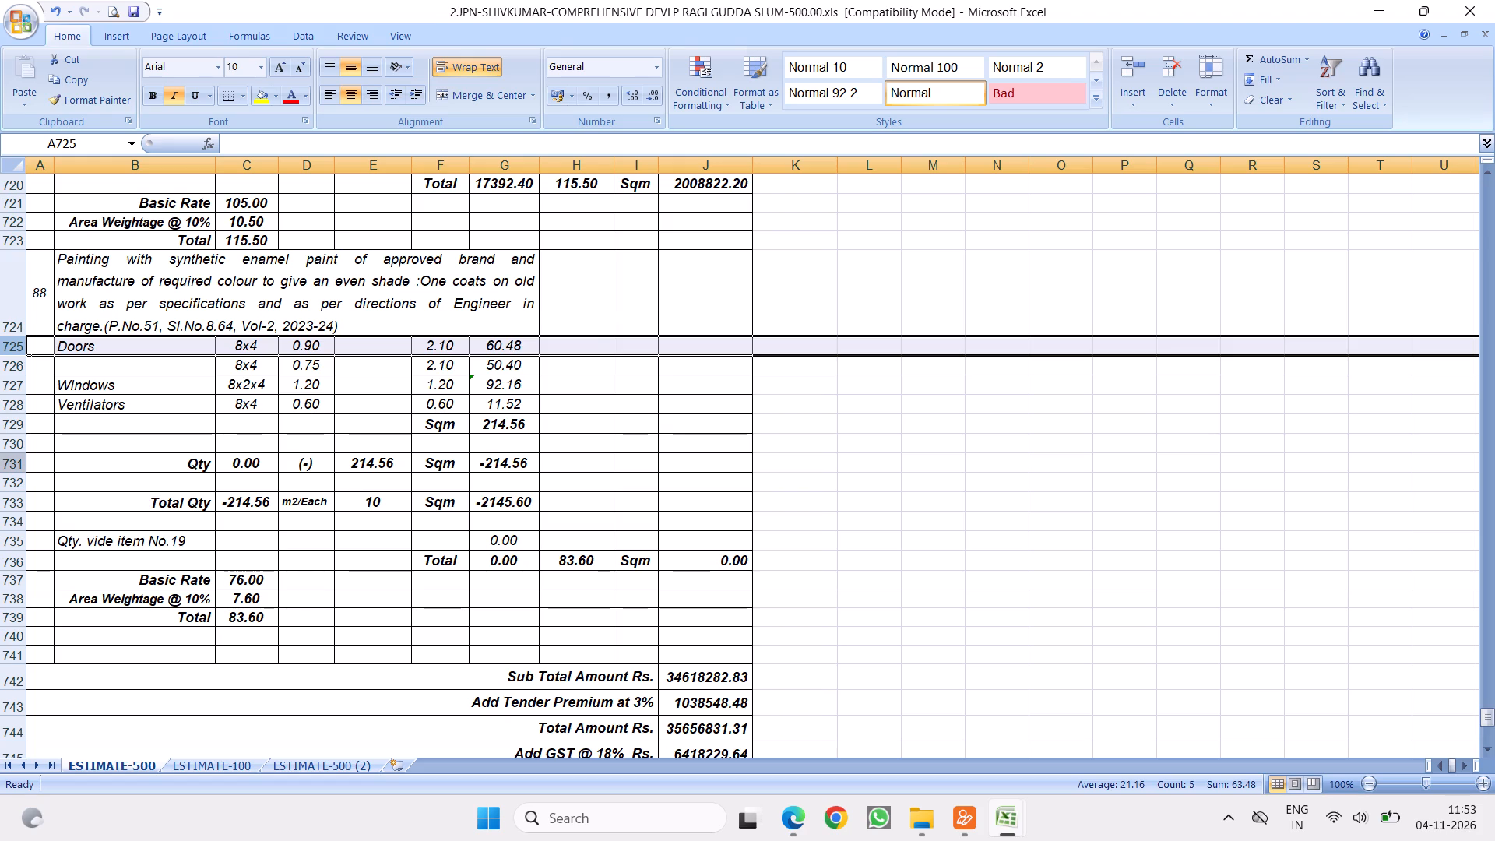
Delete item 88's copied Qty subtraction row 731 together with the blank row 732 below it.
{"action": "left_click_drag", "start_coordinate": [12, 465], "coordinate": [12, 481]}
{"action": "right_click", "coordinate": [110, 471]}
{"action": "left_click", "coordinate": [170, 598]}
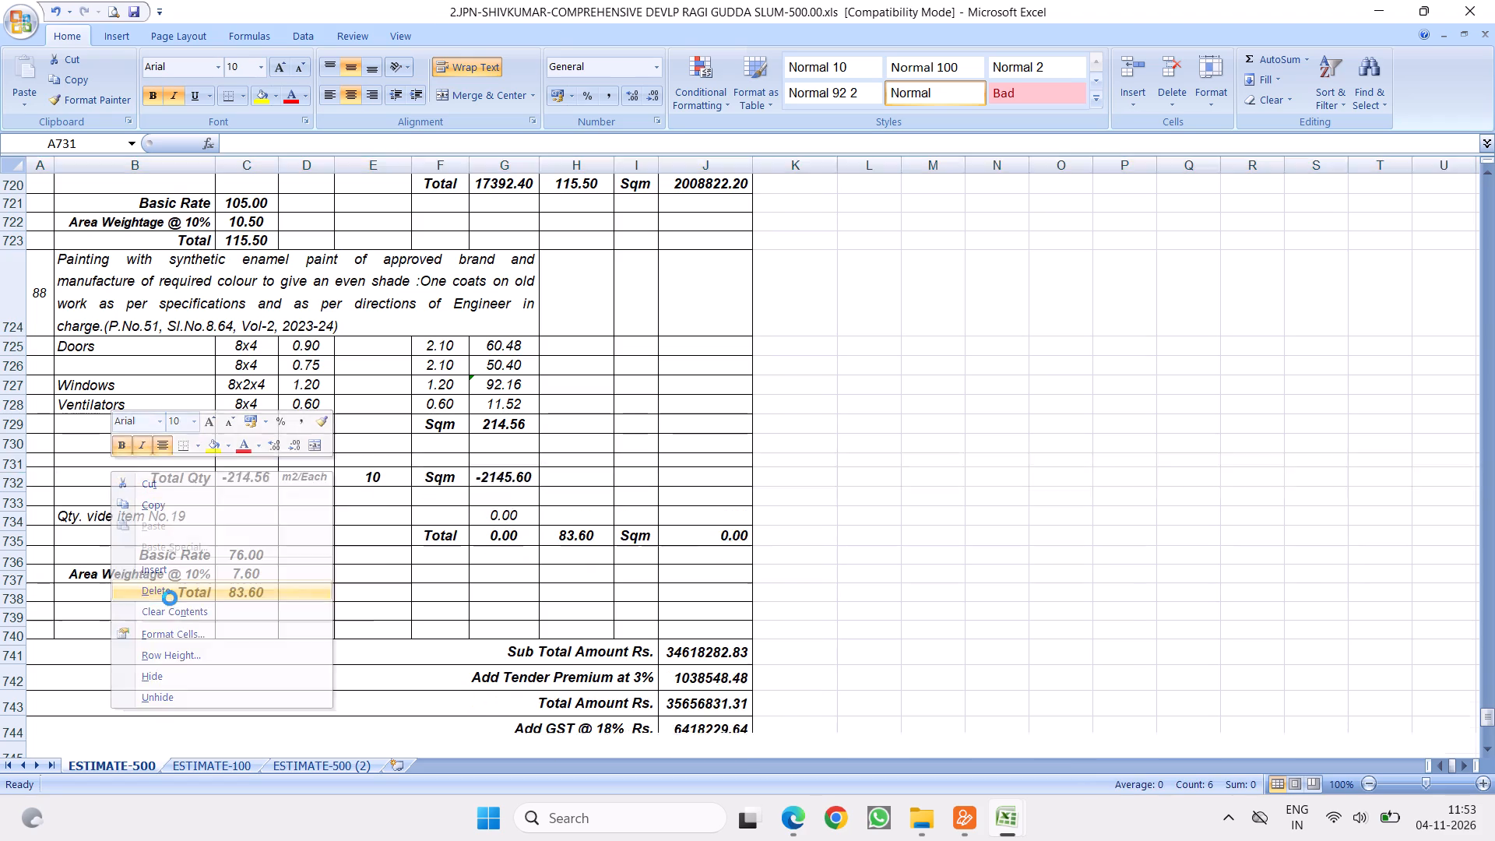
Link C731 in item 88's Total Qty row to the Sqm sum of the openings in G729.
{"action": "left_click", "coordinate": [239, 464]}
{"action": "key", "text": "equal"}
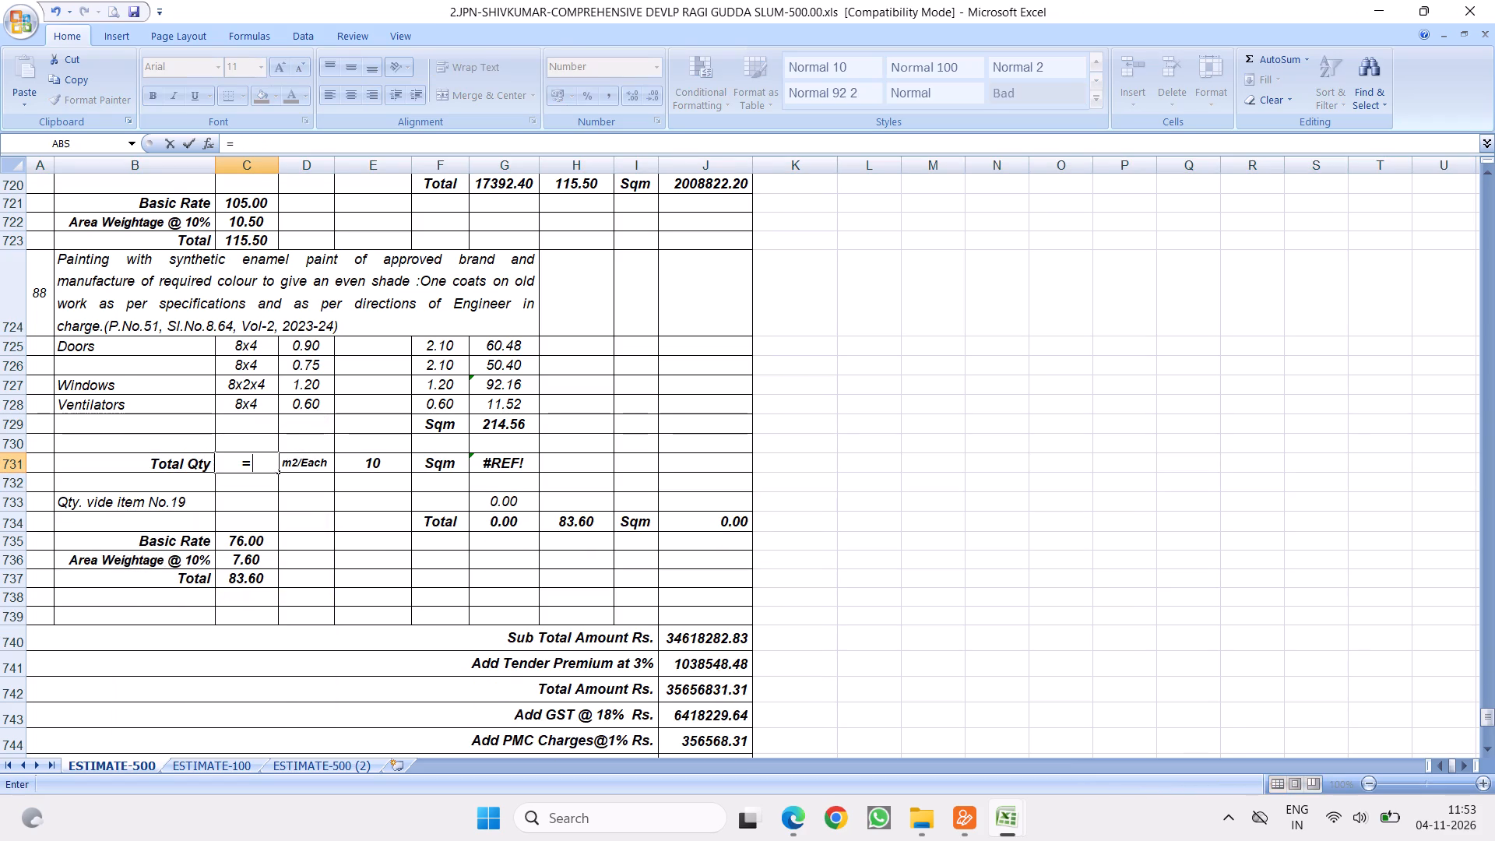
{"action": "left_click", "coordinate": [490, 427]}
{"action": "key", "text": "Return"}
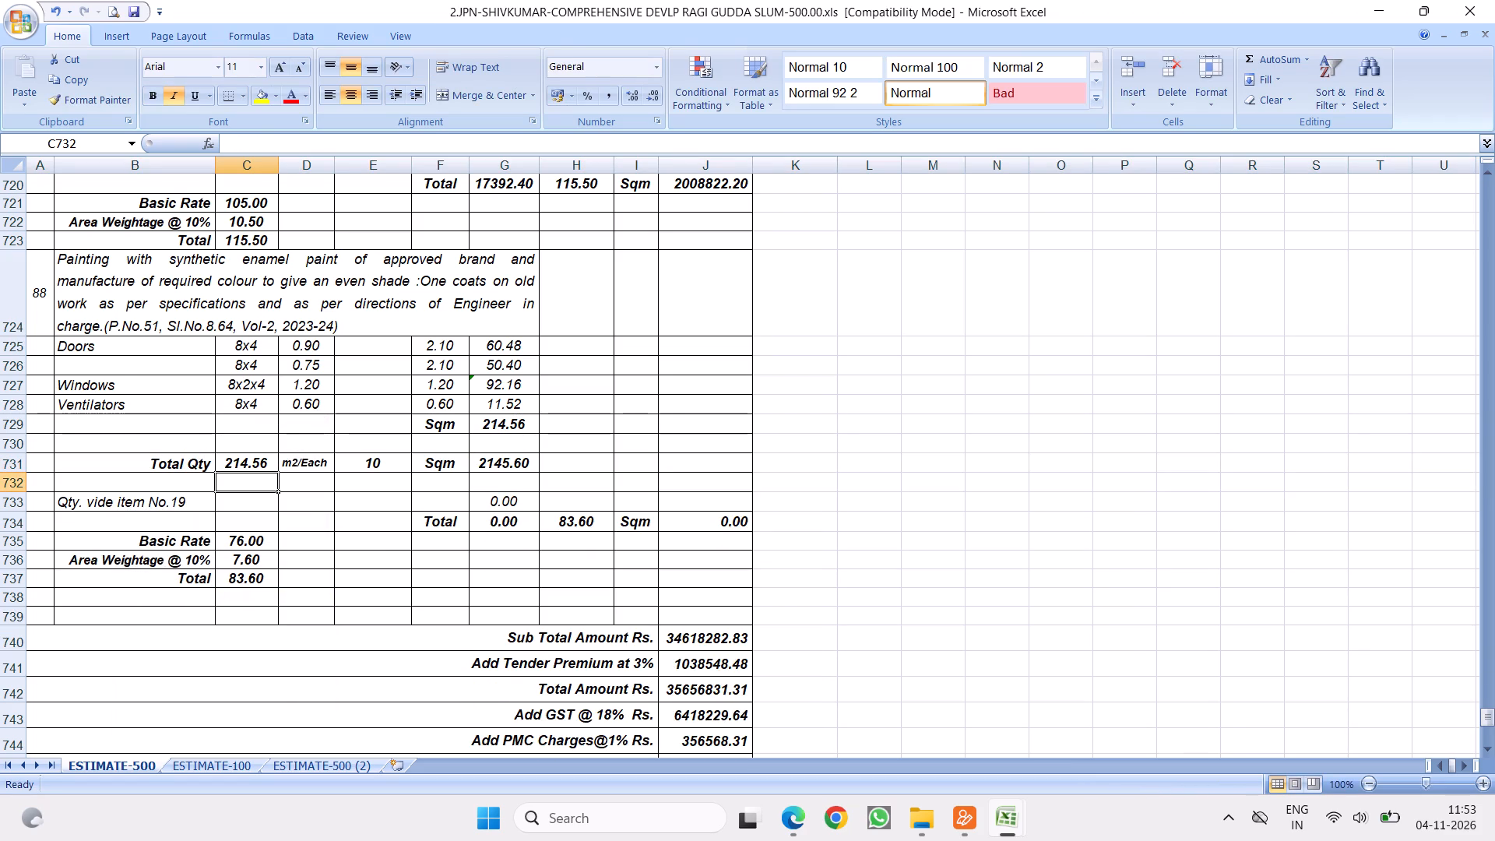
Delete row 733, the Qty. vide item No.19 line under item 88.
{"action": "left_click", "coordinate": [17, 503]}
{"action": "right_click", "coordinate": [17, 503]}
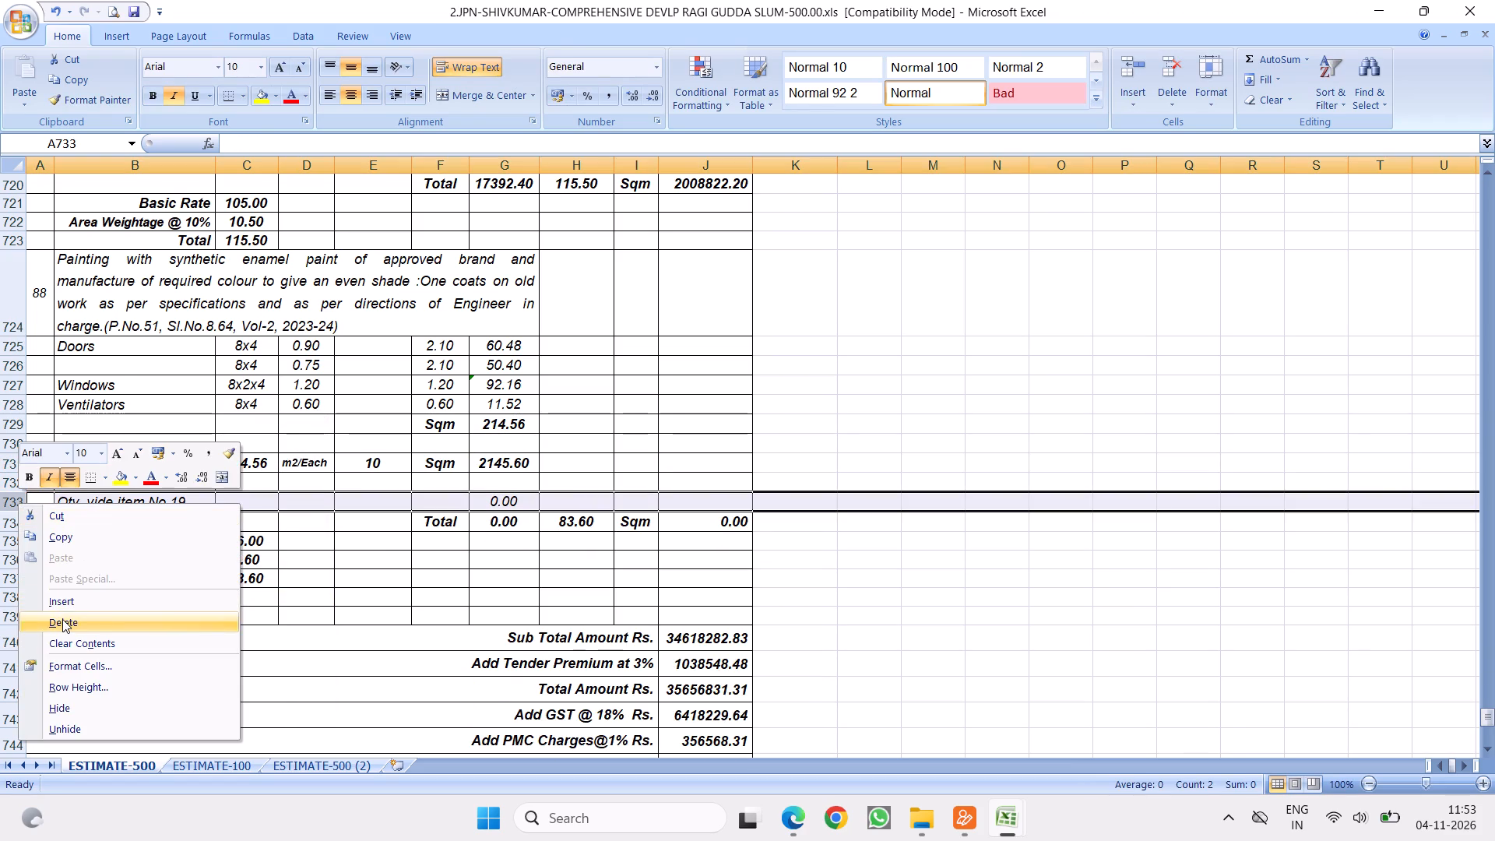
{"action": "left_click", "coordinate": [63, 619]}
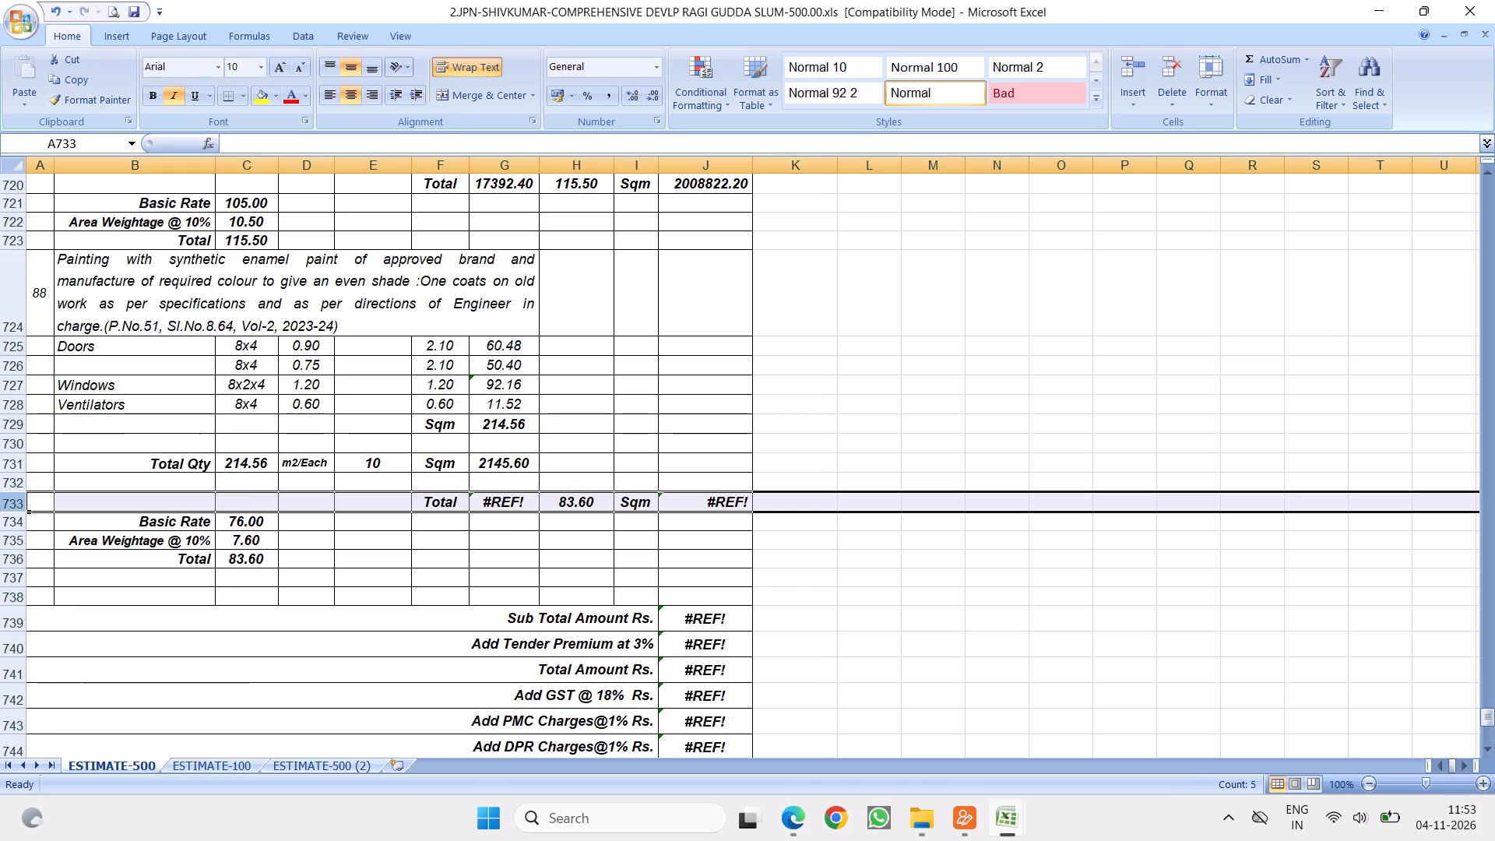
Link item 88's Total quantity in G733 to the Total Qty value in G731.
{"action": "left_click", "coordinate": [498, 504]}
{"action": "key", "text": "equal"}
{"action": "left_click", "coordinate": [500, 464]}
{"action": "key", "text": "Return"}
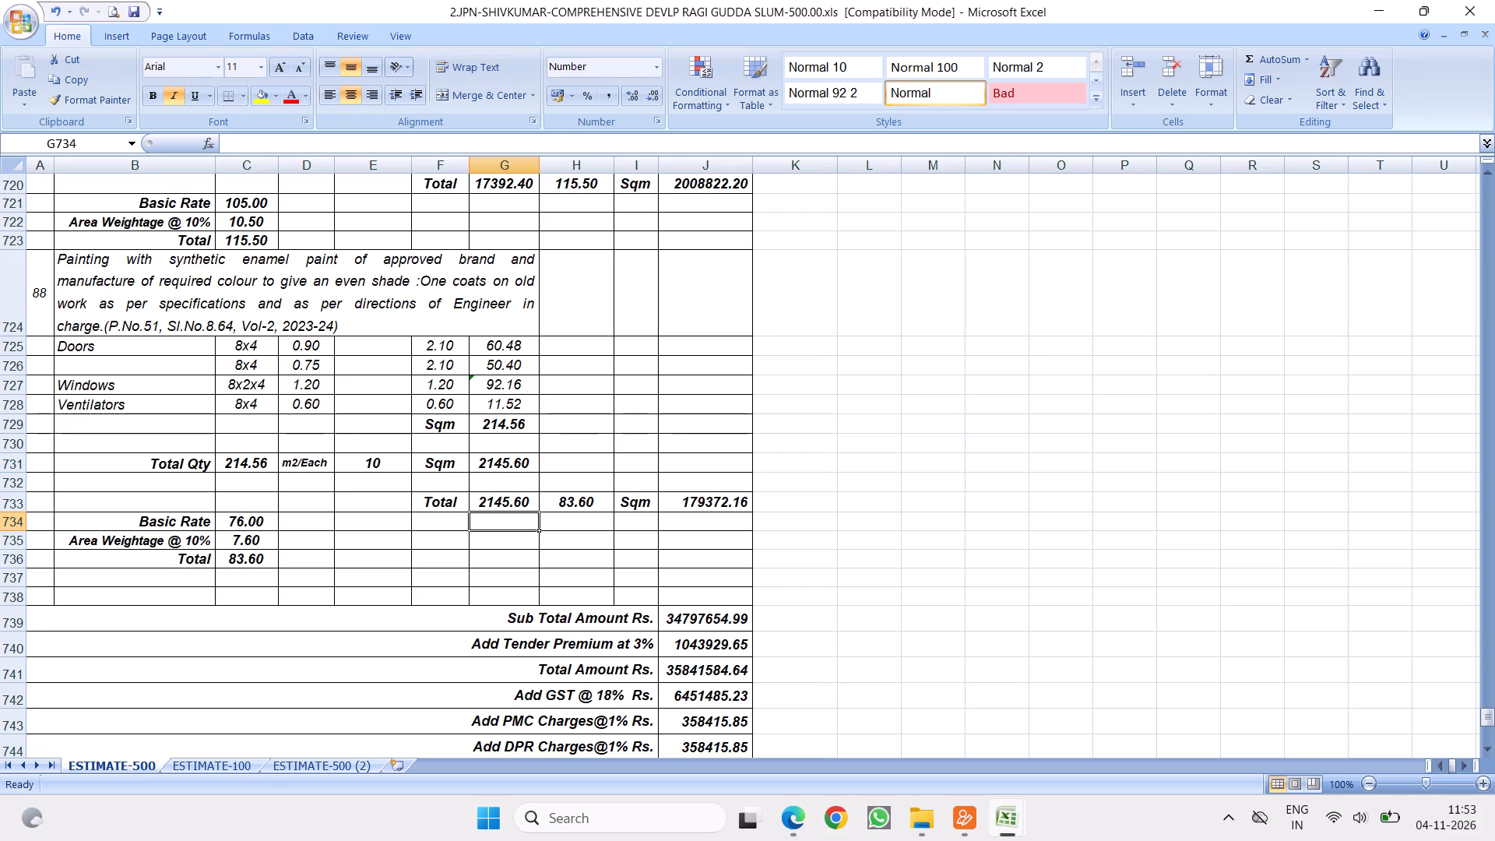
Dismiss the error flag on the Windows quantity in G727.
{"action": "left_click", "coordinate": [651, 445]}
{"action": "left_click", "coordinate": [487, 387]}
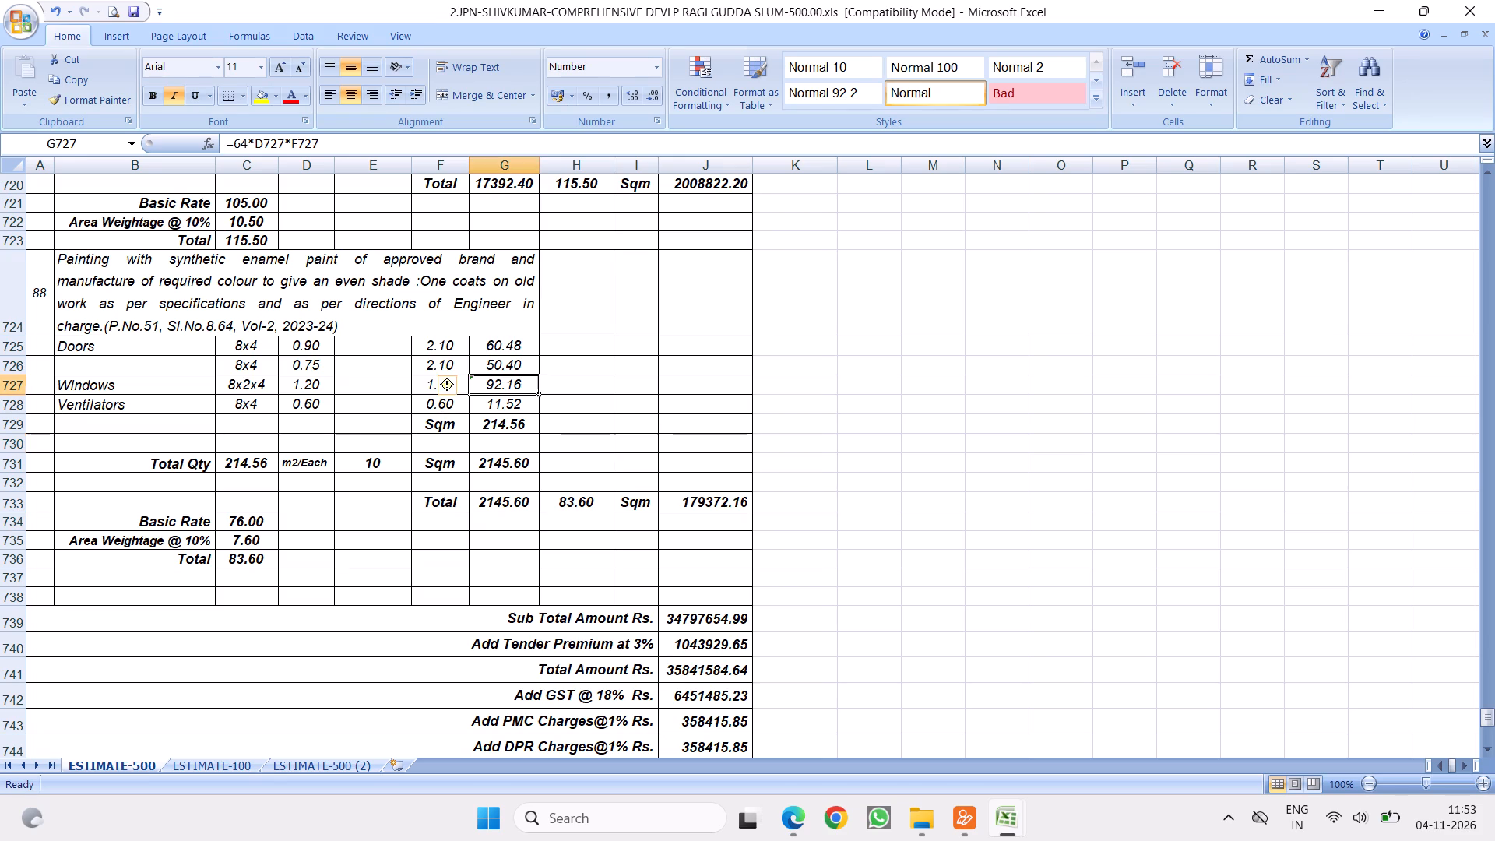
{"action": "left_click", "coordinate": [444, 389]}
{"action": "left_click", "coordinate": [498, 479]}
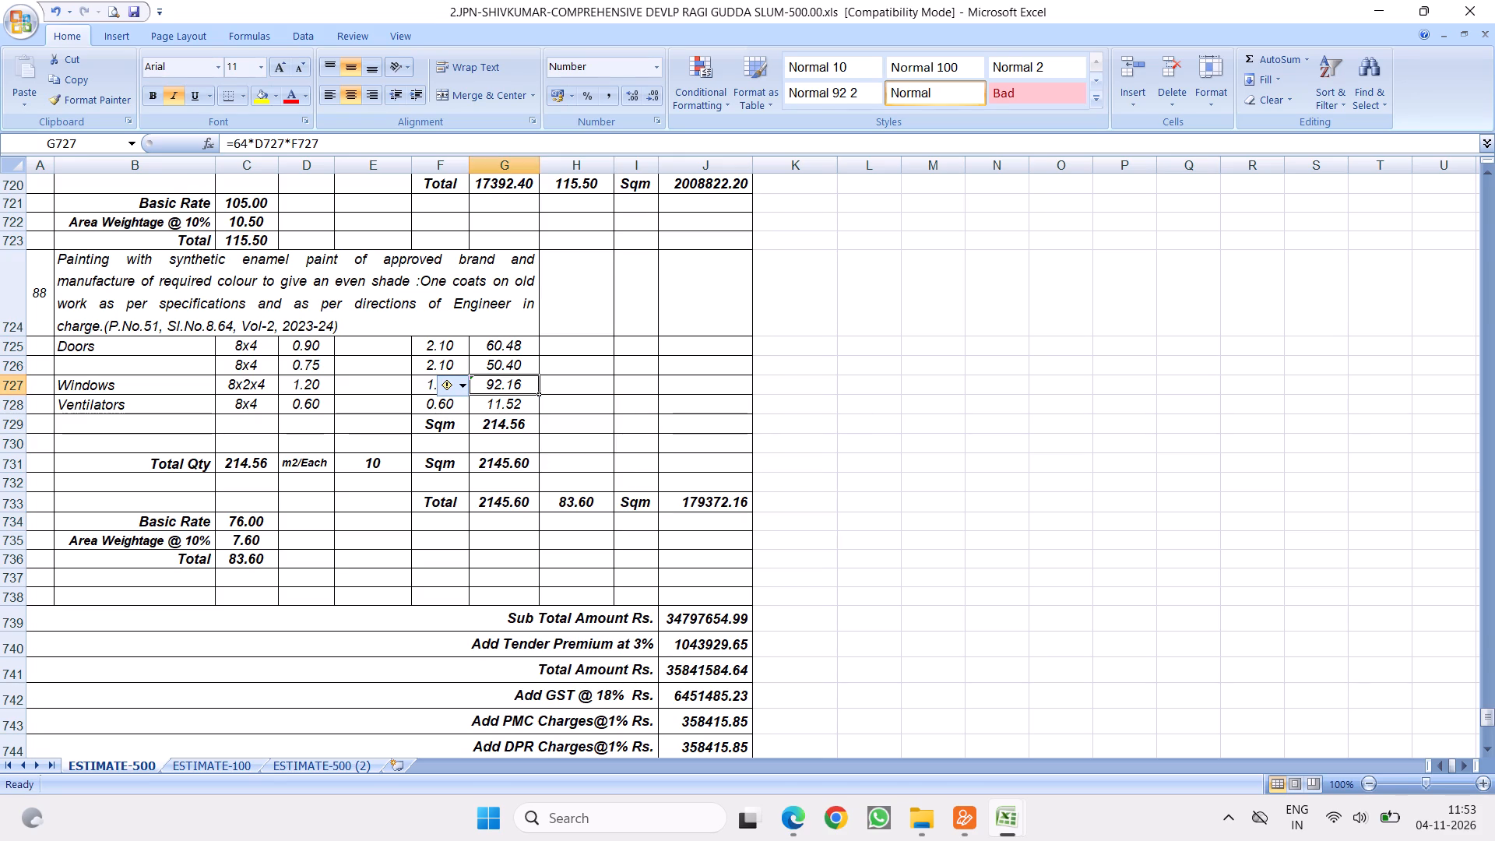
{"action": "left_click", "coordinate": [629, 452]}
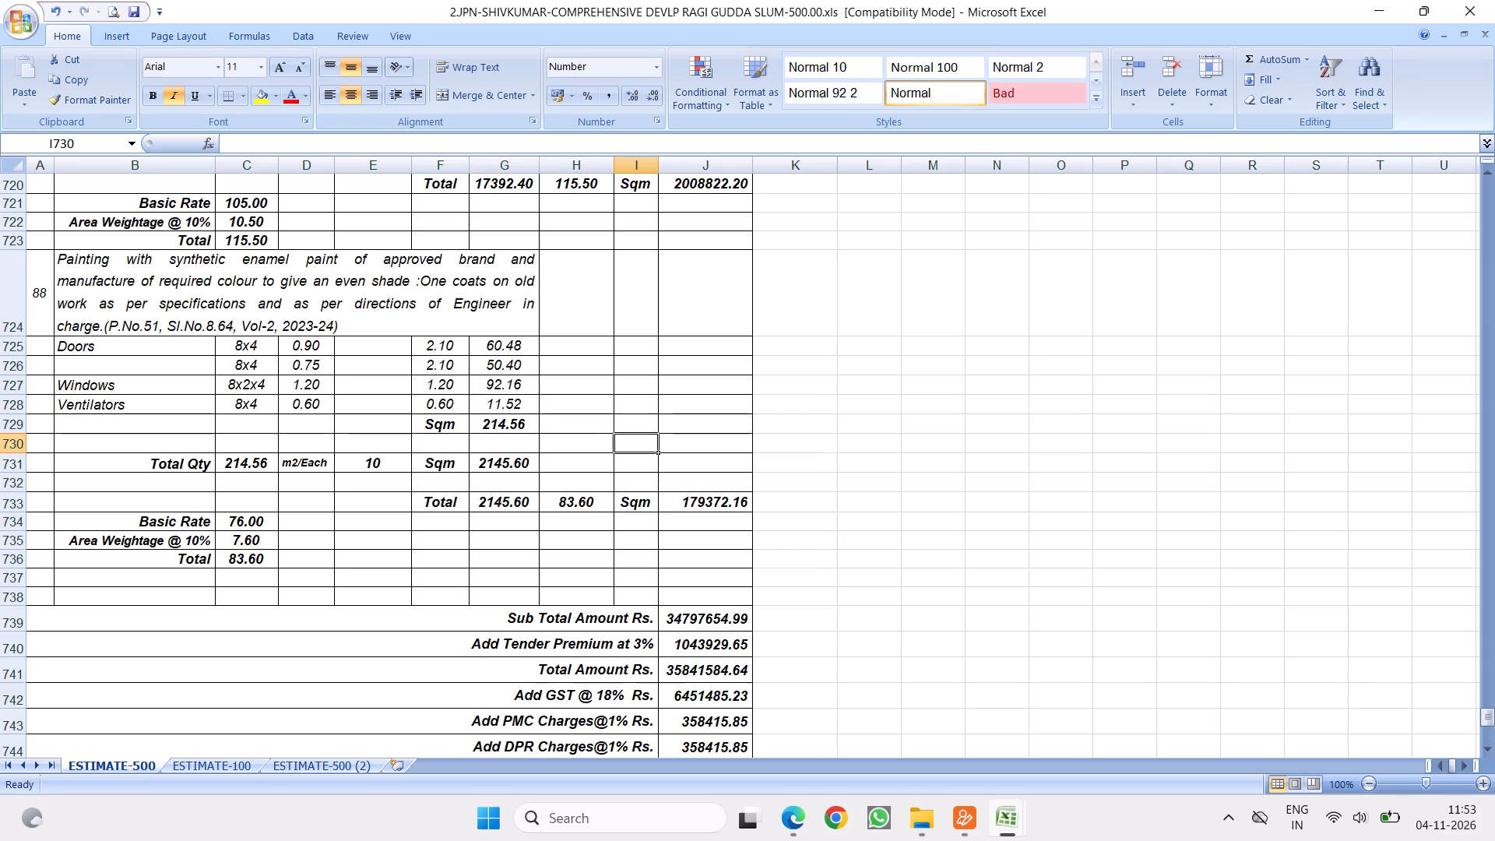
Insert two blank rows above item 88's Sqm sum row 729.
{"action": "left_click_drag", "start_coordinate": [15, 422], "coordinate": [15, 436]}
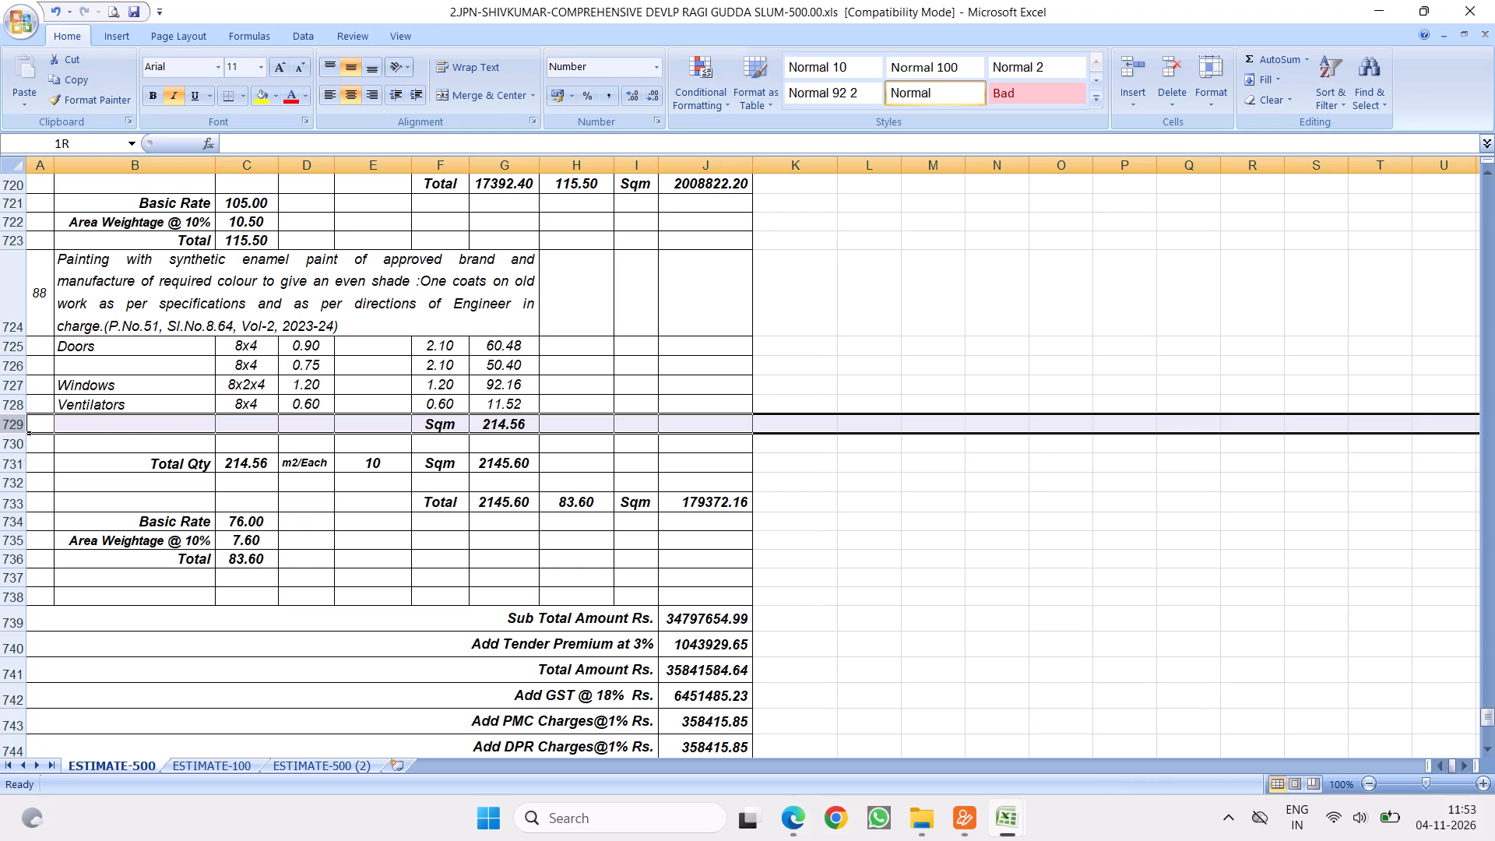
{"action": "left_click_drag", "start_coordinate": [15, 436], "coordinate": [15, 445]}
{"action": "right_click", "coordinate": [110, 435]}
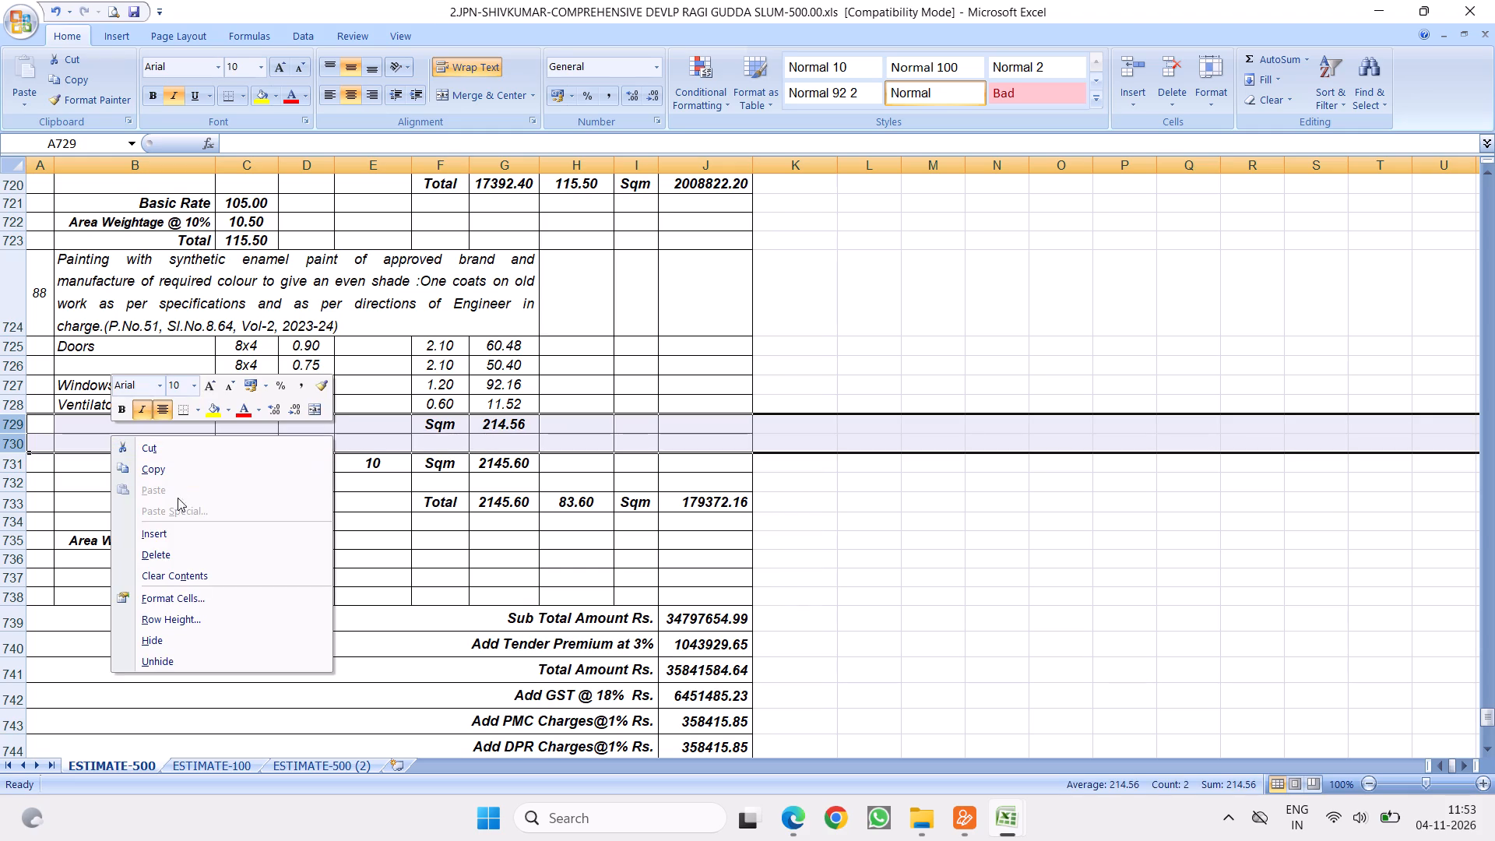
{"action": "left_click", "coordinate": [153, 533]}
Fill row 729 under Ventilators with the description Grills, number 12x2, length 3 and height 1.8.
{"action": "left_click", "coordinate": [127, 428]}
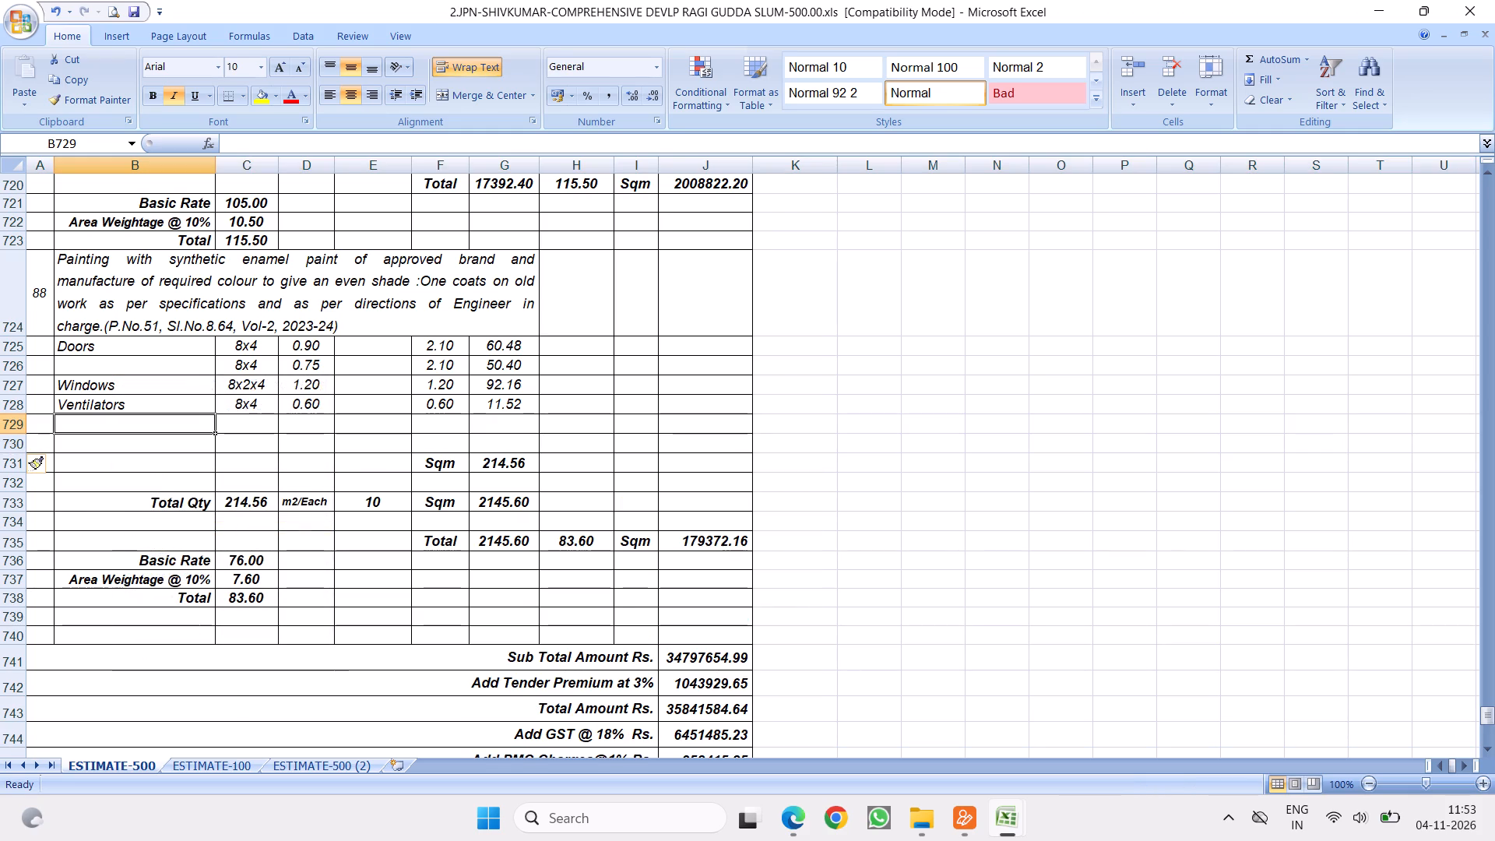
{"action": "type", "text": "Grills"}
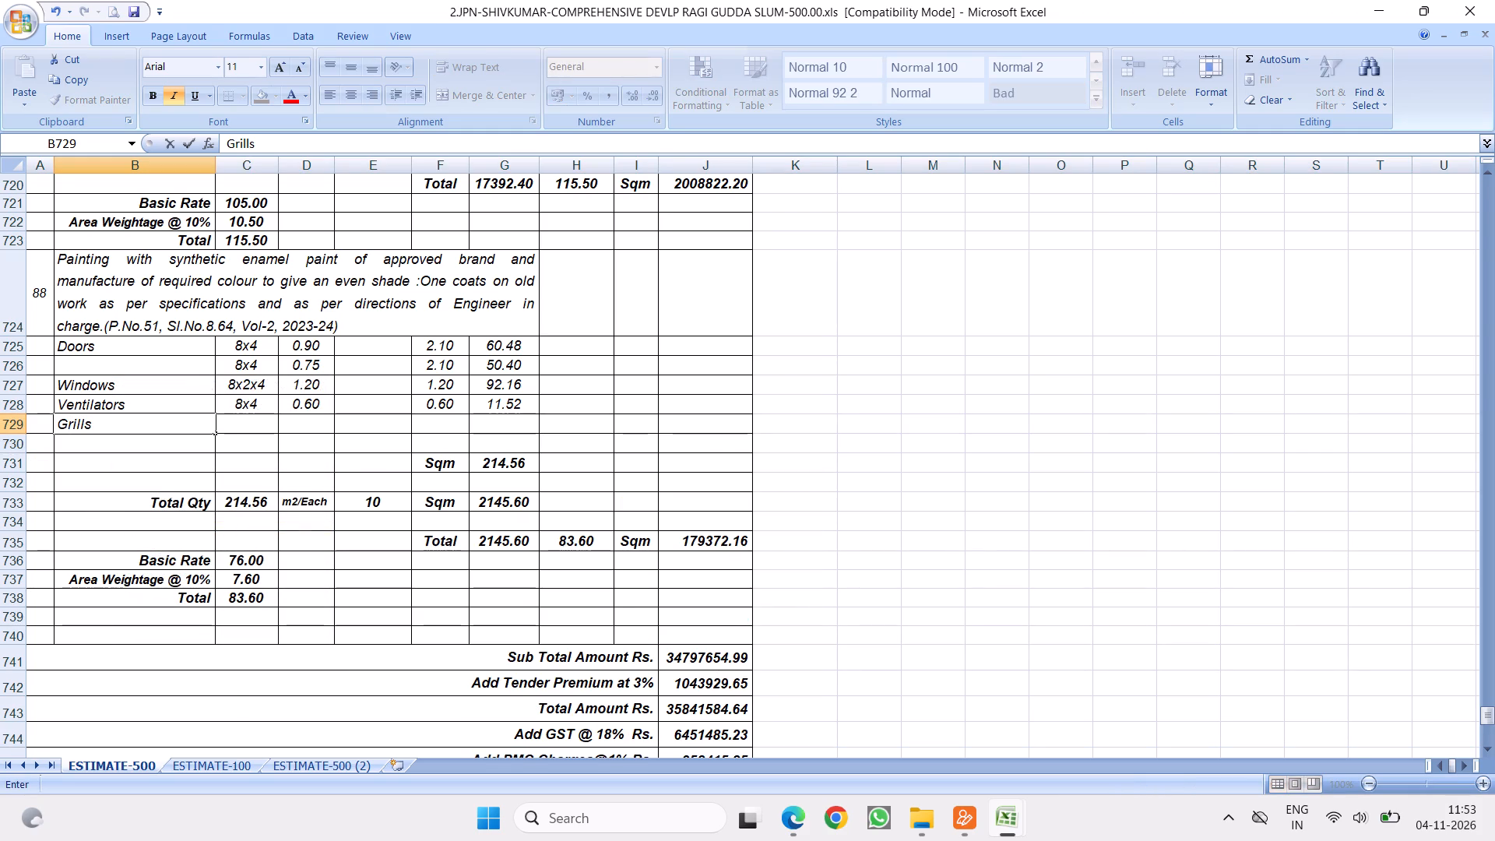
{"action": "left_click", "coordinate": [305, 424]}
{"action": "key", "text": "3"}
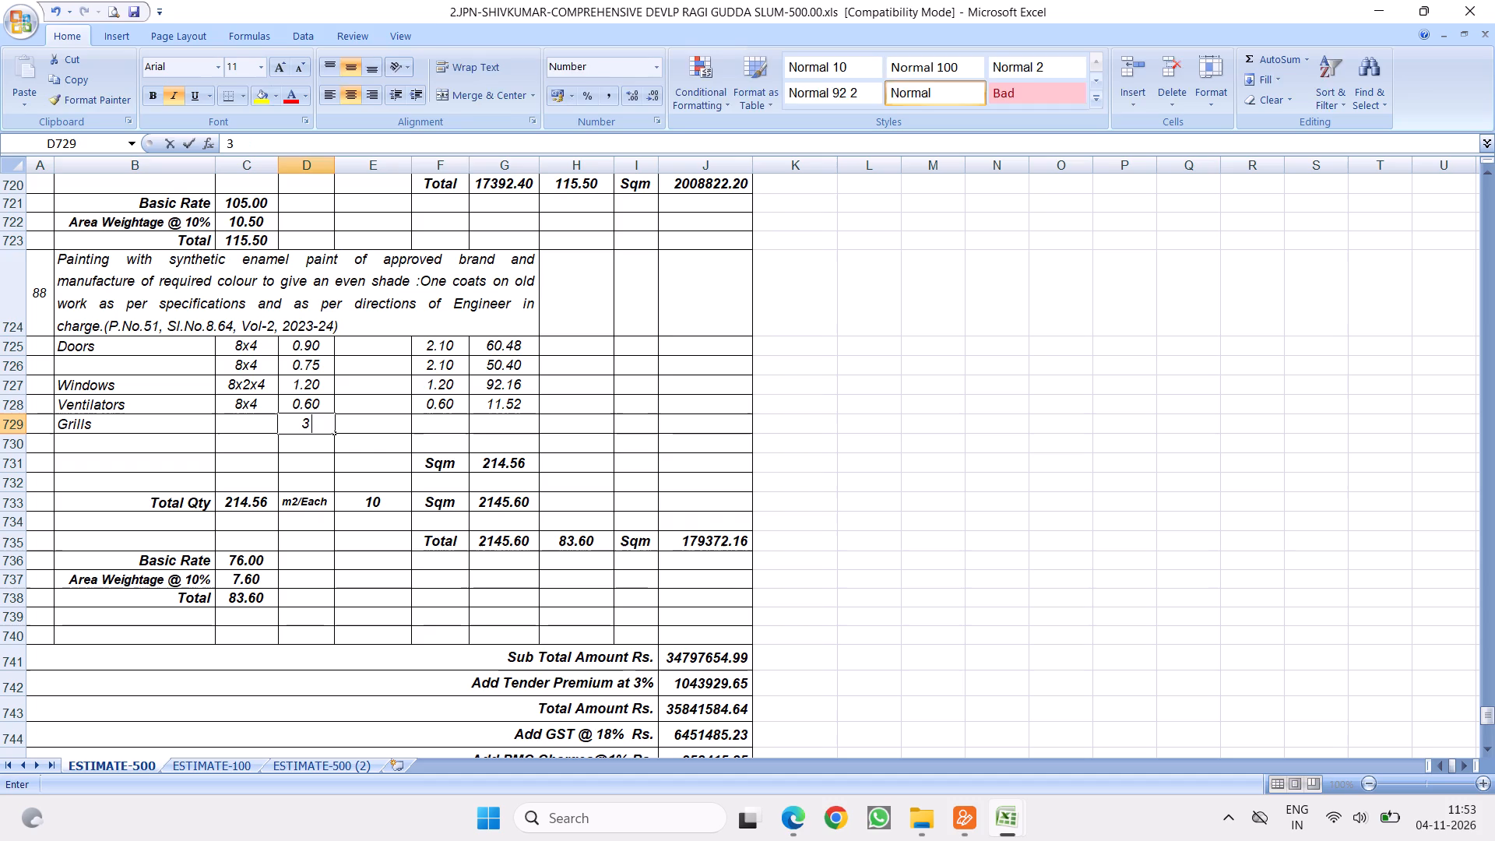
{"action": "left_click", "coordinate": [462, 438]}
{"action": "left_click", "coordinate": [244, 424]}
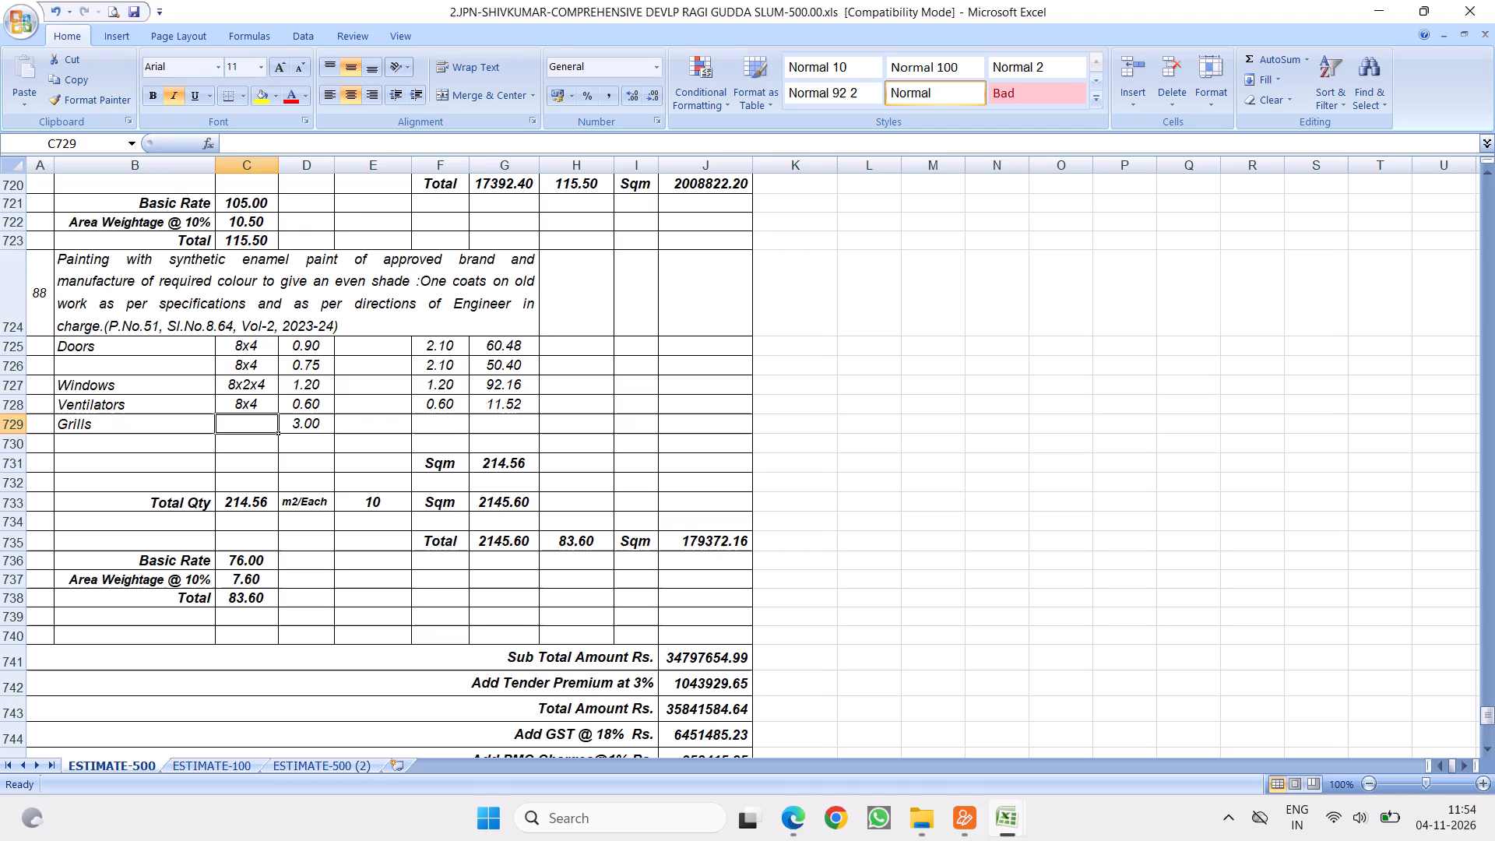
{"action": "key", "text": "1"}
{"action": "key", "text": "2"}
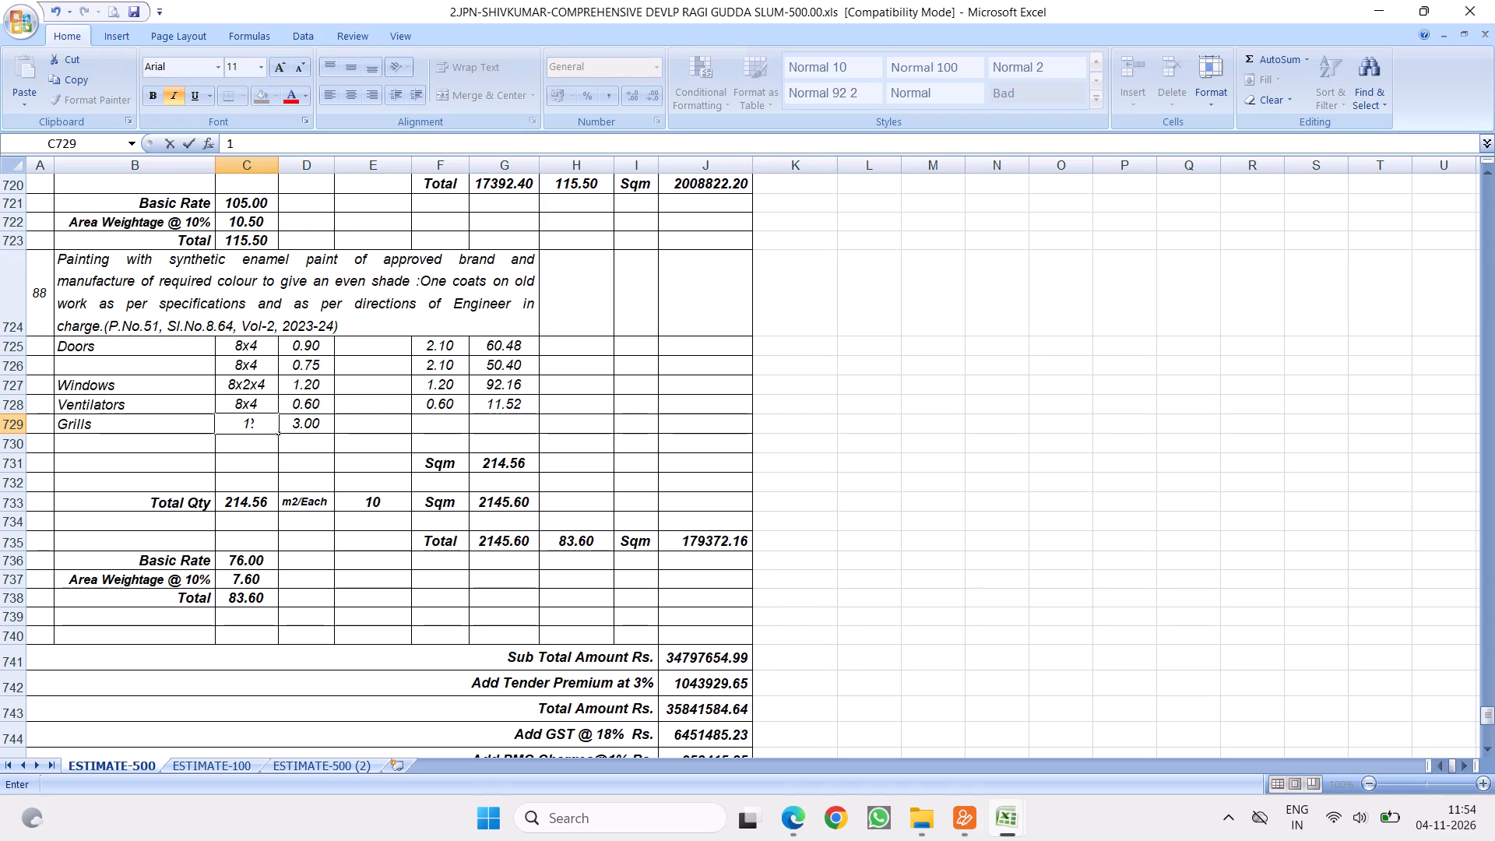
{"action": "key", "text": "x"}
{"action": "key", "text": "2"}
{"action": "left_click", "coordinate": [466, 456]}
{"action": "left_click", "coordinate": [429, 425]}
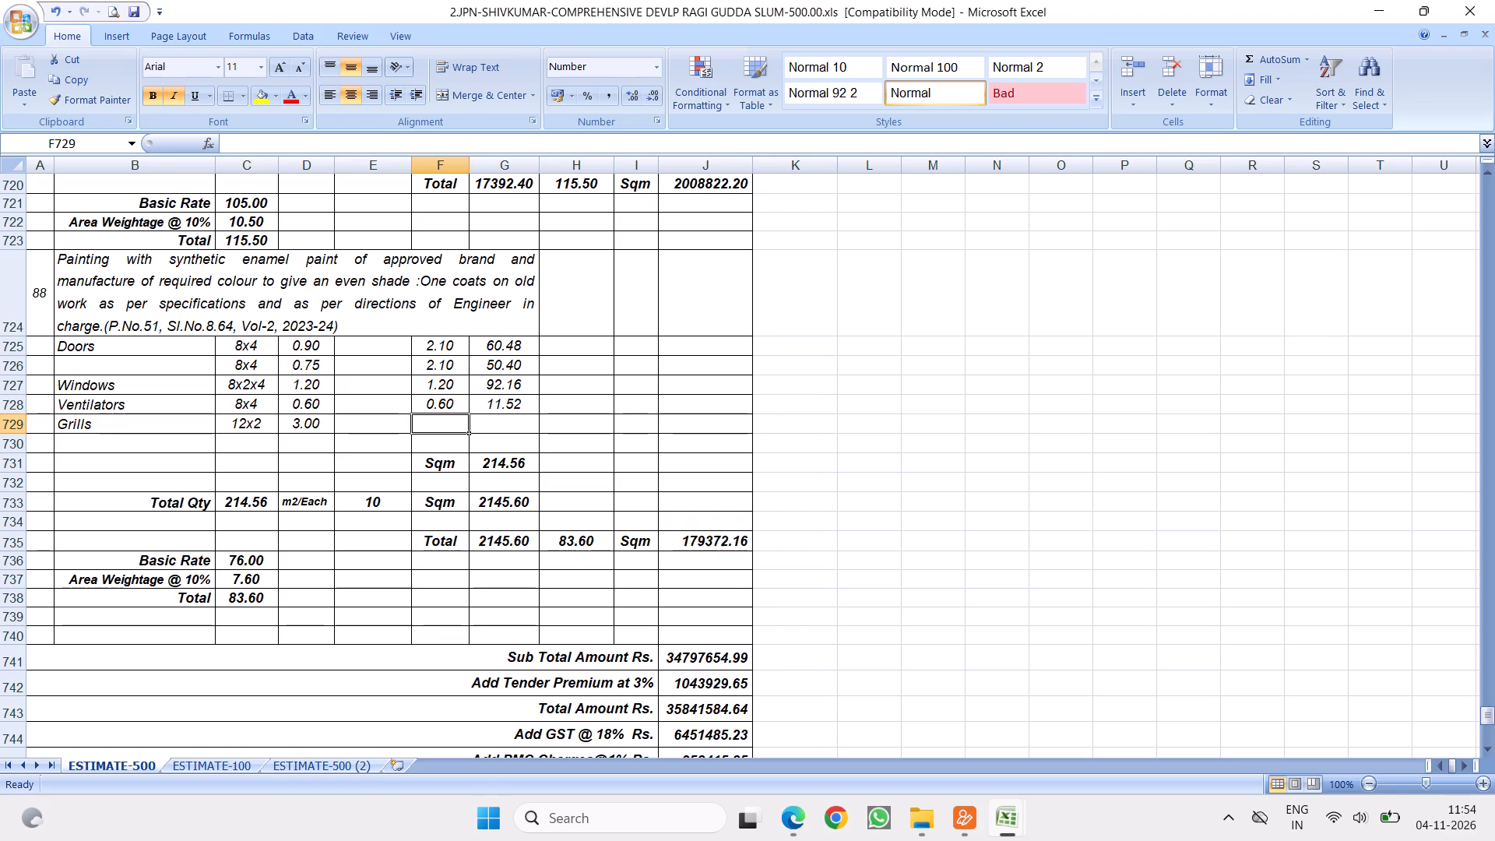
{"action": "key", "text": "1"}
{"action": "key", "text": "period"}
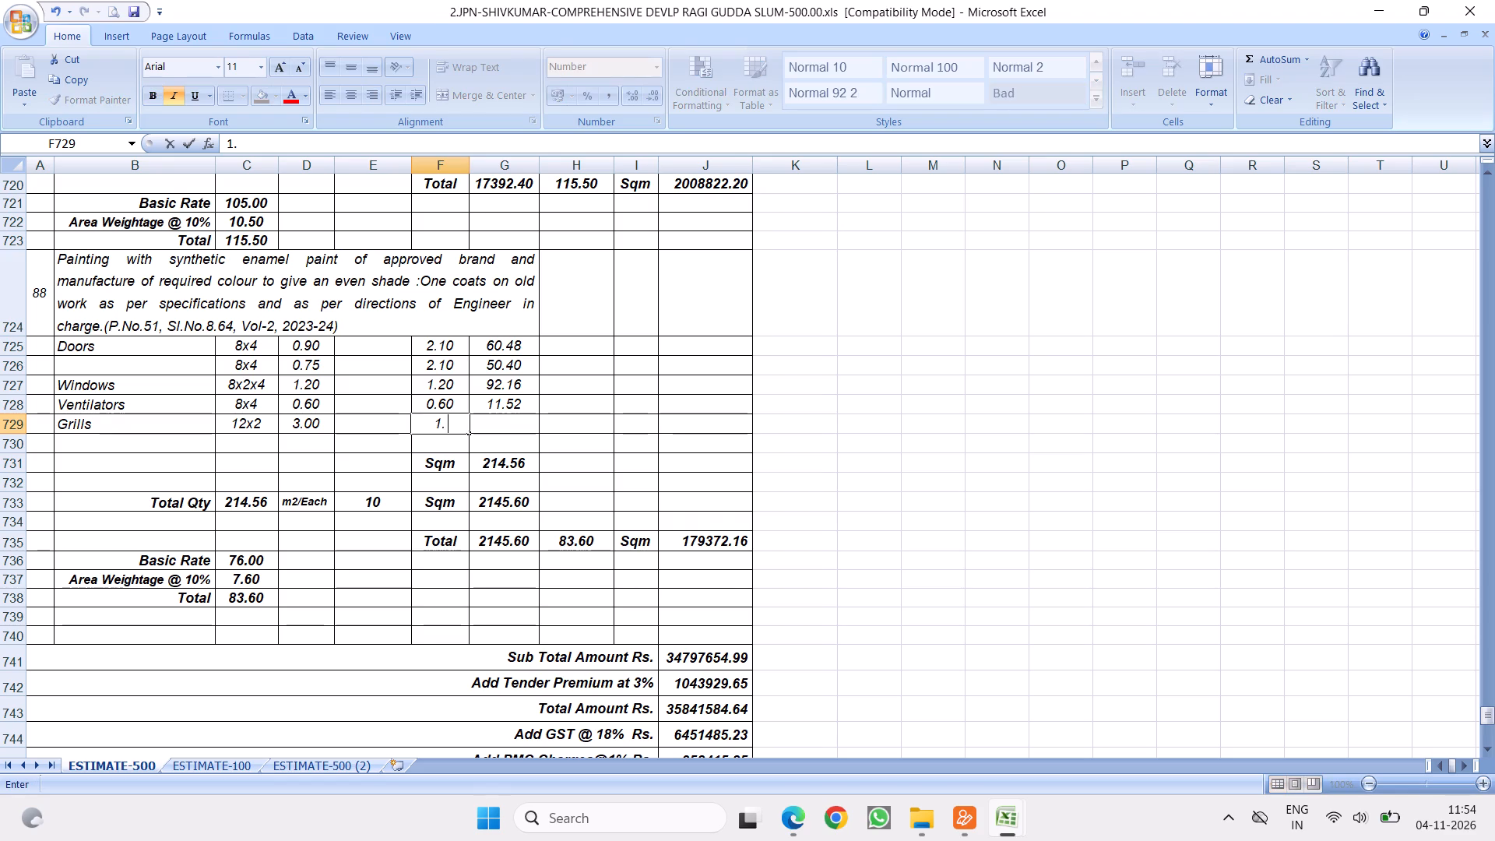
{"action": "key", "text": "8"}
{"action": "left_click", "coordinate": [671, 441]}
Fill the second grill row 730 with number 12x2x2, length 0.9 and height 1.8.
{"action": "left_click", "coordinate": [245, 445]}
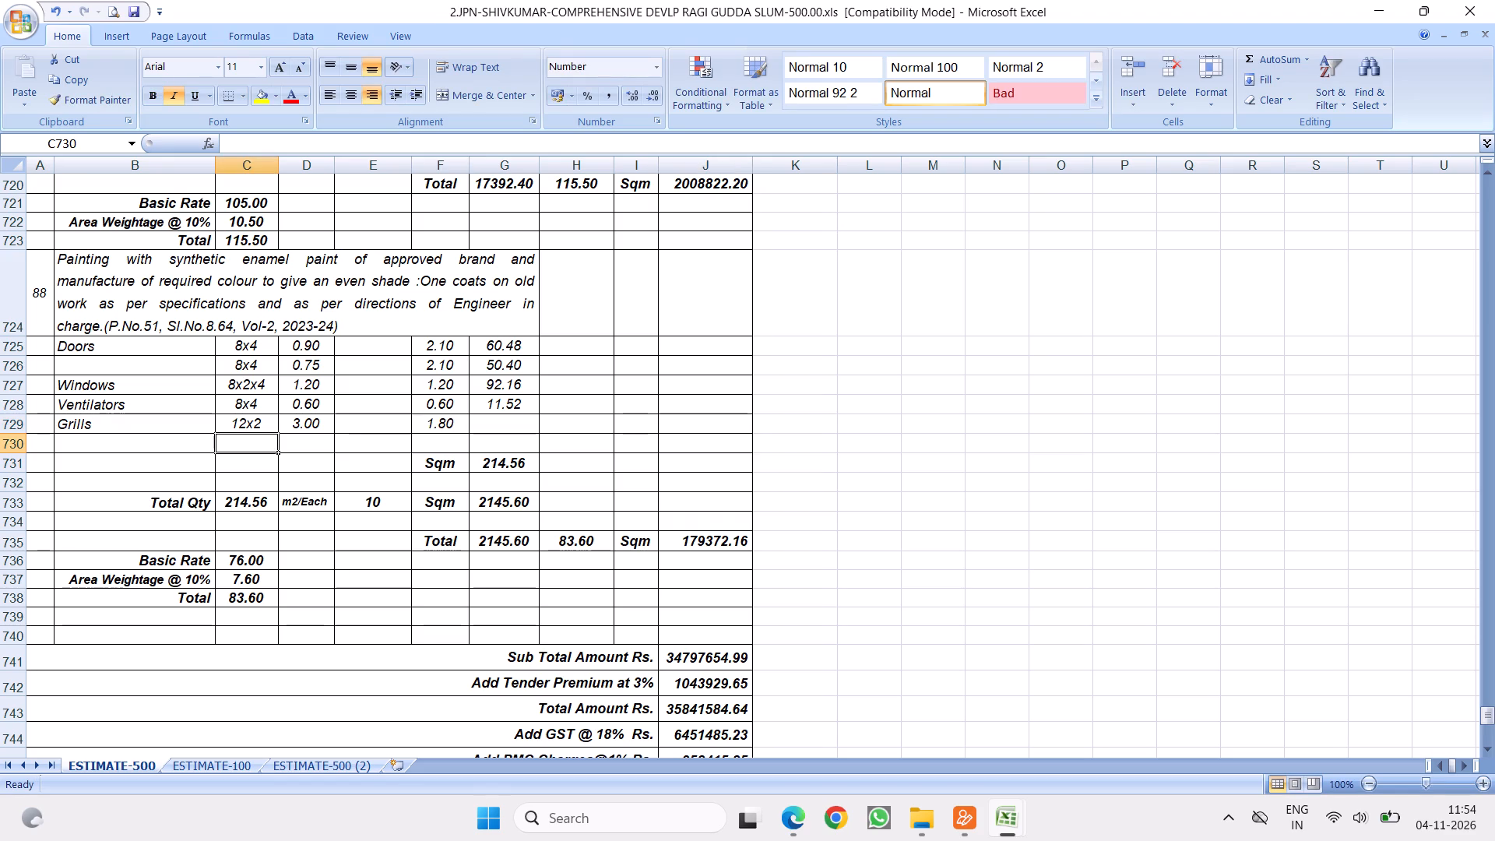
{"action": "type", "text": "12x2x2"}
{"action": "left_click", "coordinate": [302, 445]}
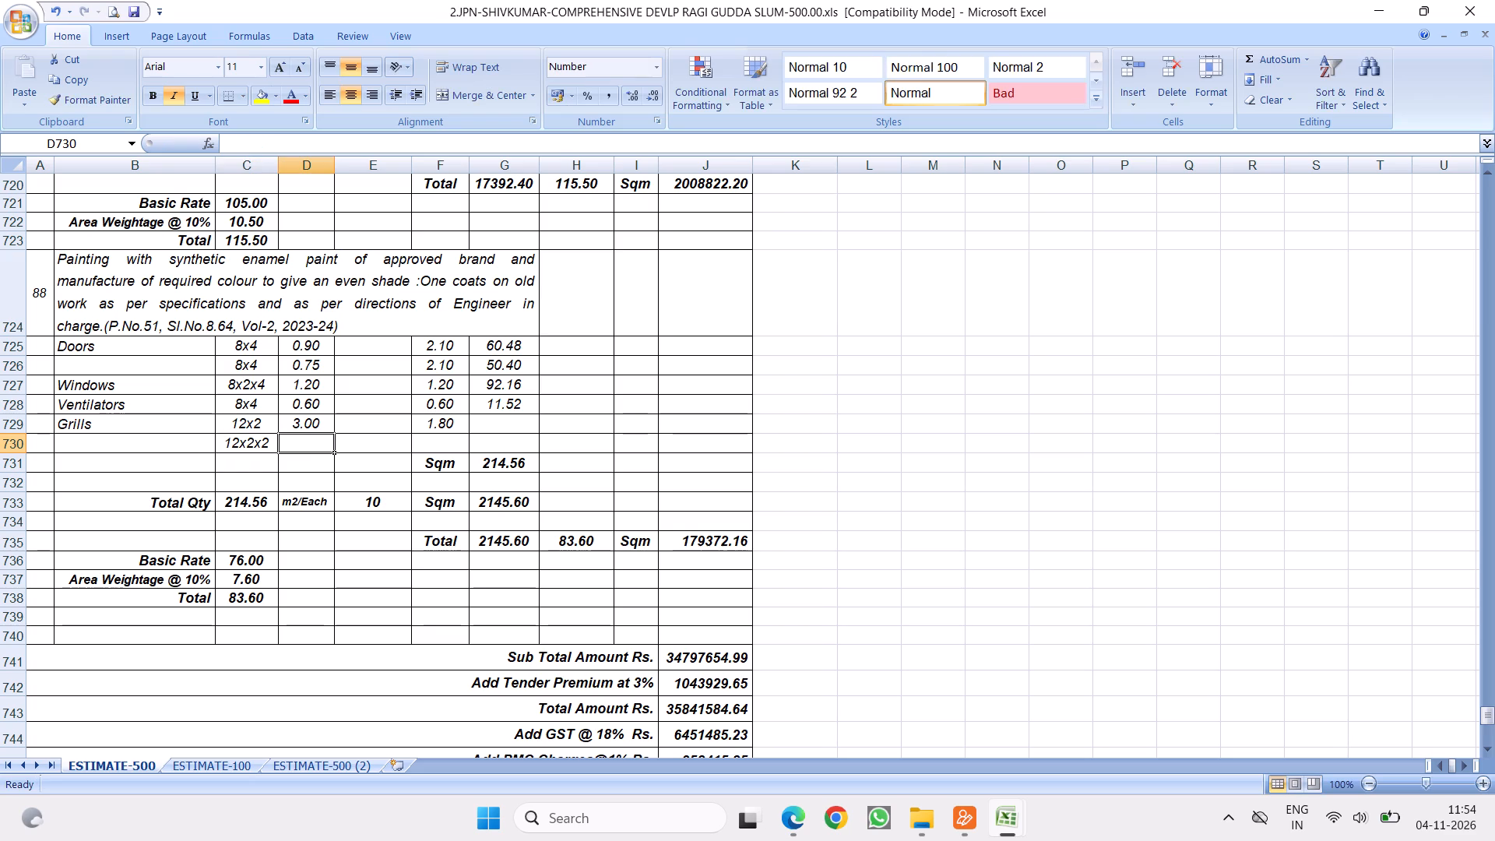
{"action": "key", "text": "period"}
{"action": "key", "text": "9"}
{"action": "left_click", "coordinate": [568, 477]}
{"action": "left_click", "coordinate": [432, 445]}
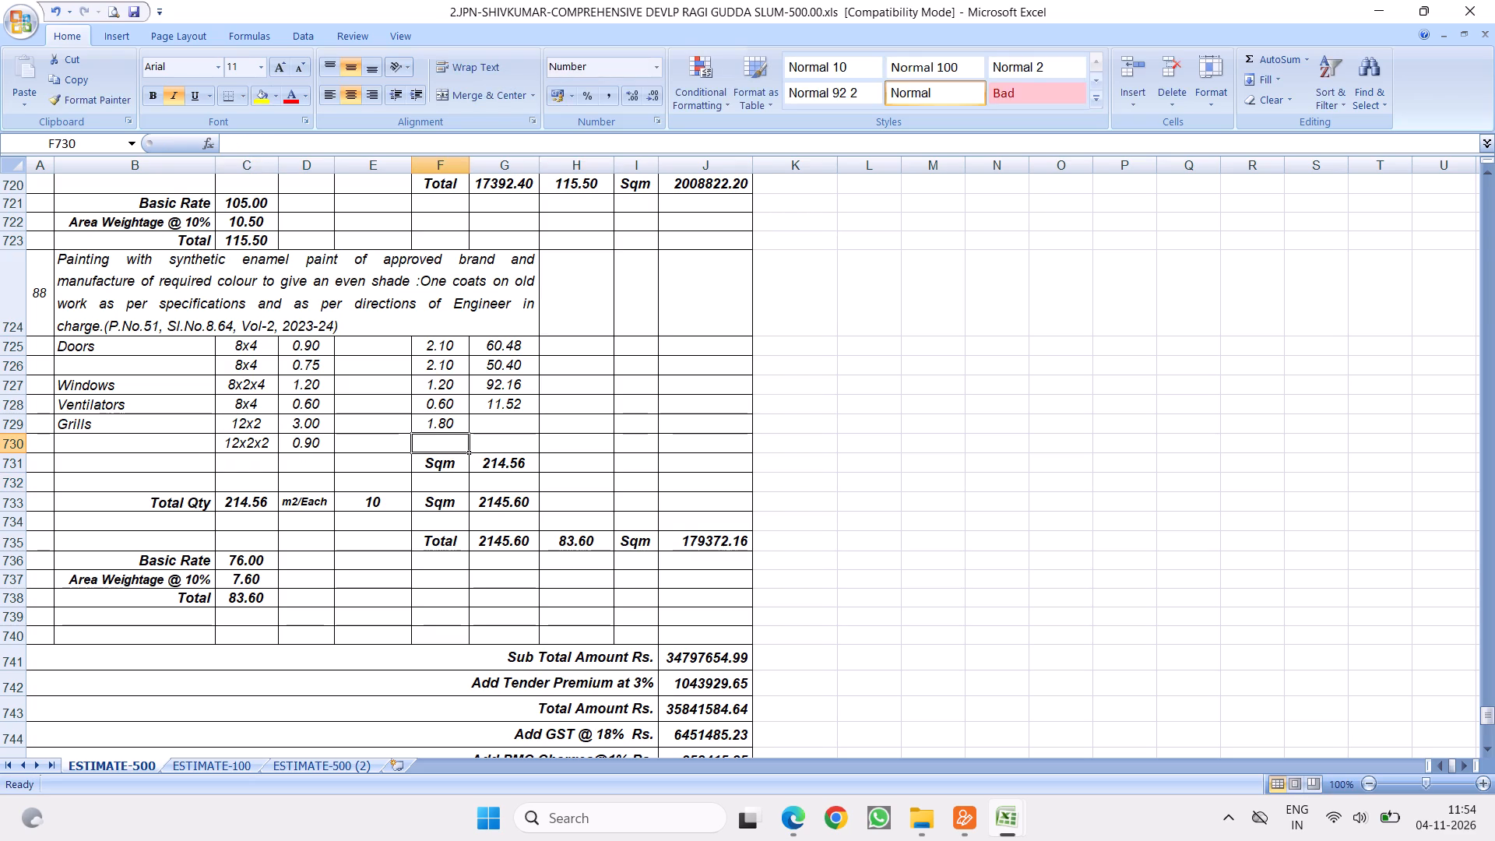
{"action": "type", "text": "1."}
{"action": "key", "text": "8"}
{"action": "left_click", "coordinate": [623, 459]}
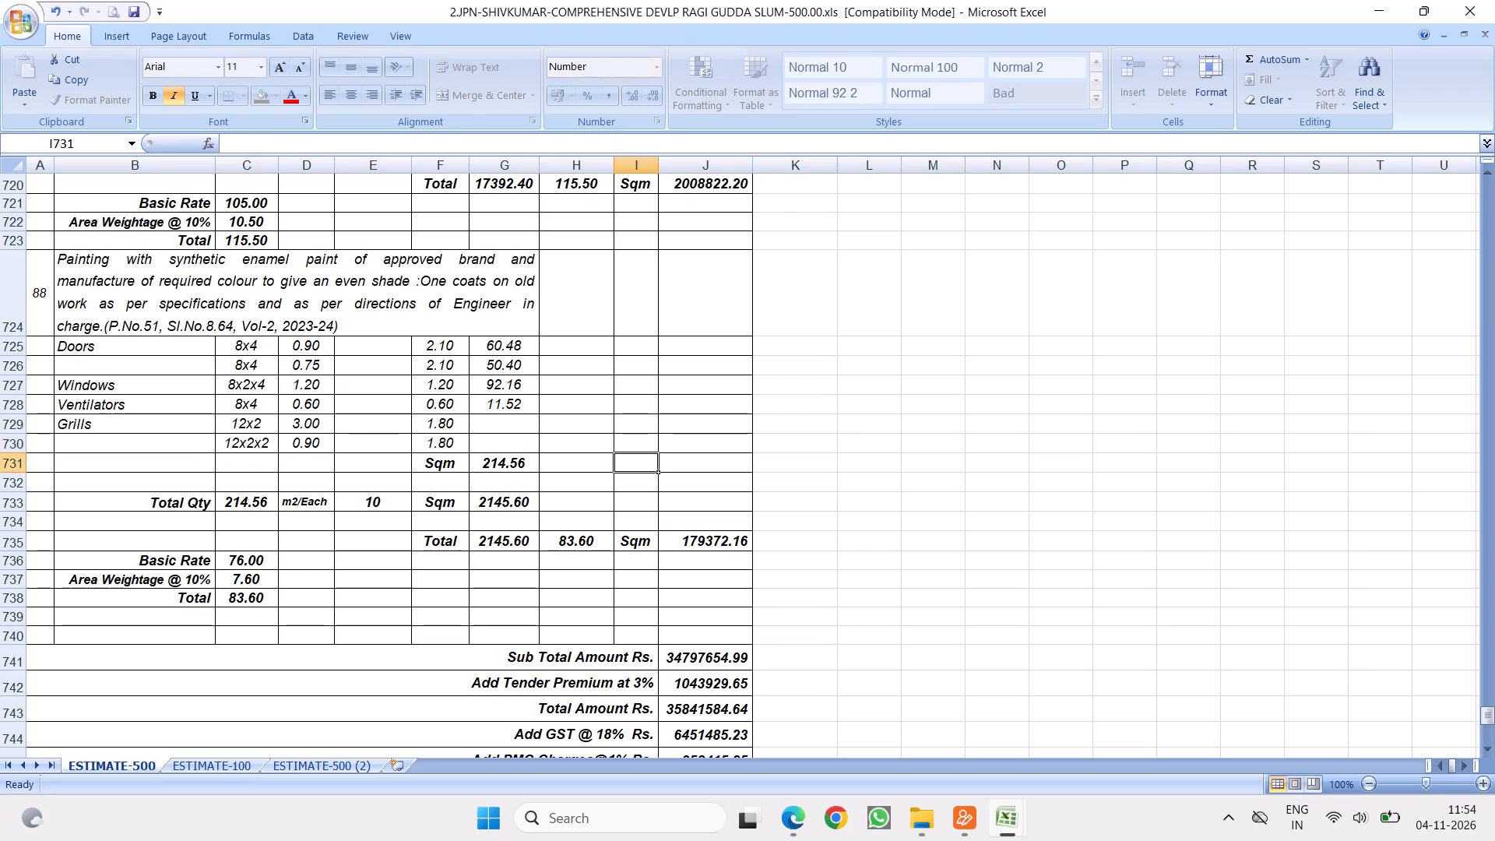
Examine the block-wise grill measurements in the earlier item around rows 606 to 625, and return to item 88.
{"action": "scroll", "coordinate": [495, 388], "scroll_direction": "up", "scroll_amount": 19}
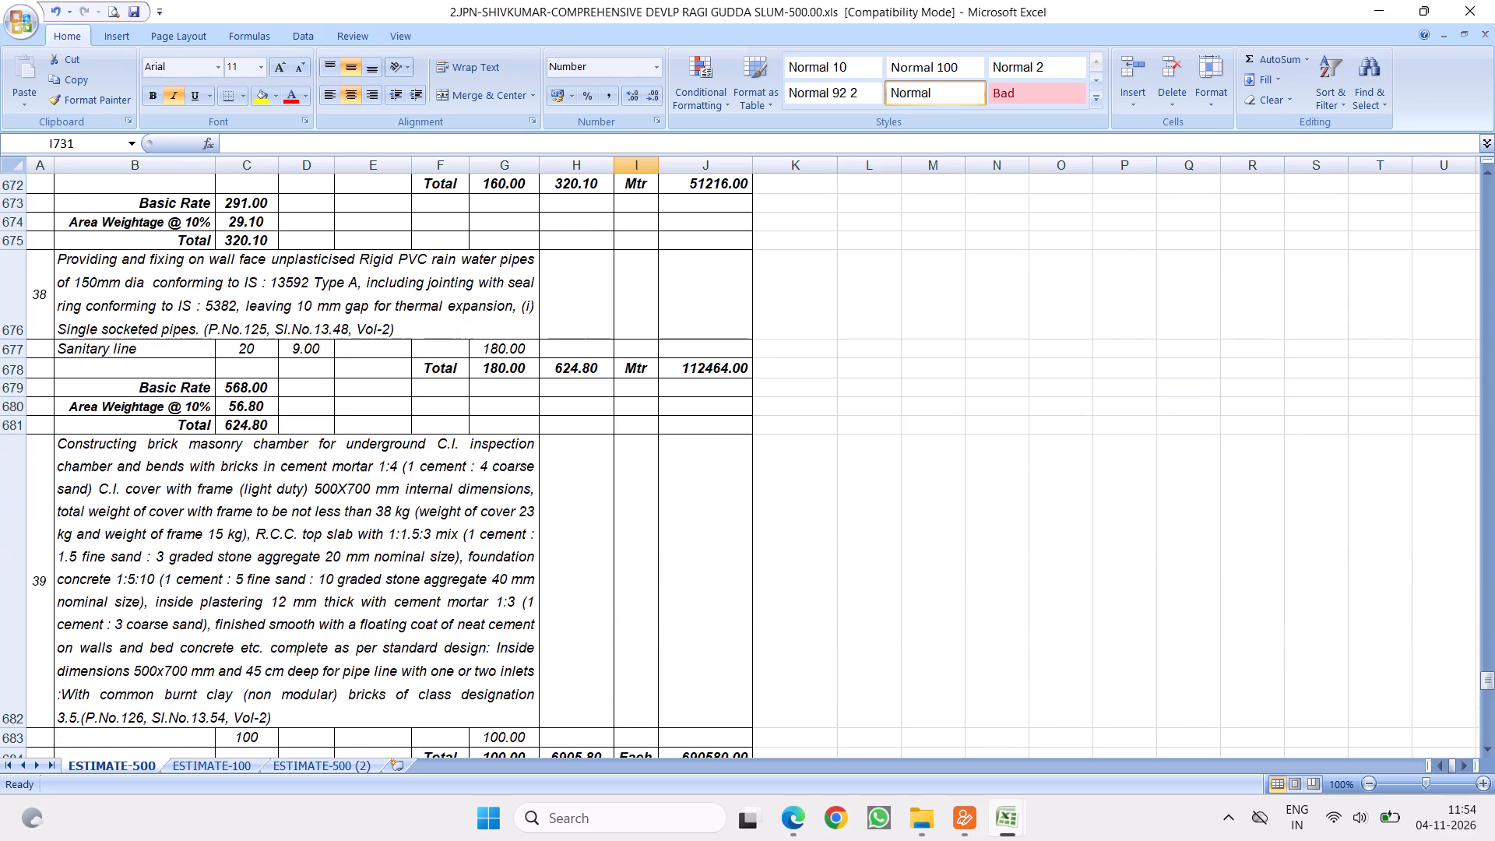
{"action": "scroll", "coordinate": [505, 364], "scroll_direction": "up", "scroll_amount": 14}
{"action": "scroll", "coordinate": [499, 363], "scroll_direction": "up", "scroll_amount": 8}
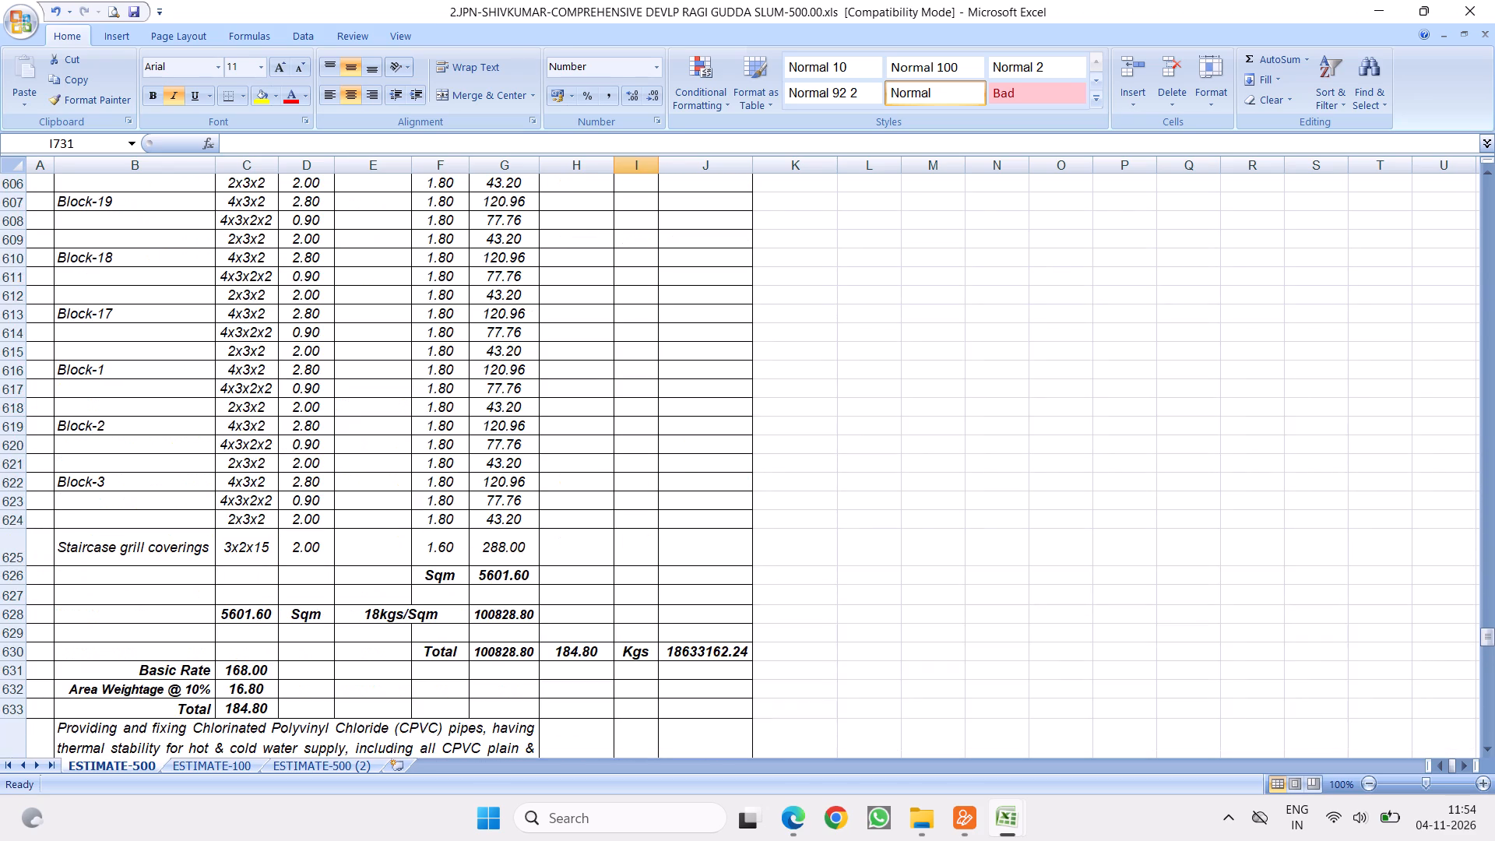
{"action": "scroll", "coordinate": [543, 493], "scroll_direction": "down", "scroll_amount": 11}
{"action": "scroll", "coordinate": [561, 558], "scroll_direction": "up", "scroll_amount": 1}
{"action": "scroll", "coordinate": [561, 558], "scroll_direction": "down", "scroll_amount": 20}
{"action": "scroll", "coordinate": [561, 558], "scroll_direction": "down", "scroll_amount": 6}
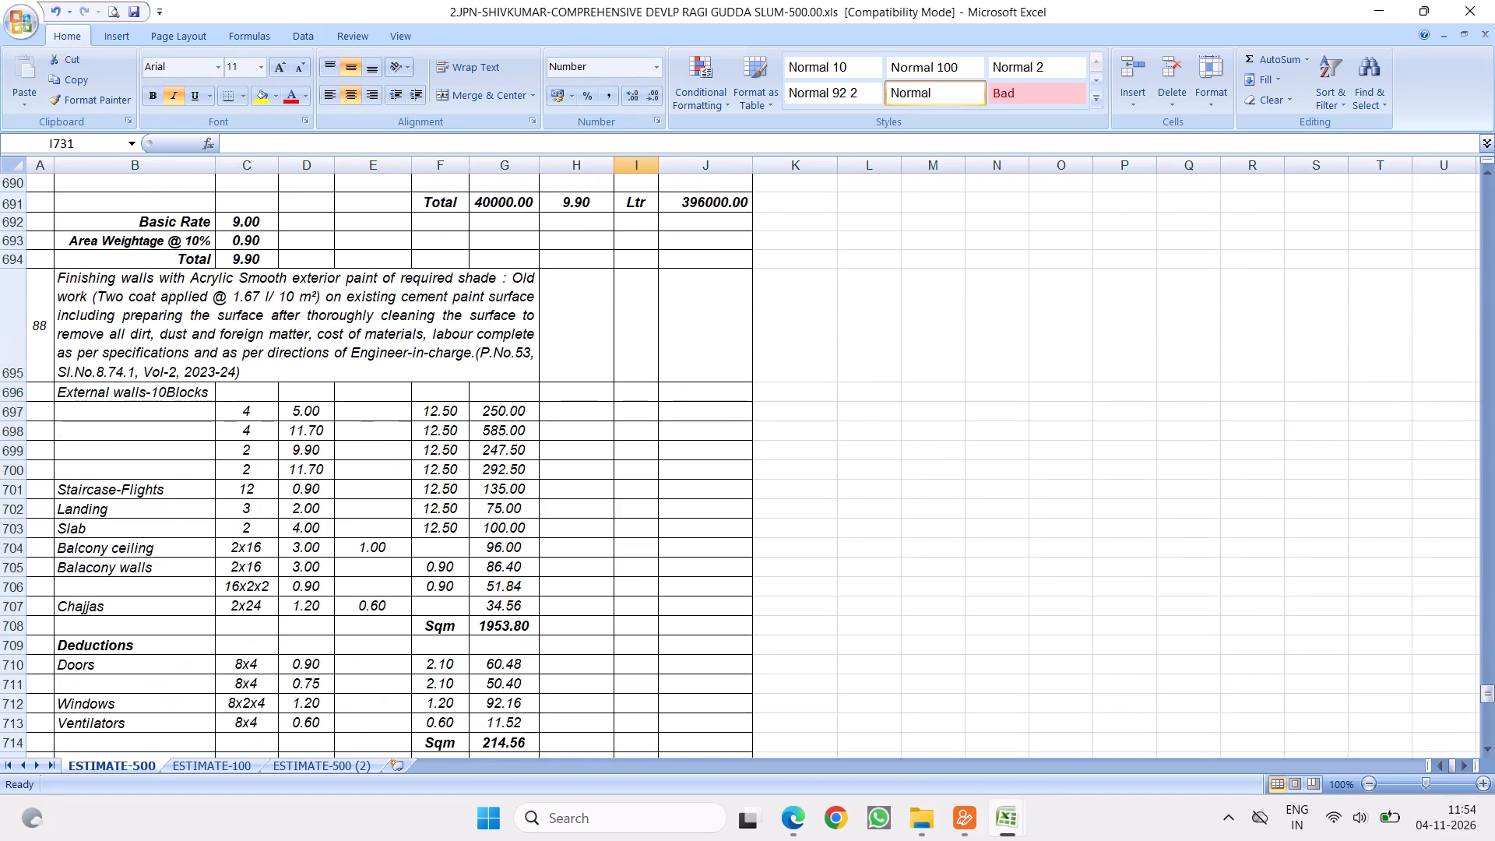
{"action": "scroll", "coordinate": [585, 484], "scroll_direction": "down", "scroll_amount": 13}
{"action": "scroll", "coordinate": [542, 402], "scroll_direction": "up", "scroll_amount": 4}
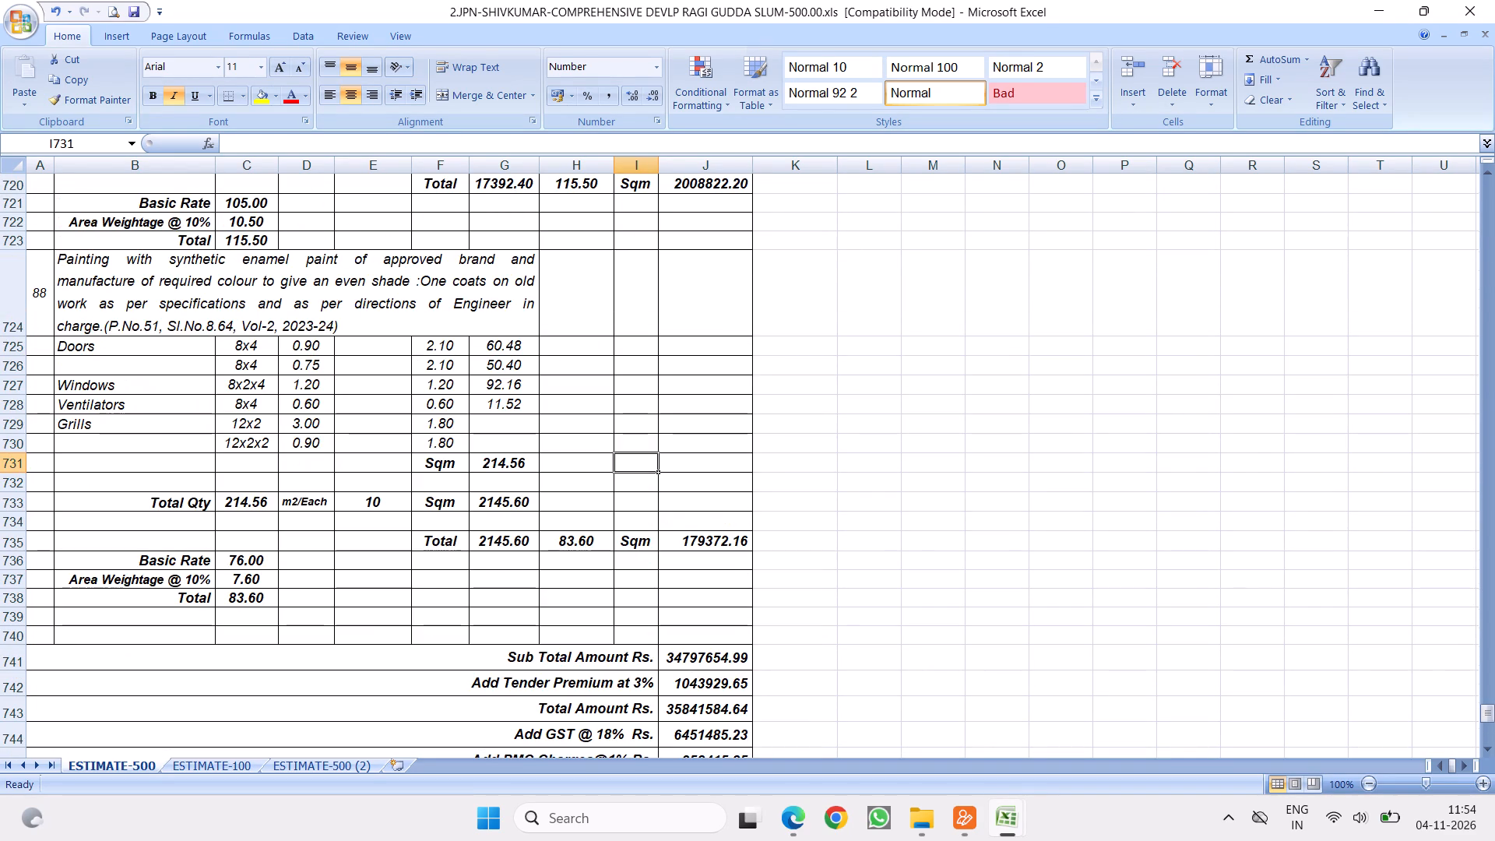
Calculate the Grills quantity in G729 with the formula =24*D729*F729.
{"action": "left_click", "coordinate": [501, 484]}
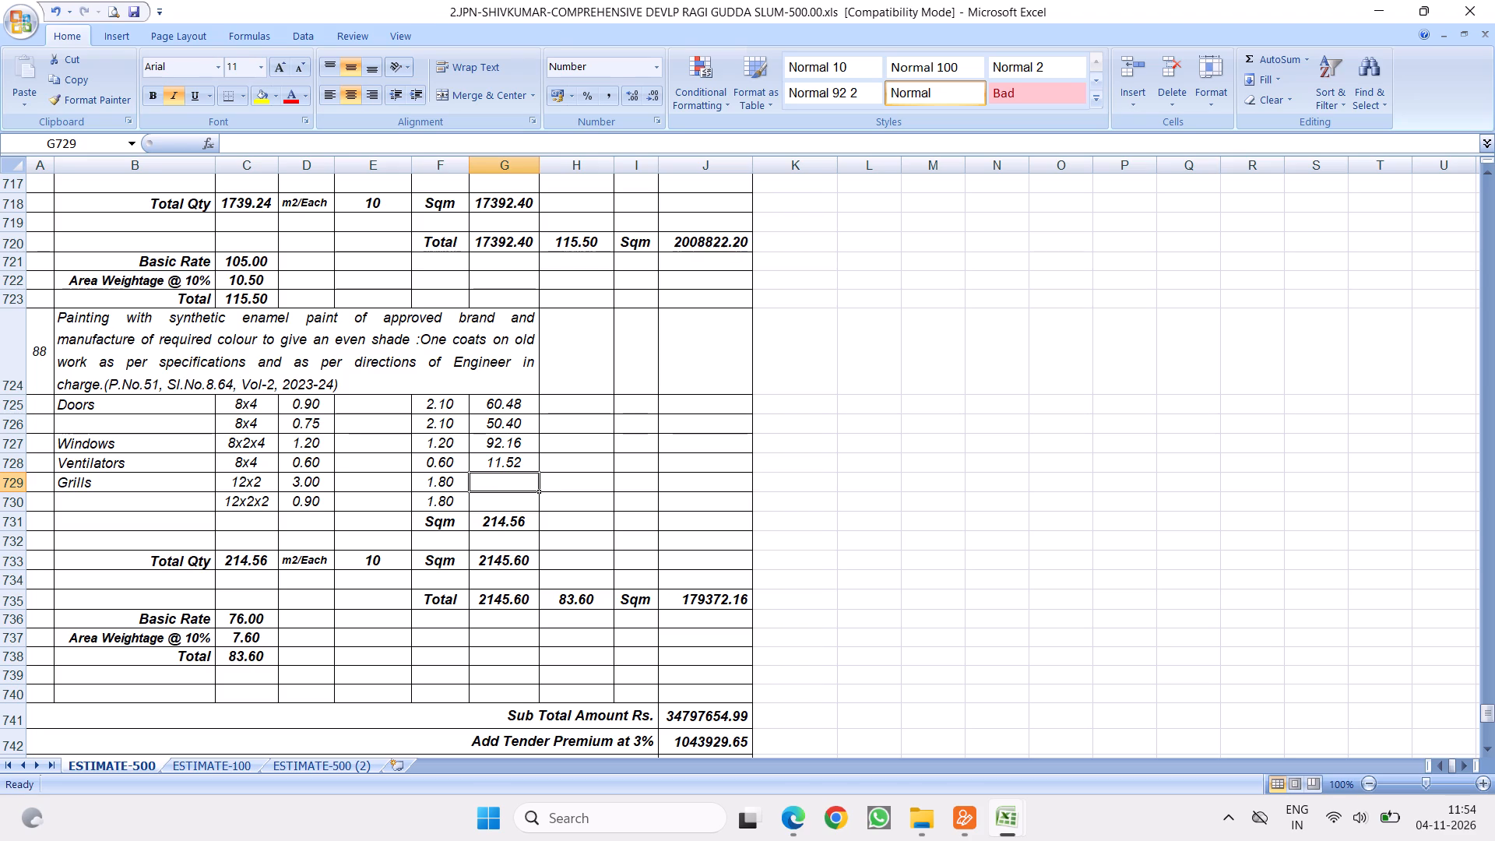
{"action": "key", "text": "equal"}
{"action": "type", "text": "24"}
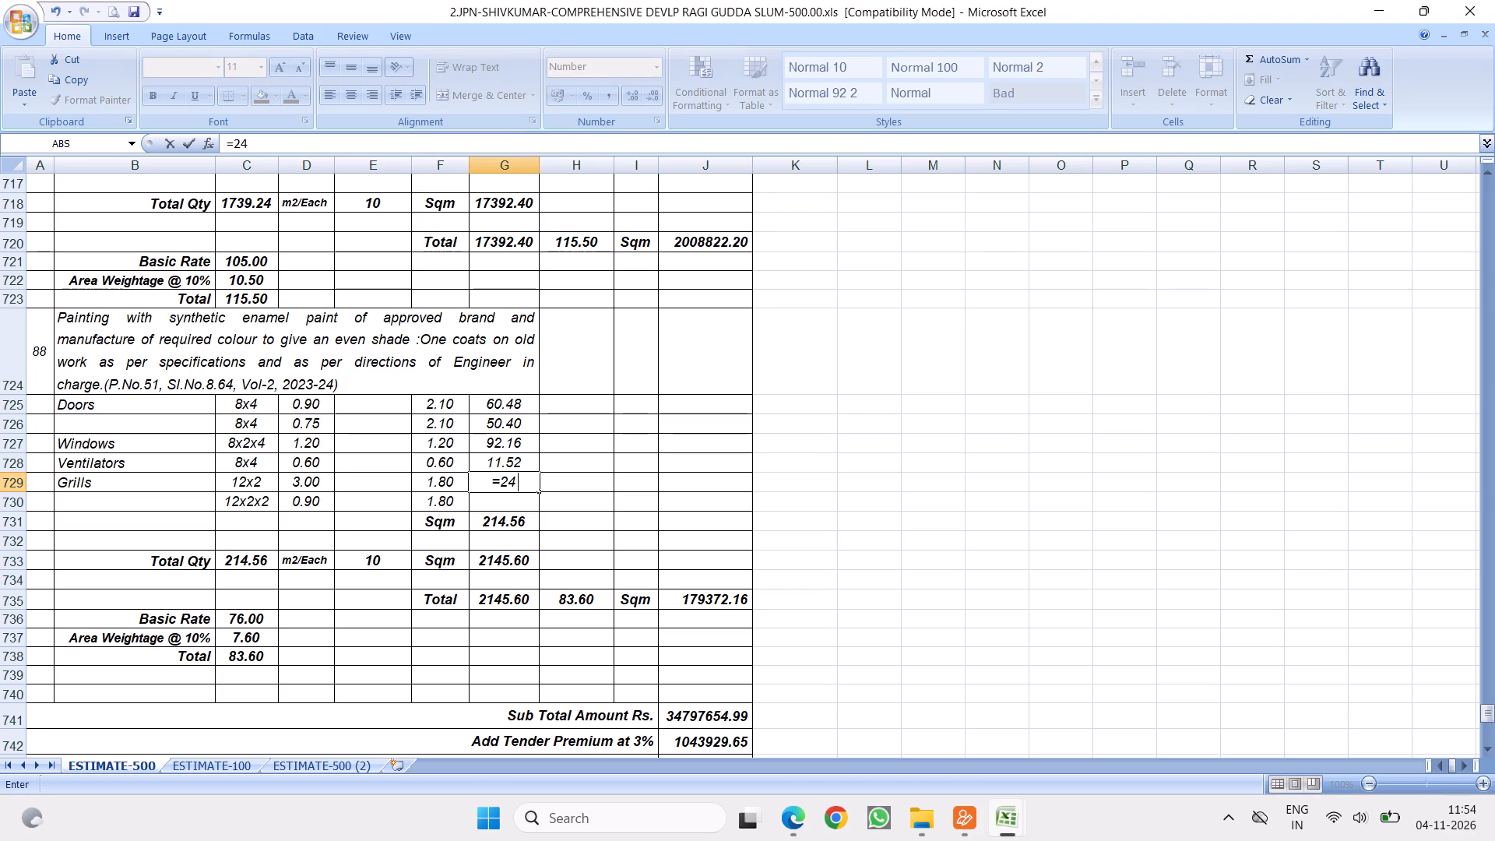
{"action": "key", "text": "shift+asterisk"}
{"action": "left_click", "coordinate": [299, 483]}
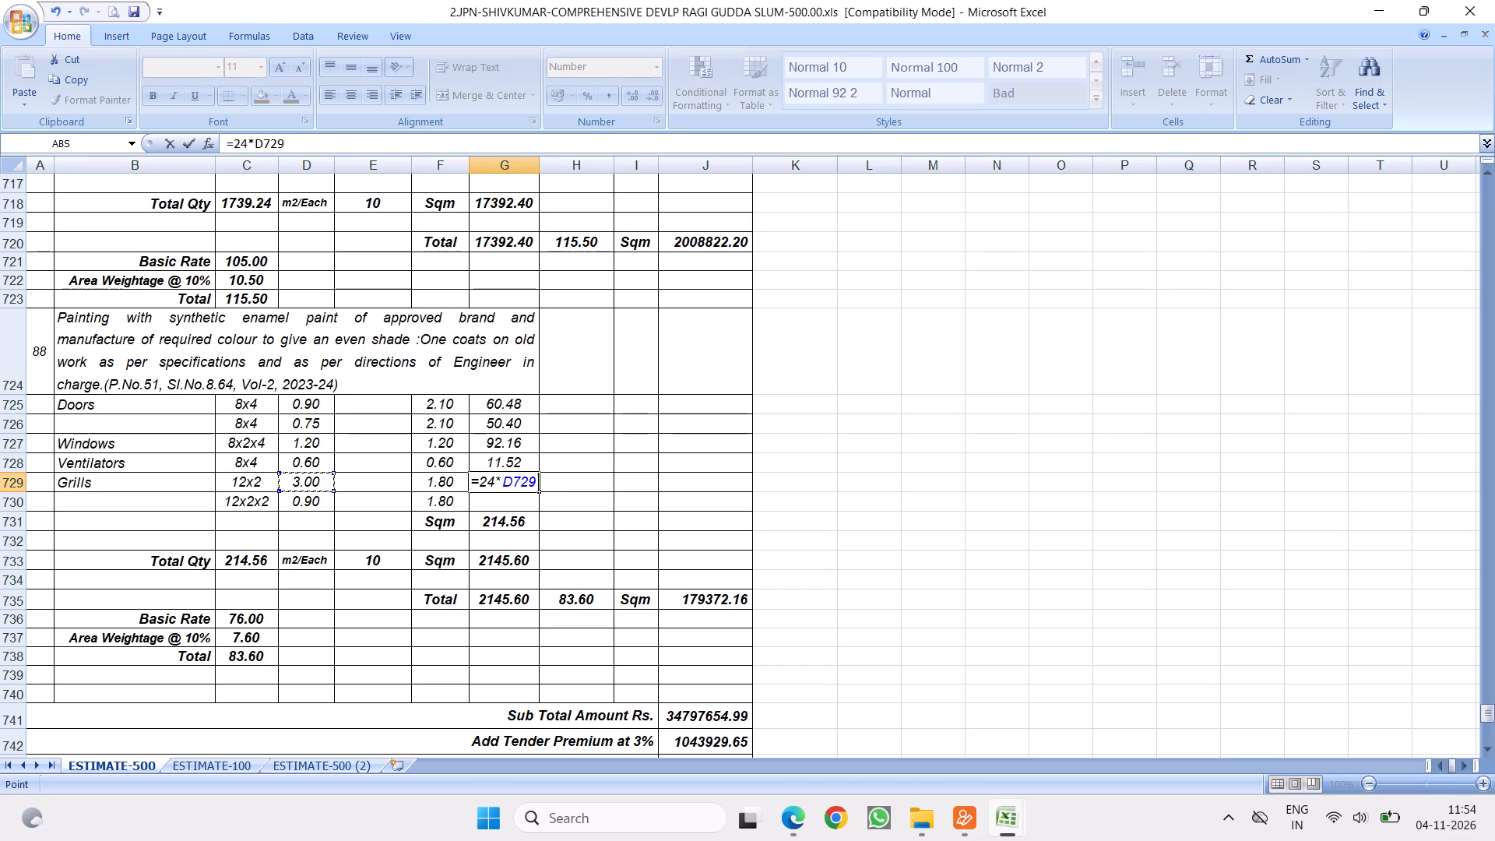
{"action": "key", "text": "shift+asterisk"}
{"action": "key", "text": "BackSpace"}
{"action": "key", "text": "Return"}
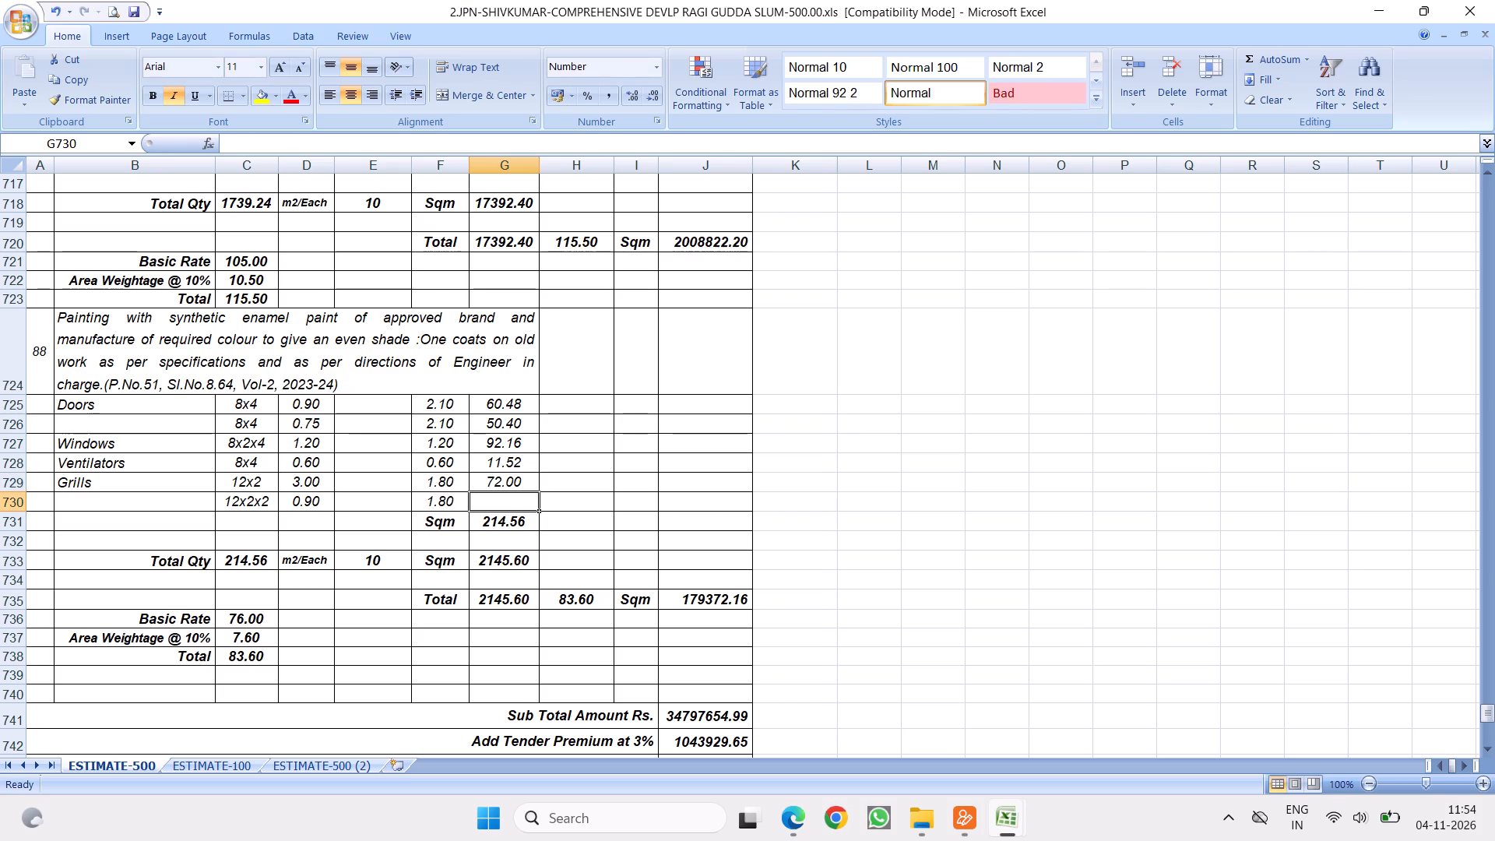
{"action": "left_click", "coordinate": [493, 475]}
{"action": "left_click", "coordinate": [301, 136]}
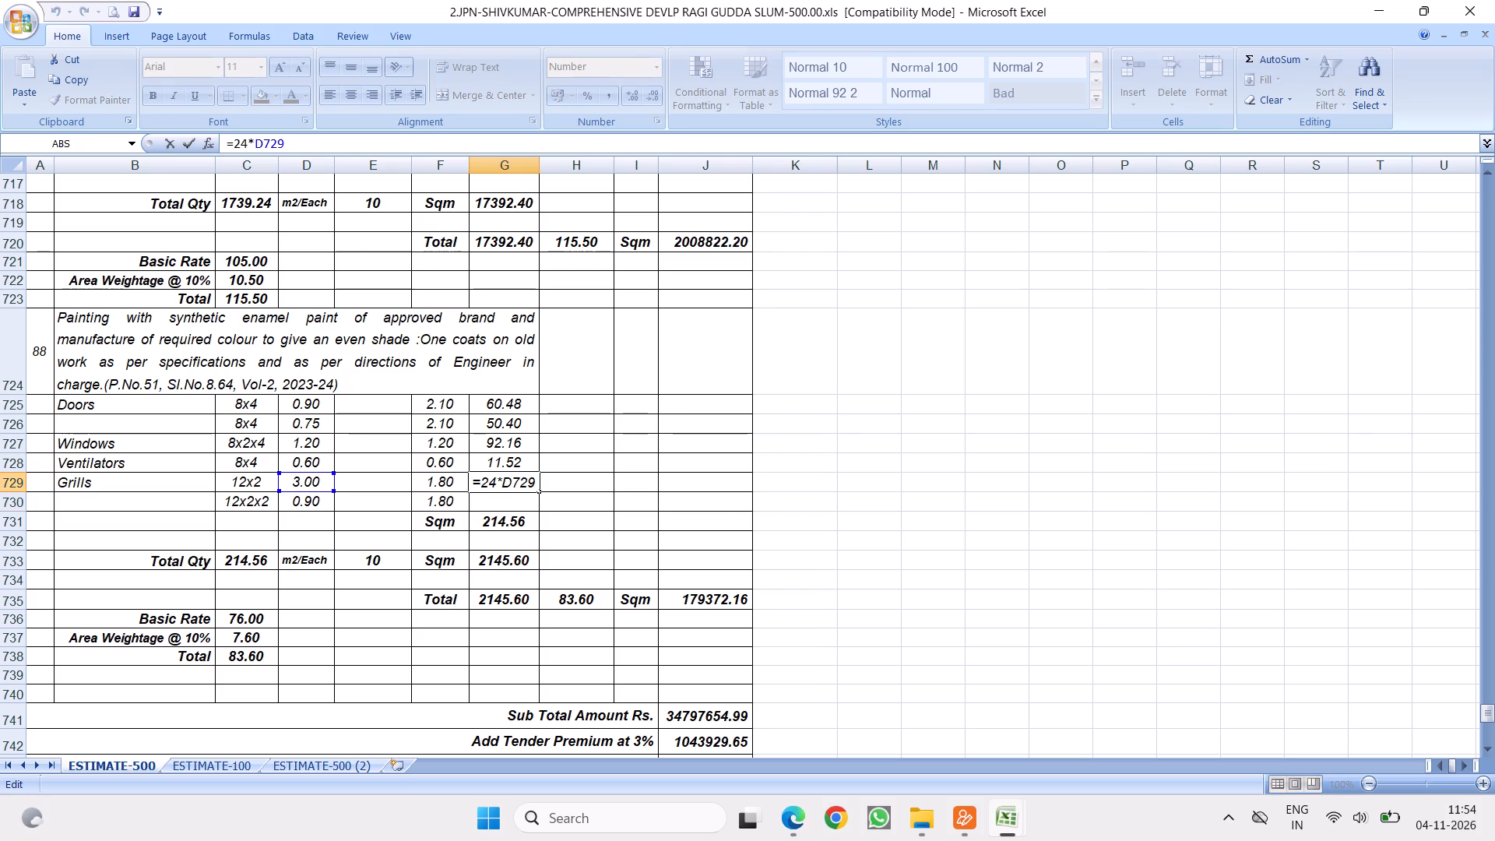
{"action": "key", "text": "shift+asterisk"}
{"action": "left_click", "coordinate": [442, 484]}
{"action": "key", "text": "Return"}
Fill the Grills quantity formula from G729 down into G730.
{"action": "left_click", "coordinate": [496, 484]}
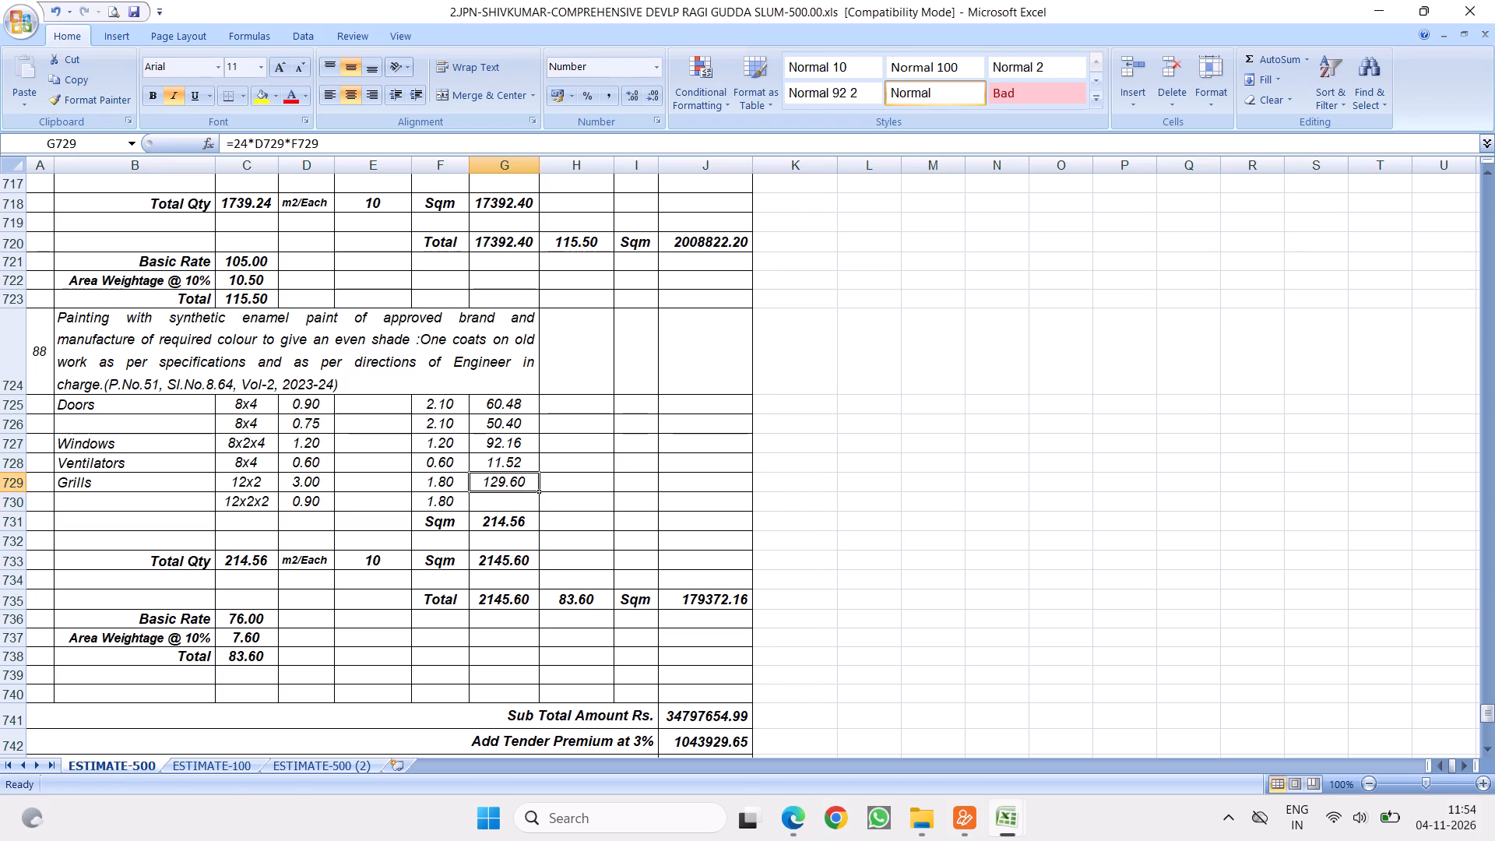
{"action": "left_click_drag", "start_coordinate": [536, 494], "coordinate": [529, 514]}
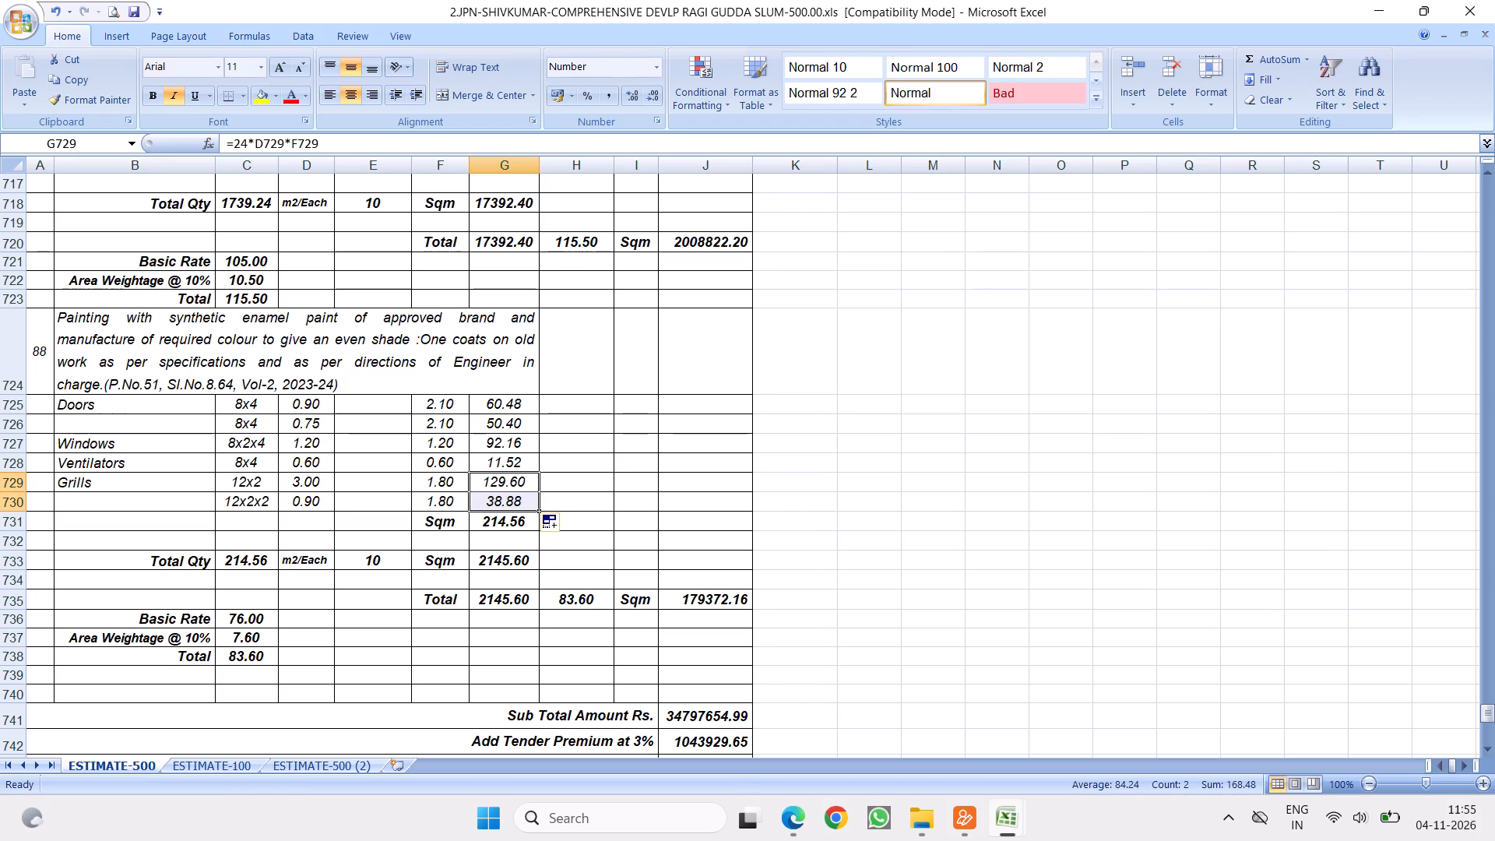
{"action": "left_click", "coordinate": [500, 501]}
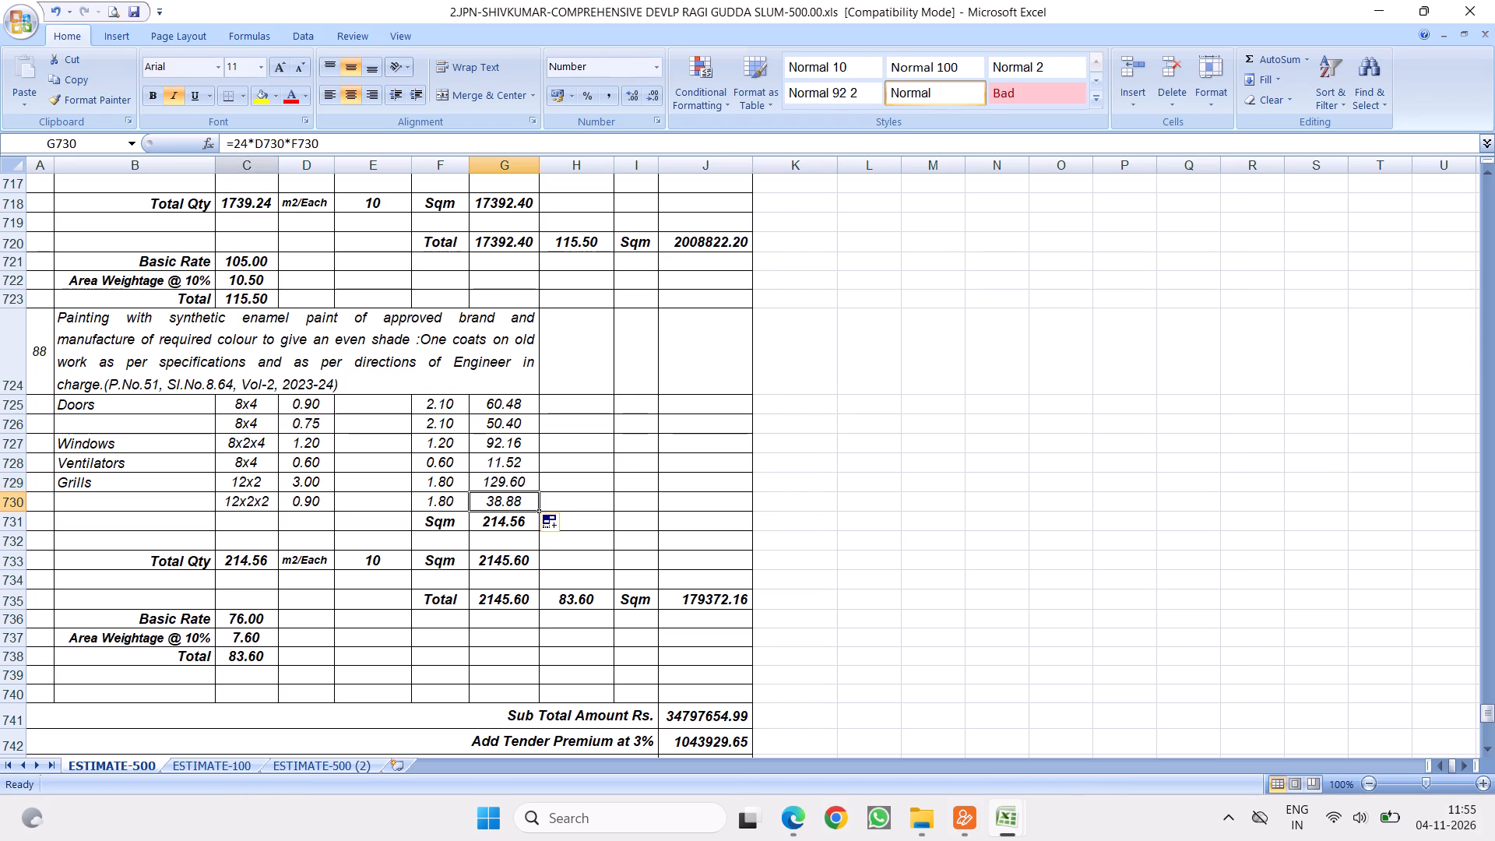
Change the multiplier of the second grill row's quantity formula in G730 to 48.
{"action": "left_click", "coordinate": [244, 141]}
{"action": "key", "text": "BackSpace"}
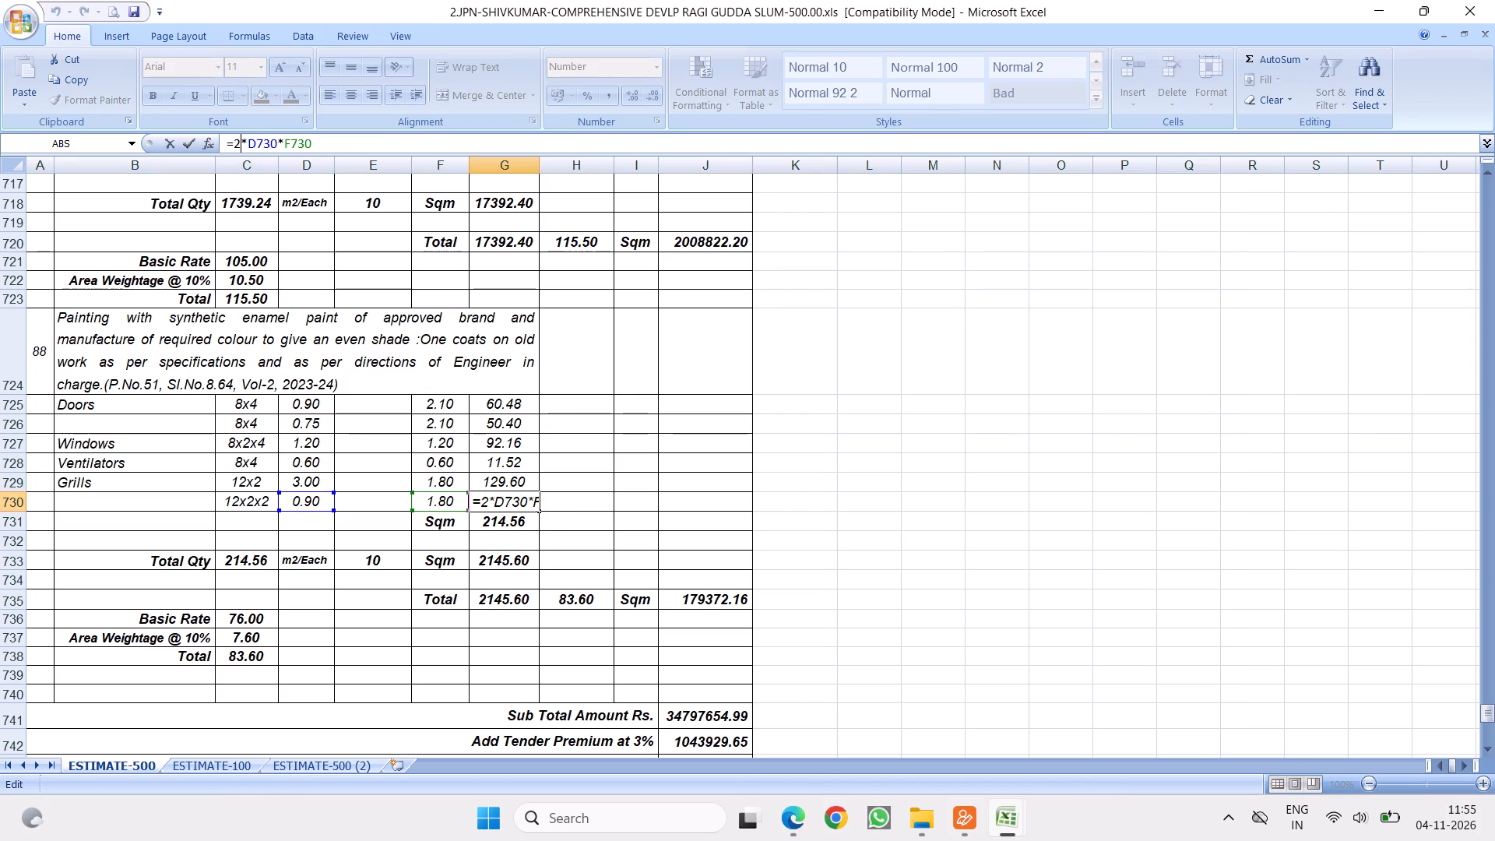
{"action": "key", "text": "BackSpace"}
{"action": "type", "text": "48"}
{"action": "key", "text": "Return"}
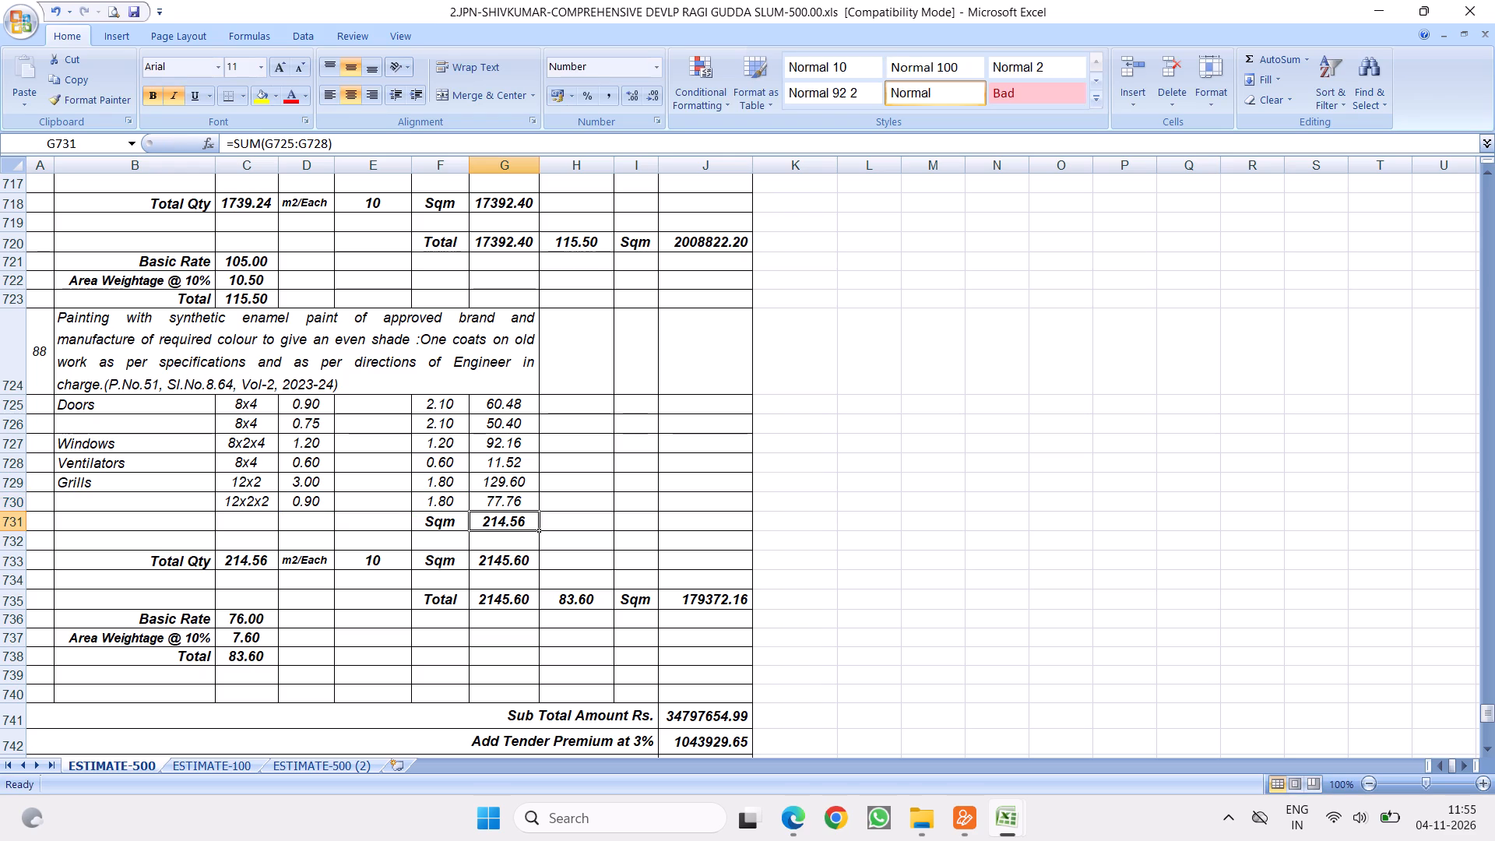
Re-sum the enamel painting quantities G725 to G730 into the Sqm total in G731 so both grill rows are included.
{"action": "left_click_drag", "start_coordinate": [500, 410], "coordinate": [499, 491]}
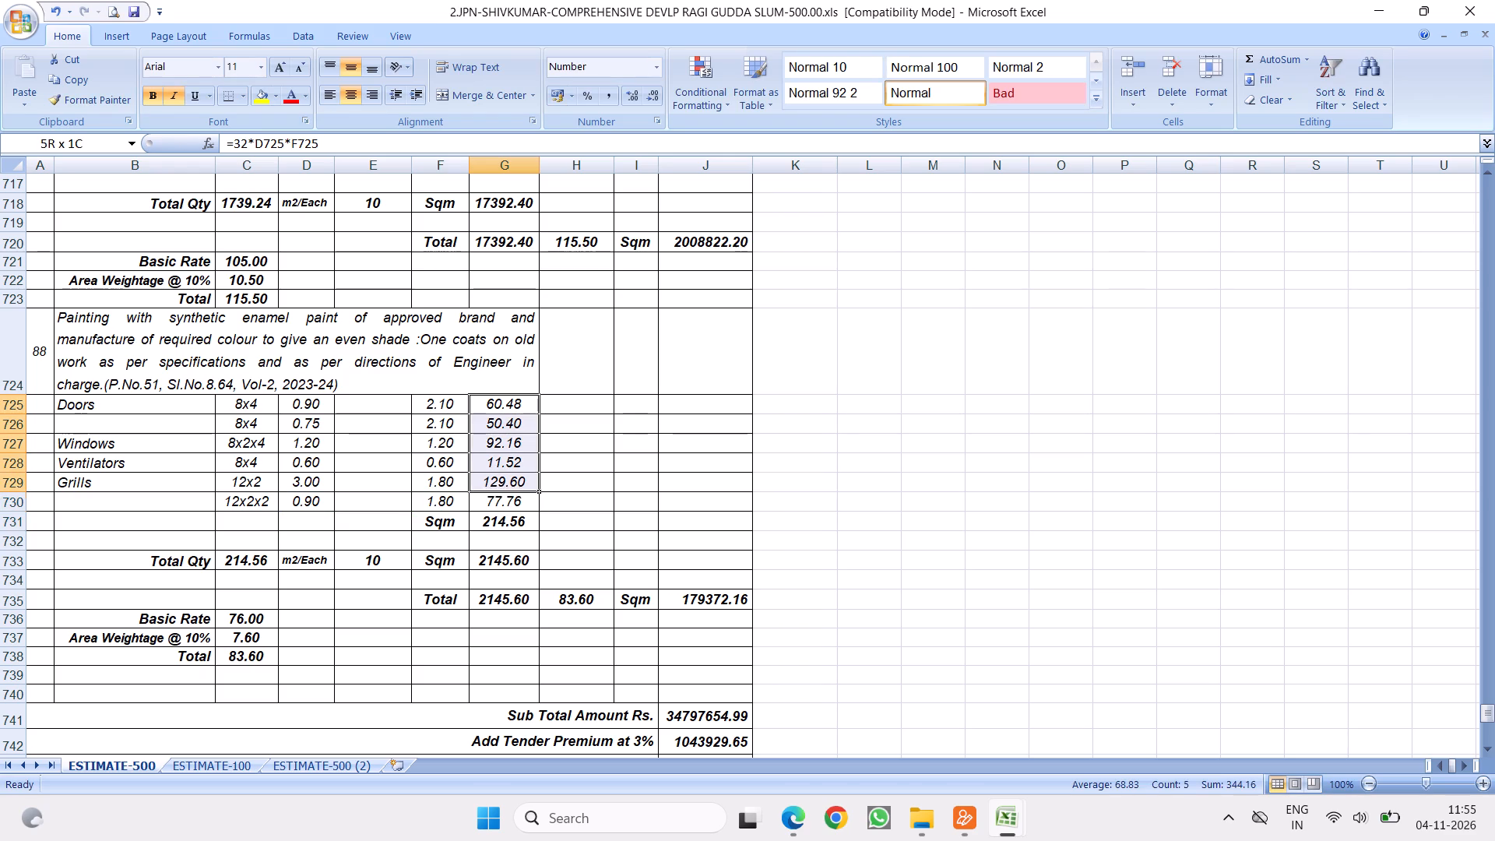
{"action": "left_click_drag", "start_coordinate": [499, 491], "coordinate": [498, 499]}
{"action": "left_click", "coordinate": [1251, 58]}
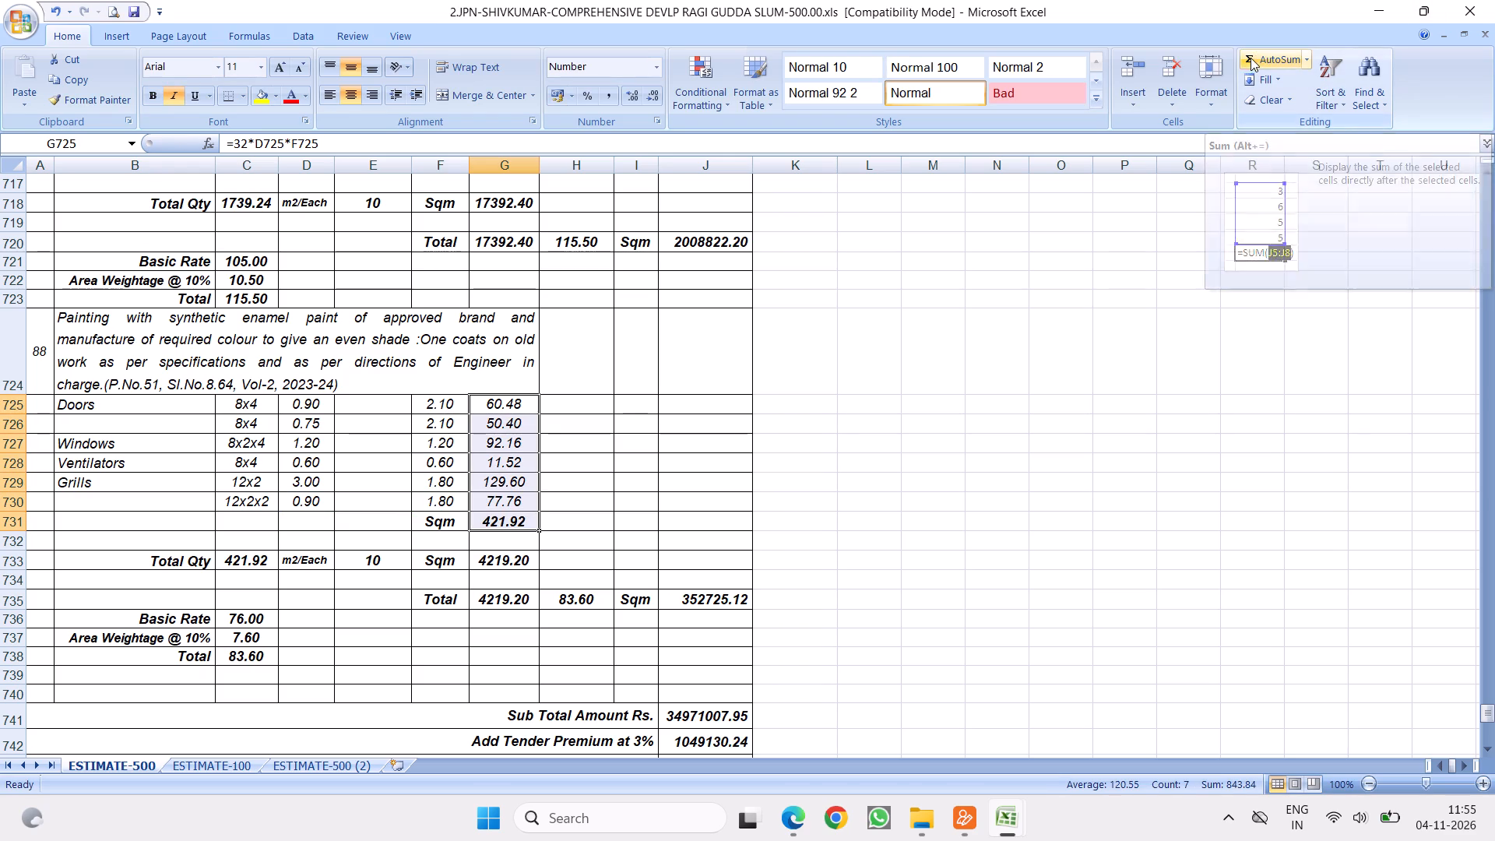
Review item 88's enamel painting total and check the range covered by the Sub Total Amount formula in J741.
{"action": "left_click", "coordinate": [234, 364]}
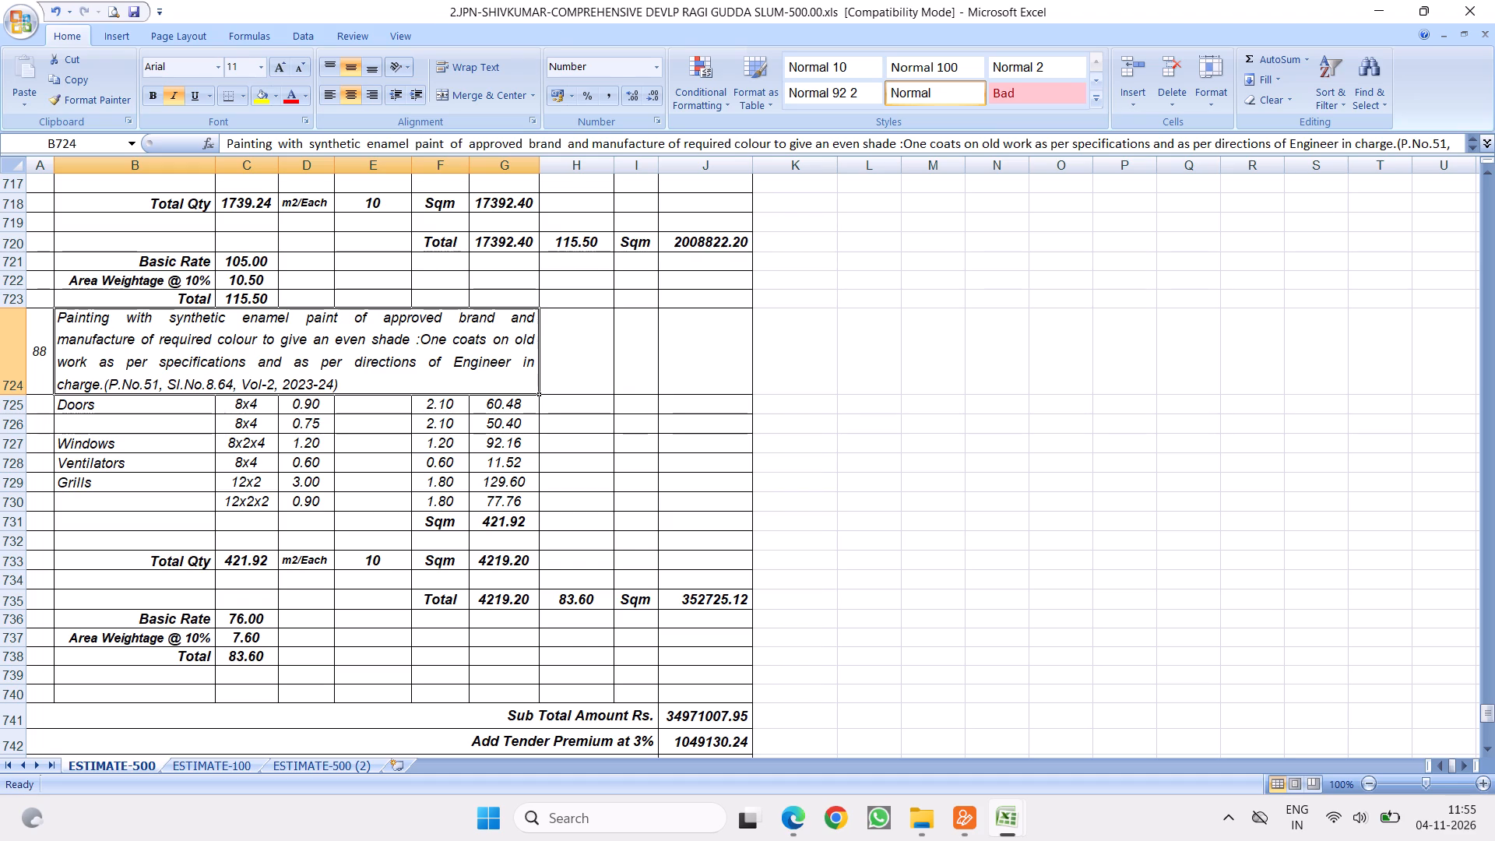
{"action": "left_click", "coordinate": [495, 605]}
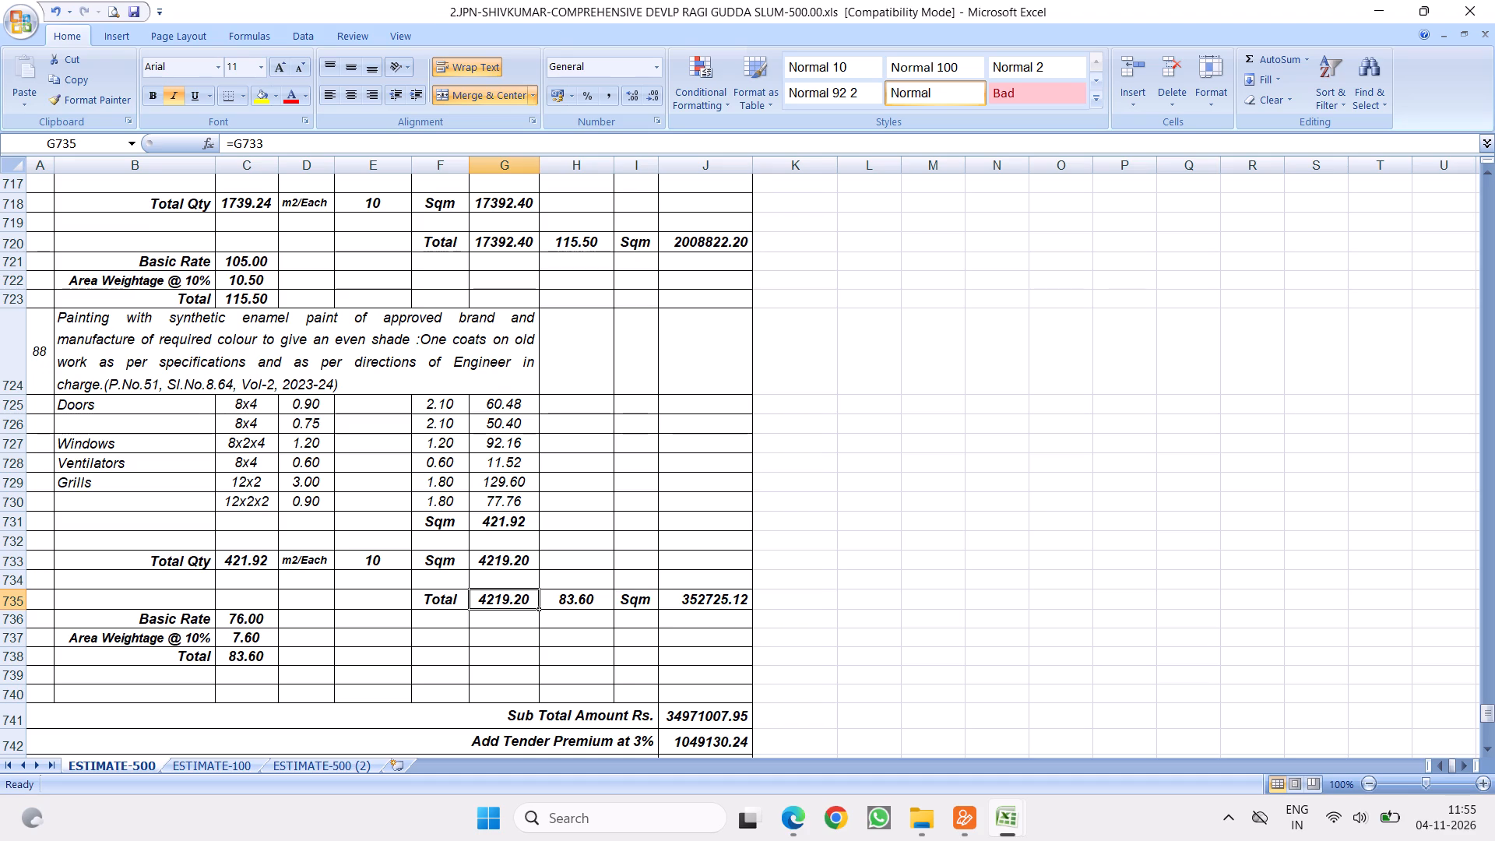
{"action": "scroll", "coordinate": [558, 435], "scroll_direction": "down", "scroll_amount": 1}
{"action": "scroll", "coordinate": [539, 378], "scroll_direction": "up", "scroll_amount": 3}
{"action": "scroll", "coordinate": [760, 428], "scroll_direction": "down", "scroll_amount": 3}
{"action": "scroll", "coordinate": [776, 517], "scroll_direction": "down", "scroll_amount": 2}
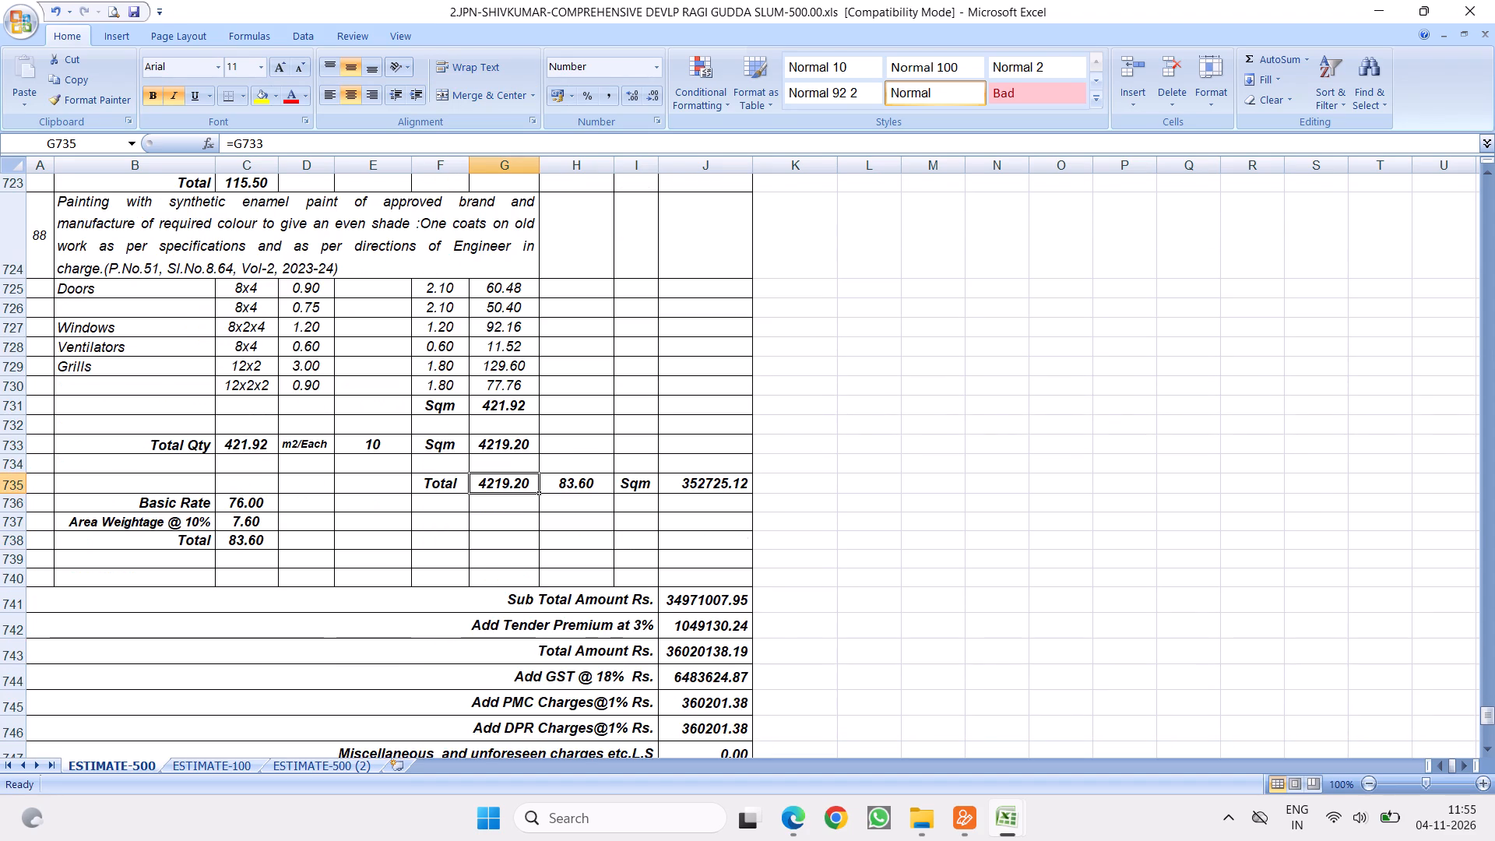
{"action": "left_click", "coordinate": [691, 469]}
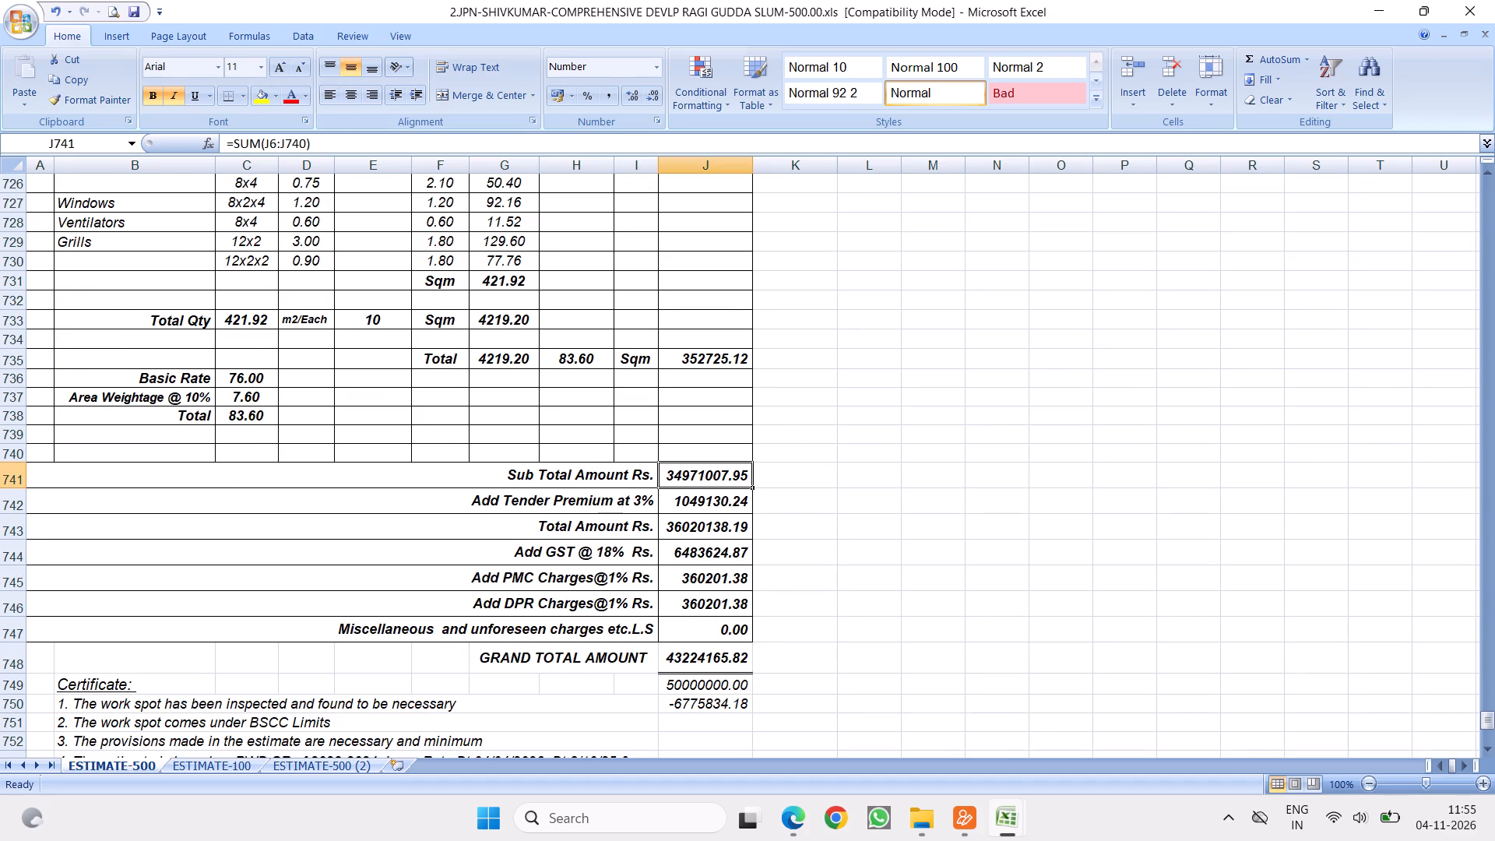
{"action": "left_click", "coordinate": [322, 143]}
{"action": "scroll", "coordinate": [691, 399], "scroll_direction": "up", "scroll_amount": 4}
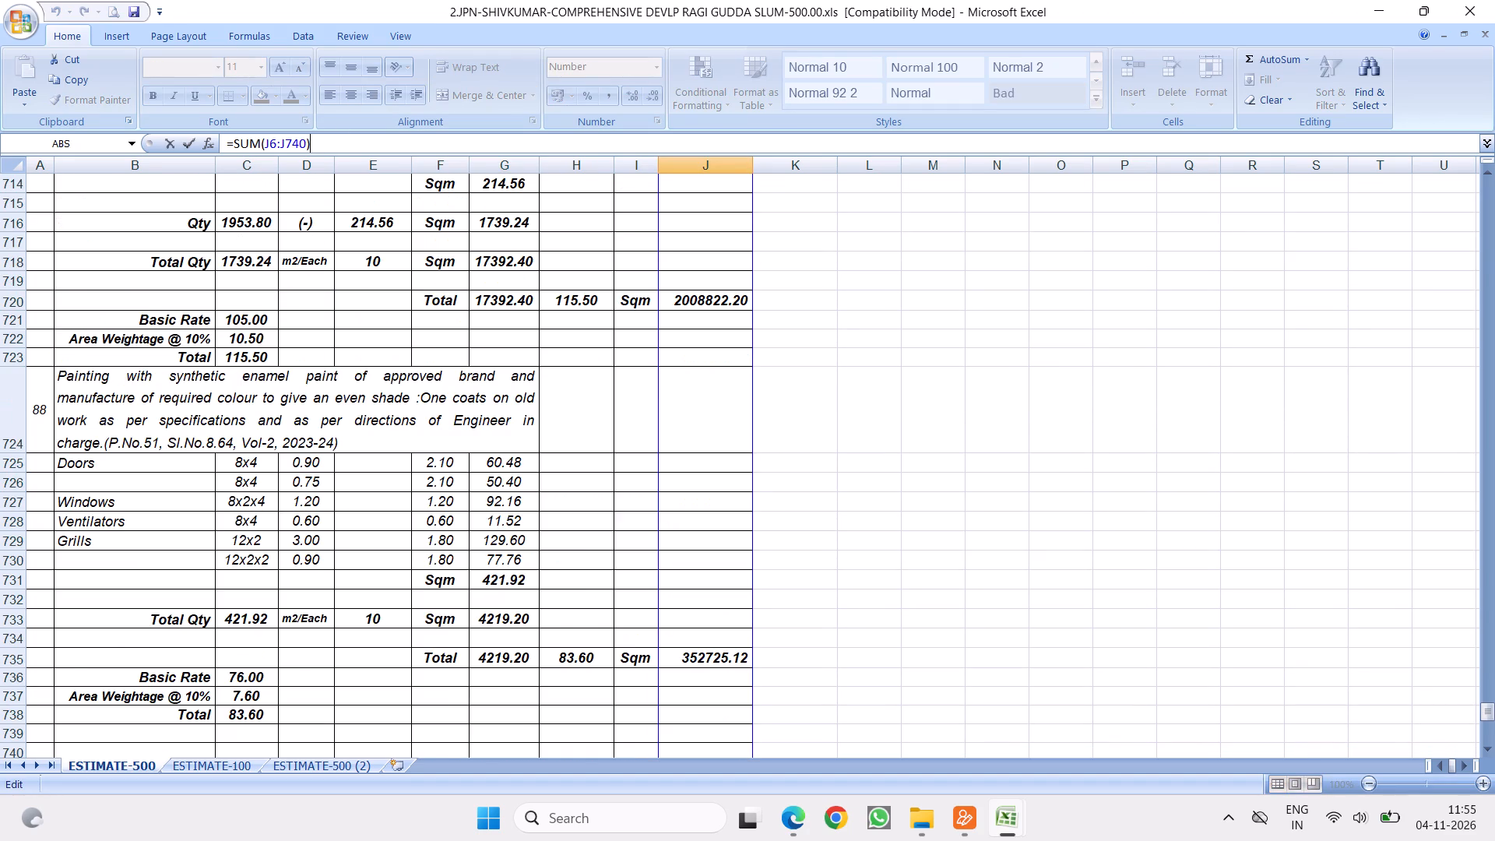
{"action": "scroll", "coordinate": [807, 434], "scroll_direction": "up", "scroll_amount": 14}
{"action": "scroll", "coordinate": [714, 474], "scroll_direction": "down", "scroll_amount": 4}
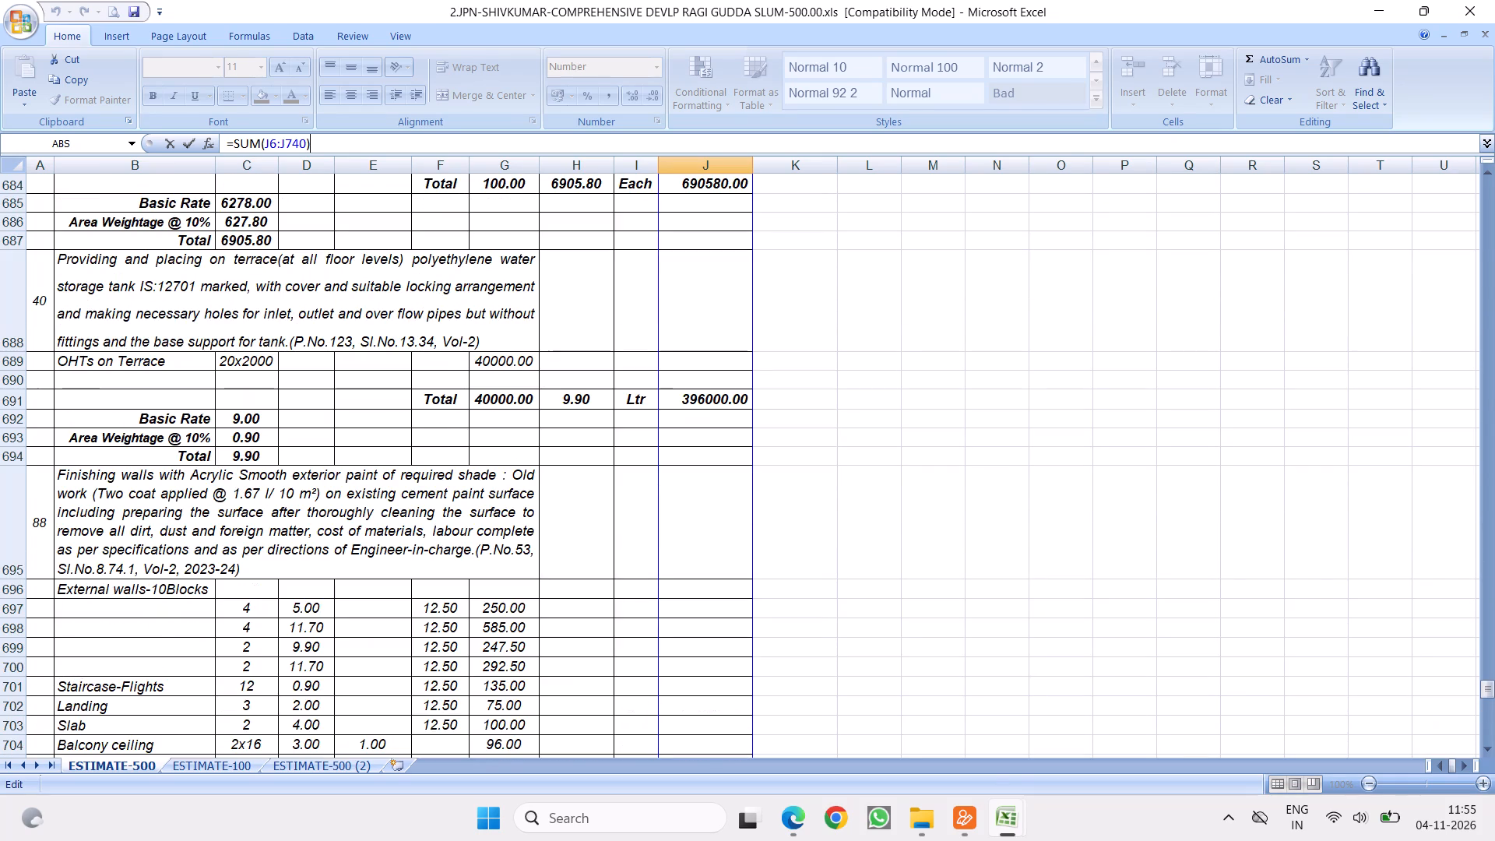
{"action": "scroll", "coordinate": [655, 469], "scroll_direction": "down", "scroll_amount": 6}
{"action": "scroll", "coordinate": [629, 379], "scroll_direction": "down", "scroll_amount": 2}
{"action": "scroll", "coordinate": [852, 403], "scroll_direction": "down", "scroll_amount": 5}
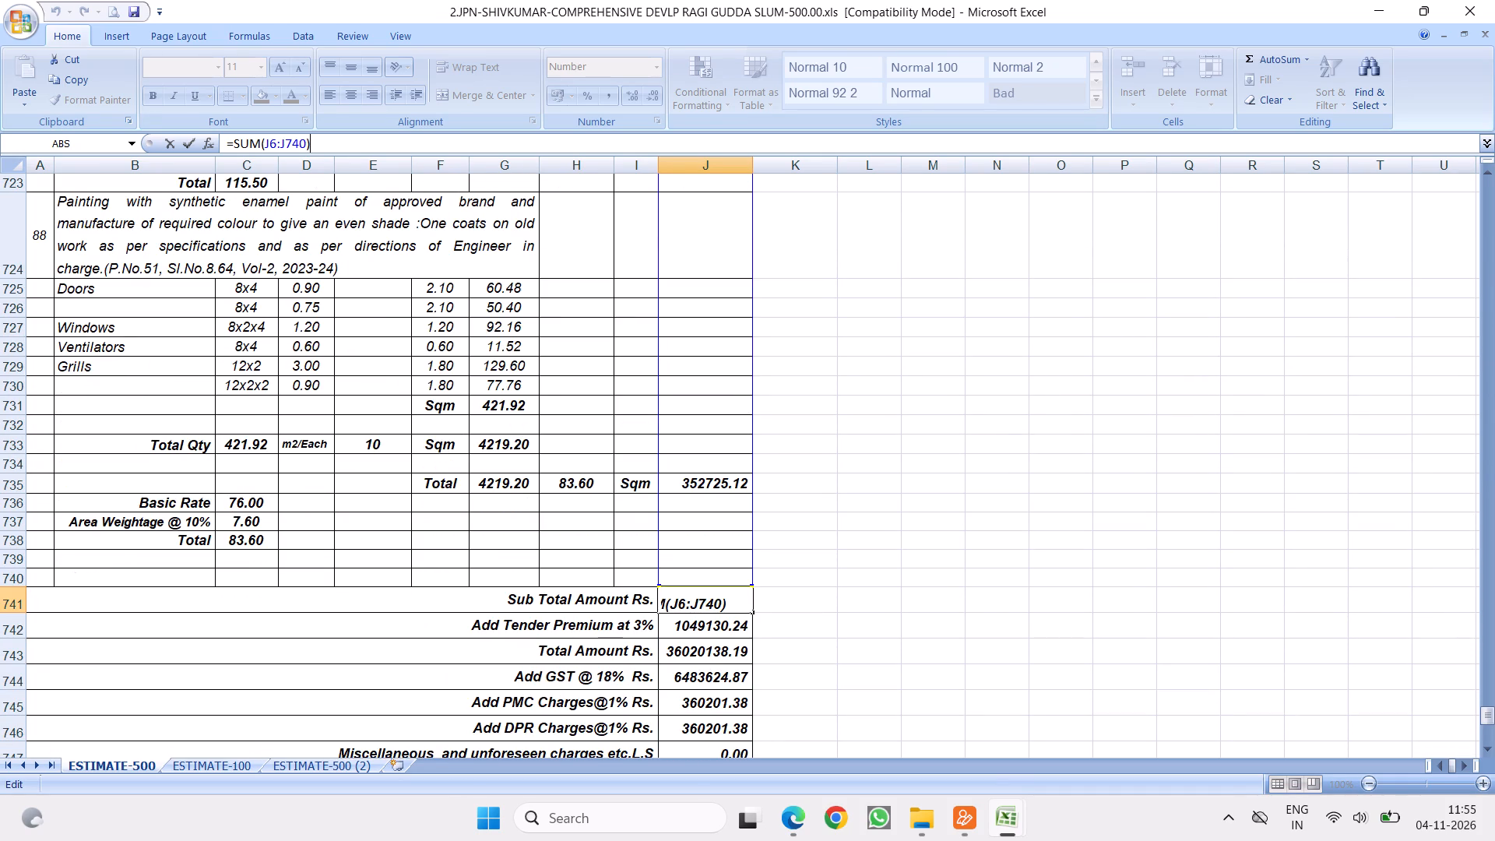
{"action": "left_click", "coordinate": [909, 408]}
Copy the Staircase-Flights, Landing and Slab rows 701 to 703 and insert the copies above the Balcony ceiling row.
{"action": "scroll", "coordinate": [451, 364], "scroll_direction": "up", "scroll_amount": 7}
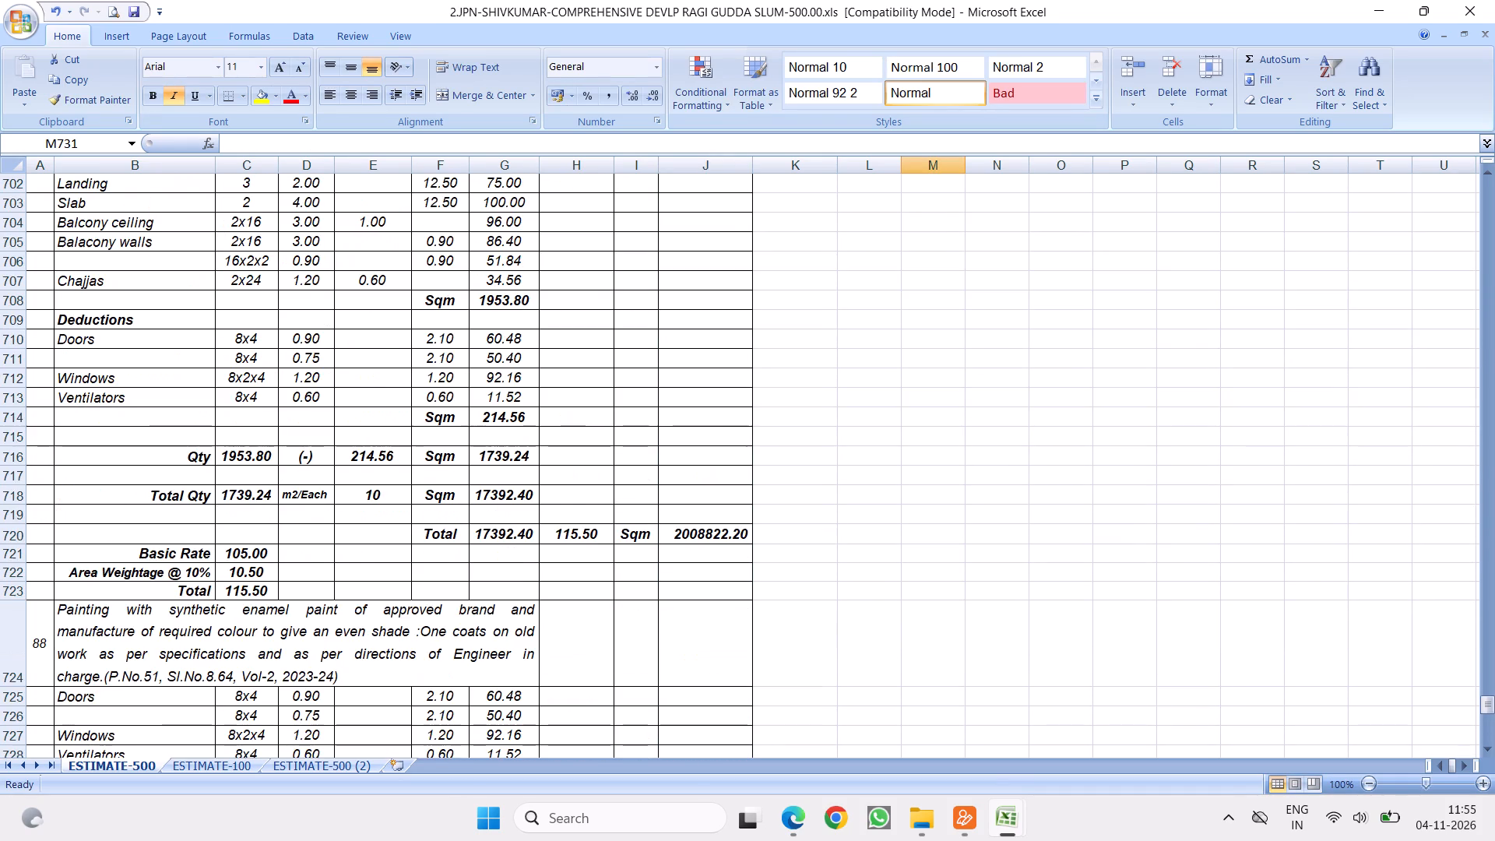
{"action": "scroll", "coordinate": [409, 394], "scroll_direction": "up", "scroll_amount": 3}
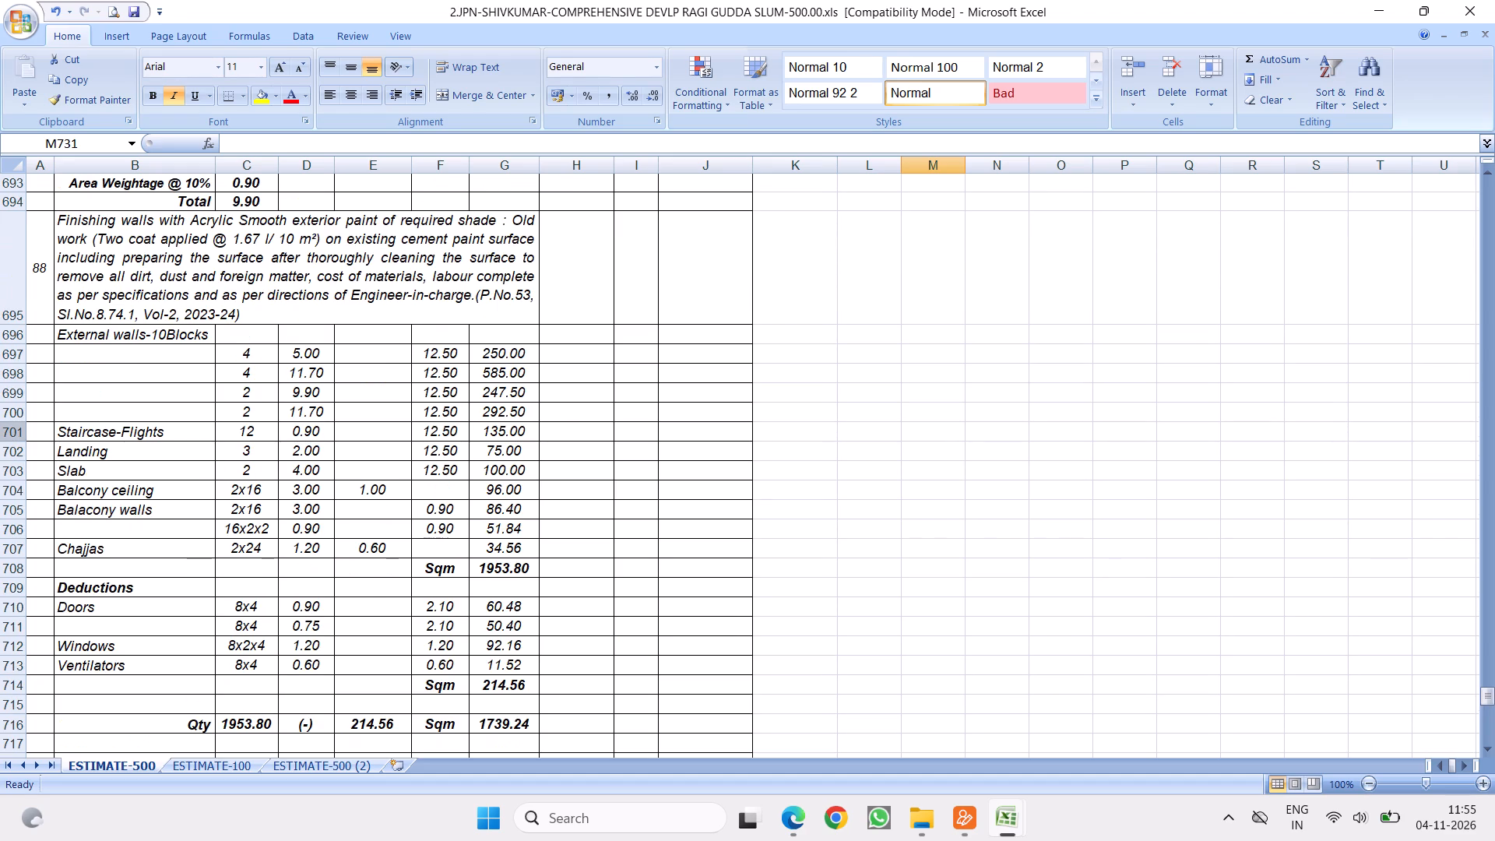
{"action": "left_click_drag", "start_coordinate": [19, 435], "coordinate": [20, 466]}
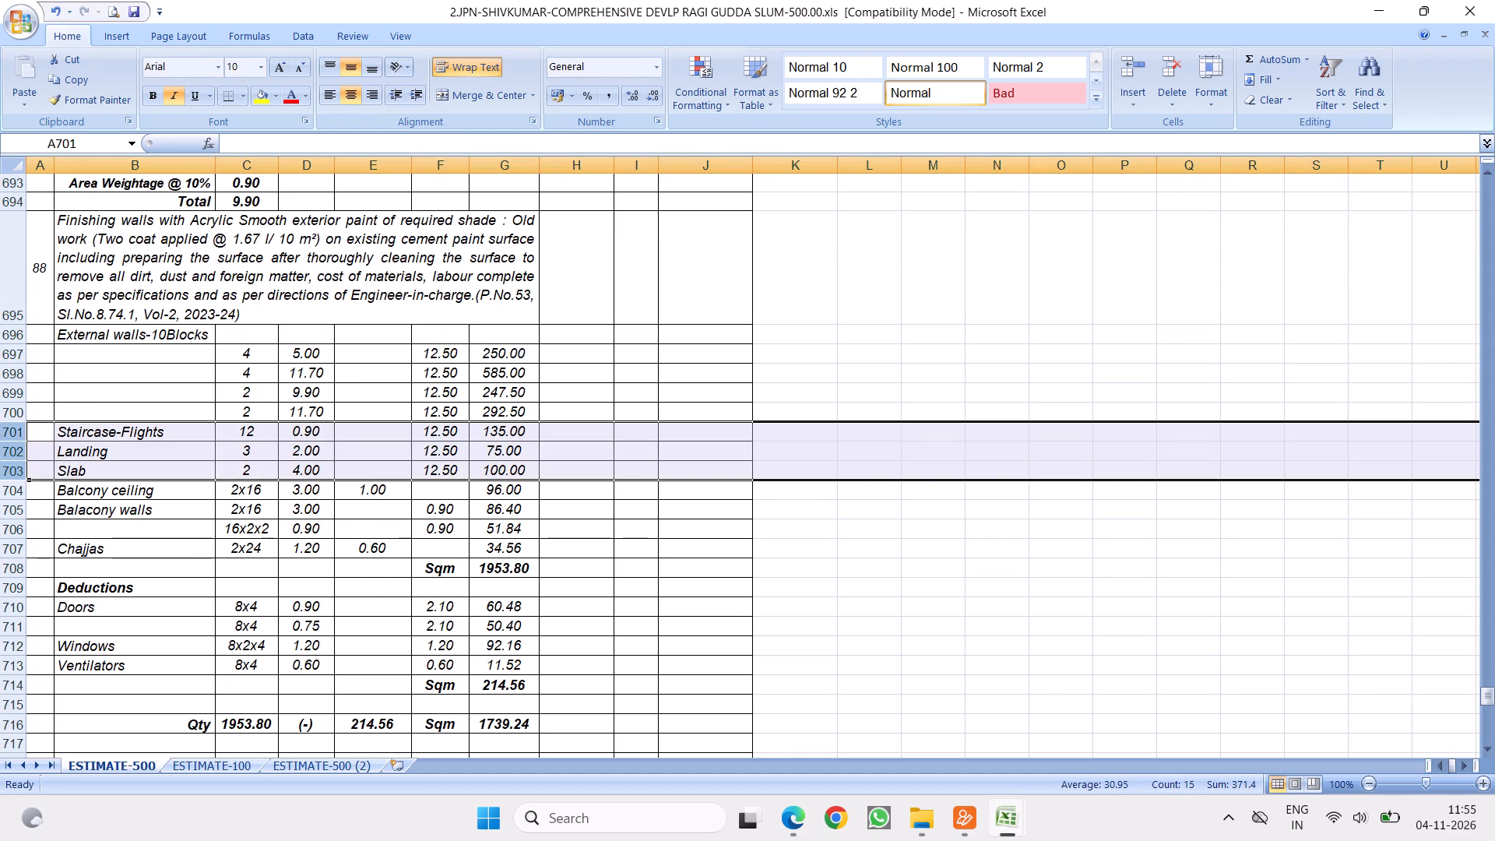
{"action": "right_click", "coordinate": [90, 446]}
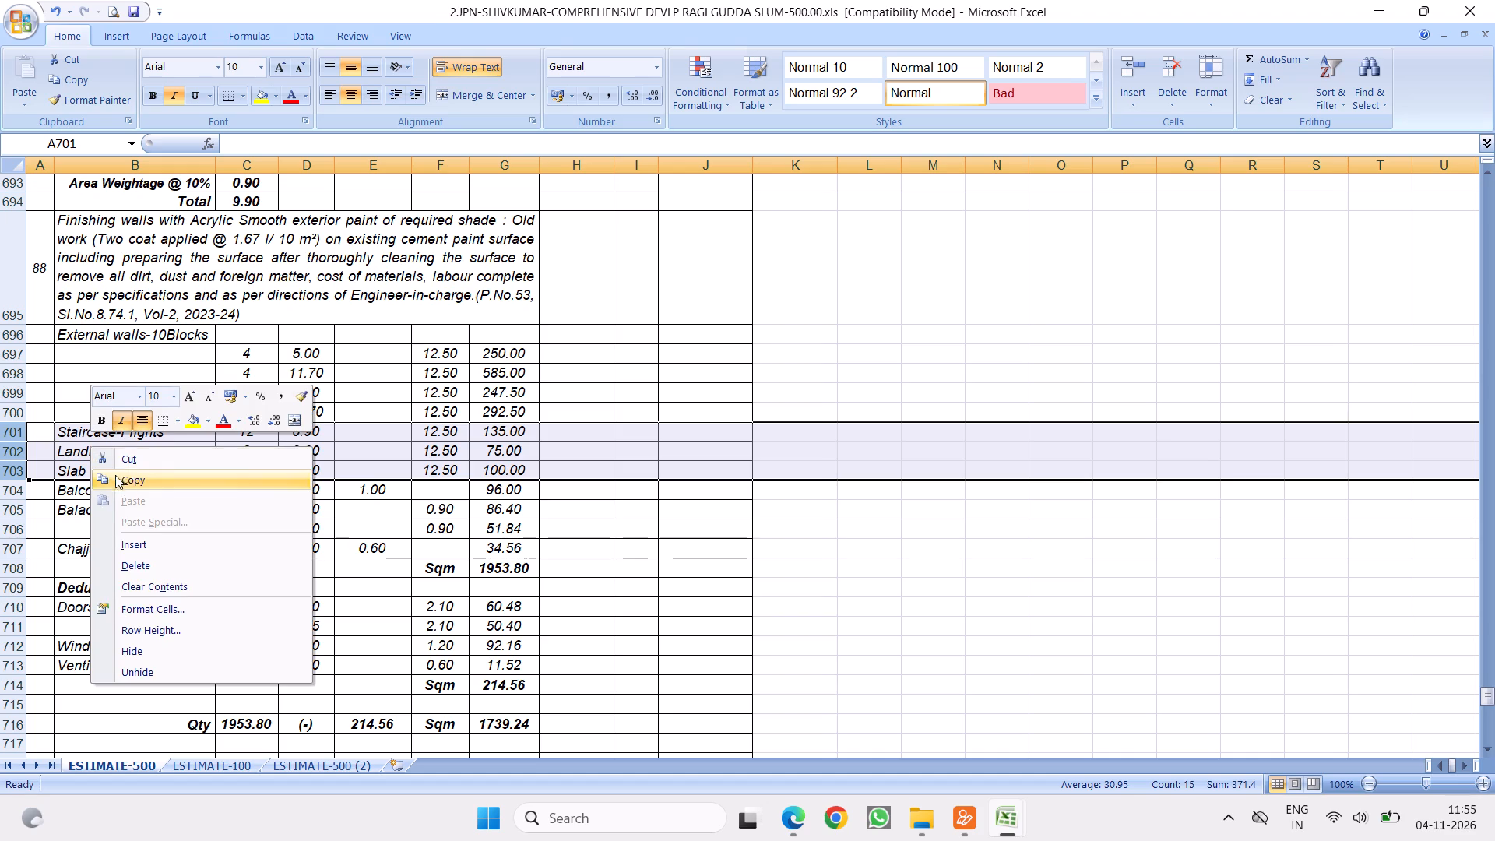
{"action": "left_click", "coordinate": [129, 477]}
{"action": "left_click", "coordinate": [19, 490]}
{"action": "right_click", "coordinate": [19, 490]}
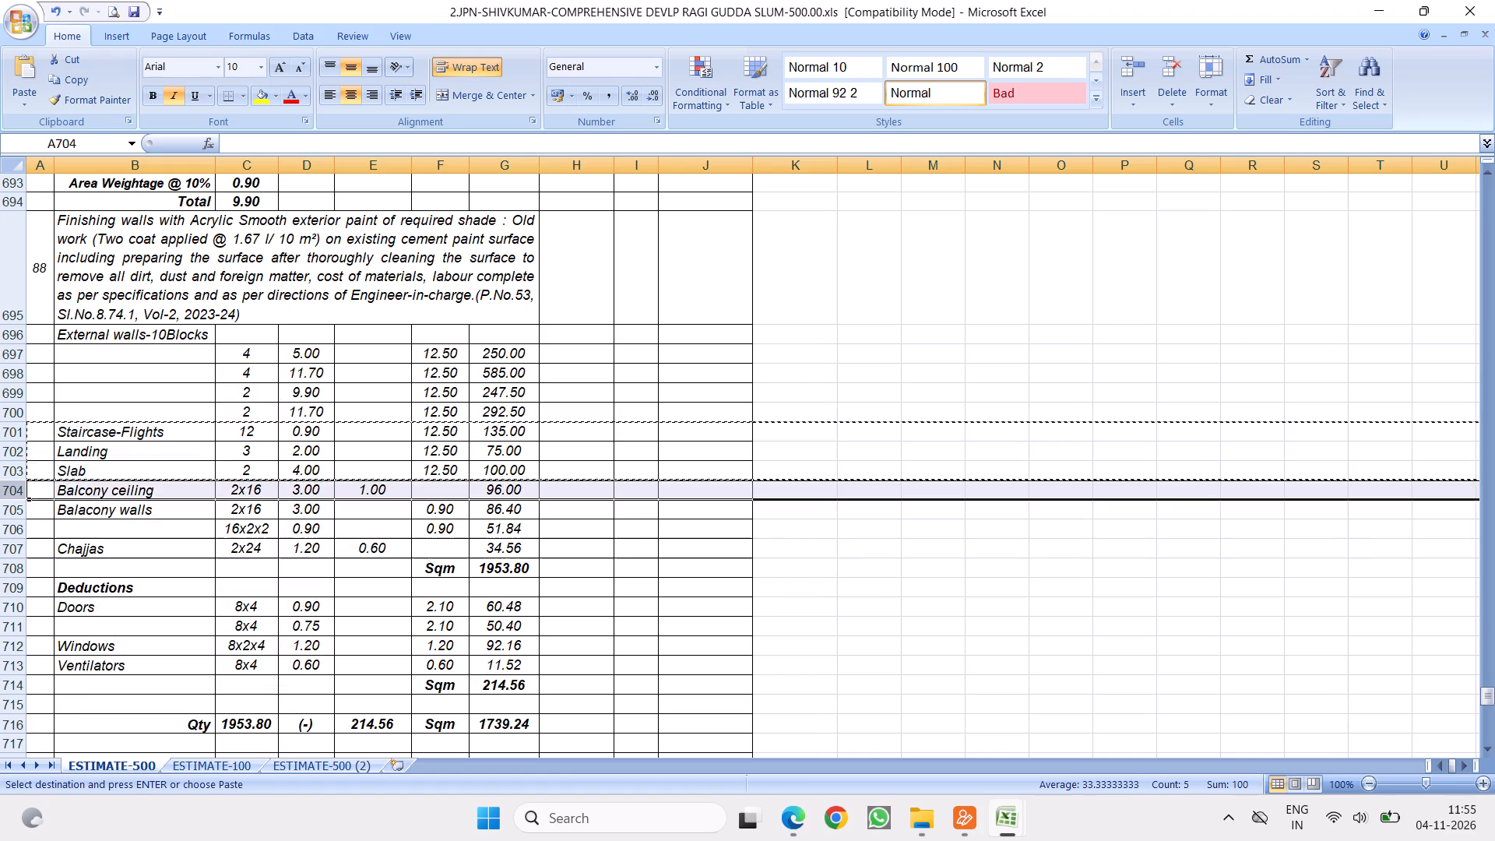
{"action": "left_click", "coordinate": [116, 588]}
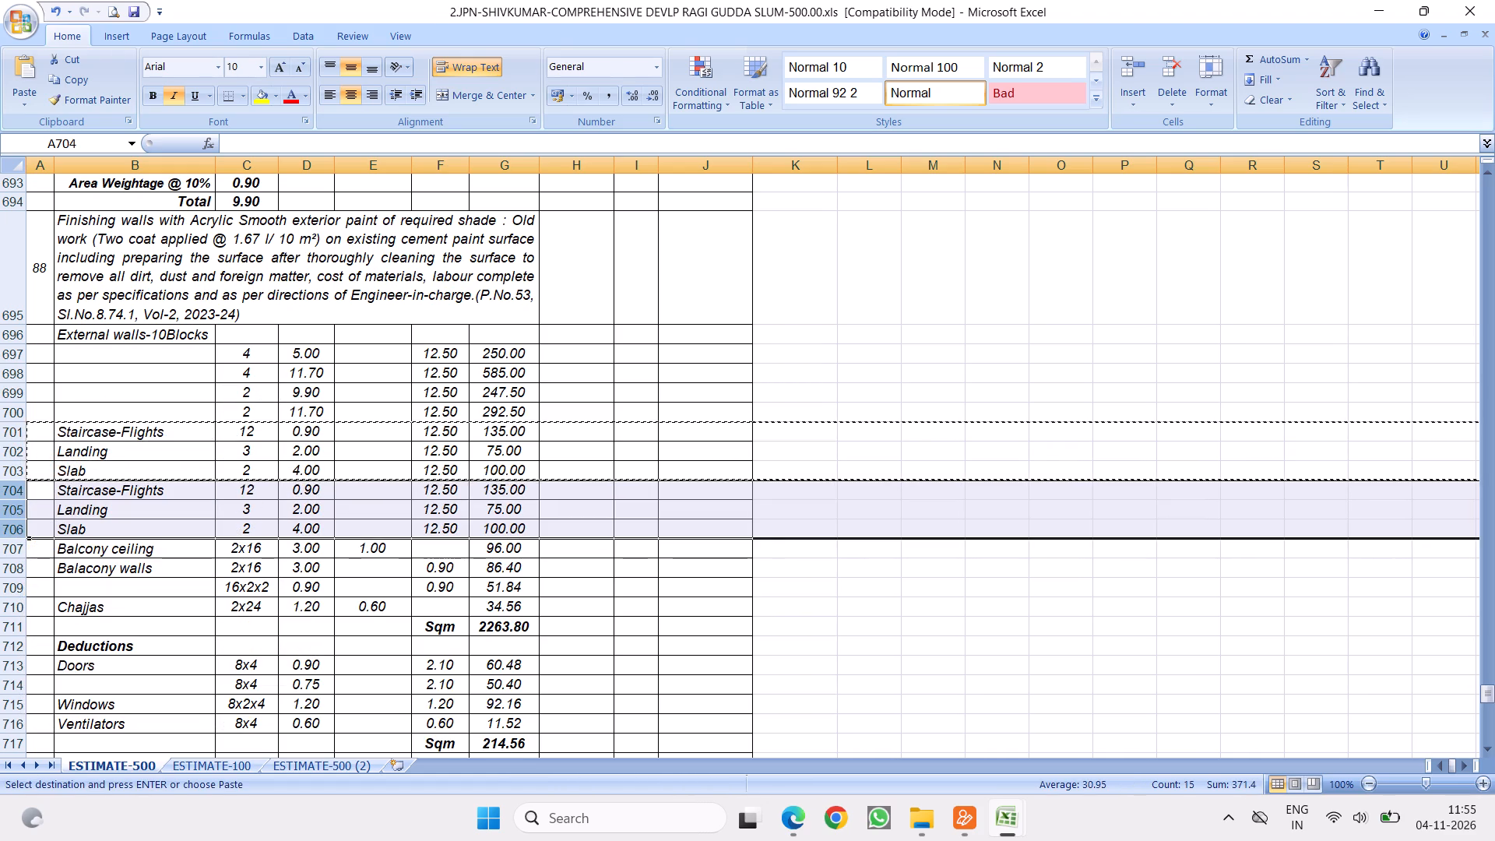
Change the copied staircase description in B704 to "Staircase-mesh work wall".
{"action": "left_click", "coordinate": [107, 496]}
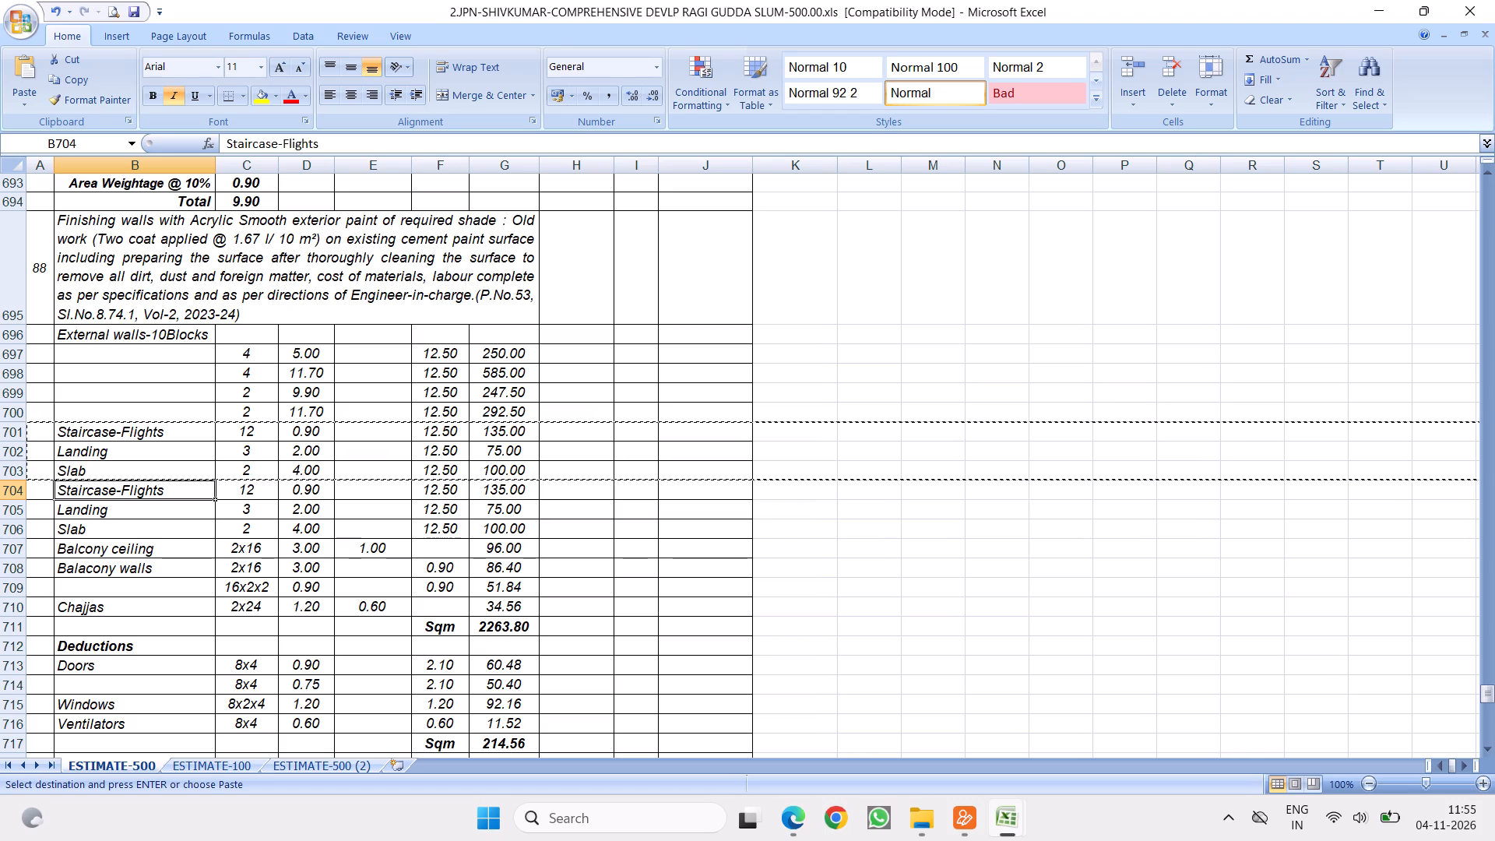
{"action": "double_click", "coordinate": [168, 492]}
{"action": "key", "text": "BackSpace"}
{"action": "key", "text": "BackSpace"}
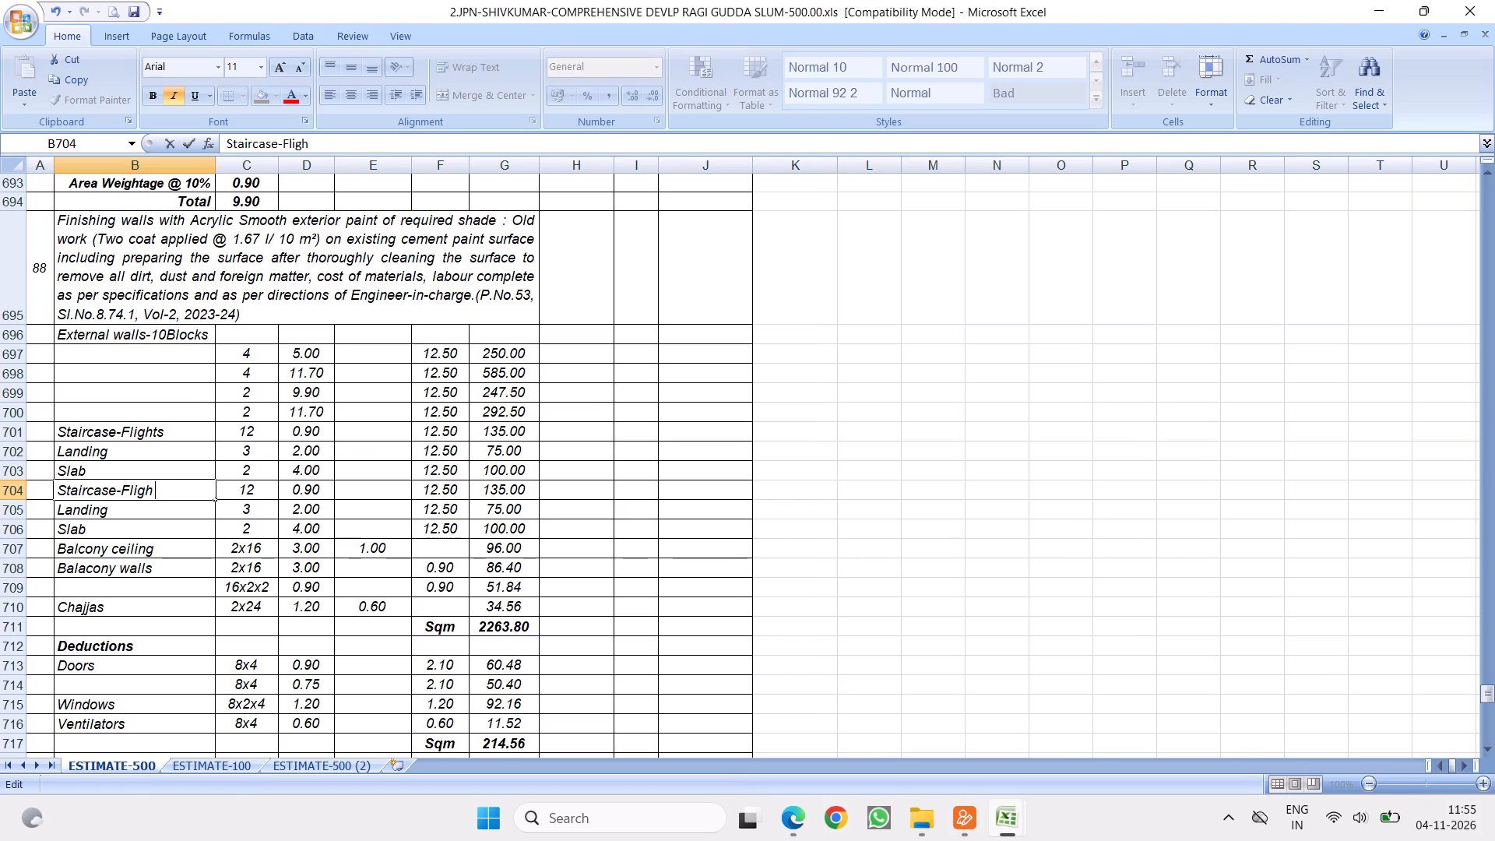
{"action": "key", "text": "BackSpace"}
{"action": "key", "text": "BackSpace"}
{"action": "key", "text": "BackSpace"}
{"action": "key", "text": "BackSpace"}
{"action": "key", "text": "BackSpace"}
{"action": "type", "text": "mesh work"}
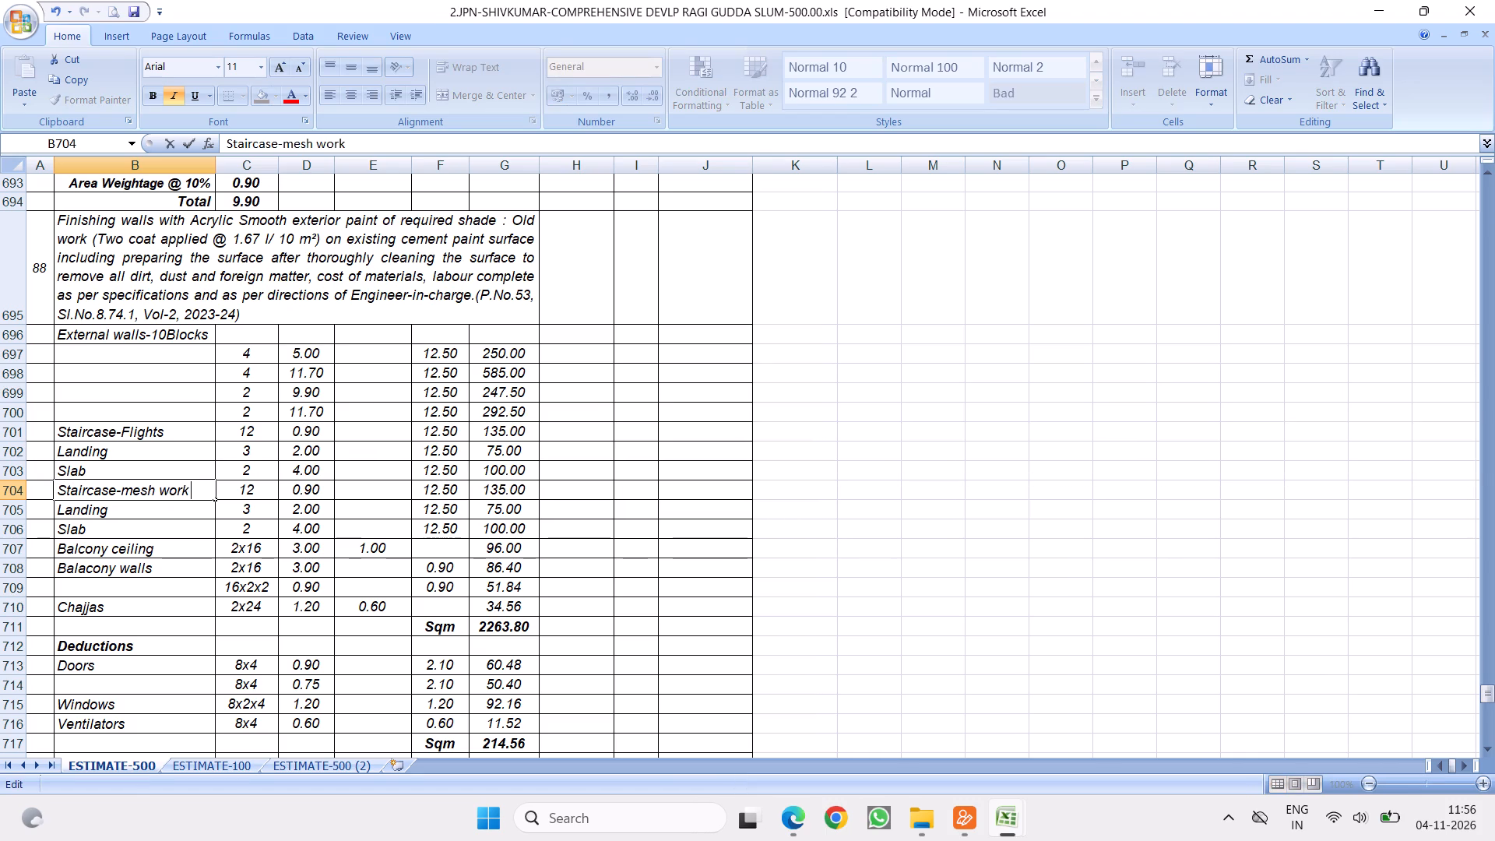
{"action": "key", "text": "space"}
{"action": "type", "text": "wall"}
{"action": "left_click", "coordinate": [219, 555]}
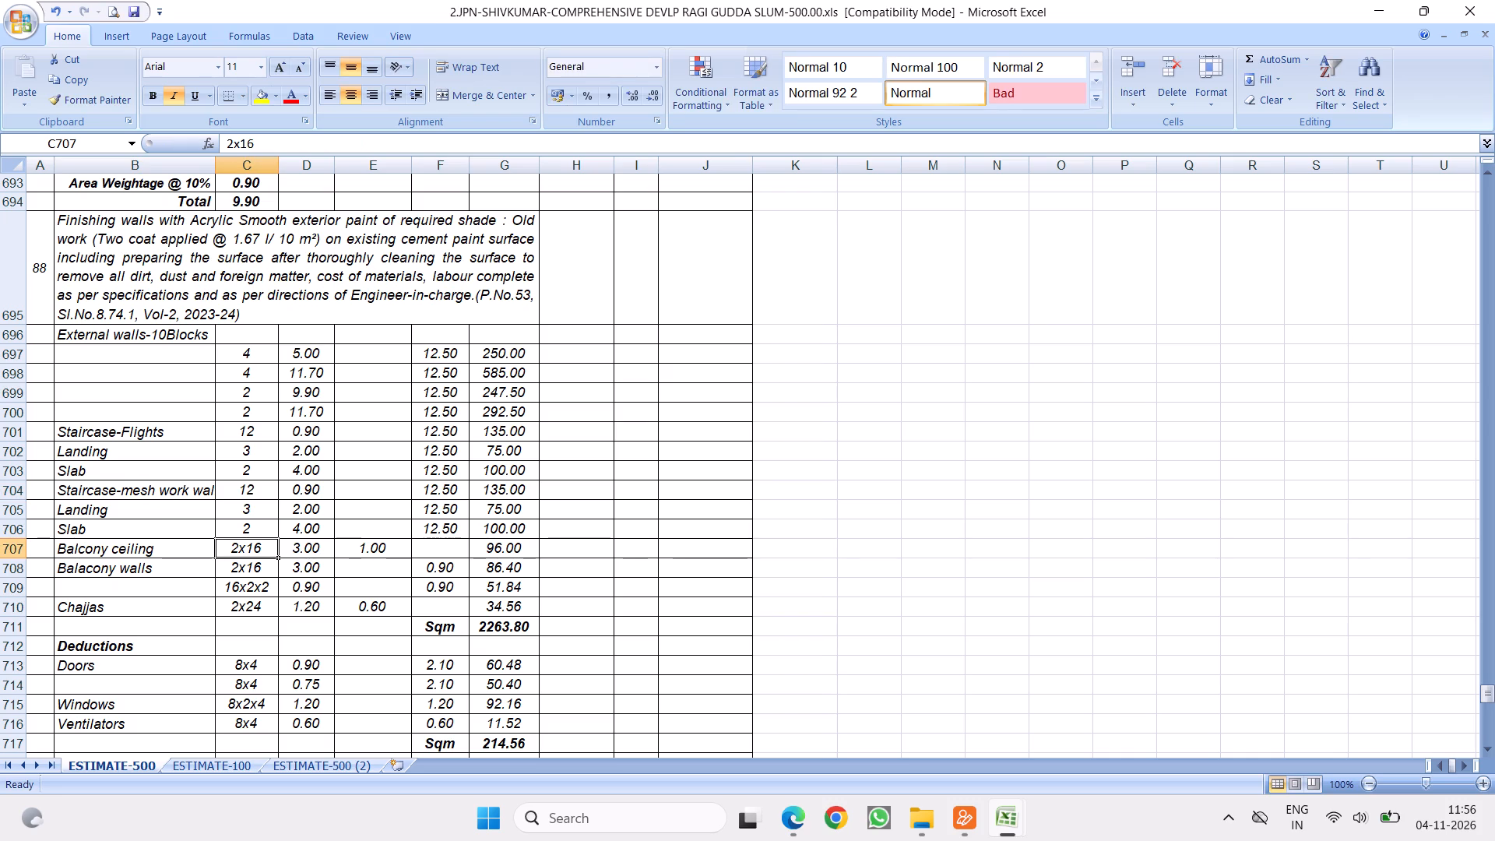
Enter breadths of 2.5 for Staircase-Flights, 1.8 for Landing and 2 for Slab in E701 to E703.
{"action": "left_click", "coordinate": [303, 493]}
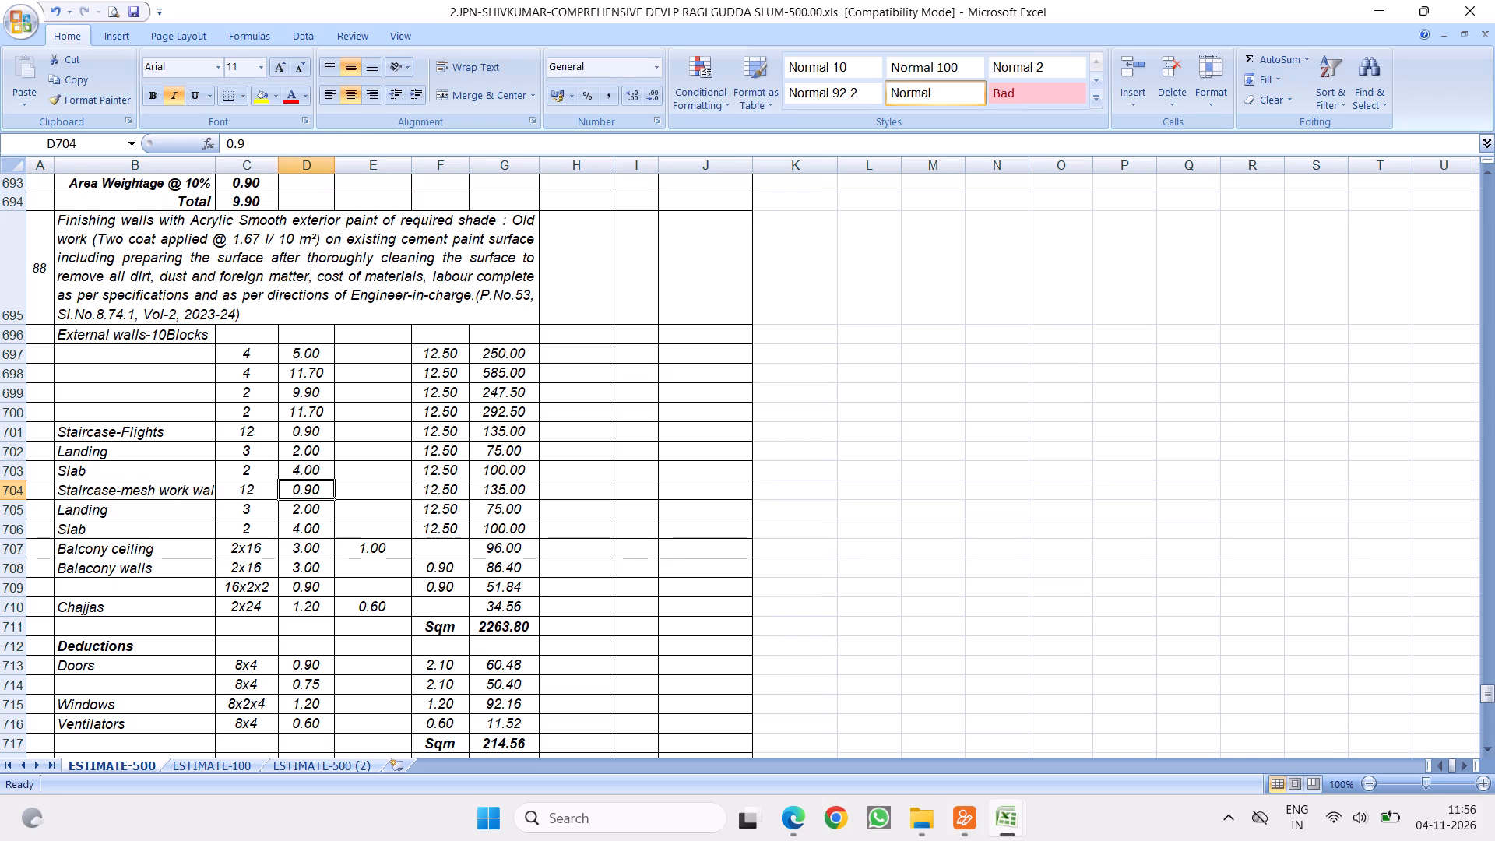
{"action": "left_click", "coordinate": [428, 494]}
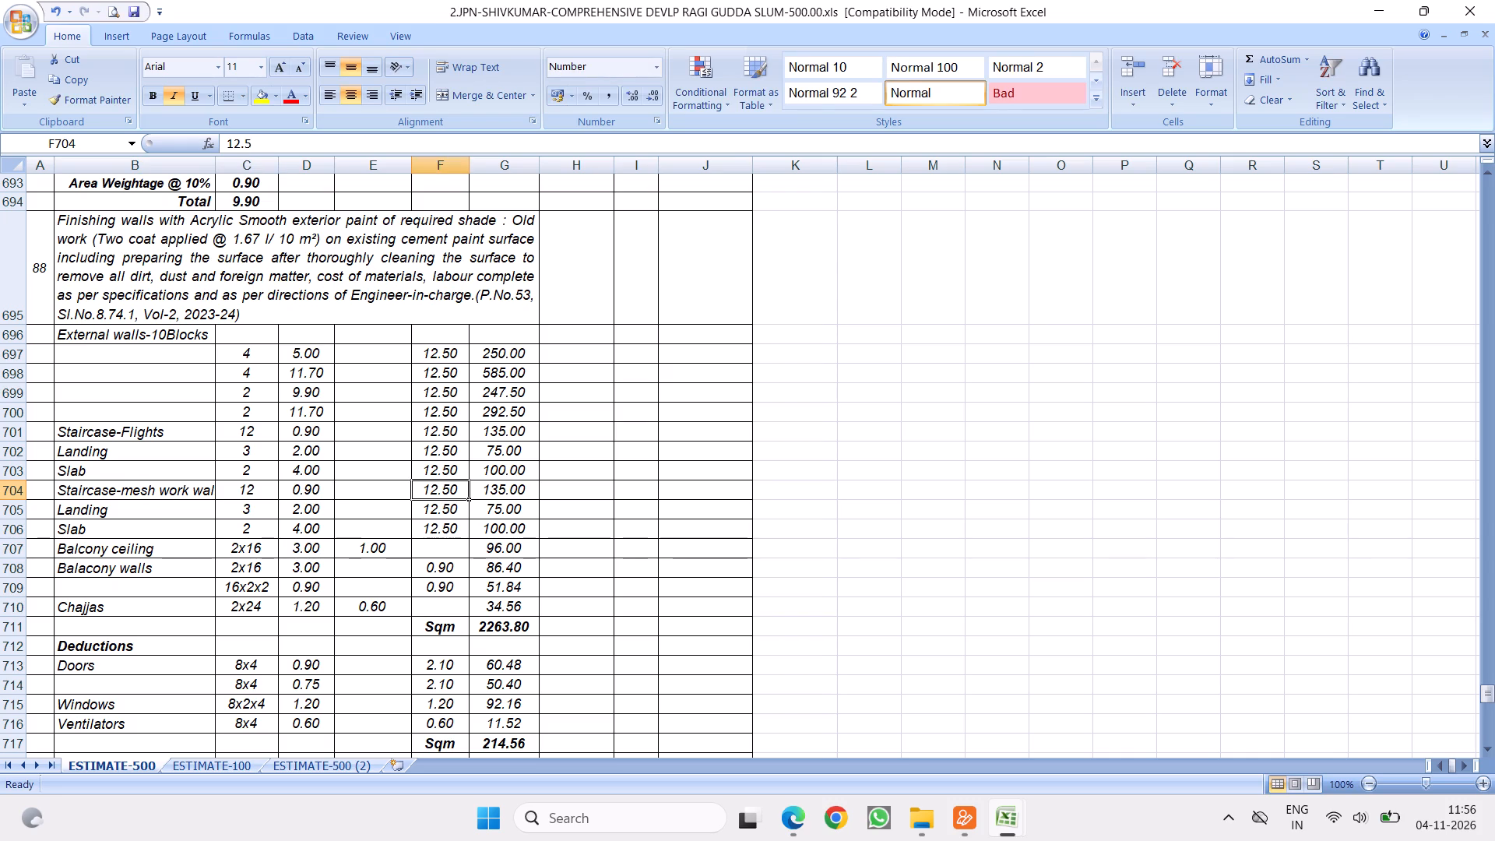
{"action": "left_click", "coordinate": [307, 434]}
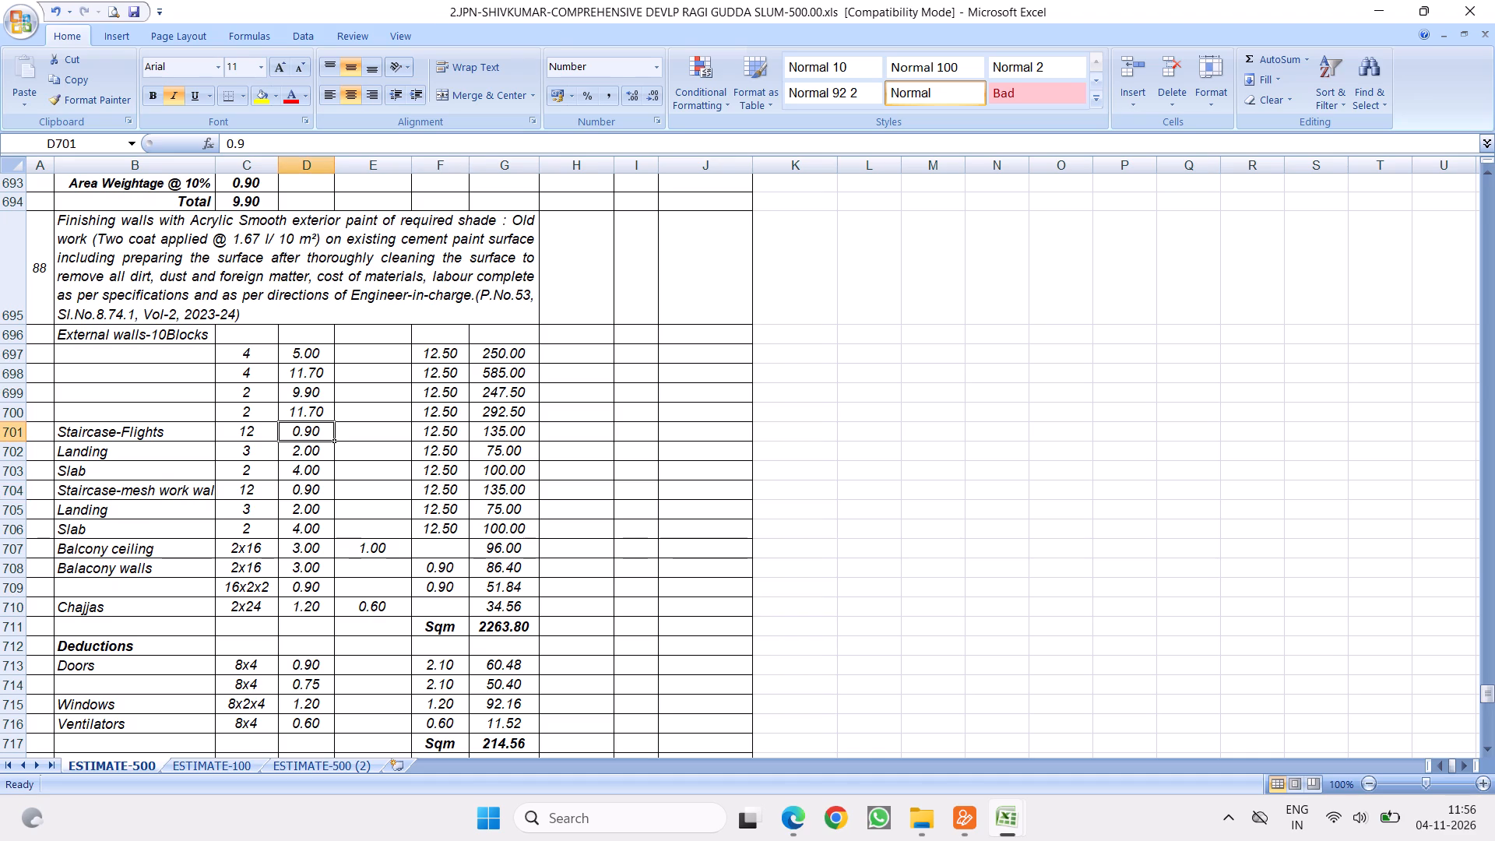
{"action": "left_click", "coordinate": [362, 437]}
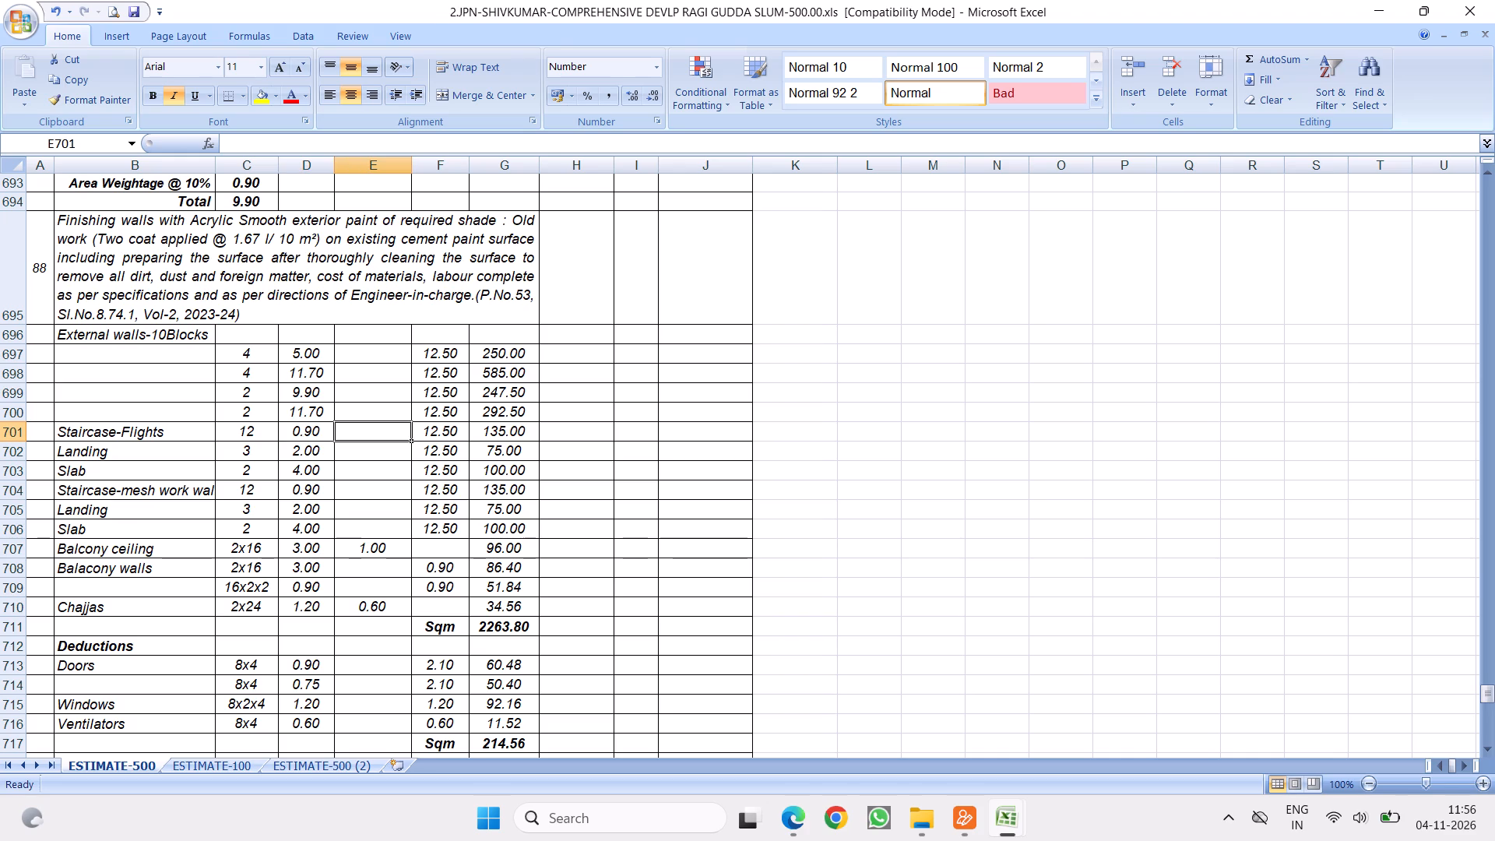
{"action": "key", "text": "period"}
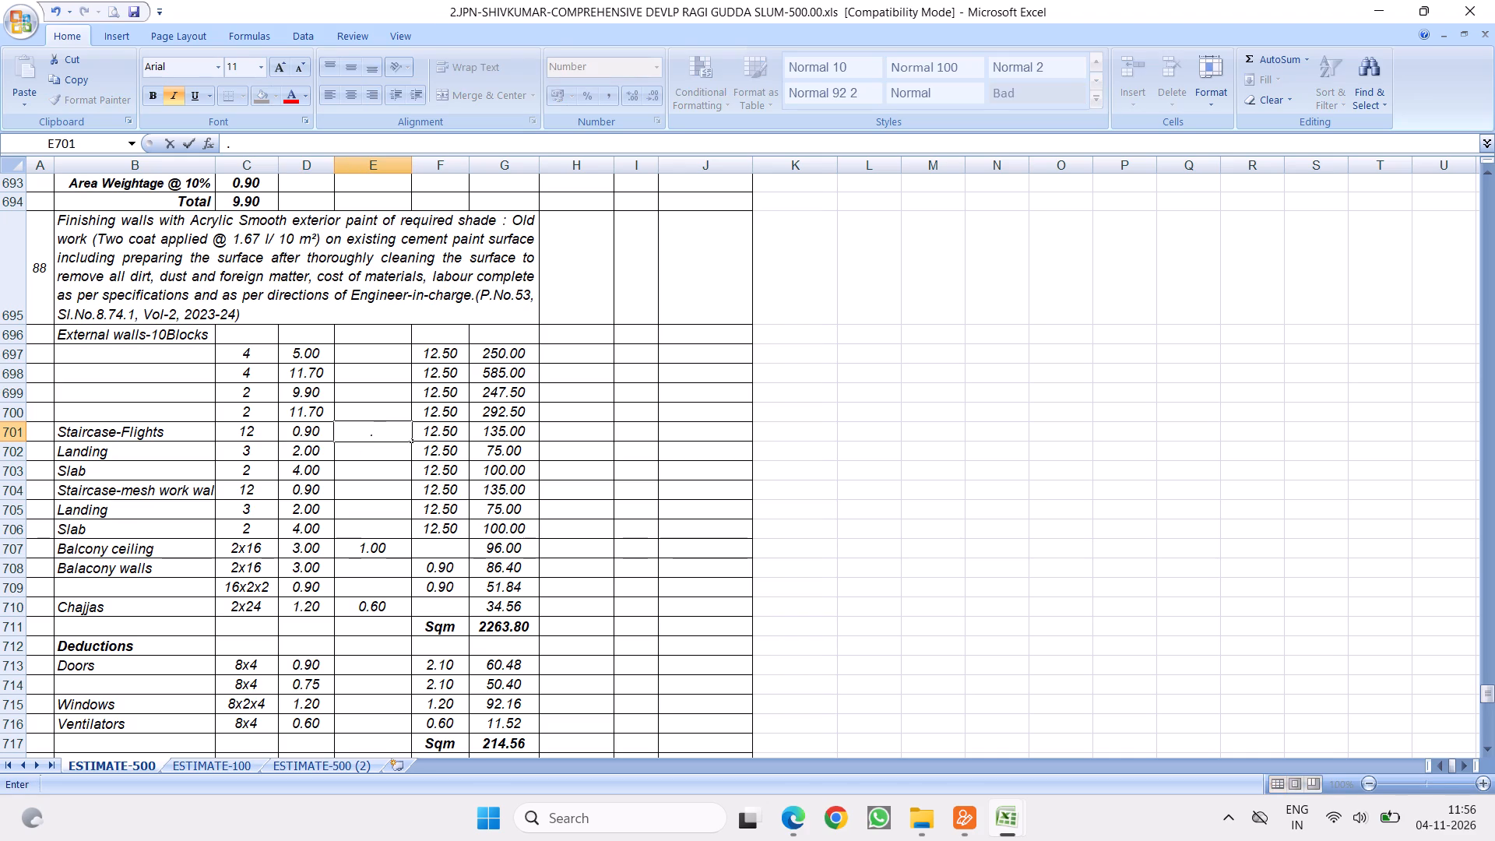
{"action": "key", "text": "Escape"}
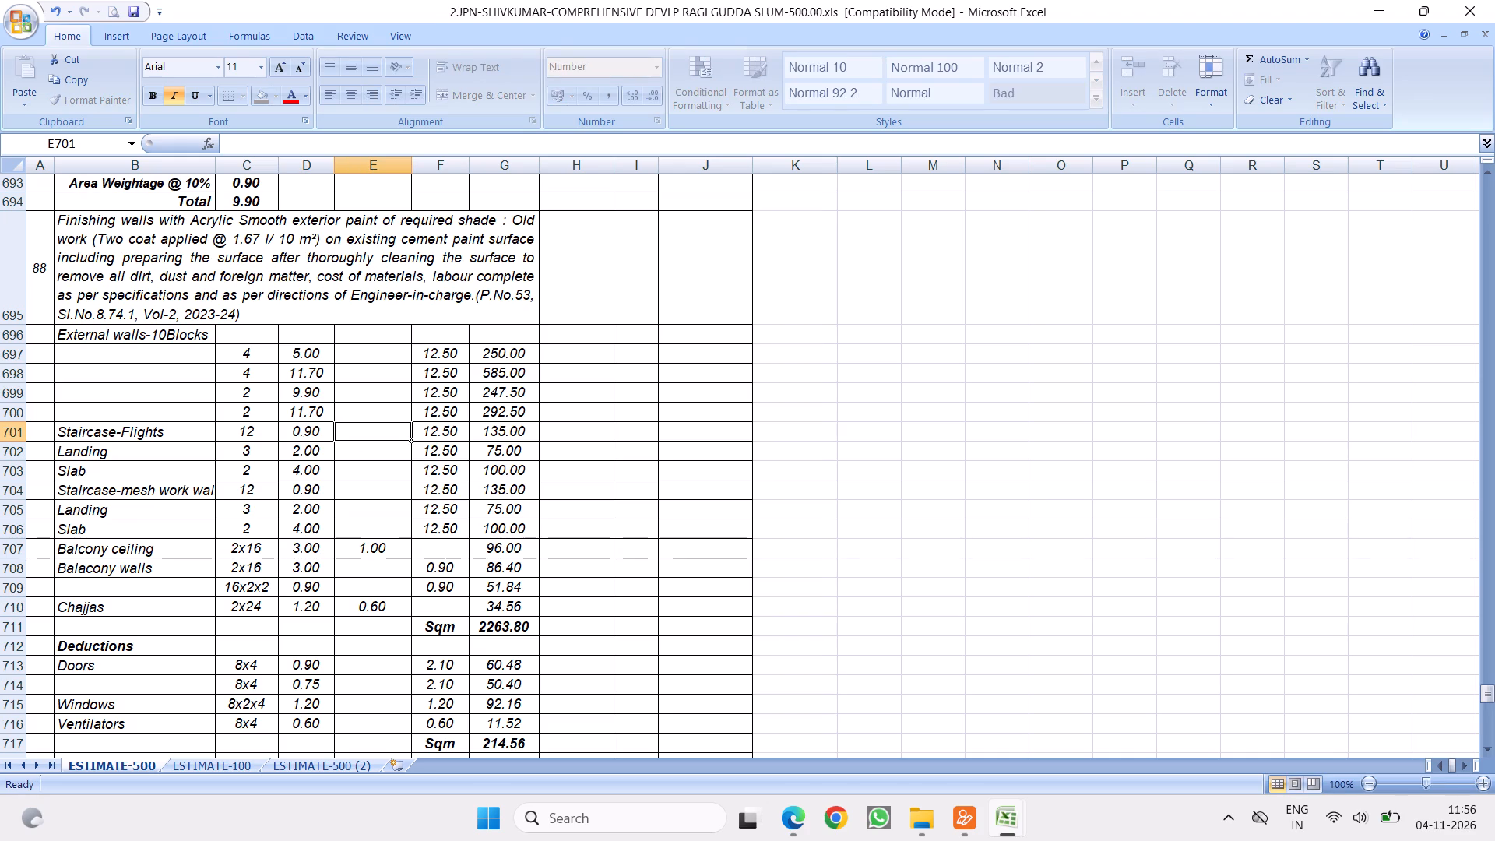
{"action": "key", "text": "2"}
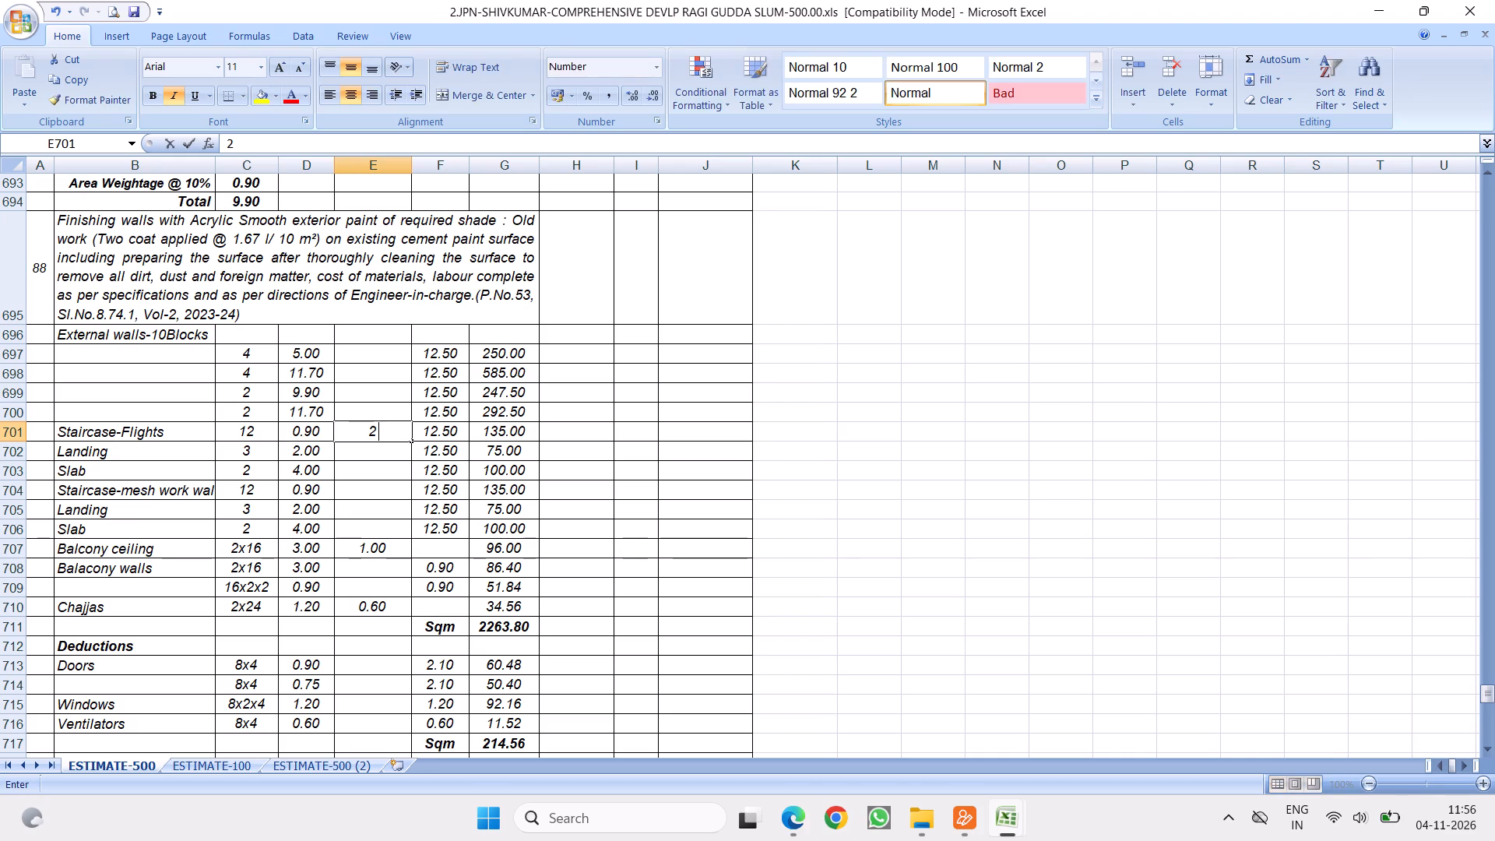
{"action": "key", "text": "period"}
{"action": "key", "text": "5"}
{"action": "left_click", "coordinate": [551, 445]}
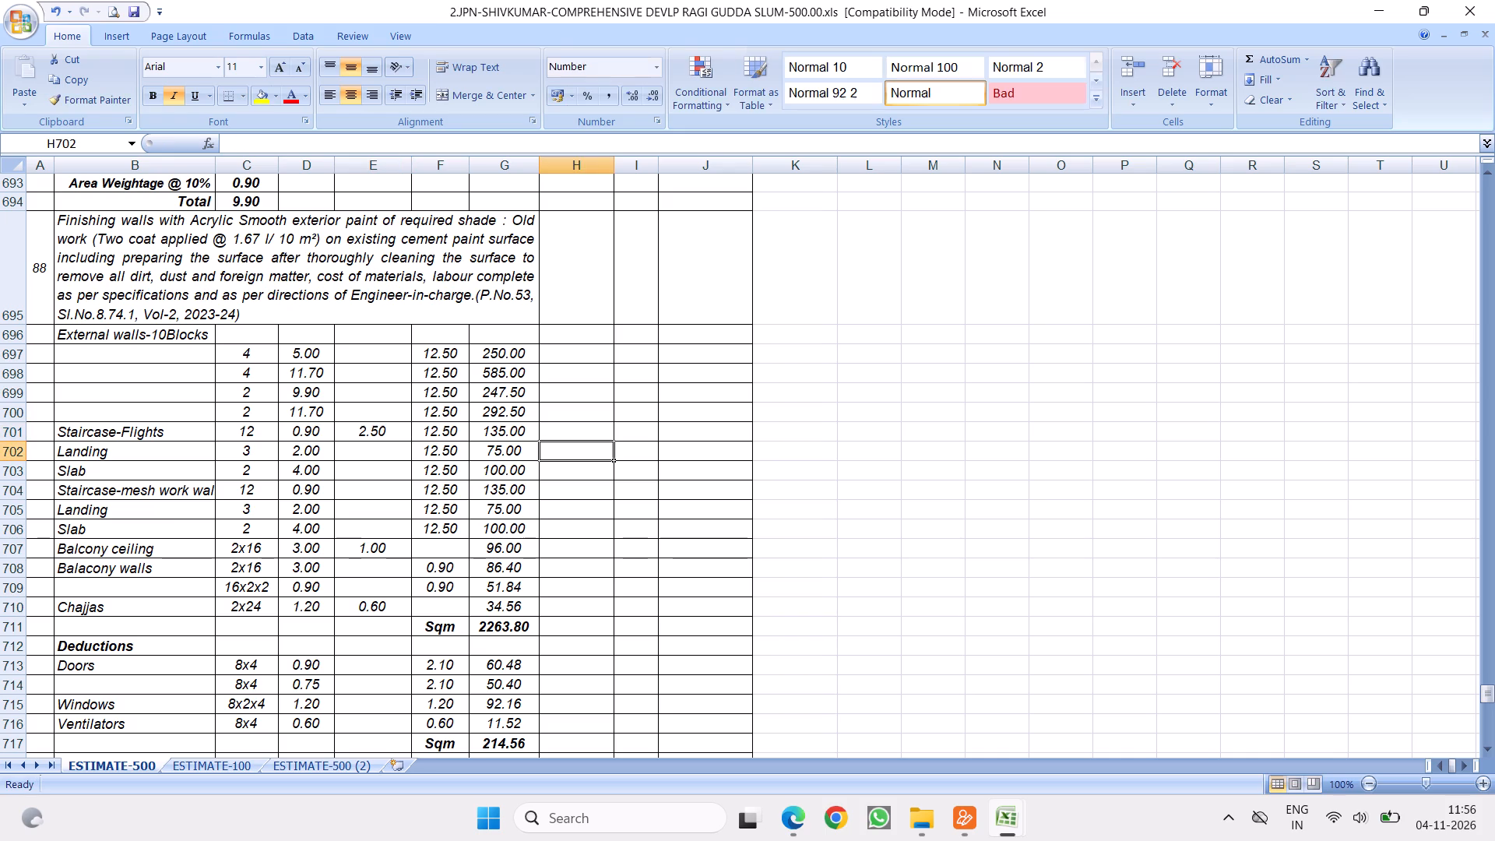
{"action": "left_click", "coordinate": [368, 456]}
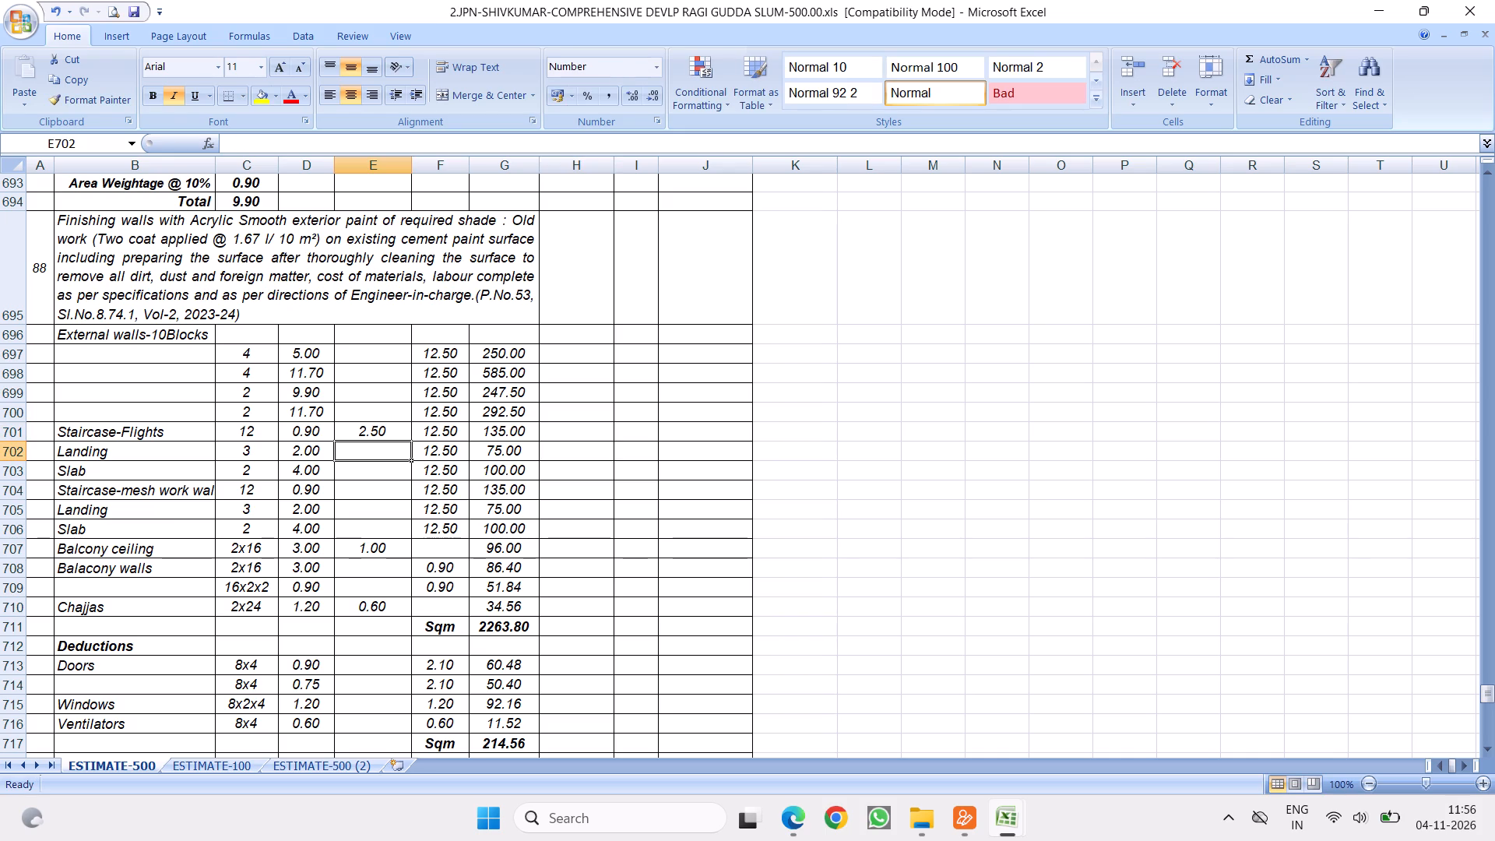
{"action": "type", "text": "1."}
{"action": "key", "text": "8"}
{"action": "left_click", "coordinate": [467, 464]}
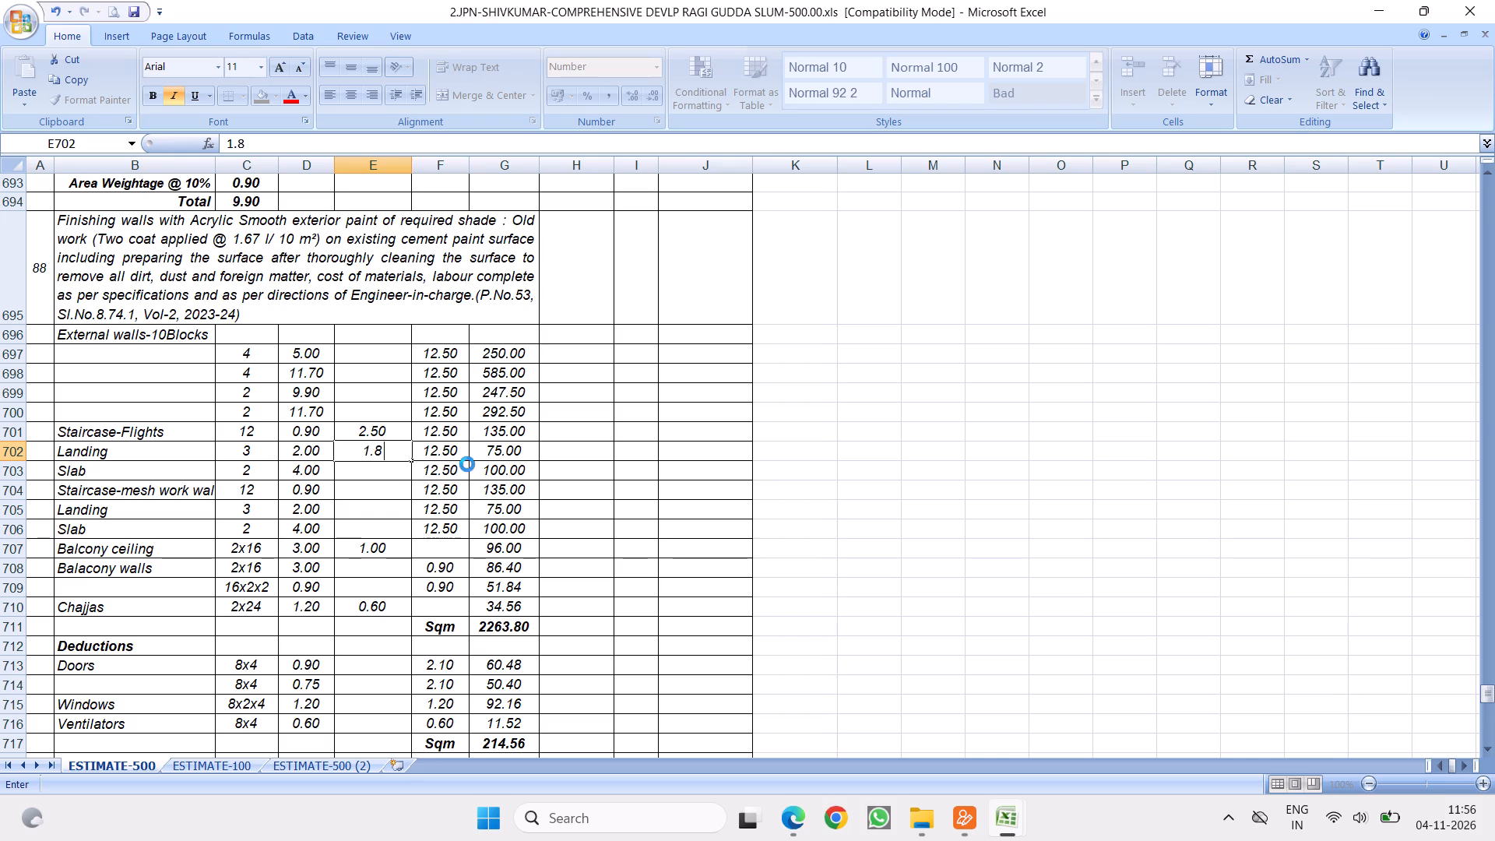
{"action": "left_click", "coordinate": [311, 473]}
{"action": "left_click", "coordinate": [370, 471]}
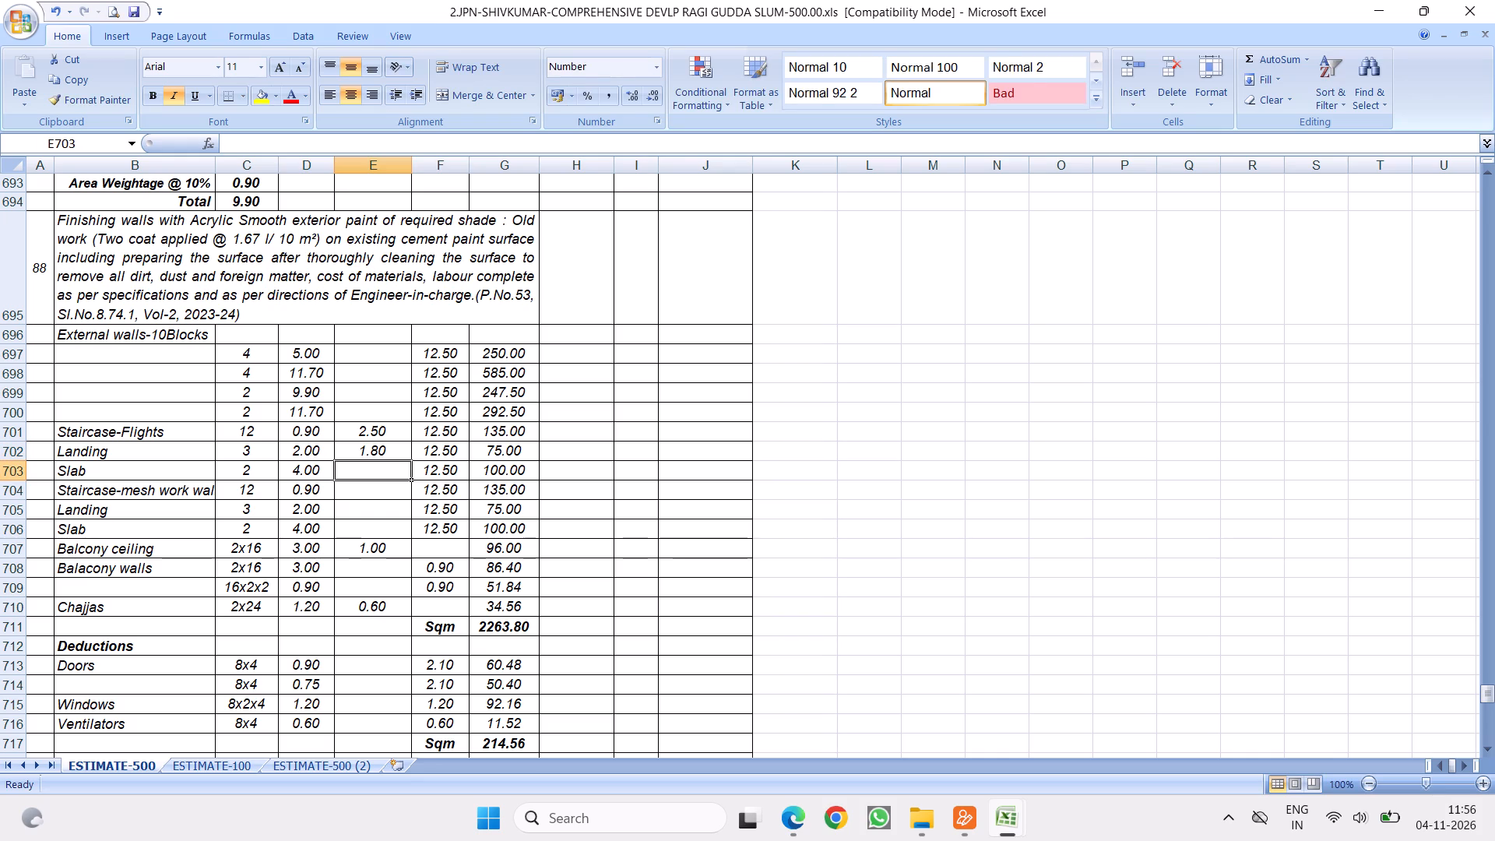
{"action": "key", "text": "2"}
{"action": "left_click", "coordinate": [454, 509]}
{"action": "left_click", "coordinate": [365, 453]}
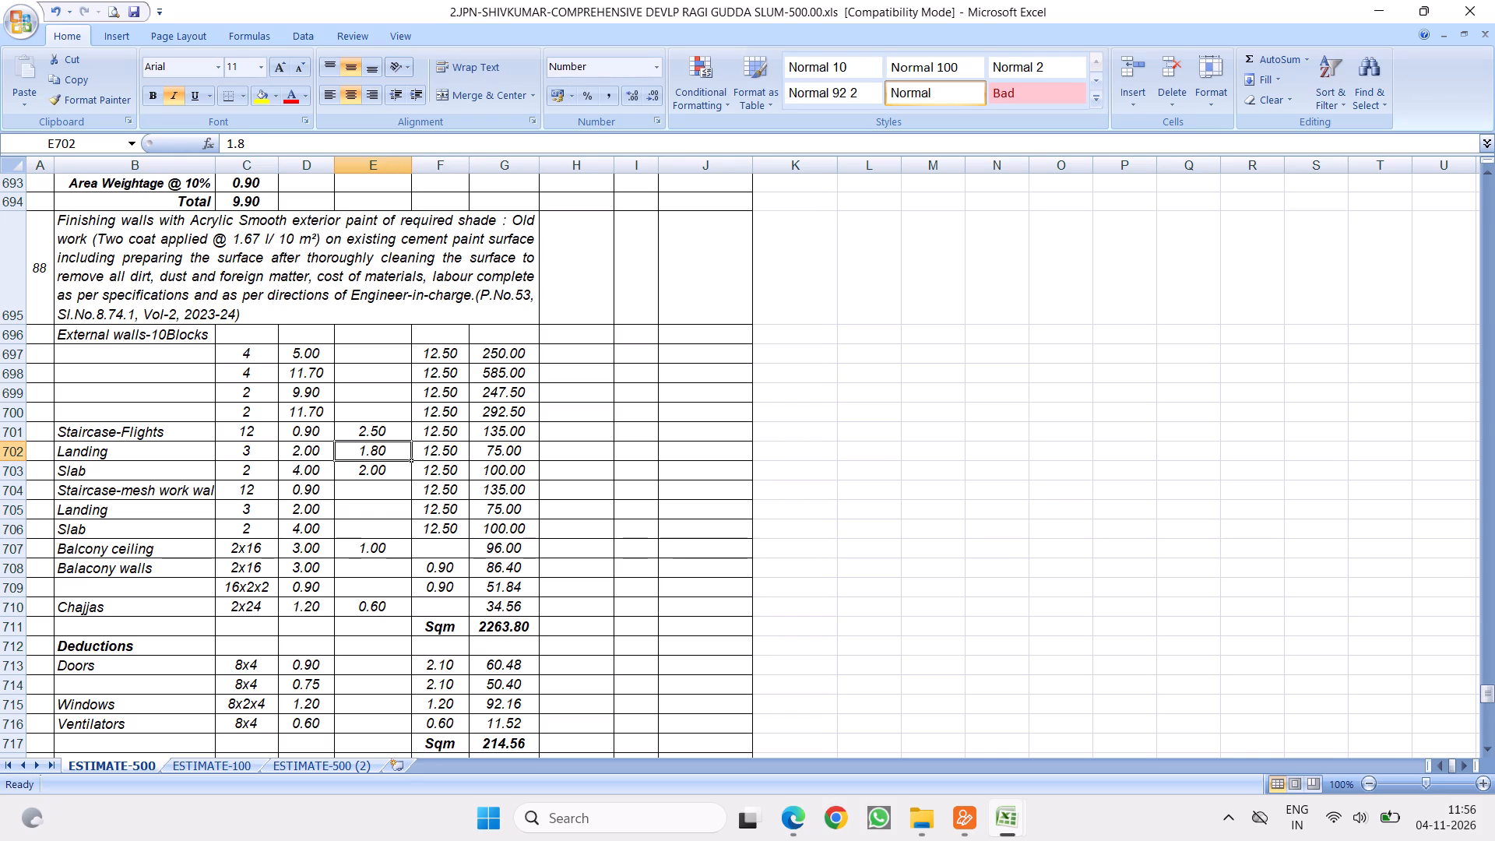
Clear the heights of the Staircase-Flights, Landing and Slab rows in F701 to F703.
{"action": "left_click_drag", "start_coordinate": [437, 432], "coordinate": [437, 463]}
{"action": "key", "text": "Delete"}
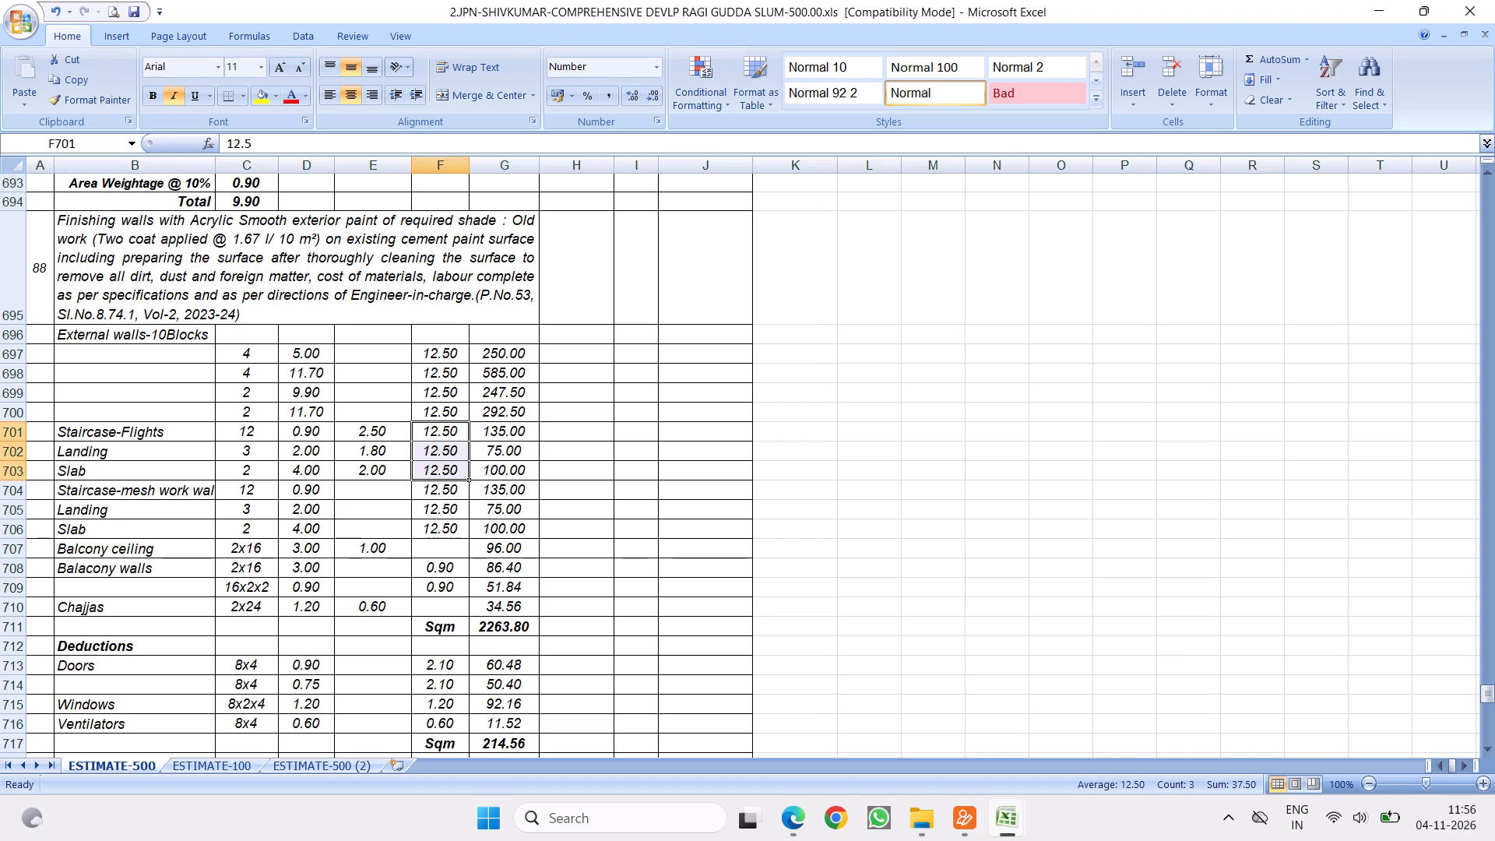
Change the Staircase-Flights quantity formula in G701 to =C701*D701 and fill it down through the Landing and Slab rows to G703.
{"action": "left_click", "coordinate": [498, 430]}
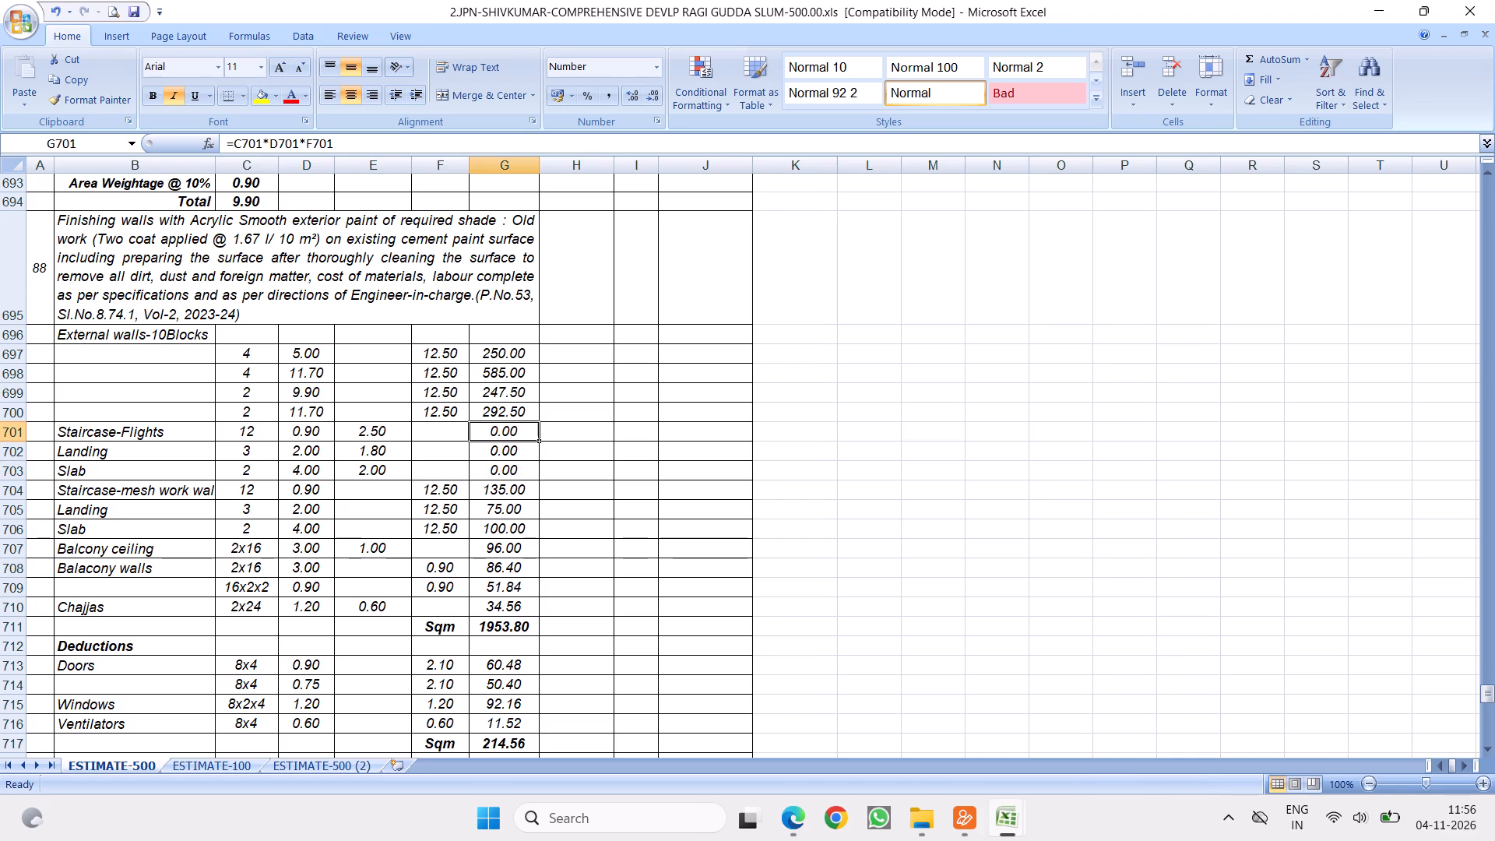
{"action": "left_click", "coordinate": [352, 138]}
{"action": "key", "text": "BackSpace"}
{"action": "key", "text": "BackSpace"}
{"action": "key", "text": "BackSpace"}
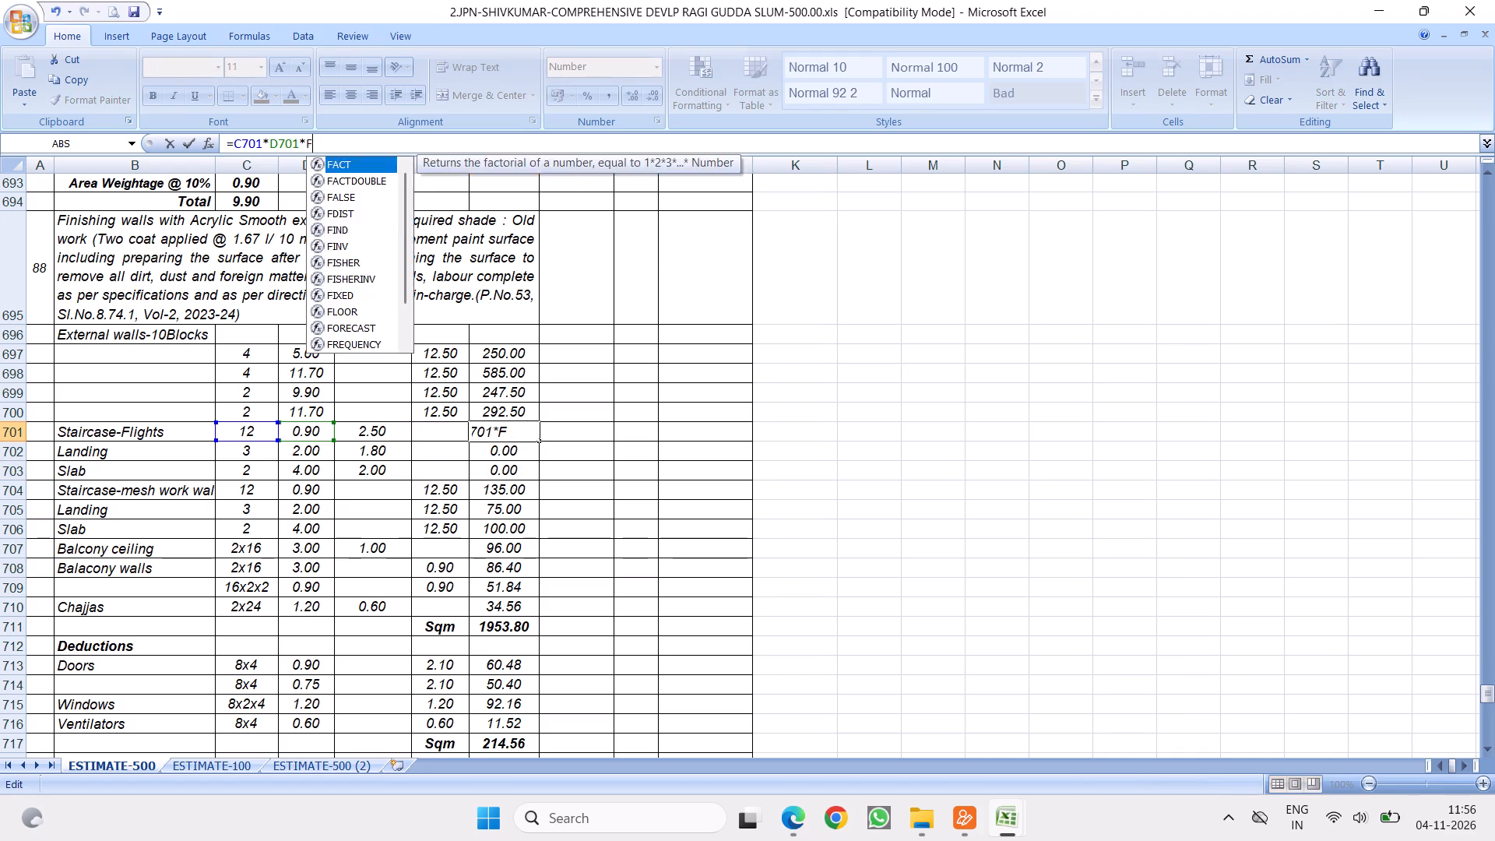
{"action": "key", "text": "BackSpace"}
{"action": "key", "text": "BackSpace"}
{"action": "key", "text": "Return"}
{"action": "left_click", "coordinate": [483, 430]}
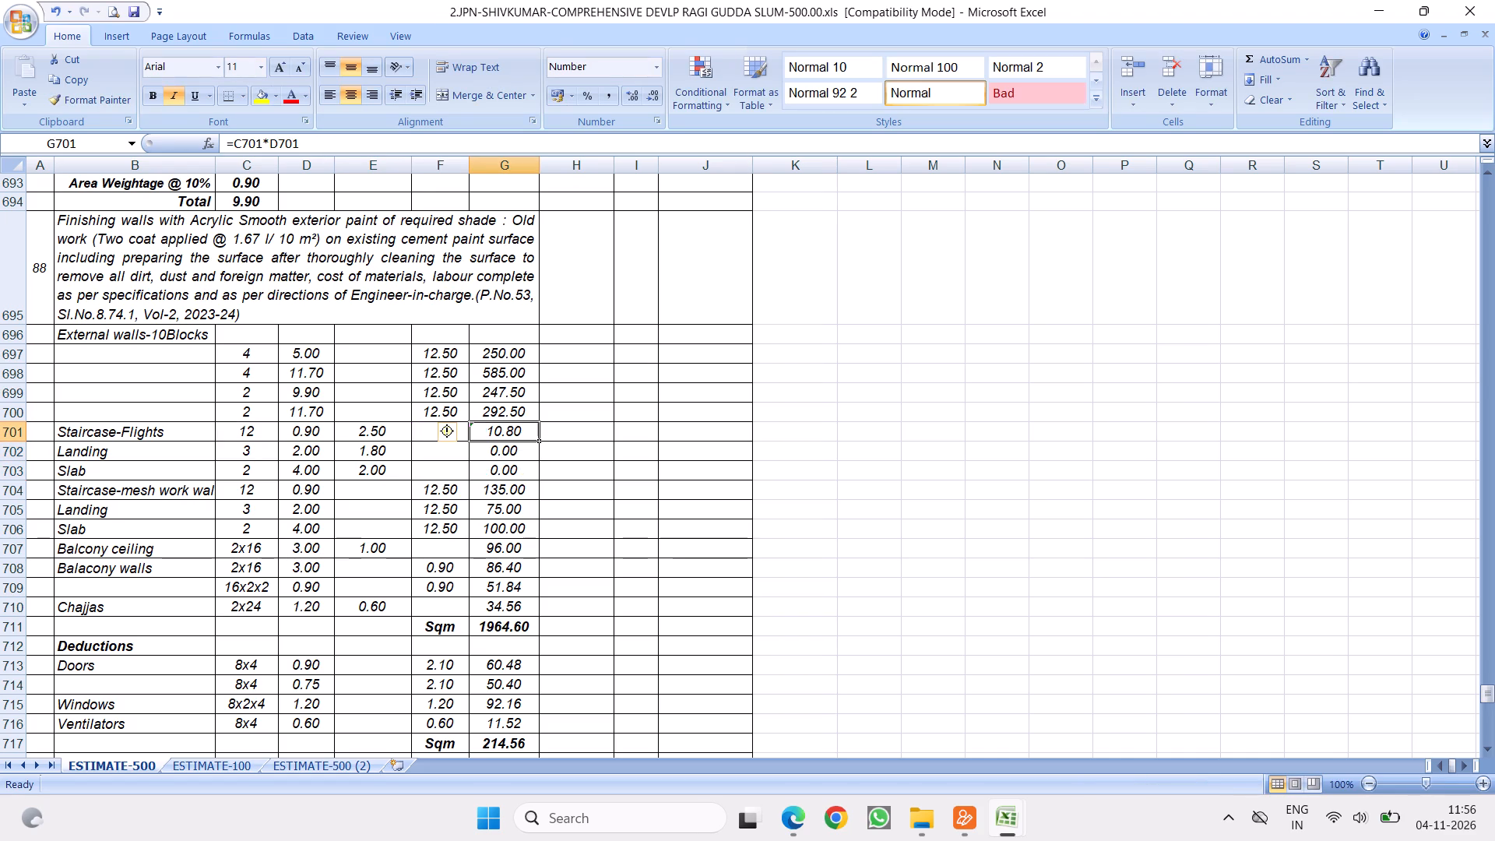
{"action": "left_click", "coordinate": [452, 431]}
{"action": "left_click", "coordinate": [501, 524]}
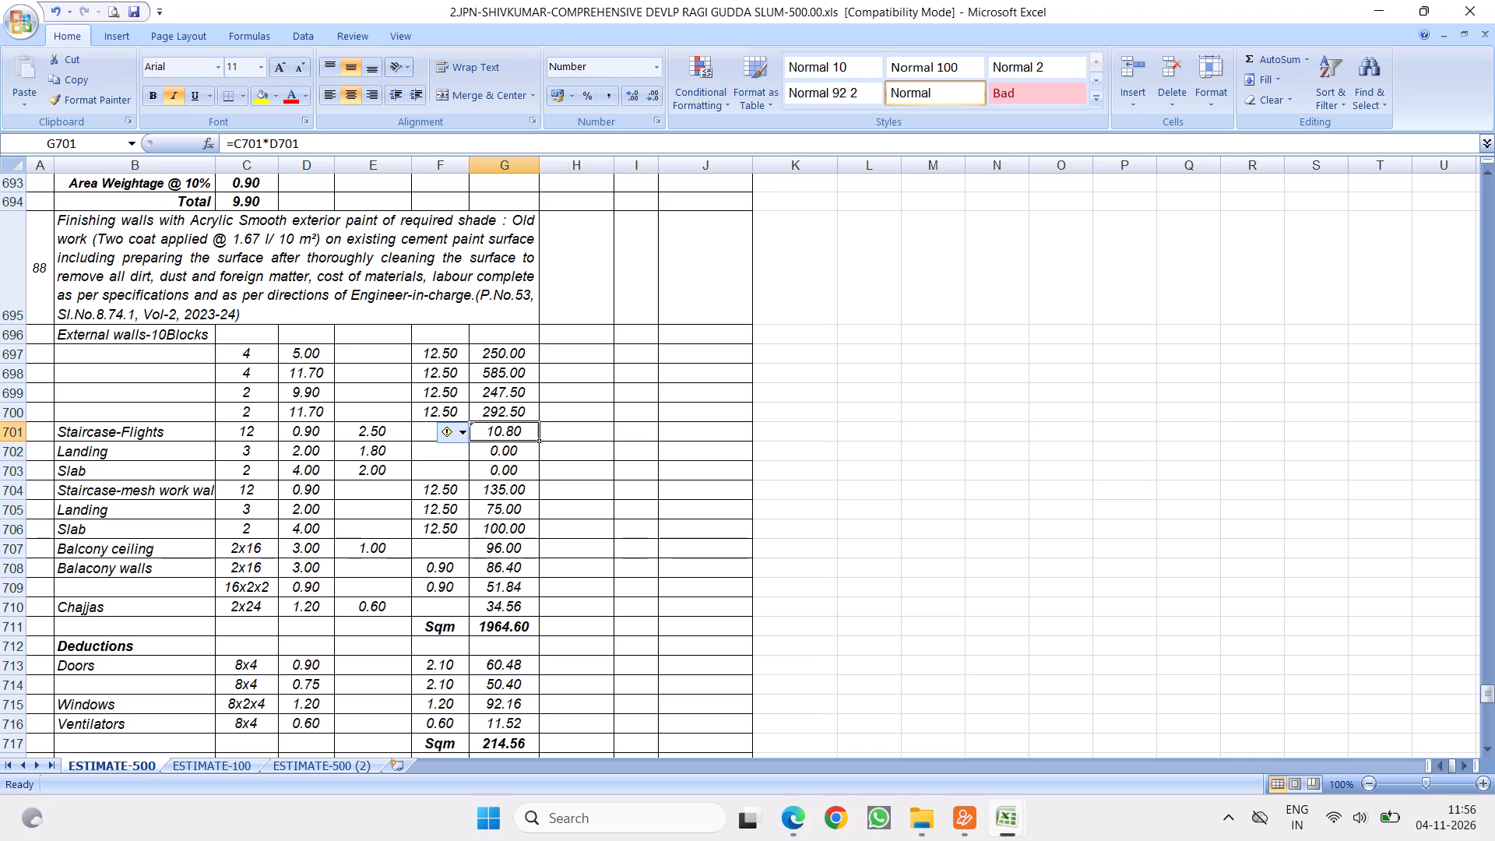
{"action": "left_click_drag", "start_coordinate": [540, 438], "coordinate": [512, 477]}
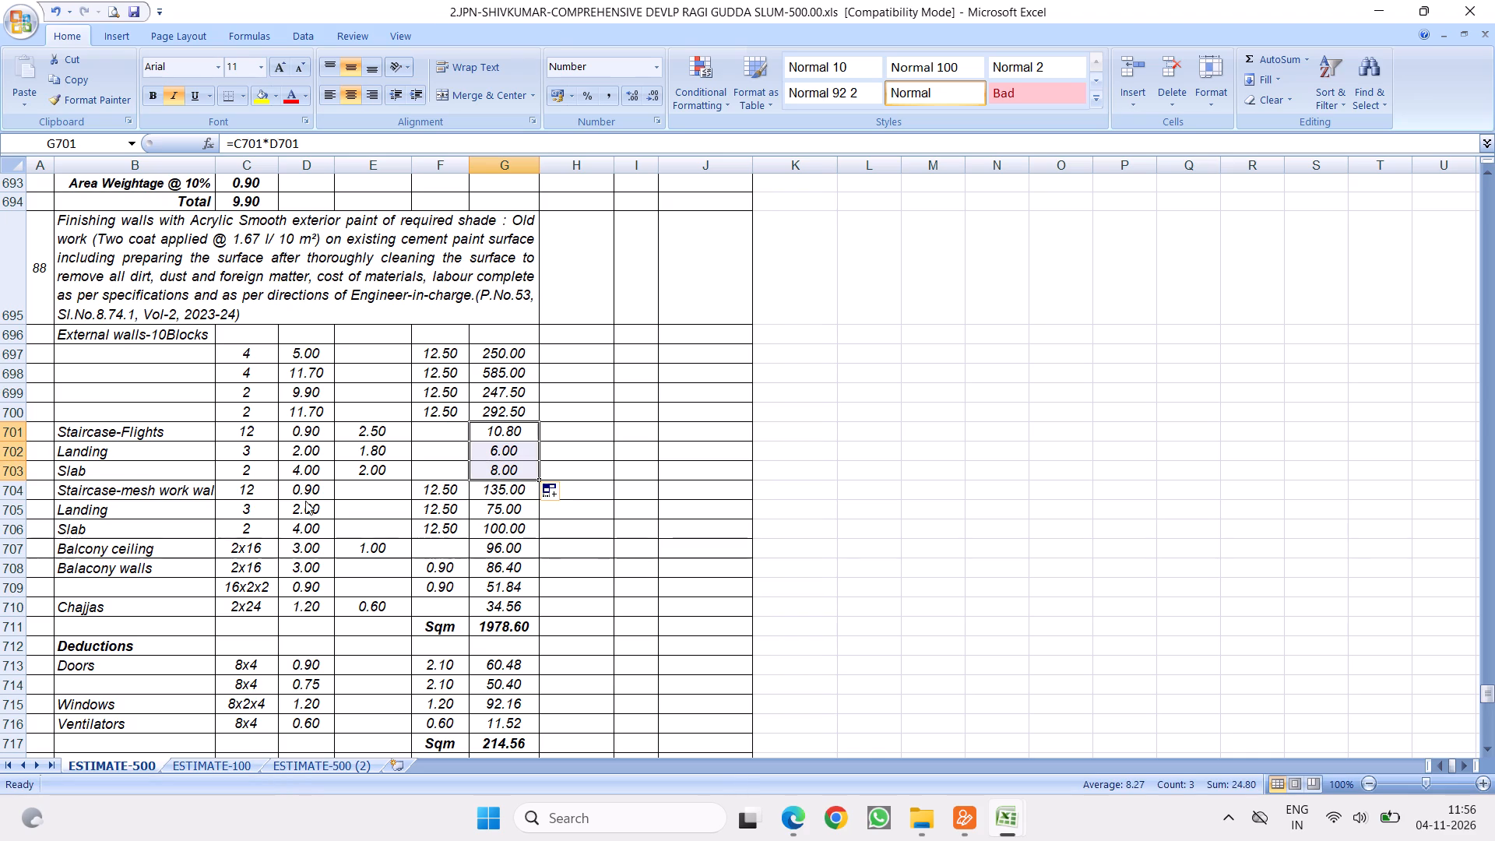
Set the Staircase-mesh work wall row's height in F704 to 0.9 and its length in D704 to 2.5.
{"action": "left_click", "coordinate": [363, 491]}
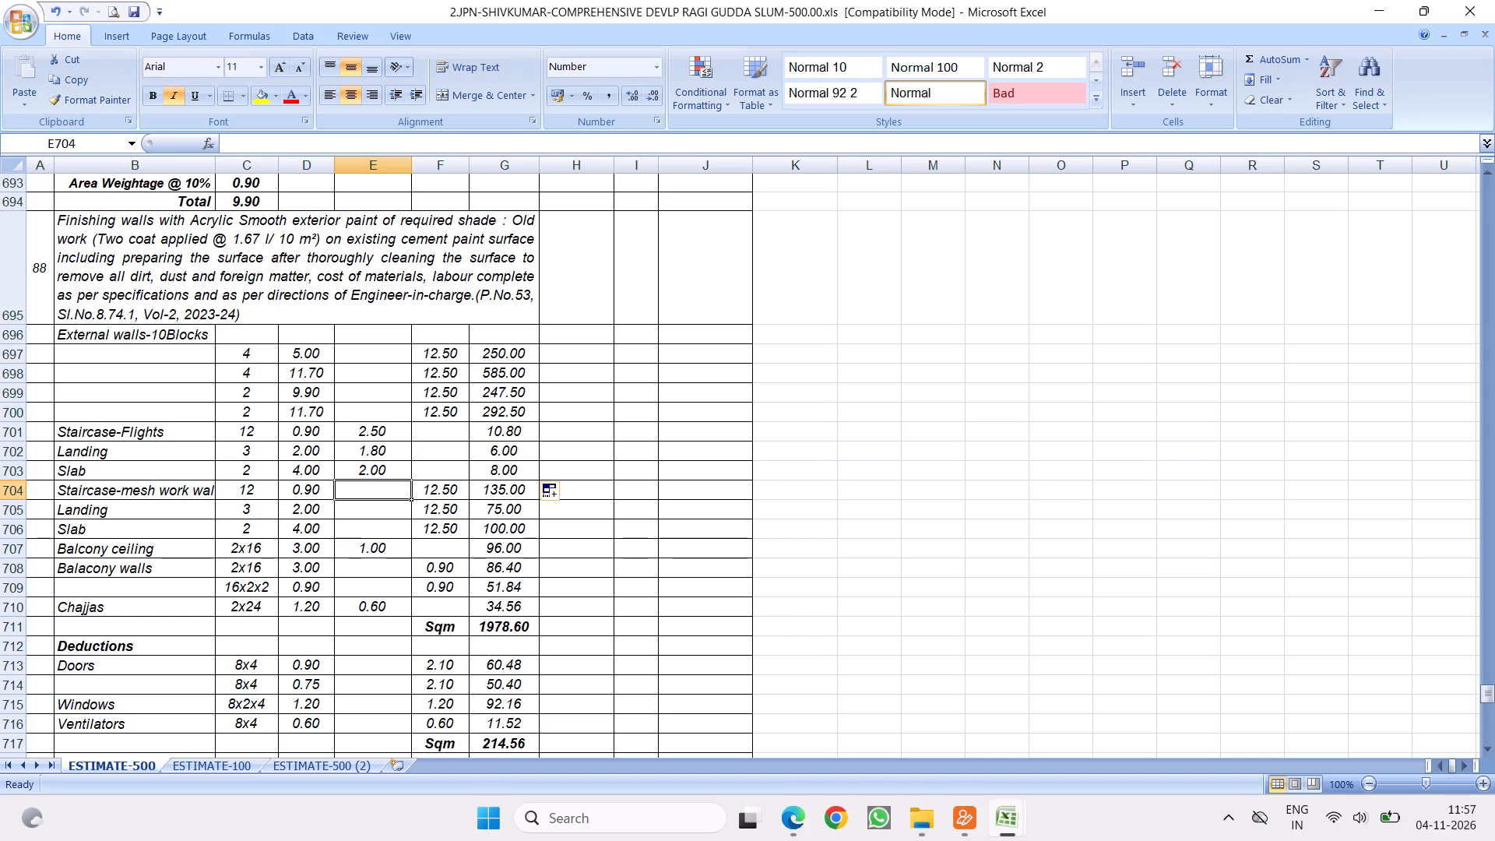
{"action": "left_click", "coordinate": [444, 491]}
{"action": "key", "text": "period"}
{"action": "key", "text": "9"}
{"action": "left_click", "coordinate": [561, 529]}
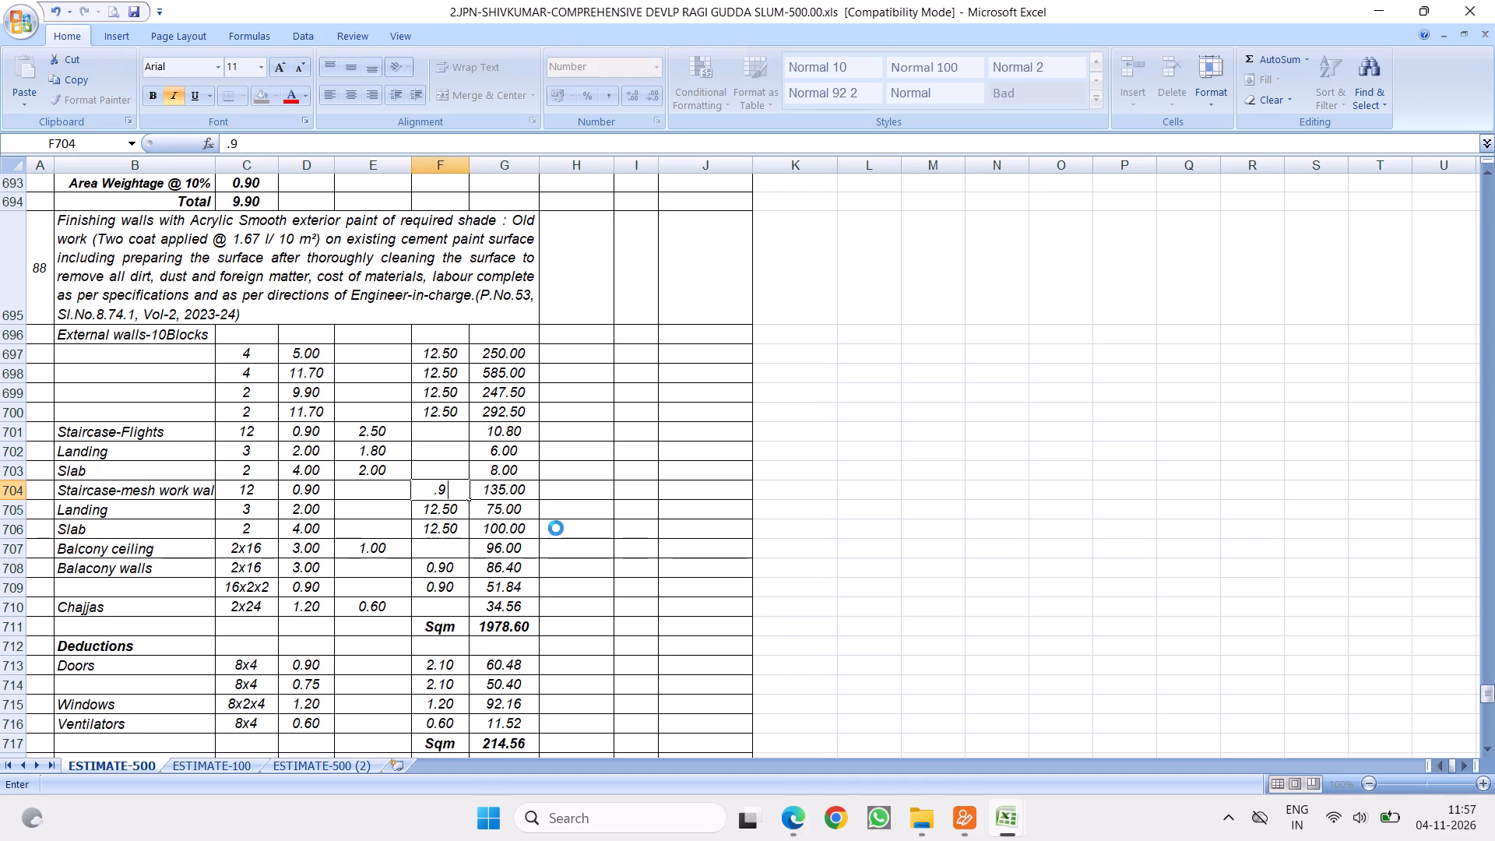
{"action": "left_click", "coordinate": [302, 494]}
{"action": "key", "text": "2"}
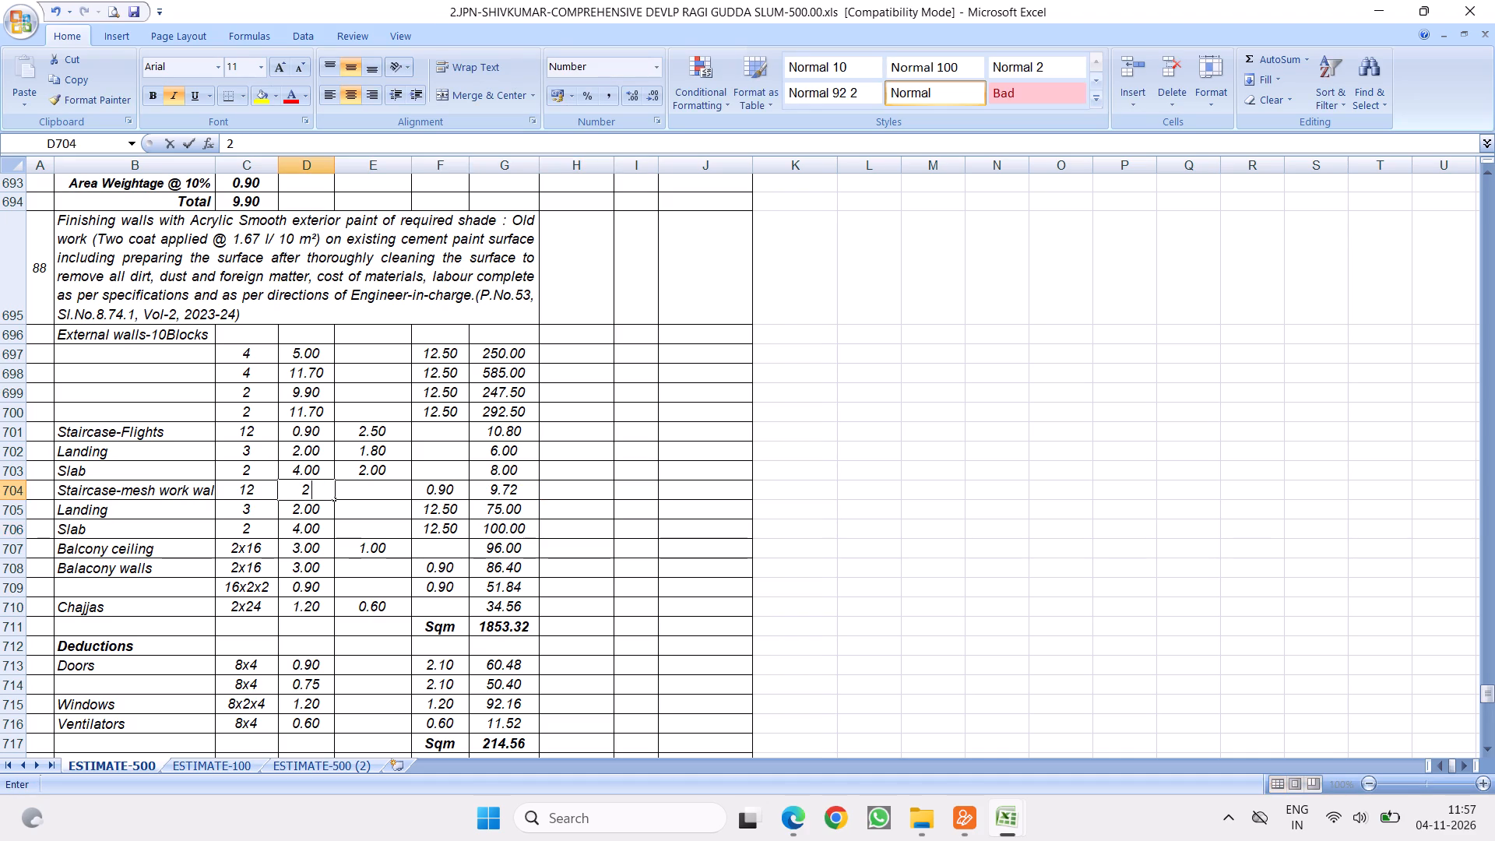
{"action": "key", "text": "period"}
{"action": "key", "text": "5"}
{"action": "left_click", "coordinate": [526, 518]}
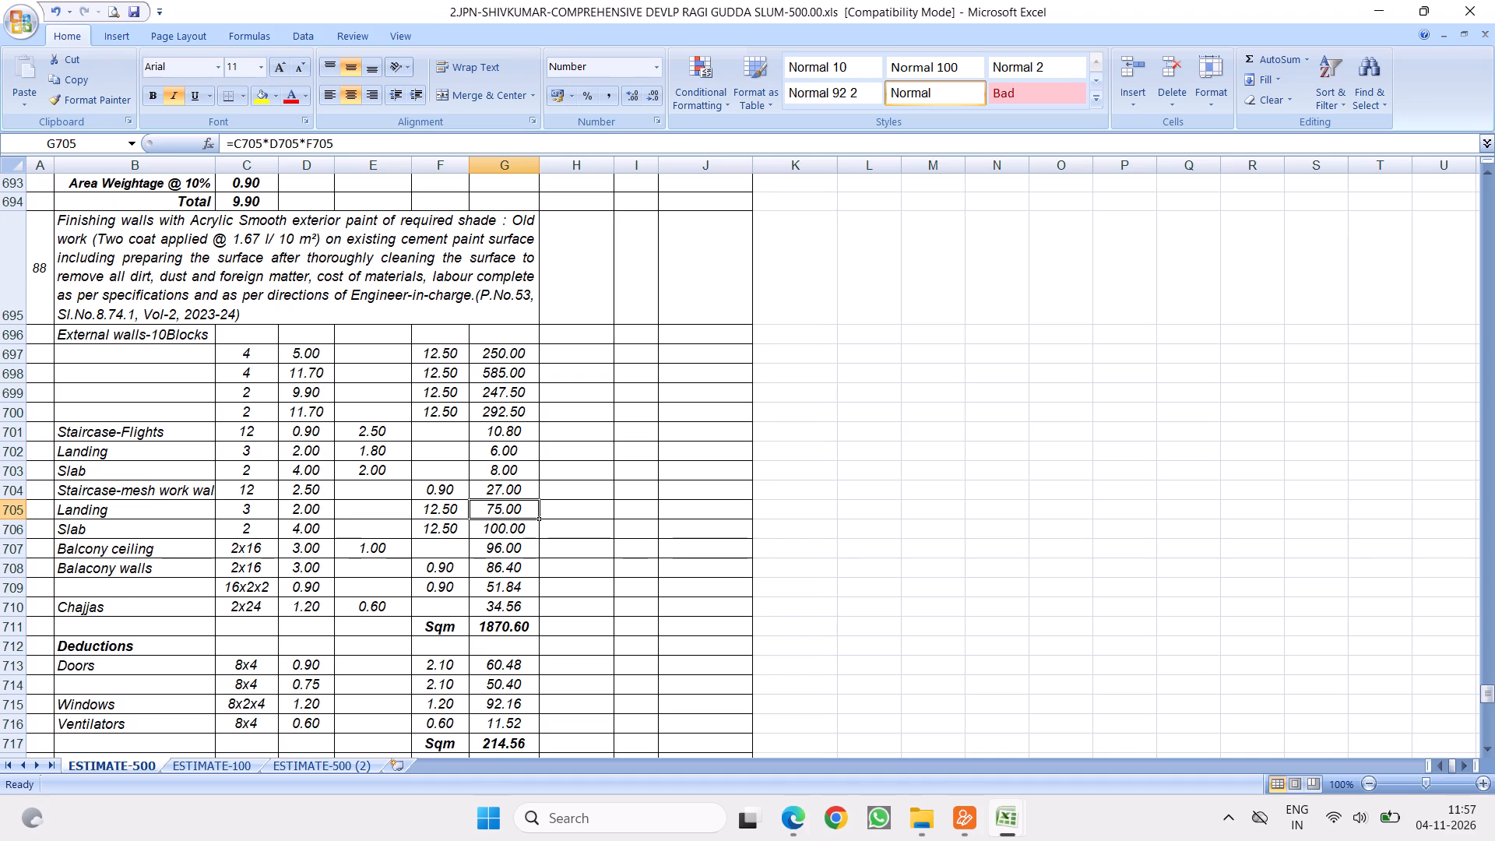
Set the height of the Landing row below the mesh work wall to 0.9 in F705.
{"action": "left_click", "coordinate": [438, 513]}
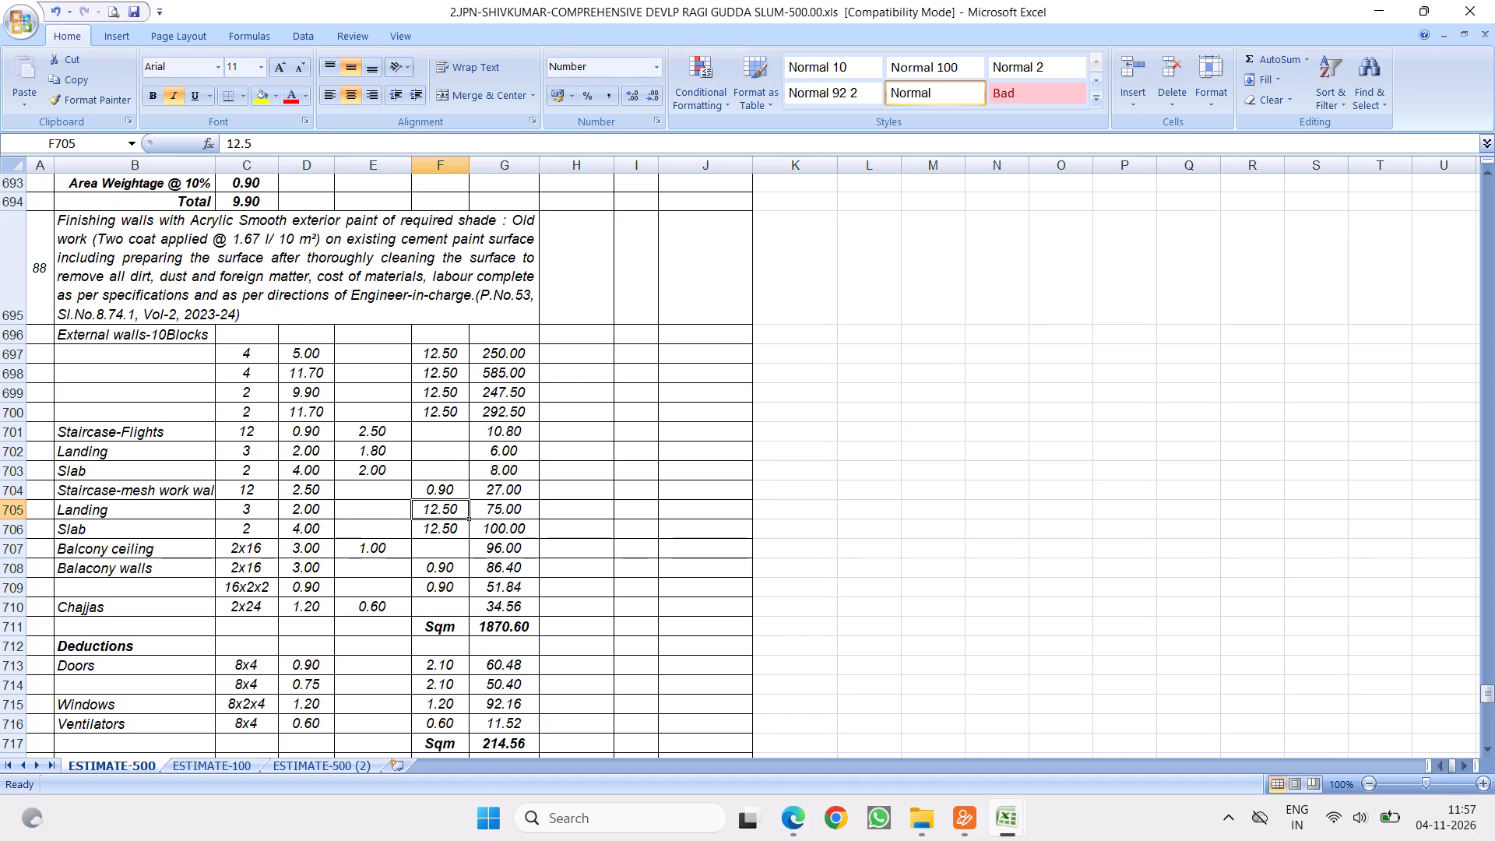
{"action": "key", "text": "period"}
{"action": "key", "text": "9"}
{"action": "left_click", "coordinate": [577, 523]}
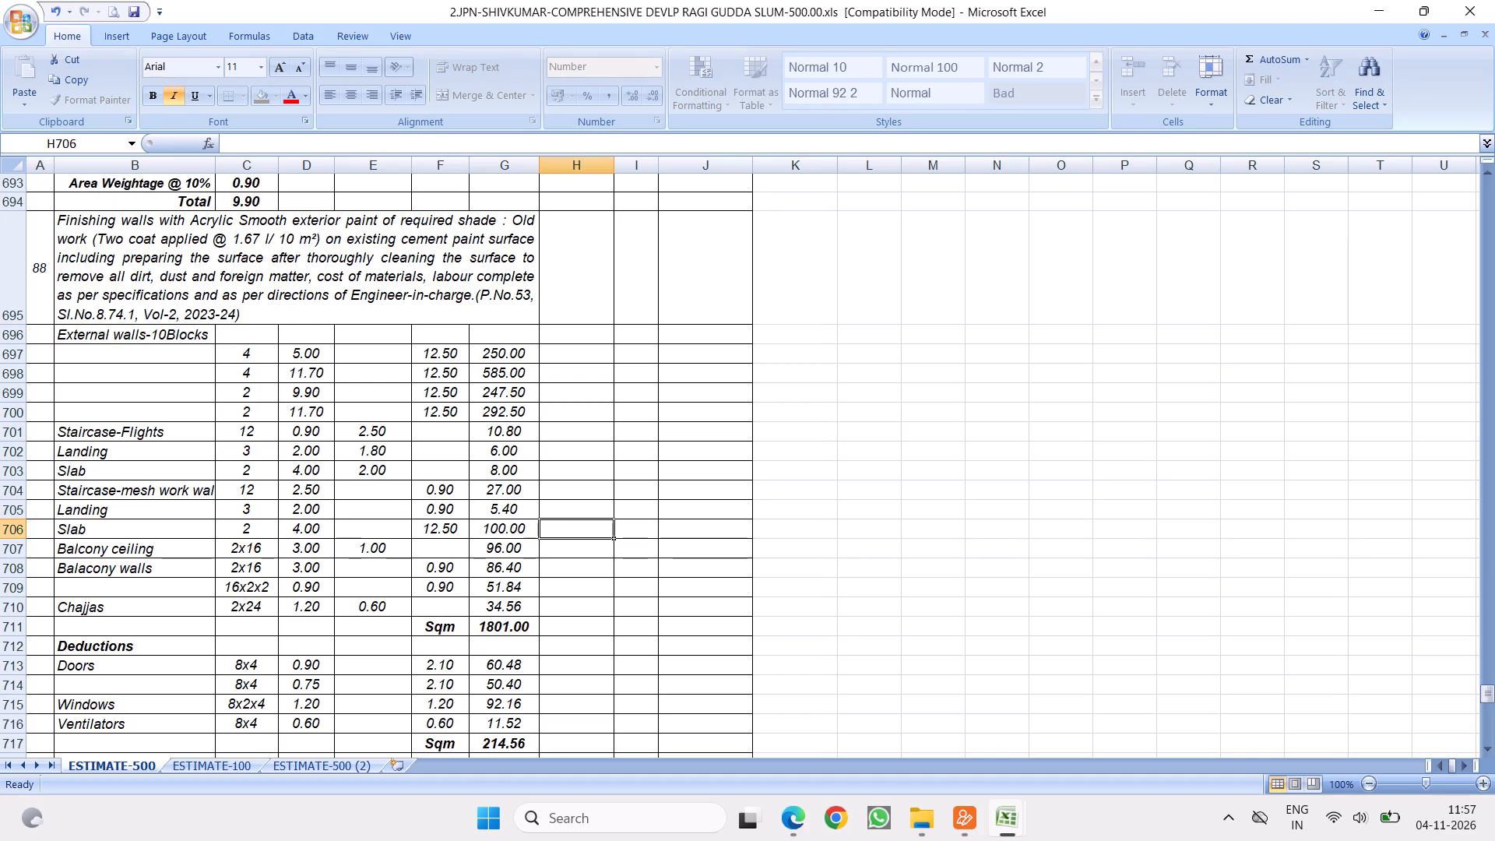
Delete the copied Slab row 706 below the mesh wall Landing row.
{"action": "left_click", "coordinate": [11, 530]}
{"action": "right_click", "coordinate": [11, 530]}
{"action": "left_click", "coordinate": [61, 650]}
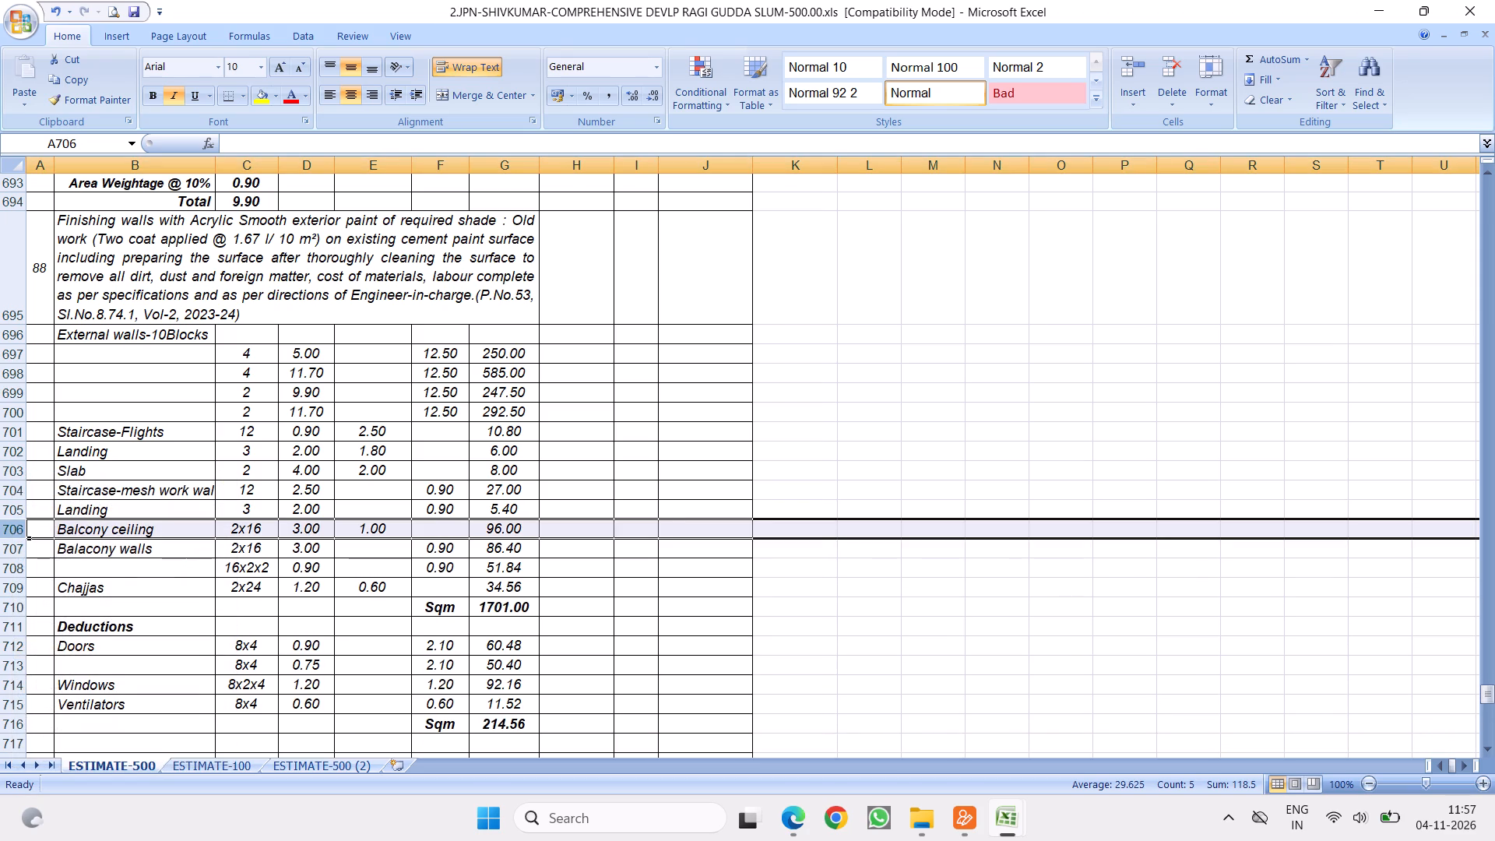
Apply Wrap text and Merge cells to the Staircase-mesh work wall description in B704 and autofit its row height.
{"action": "left_click", "coordinate": [249, 492]}
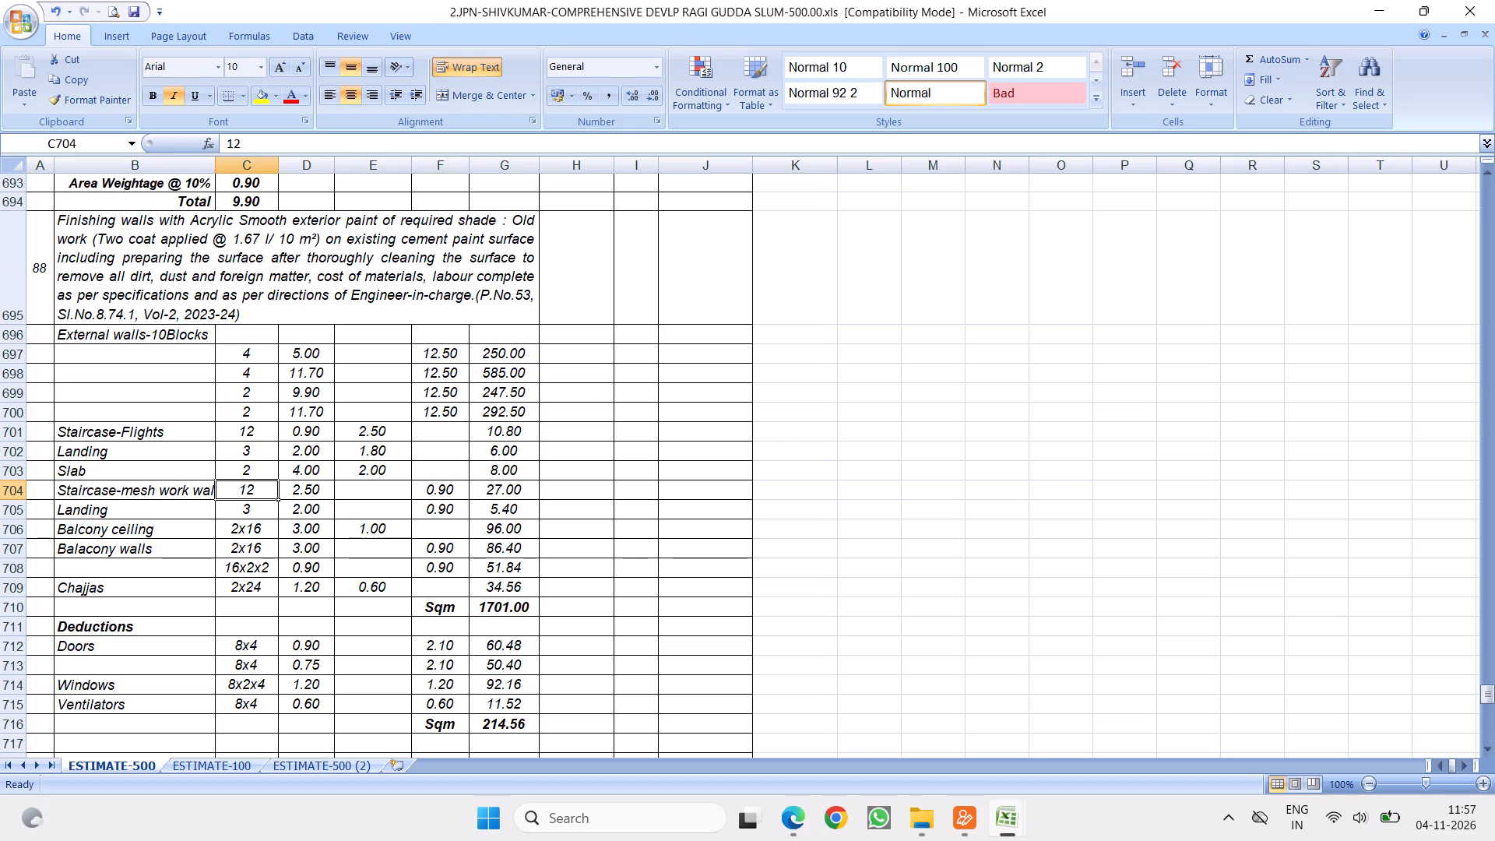
{"action": "left_click", "coordinate": [125, 490]}
{"action": "right_click", "coordinate": [125, 490]}
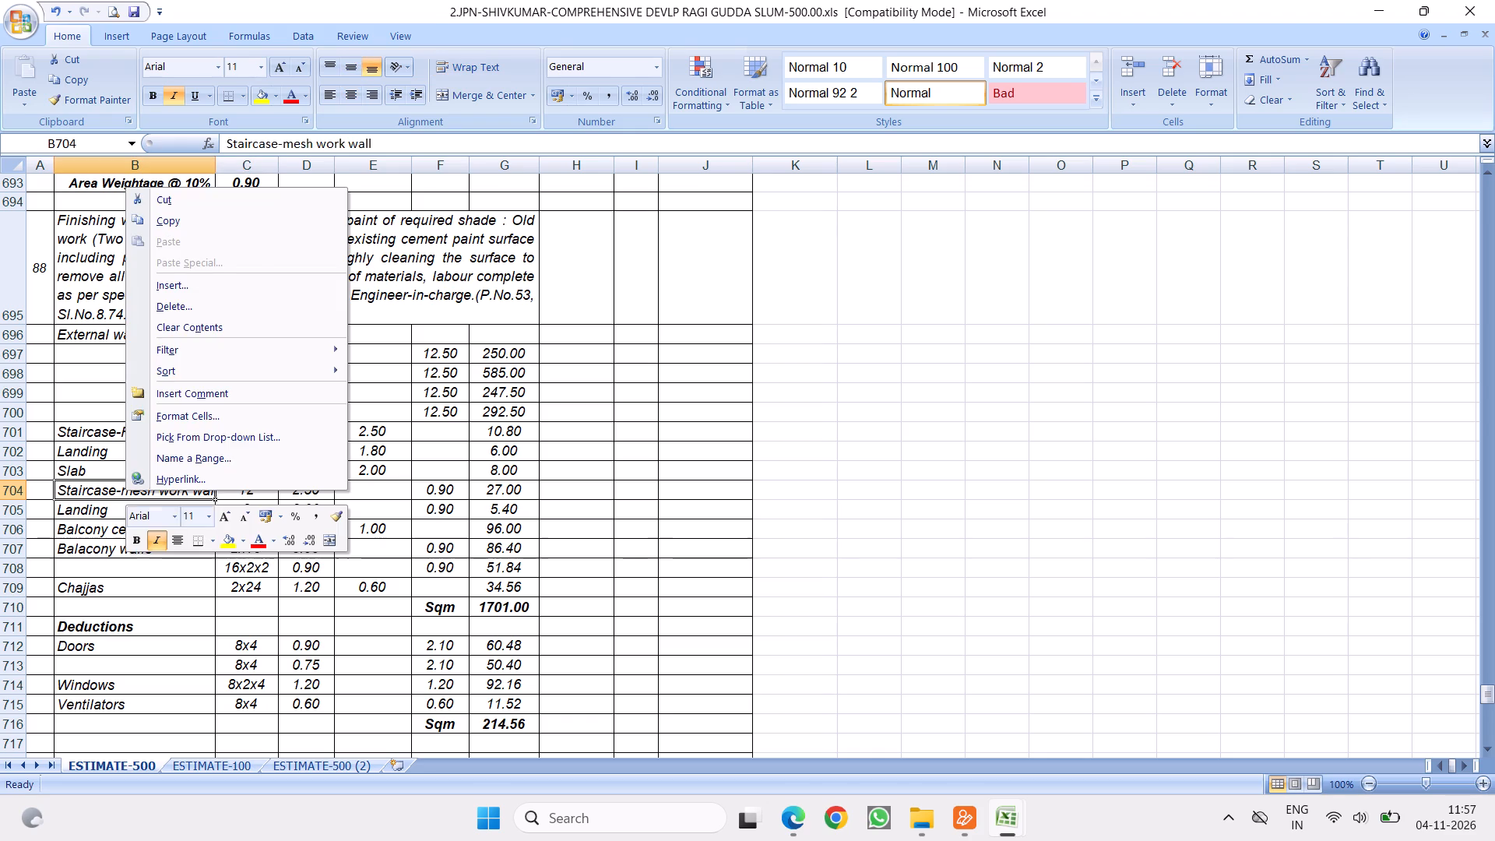
{"action": "left_click", "coordinate": [185, 417]}
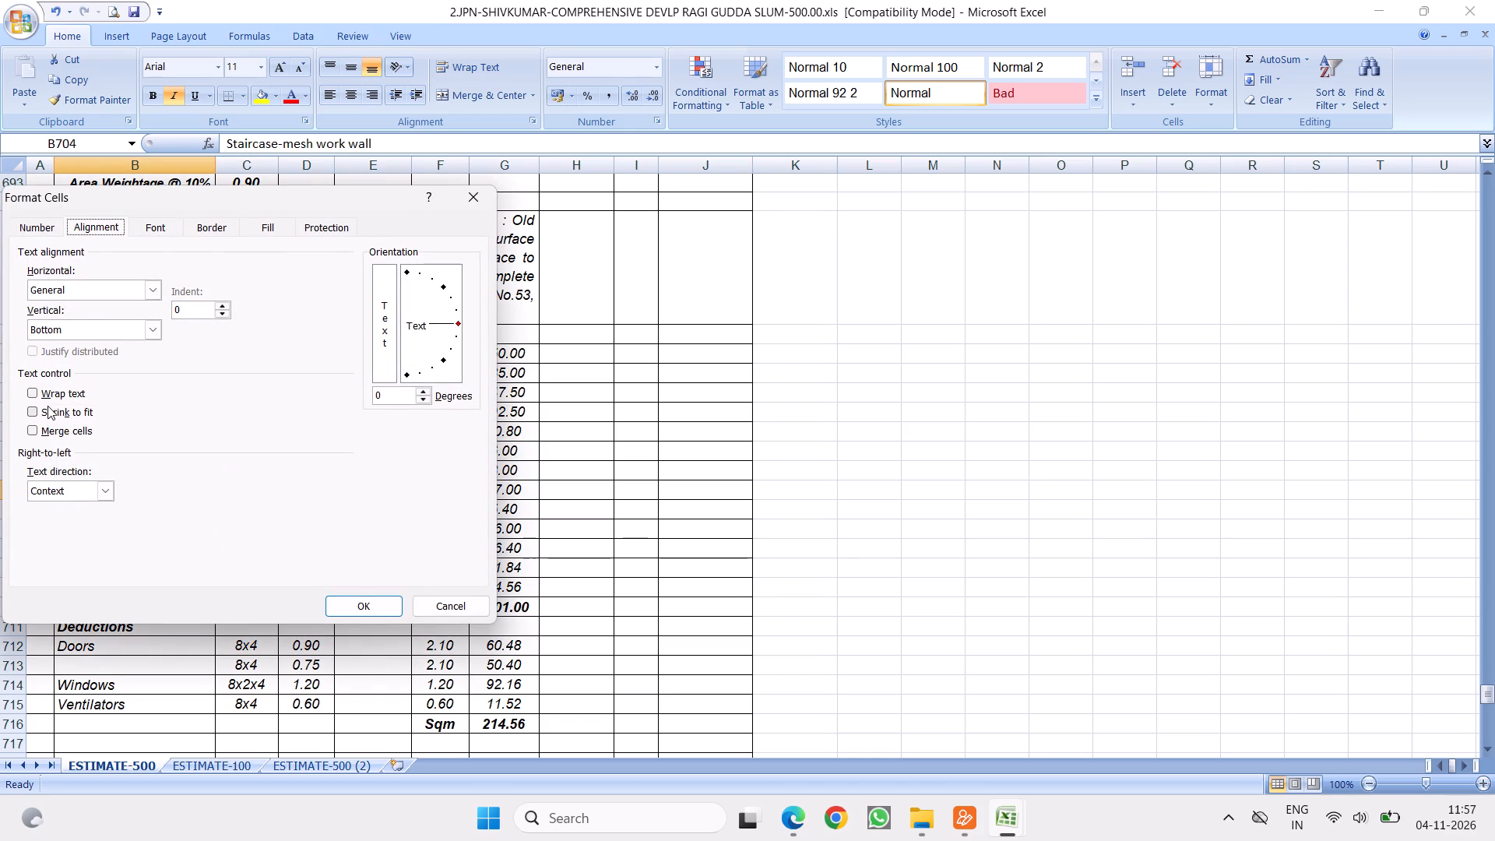
{"action": "left_click", "coordinate": [49, 396]}
{"action": "left_click", "coordinate": [53, 430]}
{"action": "left_click", "coordinate": [376, 614]}
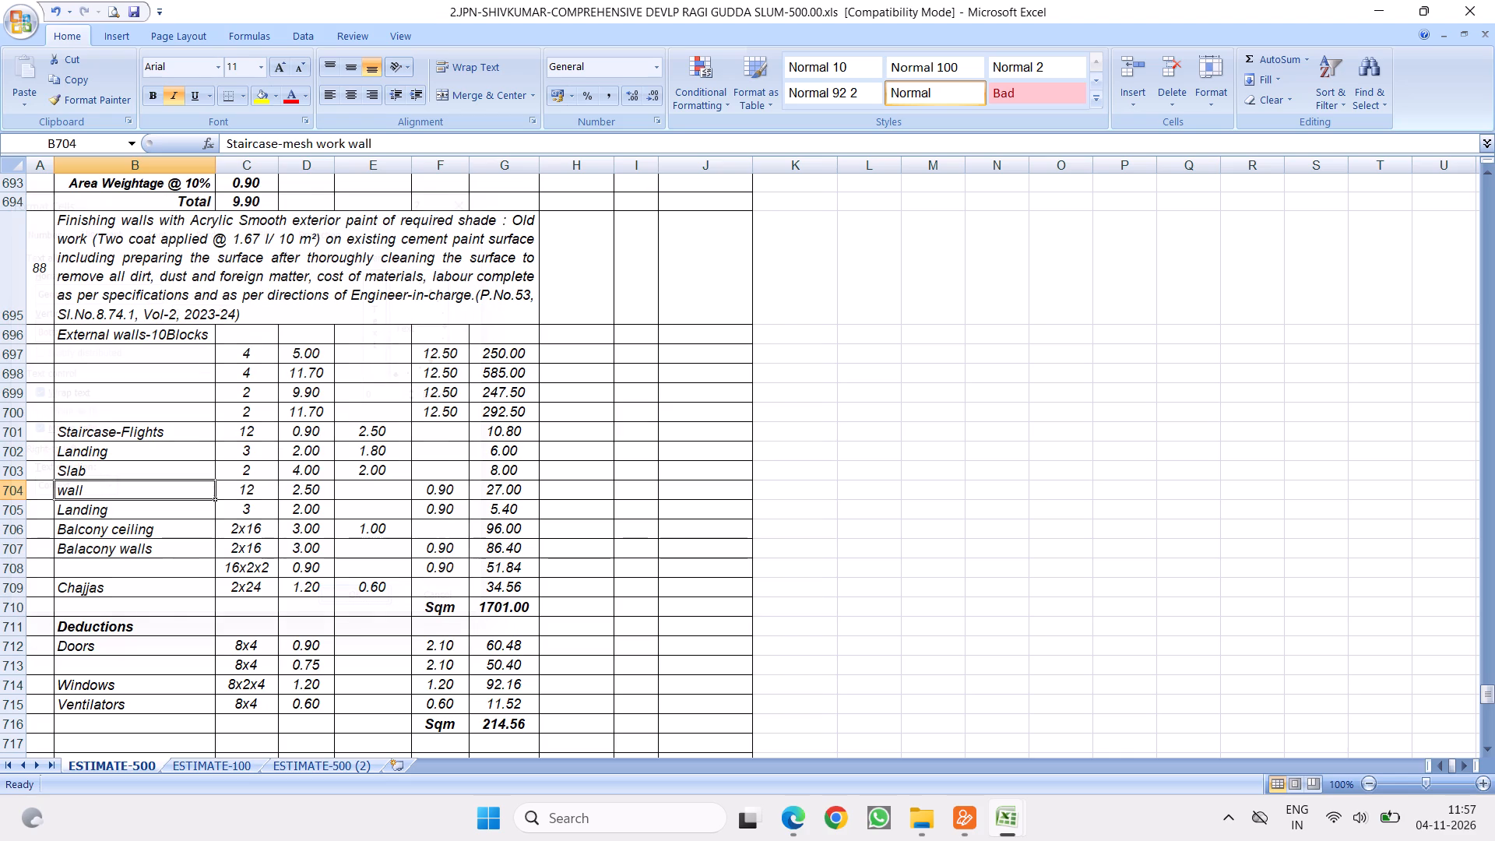
{"action": "left_click", "coordinate": [1216, 104]}
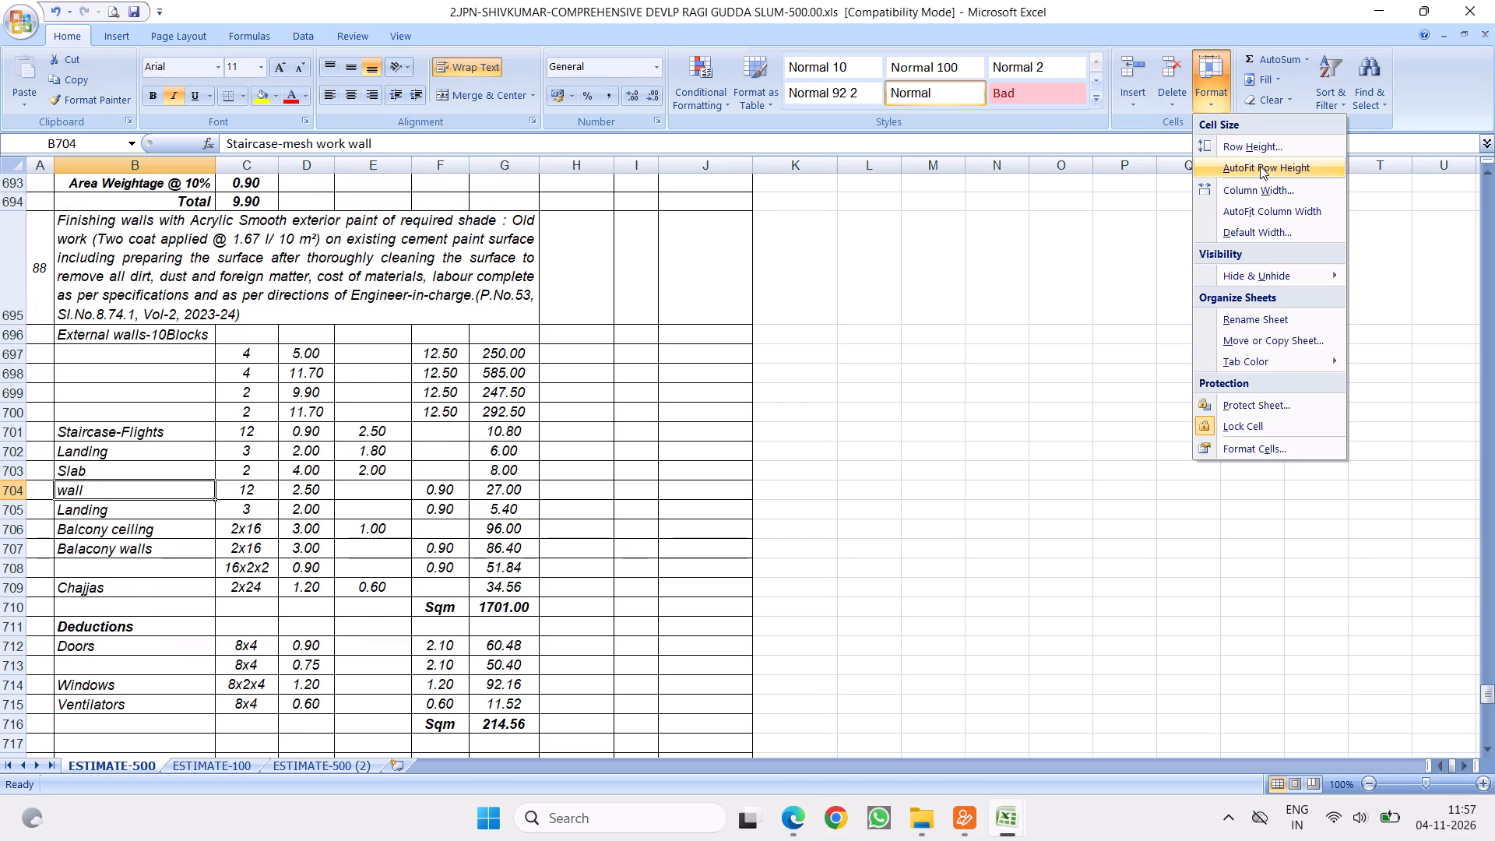
{"action": "left_click", "coordinate": [1259, 166]}
Copy the formatting of B704 onto the exterior wall painting descriptions from B696 down through the Deductions rows.
{"action": "left_click_drag", "start_coordinate": [138, 334], "coordinate": [134, 381]}
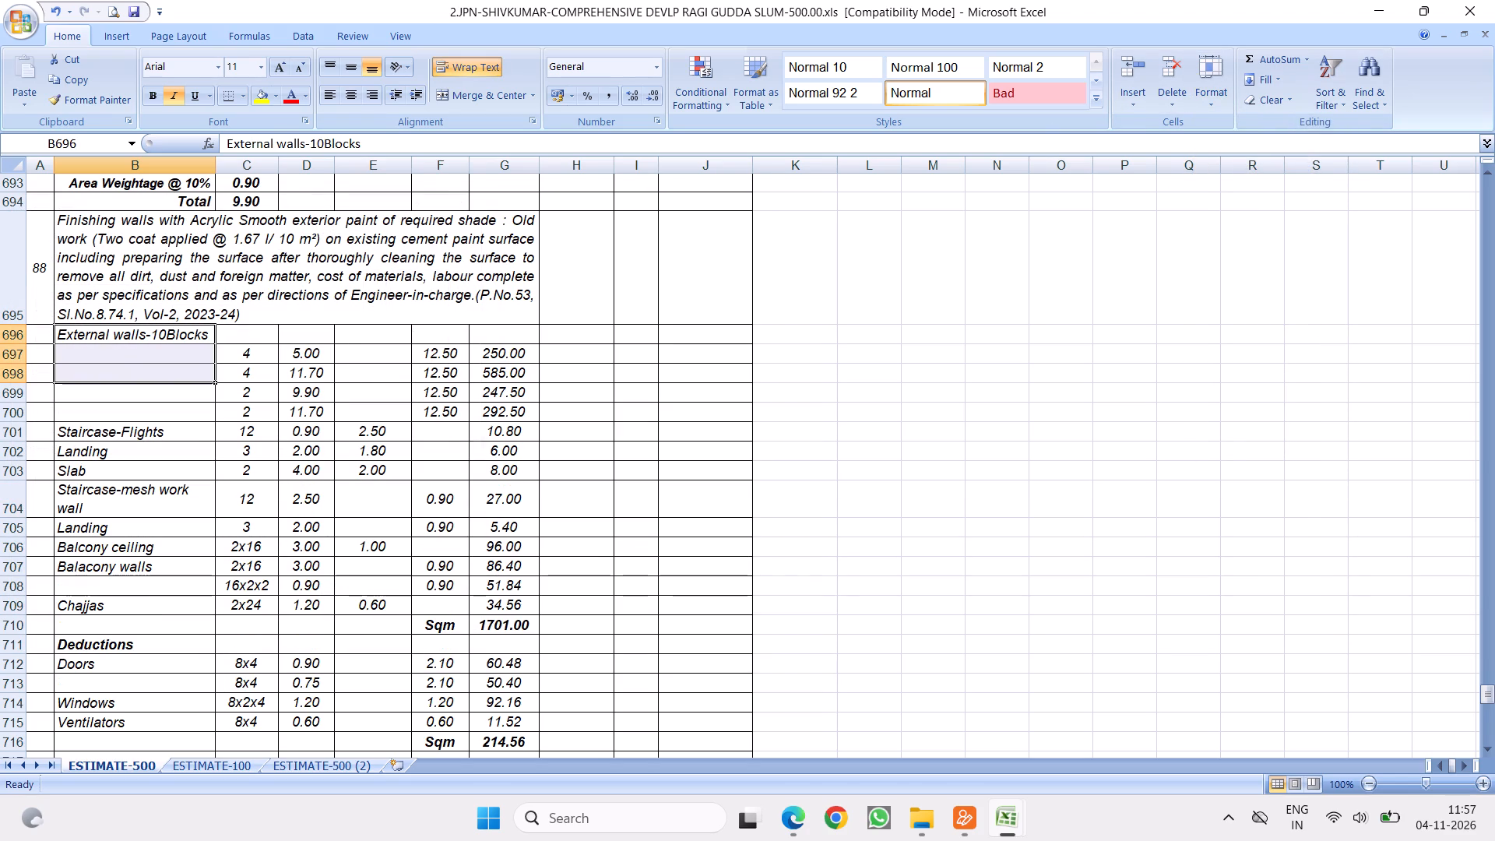
{"action": "left_click", "coordinate": [114, 495]}
{"action": "left_click", "coordinate": [54, 102]}
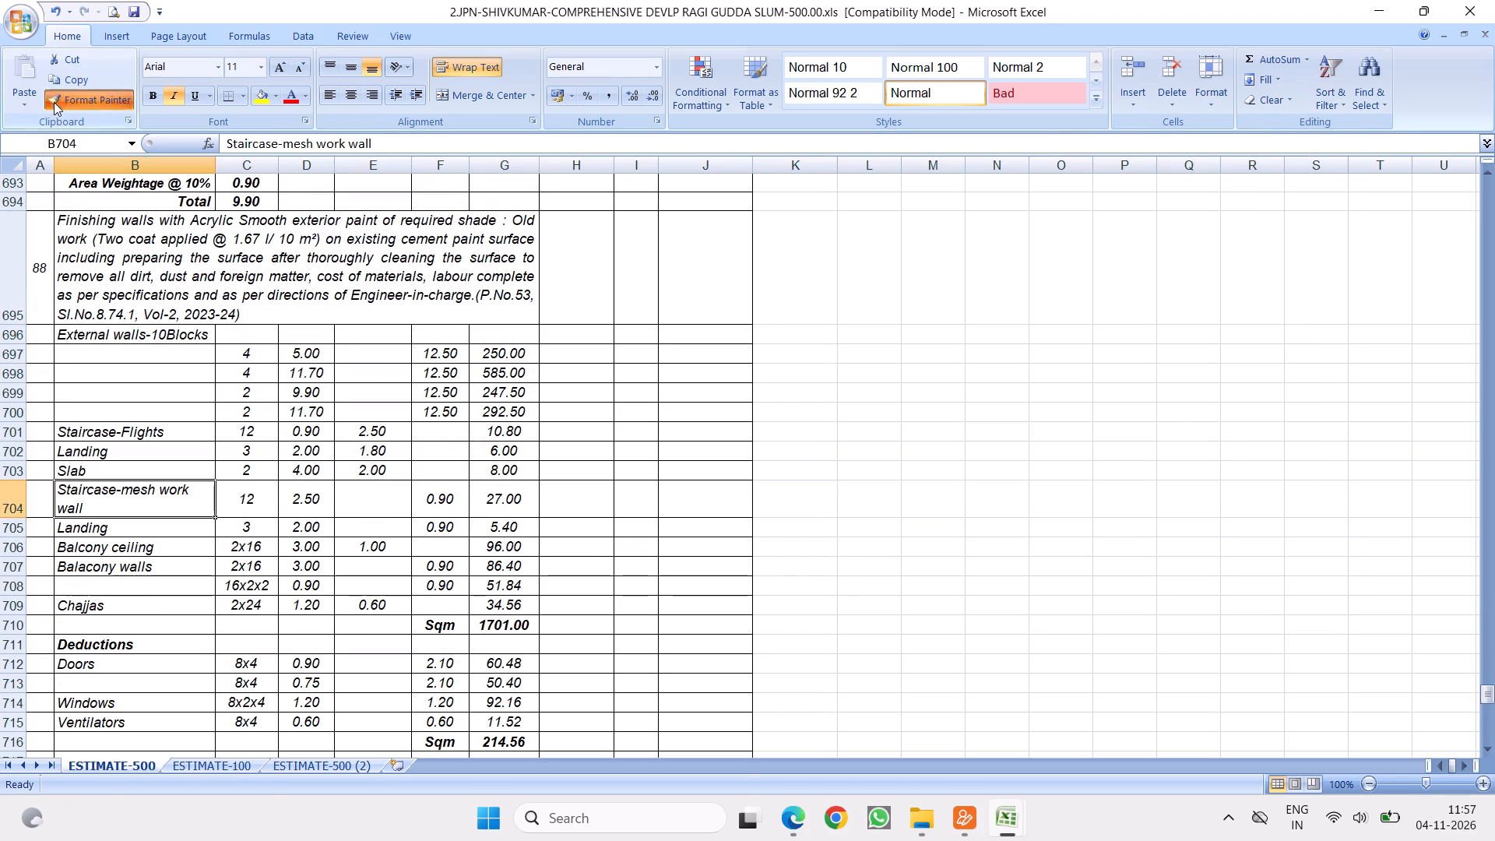
{"action": "left_click_drag", "start_coordinate": [130, 336], "coordinate": [107, 749]}
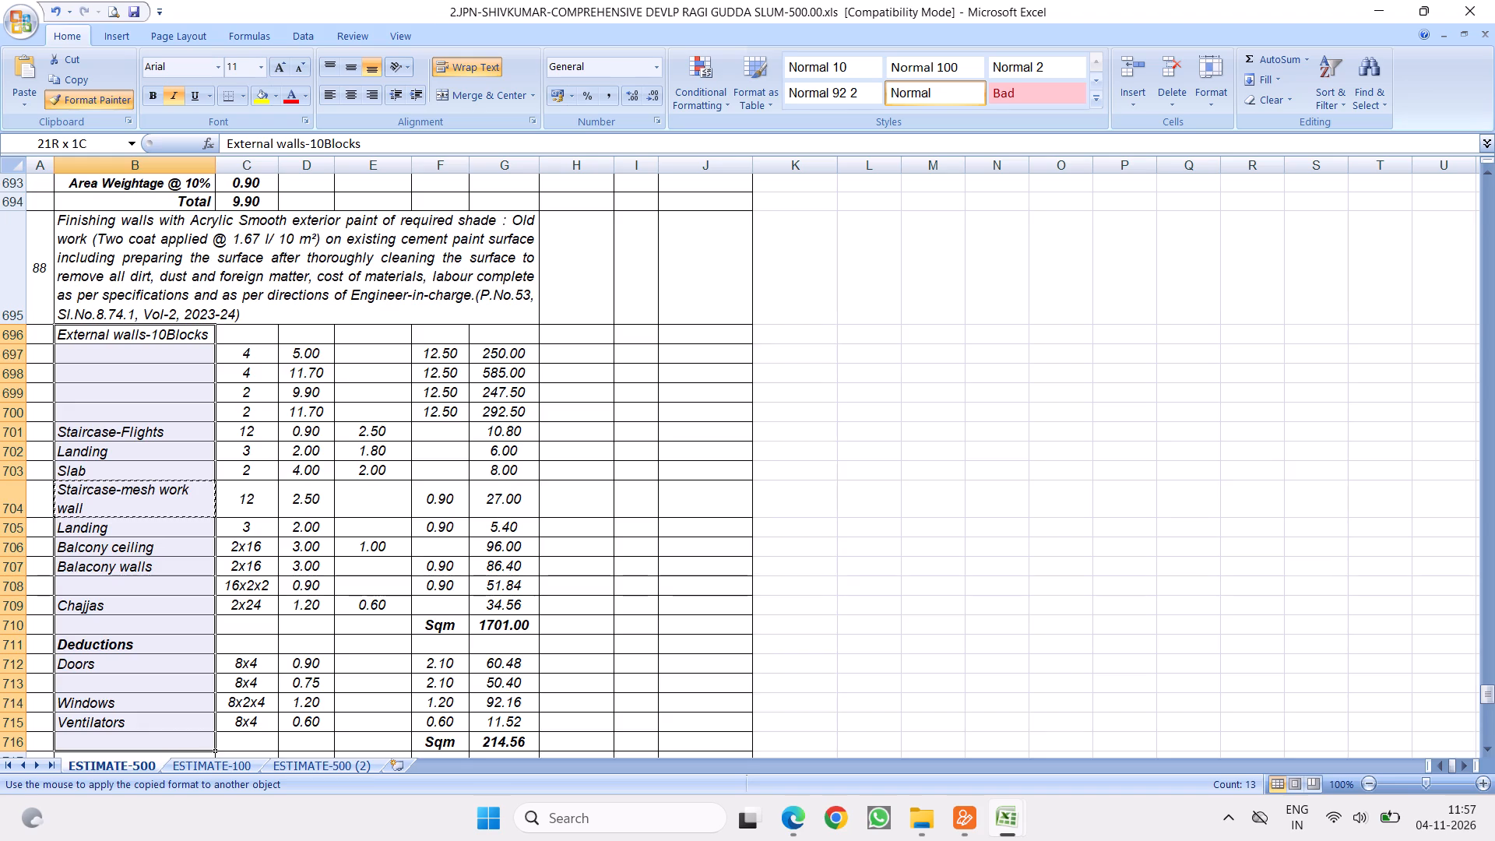
{"action": "left_click_drag", "start_coordinate": [107, 749], "coordinate": [153, 564]}
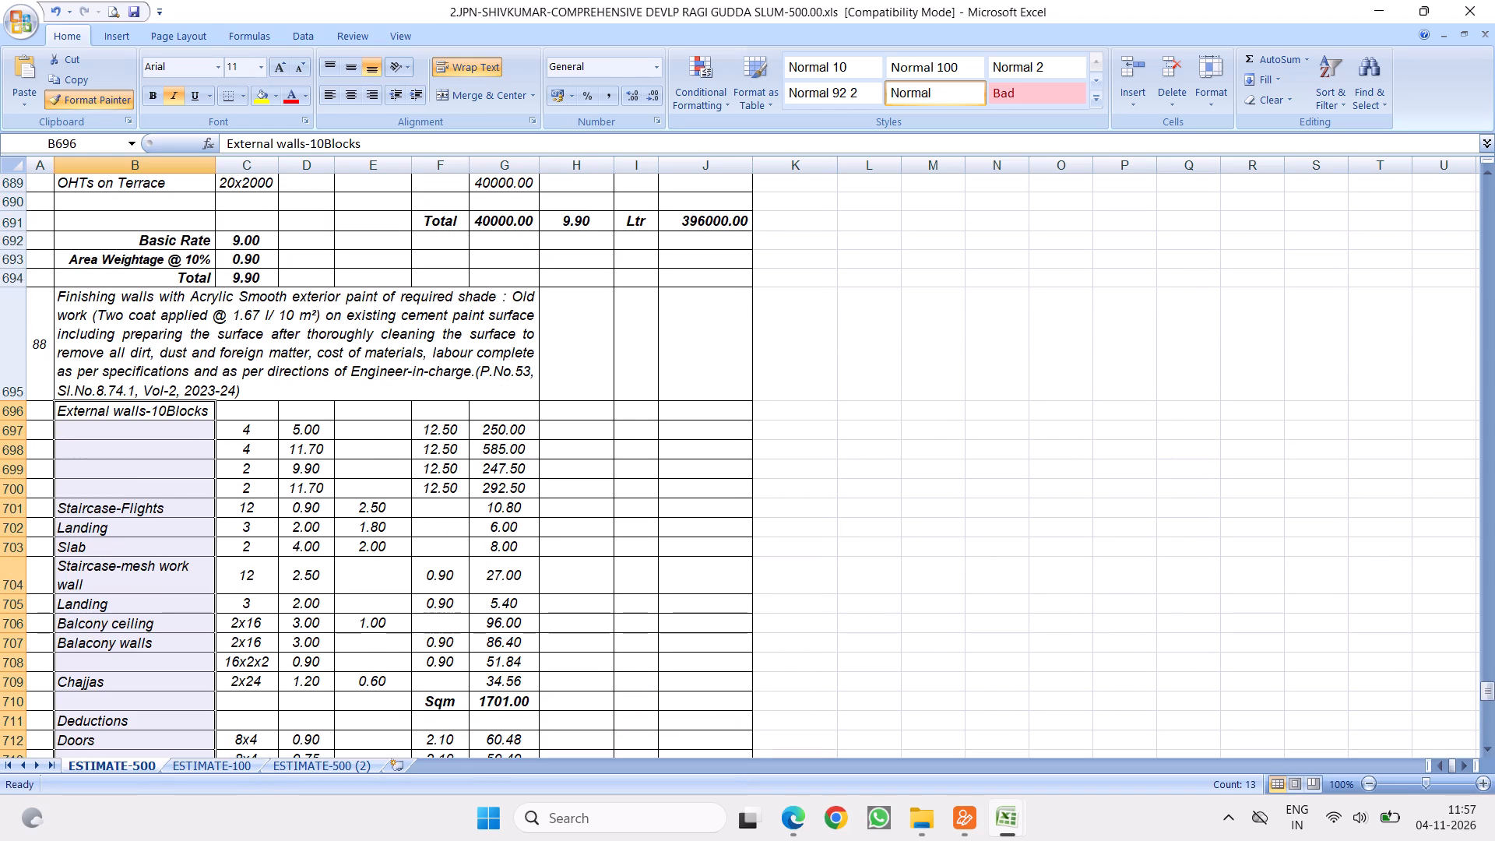
Change the heading in B696 to "External walls-Each Block" and autofit its row height.
{"action": "double_click", "coordinate": [206, 412]}
{"action": "key", "text": "BackSpace"}
{"action": "key", "text": "BackSpace"}
{"action": "key", "text": "BackSpace"}
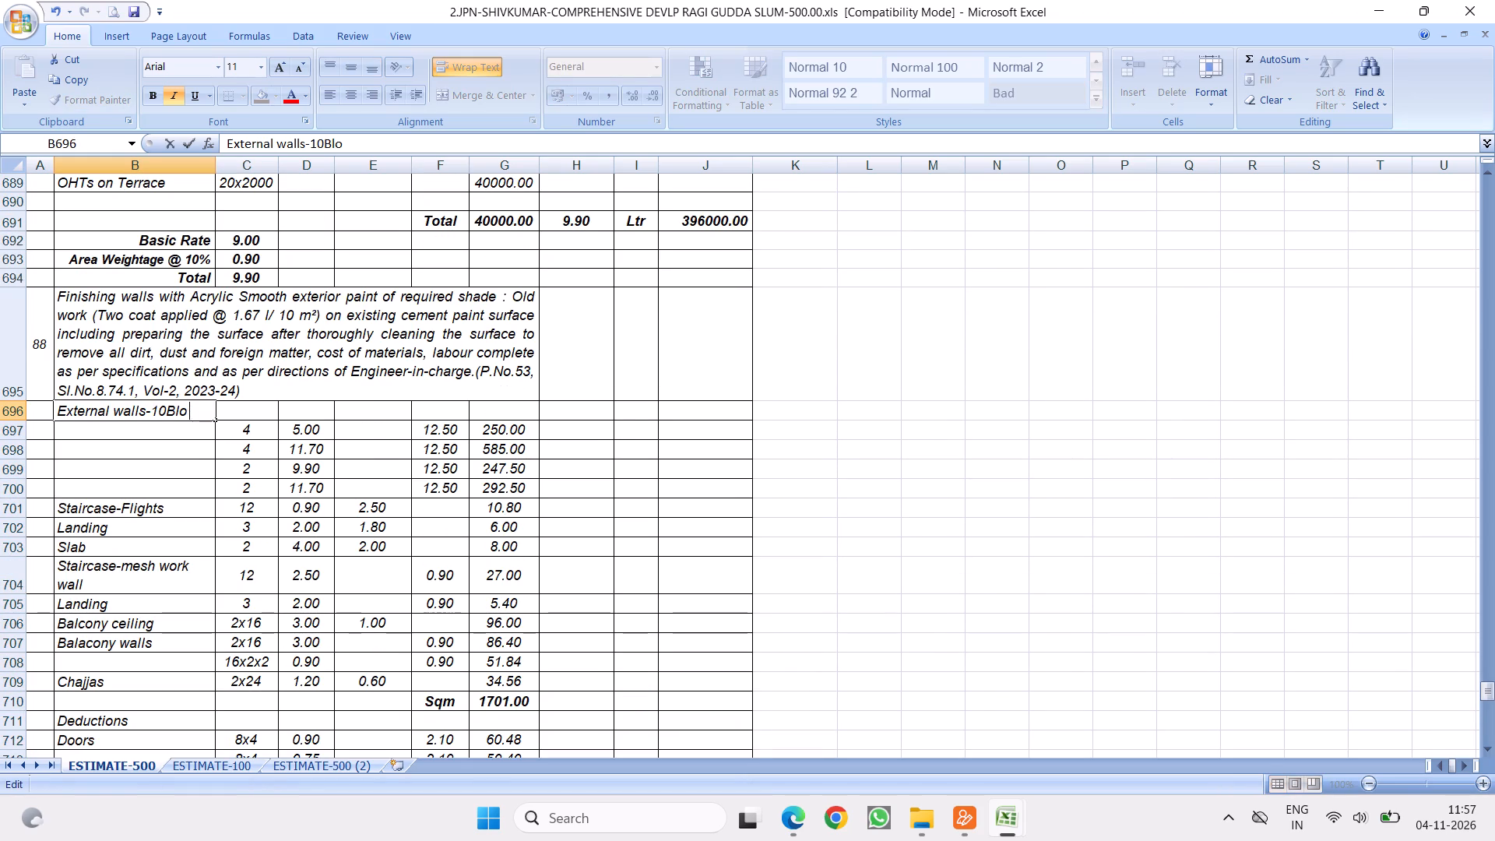
{"action": "key", "text": "BackSpace"}
{"action": "key", "text": "BackSpace"}
{"action": "key", "text": "BackSpace"}
{"action": "key", "text": "BackSpace"}
{"action": "key", "text": "BackSpace"}
{"action": "type", "text": "Each Block"}
{"action": "left_click", "coordinate": [273, 529]}
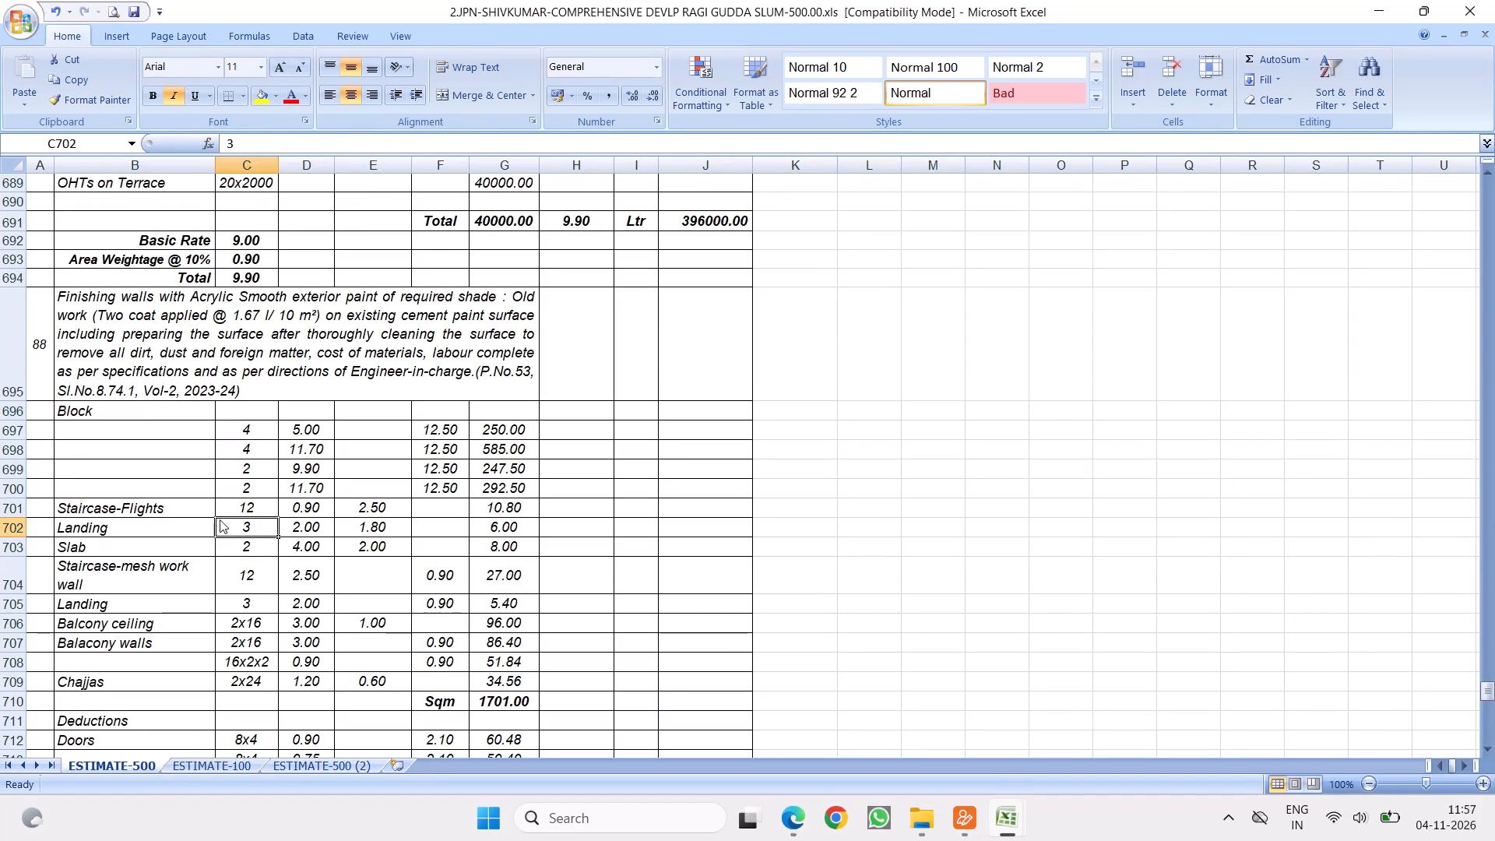
{"action": "left_click", "coordinate": [124, 406]}
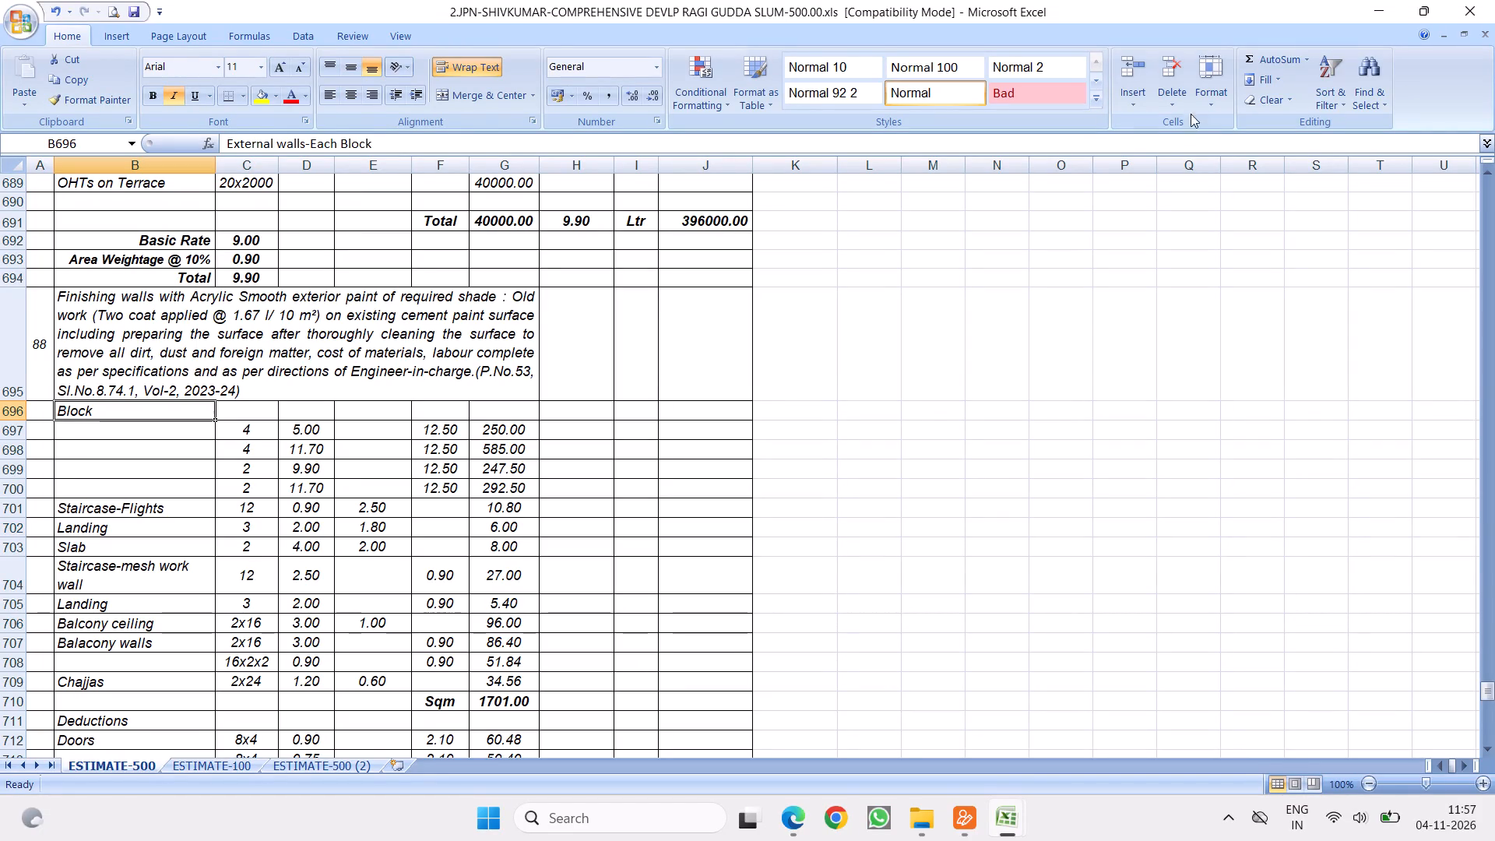
{"action": "left_click", "coordinate": [1208, 100]}
{"action": "left_click", "coordinate": [1259, 166]}
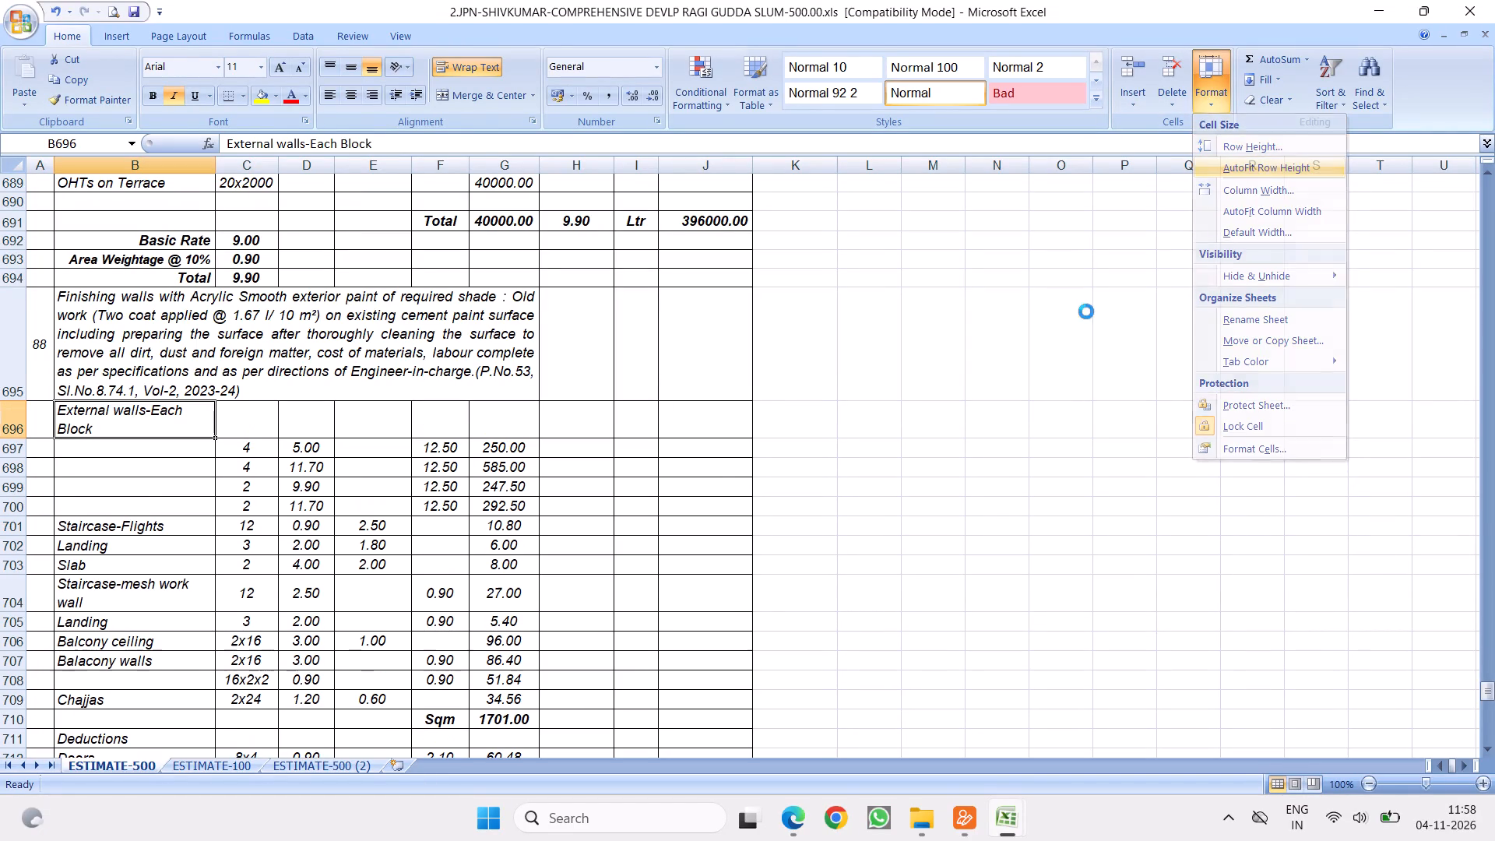
Copy the "External walls-Each Block" heading from B696 into B697, beside the first wall measurement.
{"action": "right_click", "coordinate": [139, 419]}
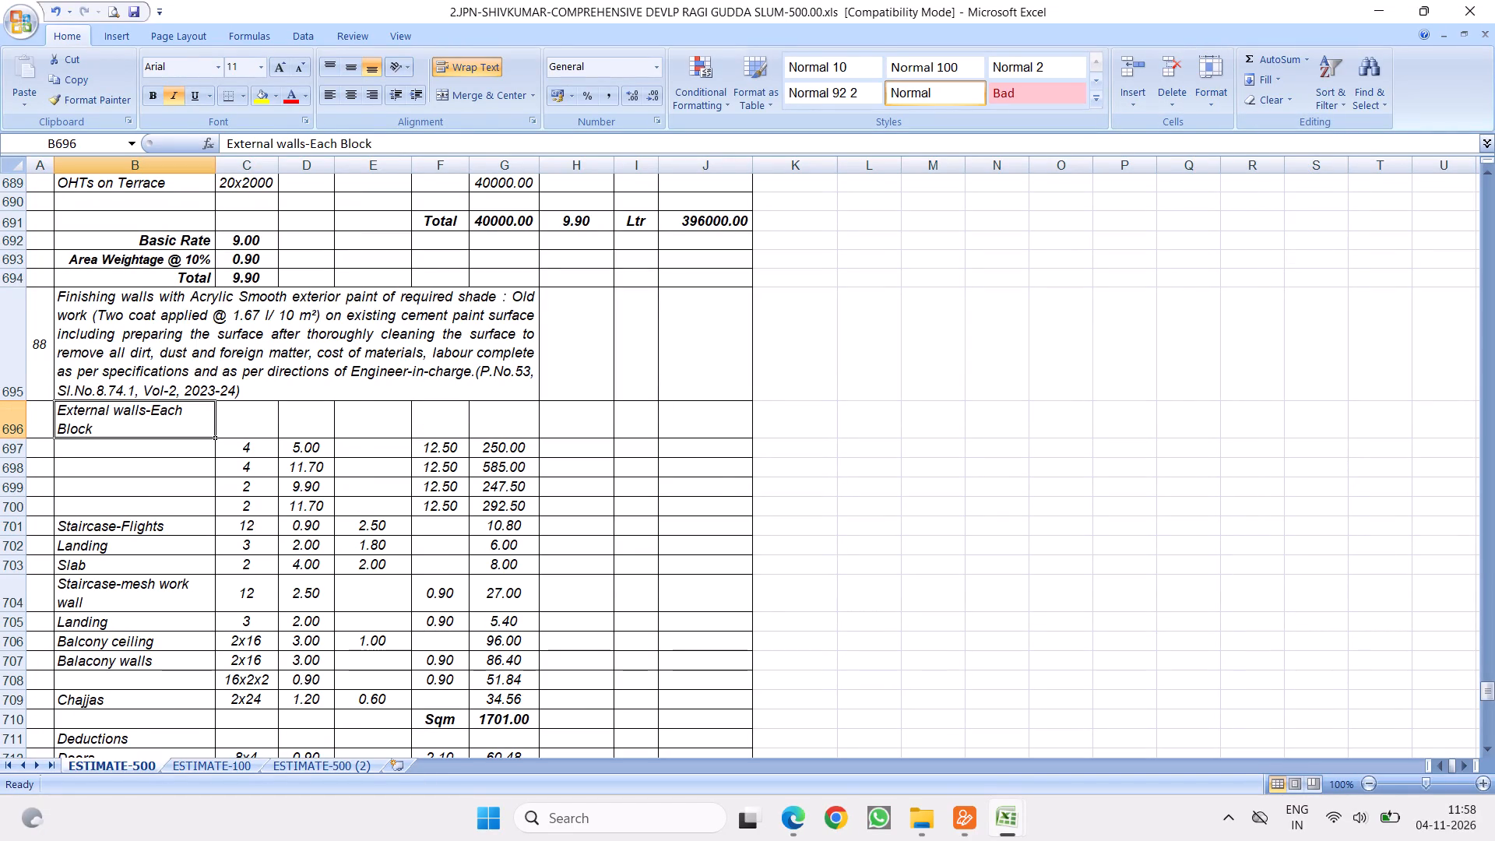
{"action": "left_click", "coordinate": [183, 451]}
{"action": "right_click", "coordinate": [102, 453]}
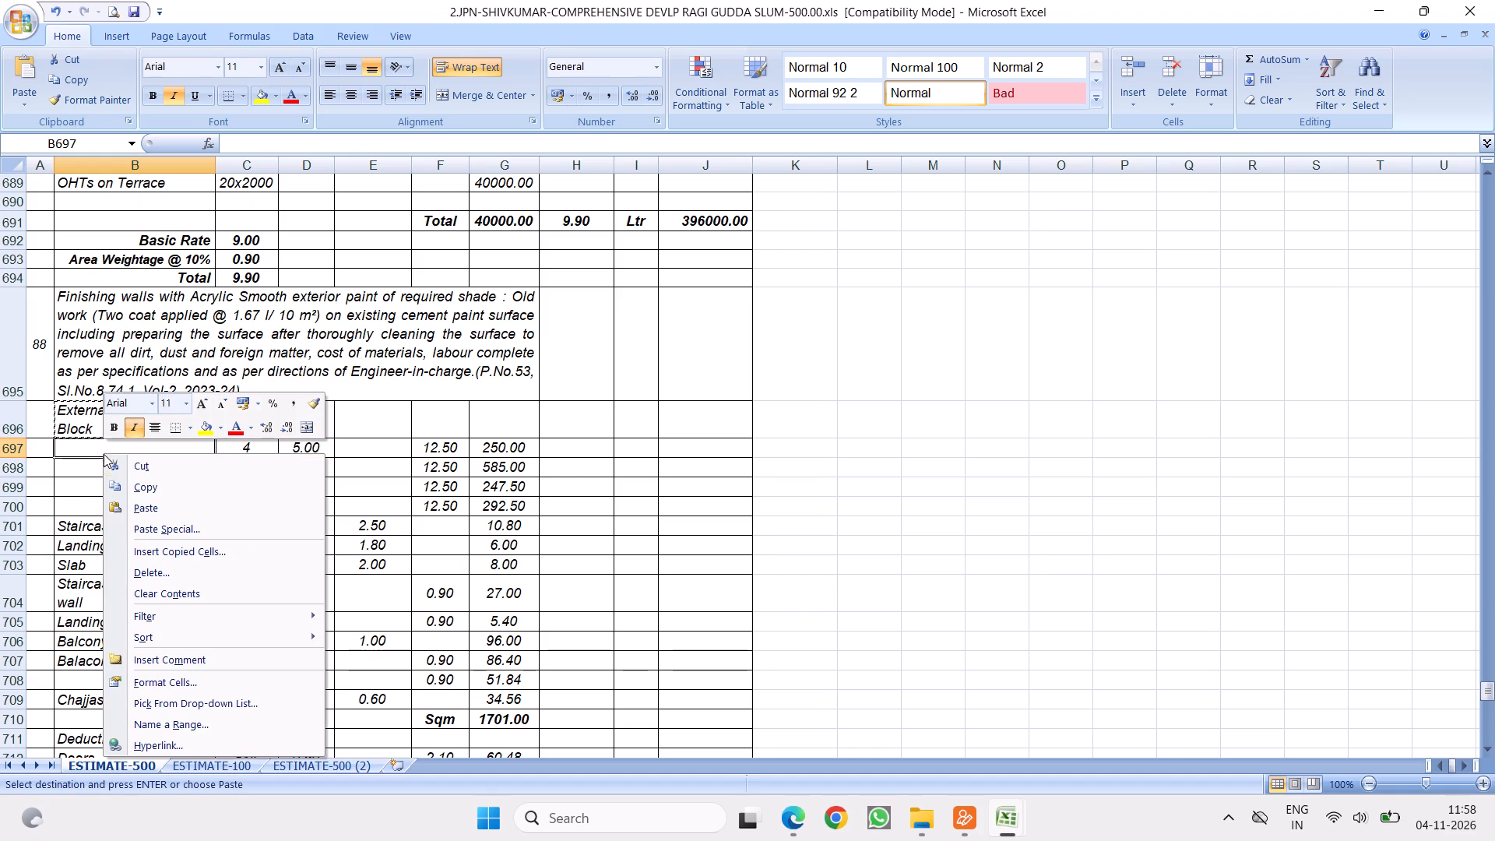
{"action": "left_click", "coordinate": [135, 505]}
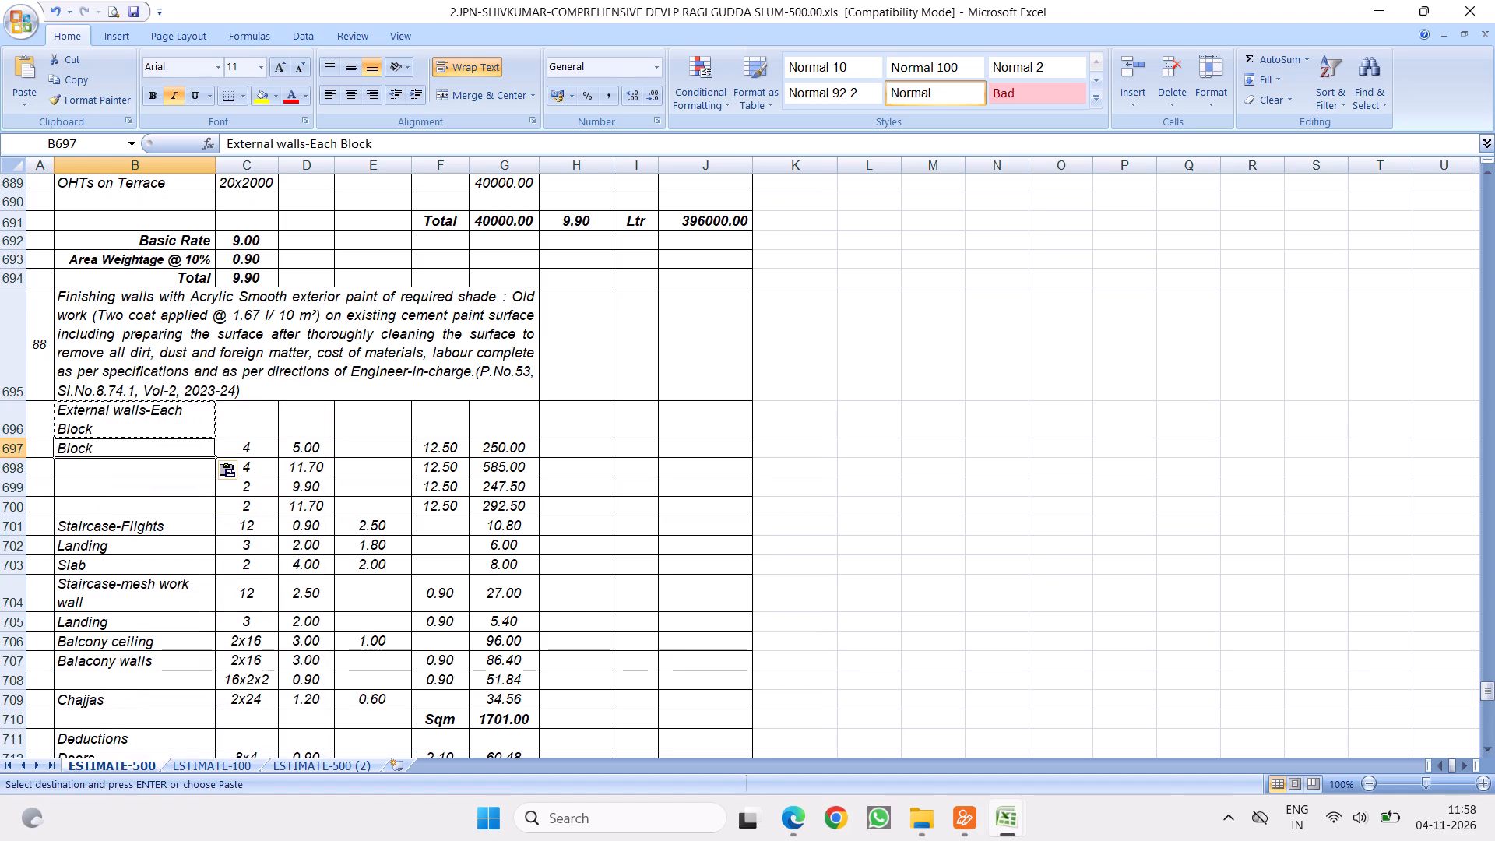
Copy the formatting of B696 onto descriptions B697 to B706 and autofit the heights of those rows.
{"action": "left_click", "coordinate": [107, 422]}
{"action": "key", "text": "Escape"}
{"action": "left_click", "coordinate": [59, 91]}
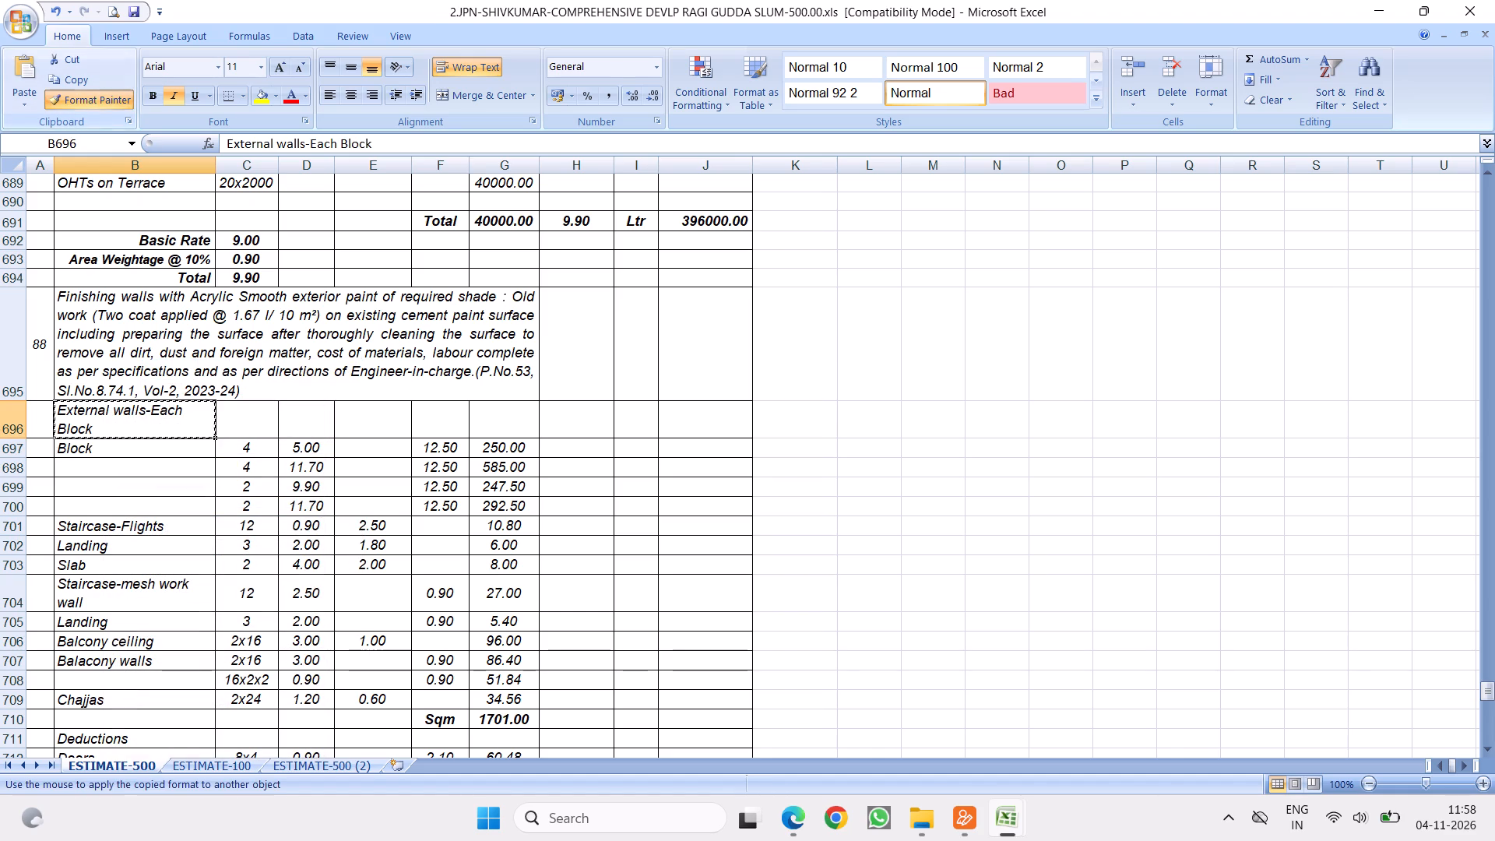
{"action": "left_click_drag", "start_coordinate": [121, 447], "coordinate": [102, 635]}
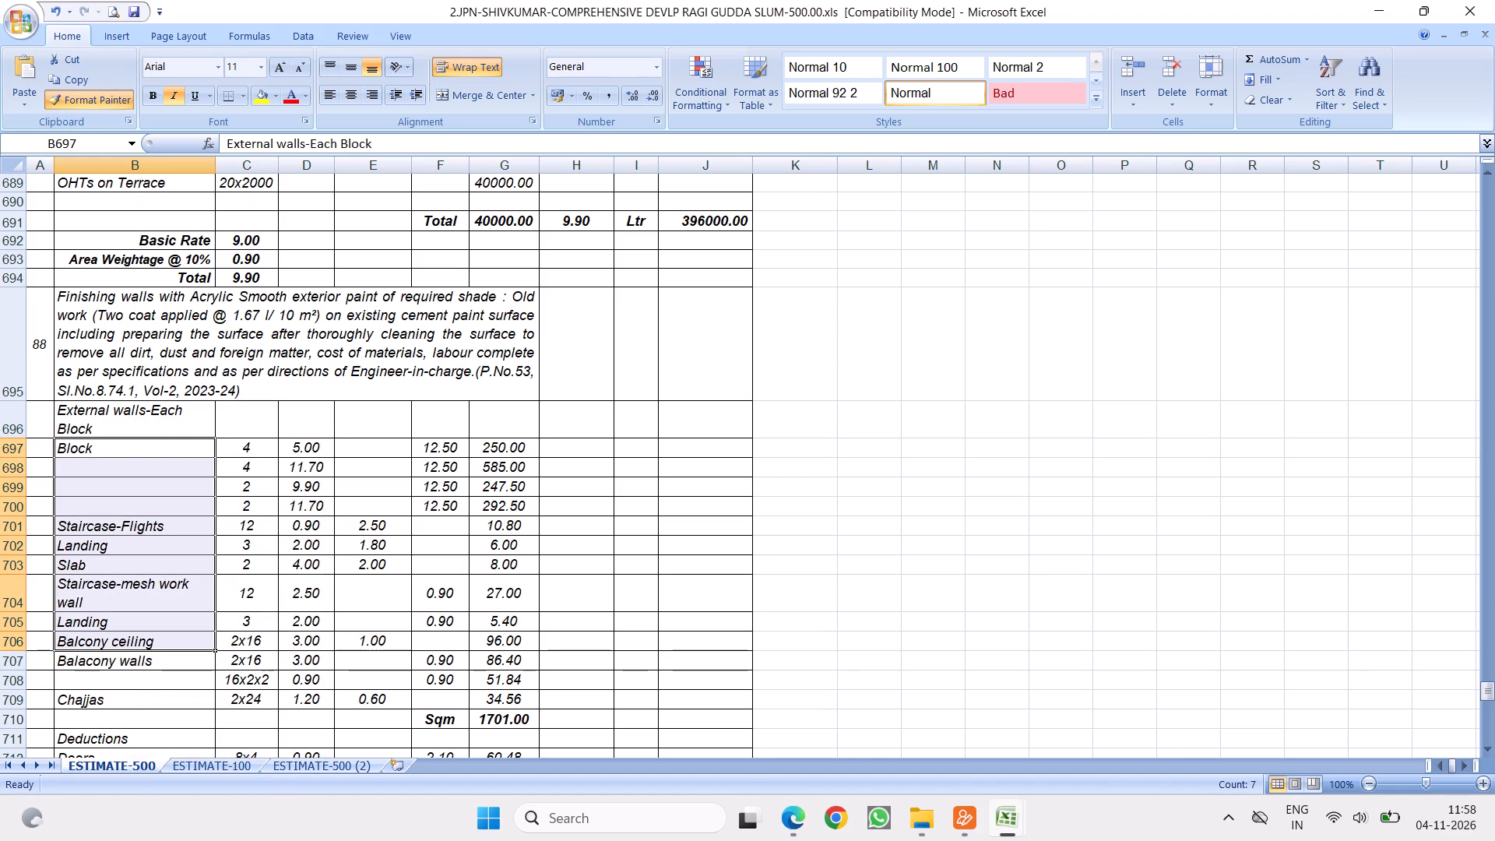
{"action": "left_click", "coordinate": [1204, 106]}
{"action": "left_click", "coordinate": [1244, 164]}
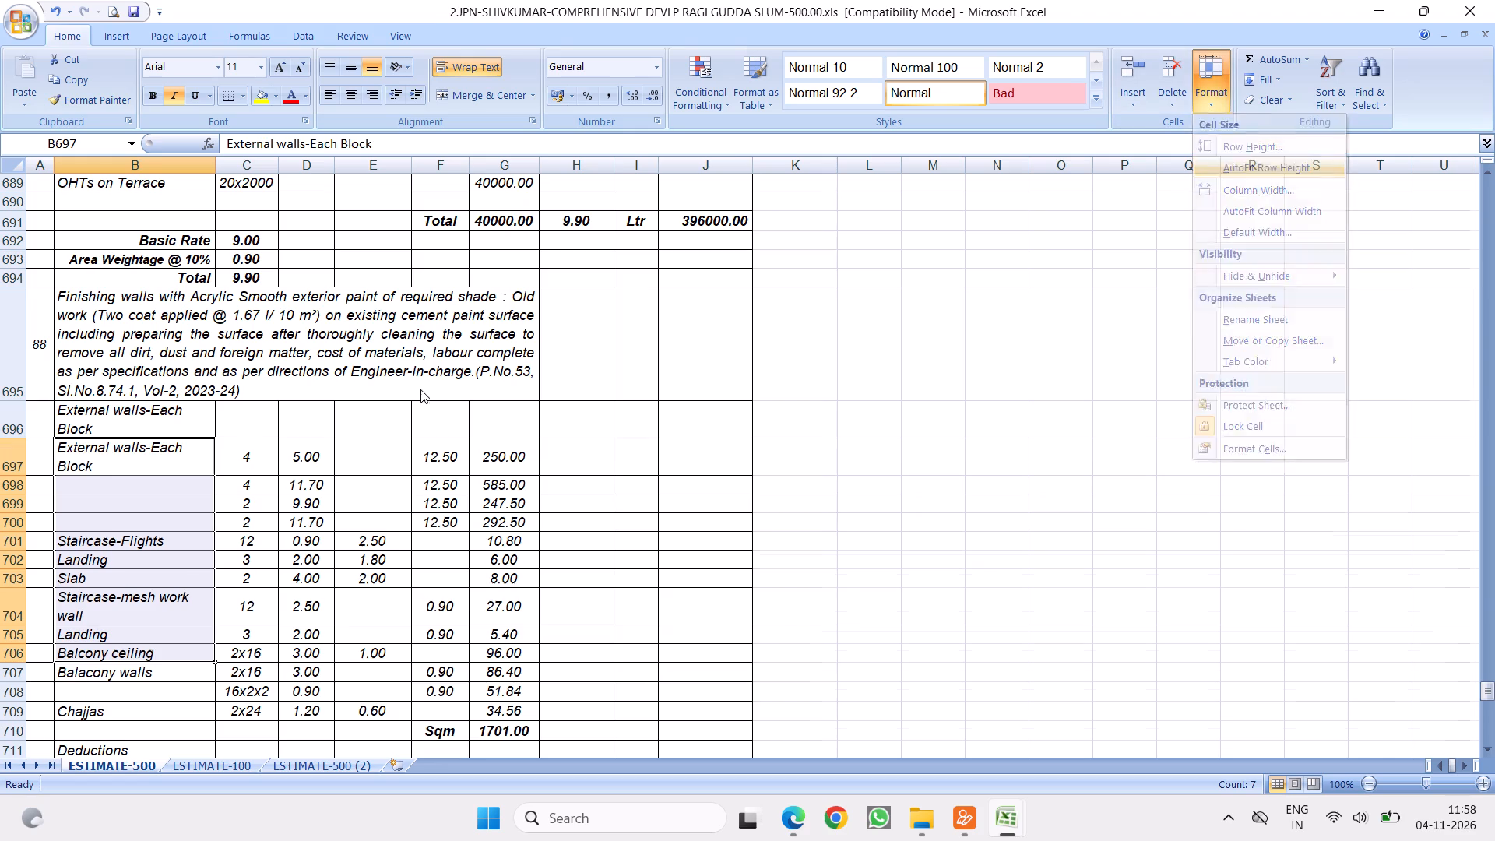
Delete the original External walls heading row 696.
{"action": "left_click", "coordinate": [0, 424]}
{"action": "right_click", "coordinate": [0, 424]}
{"action": "left_click", "coordinate": [51, 544]}
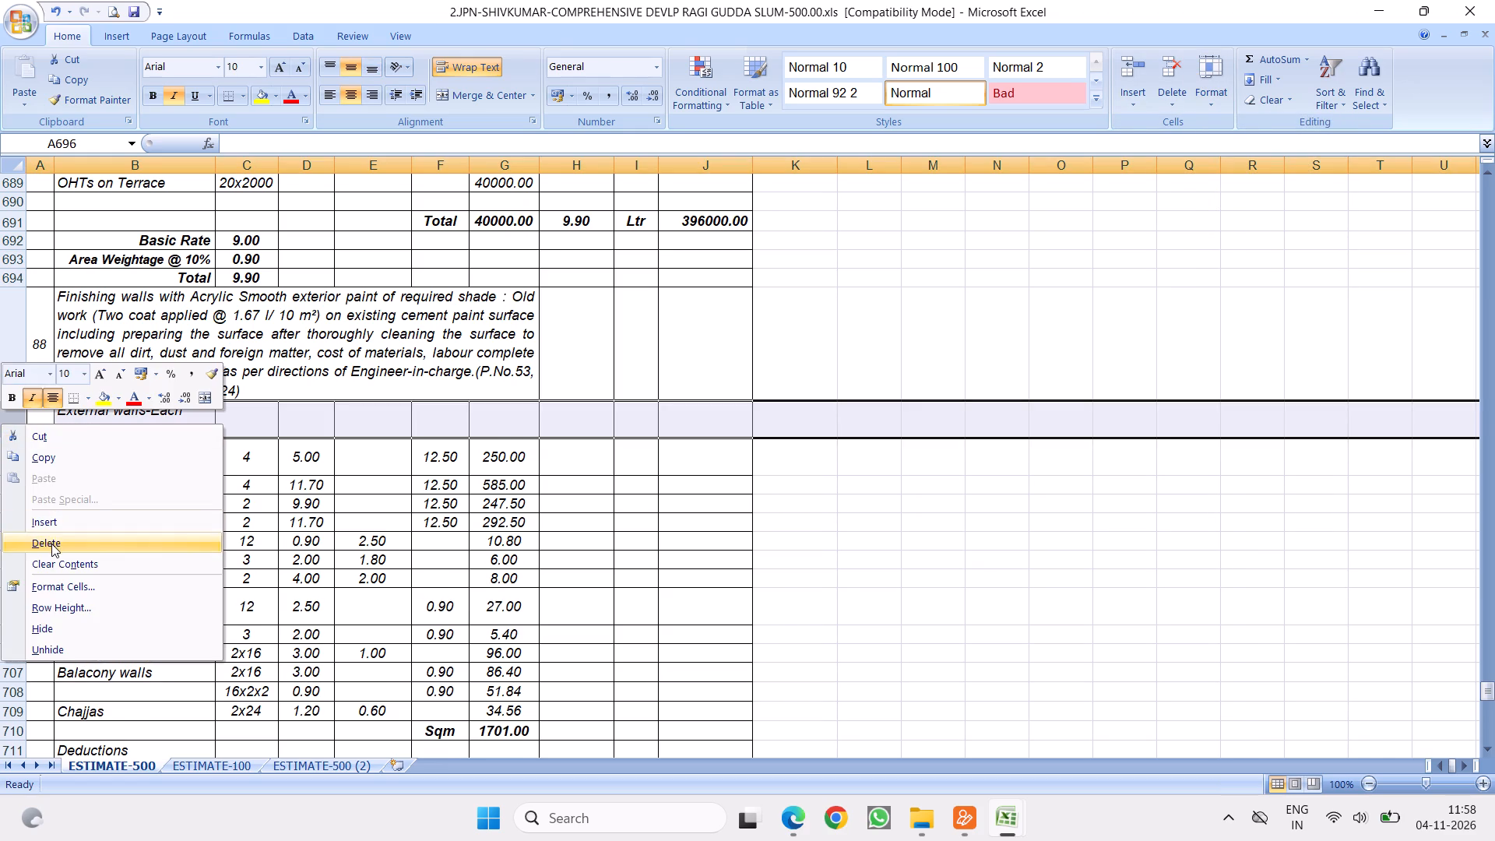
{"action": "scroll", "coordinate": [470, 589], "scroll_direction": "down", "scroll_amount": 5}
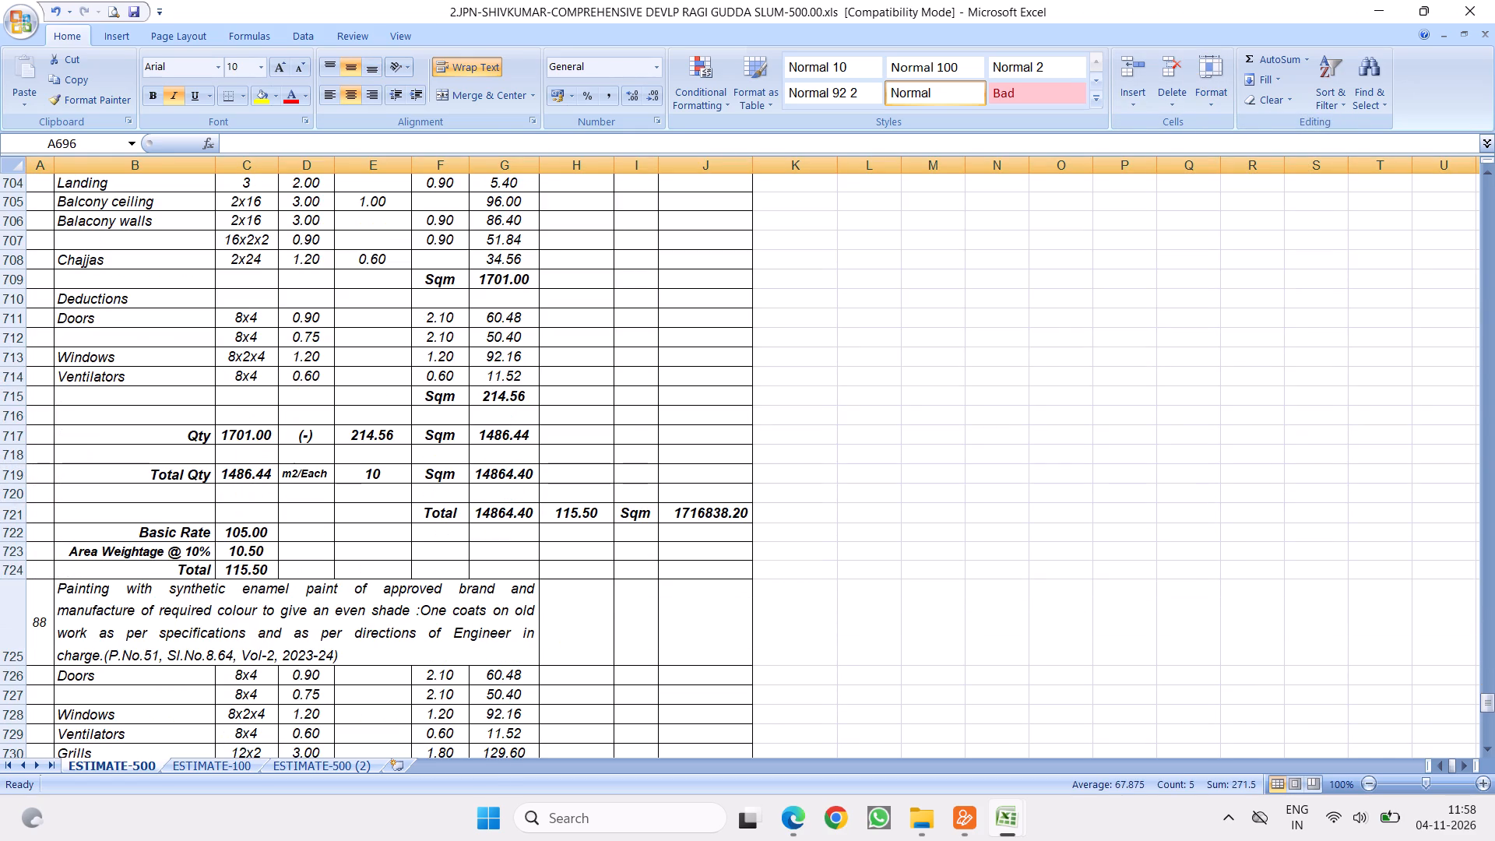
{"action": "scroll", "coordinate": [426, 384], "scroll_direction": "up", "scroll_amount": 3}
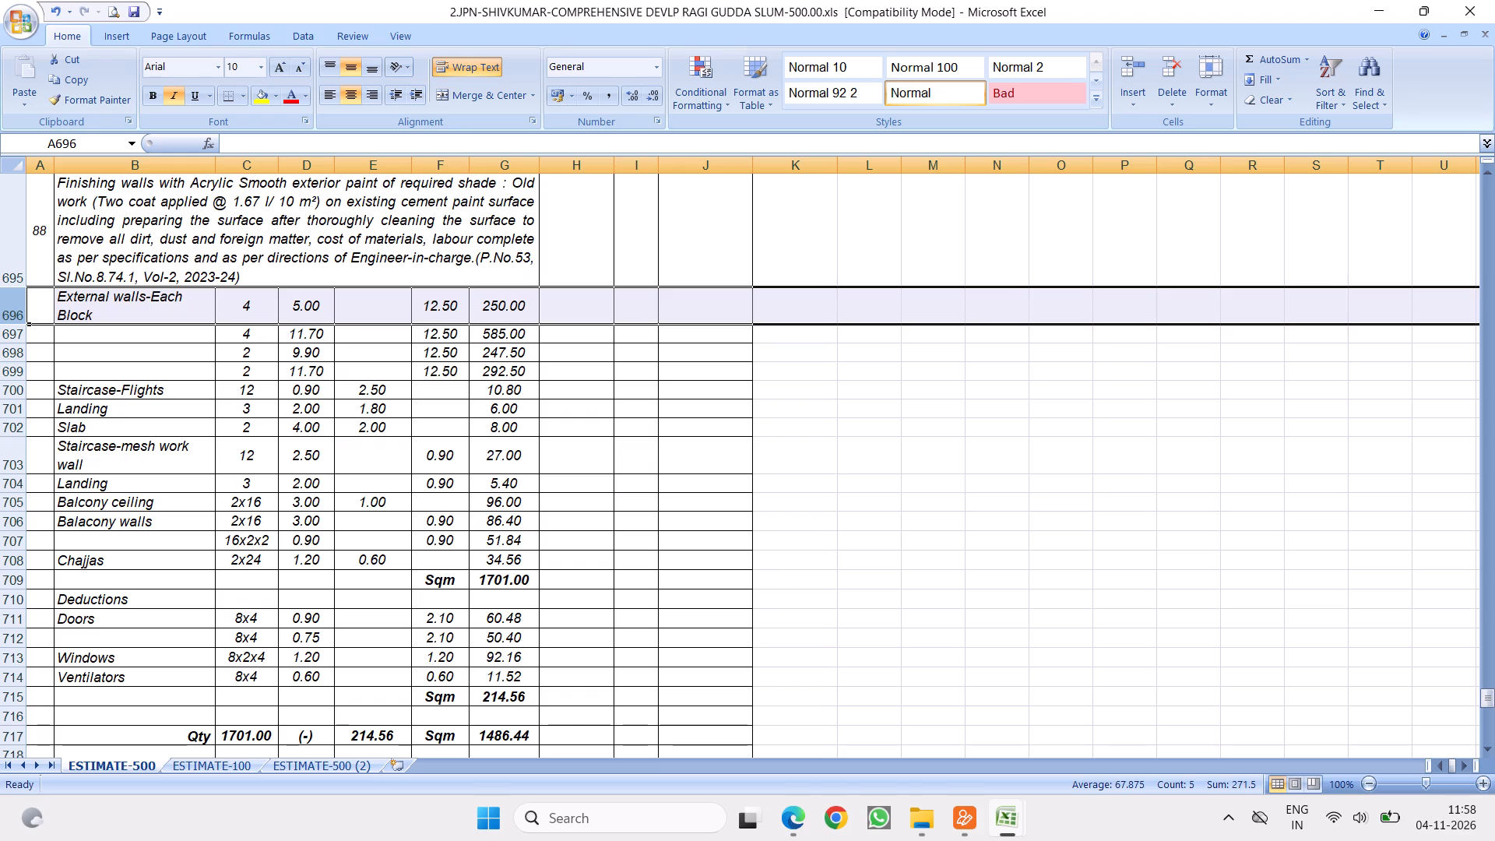
Set the number of landings under the staircase mesh work wall in C704 to 6.
{"action": "left_click", "coordinate": [246, 486]}
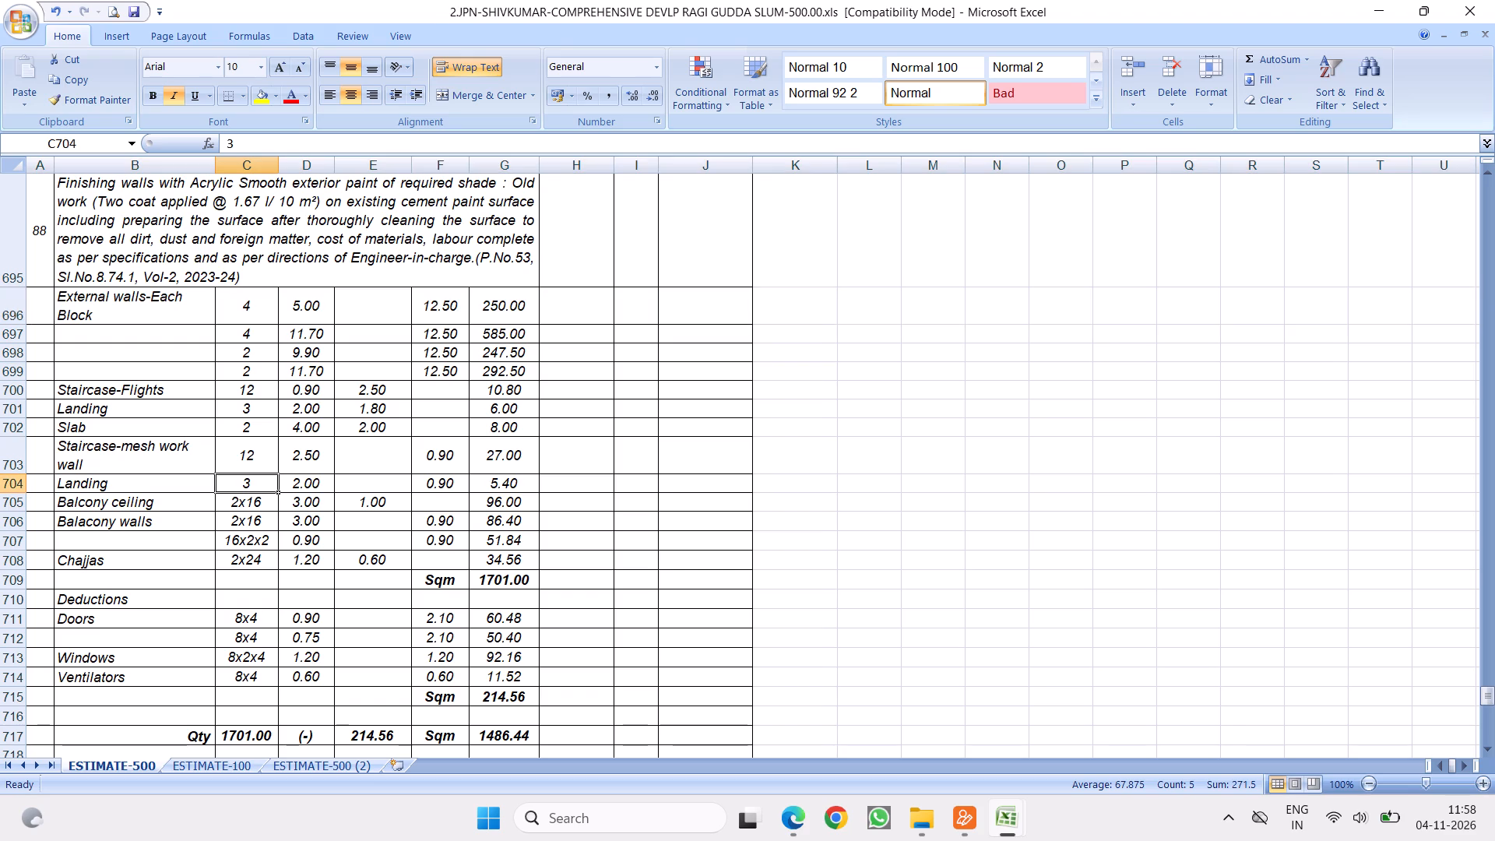
{"action": "key", "text": "6"}
{"action": "left_click", "coordinate": [414, 504]}
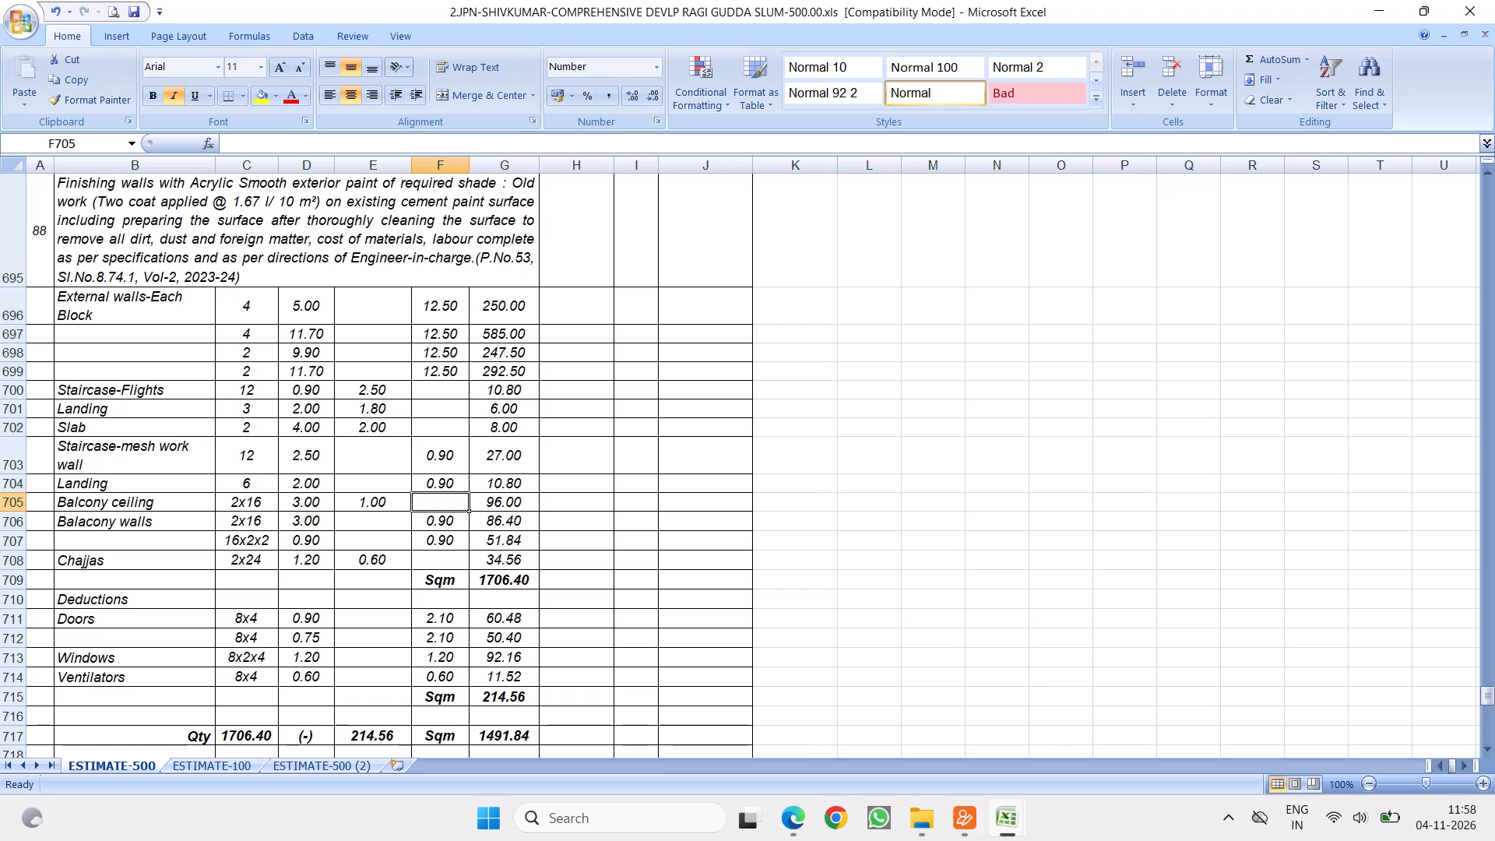
{"action": "left_click", "coordinate": [404, 452]}
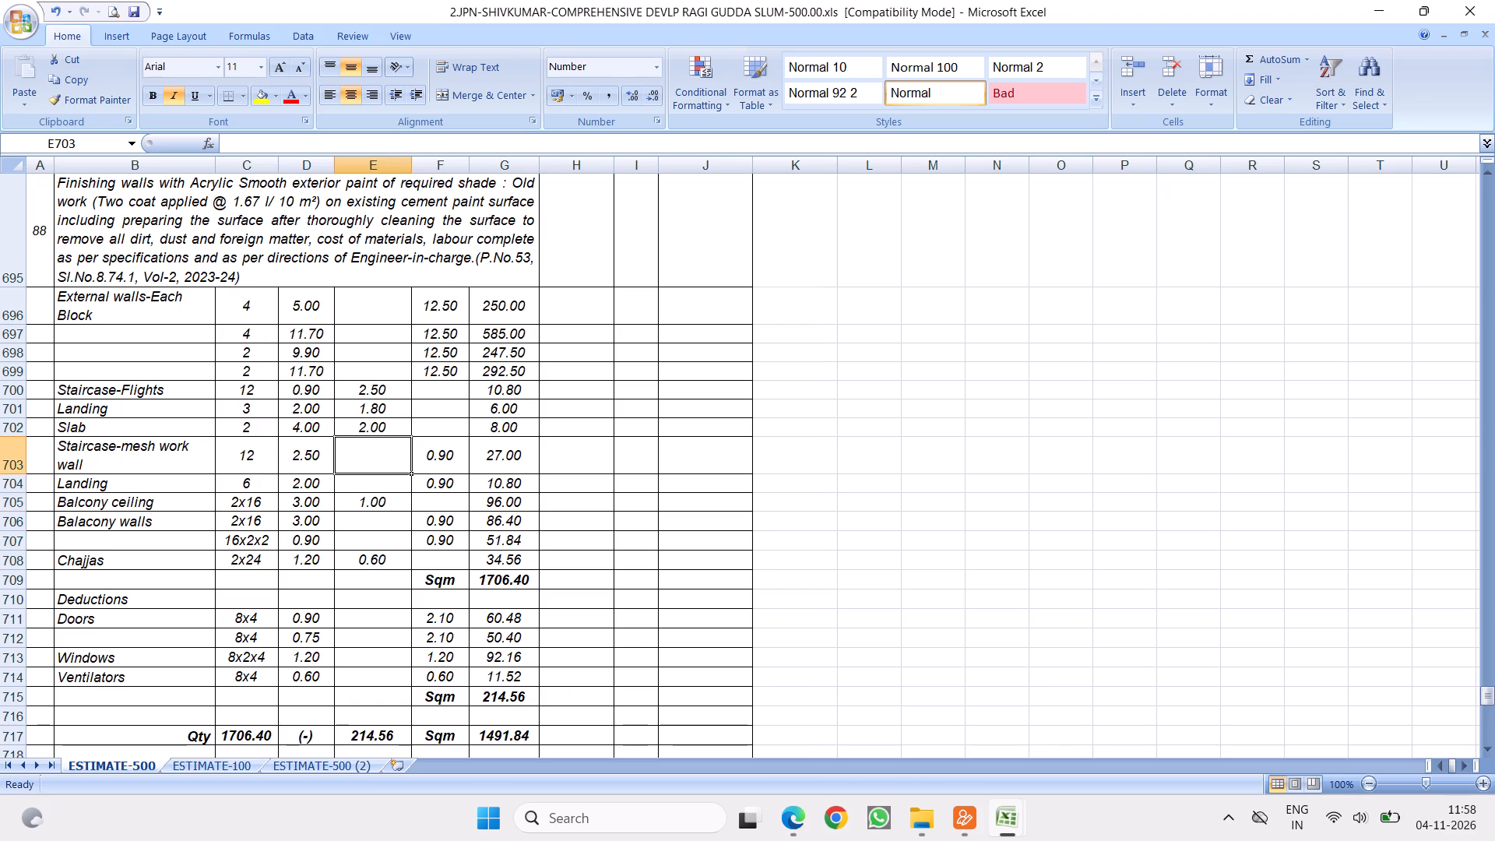
Review the painting items and the closing abstract, and check the range summed by the sub total formula in J742.
{"action": "scroll", "coordinate": [526, 542], "scroll_direction": "down", "scroll_amount": 6}
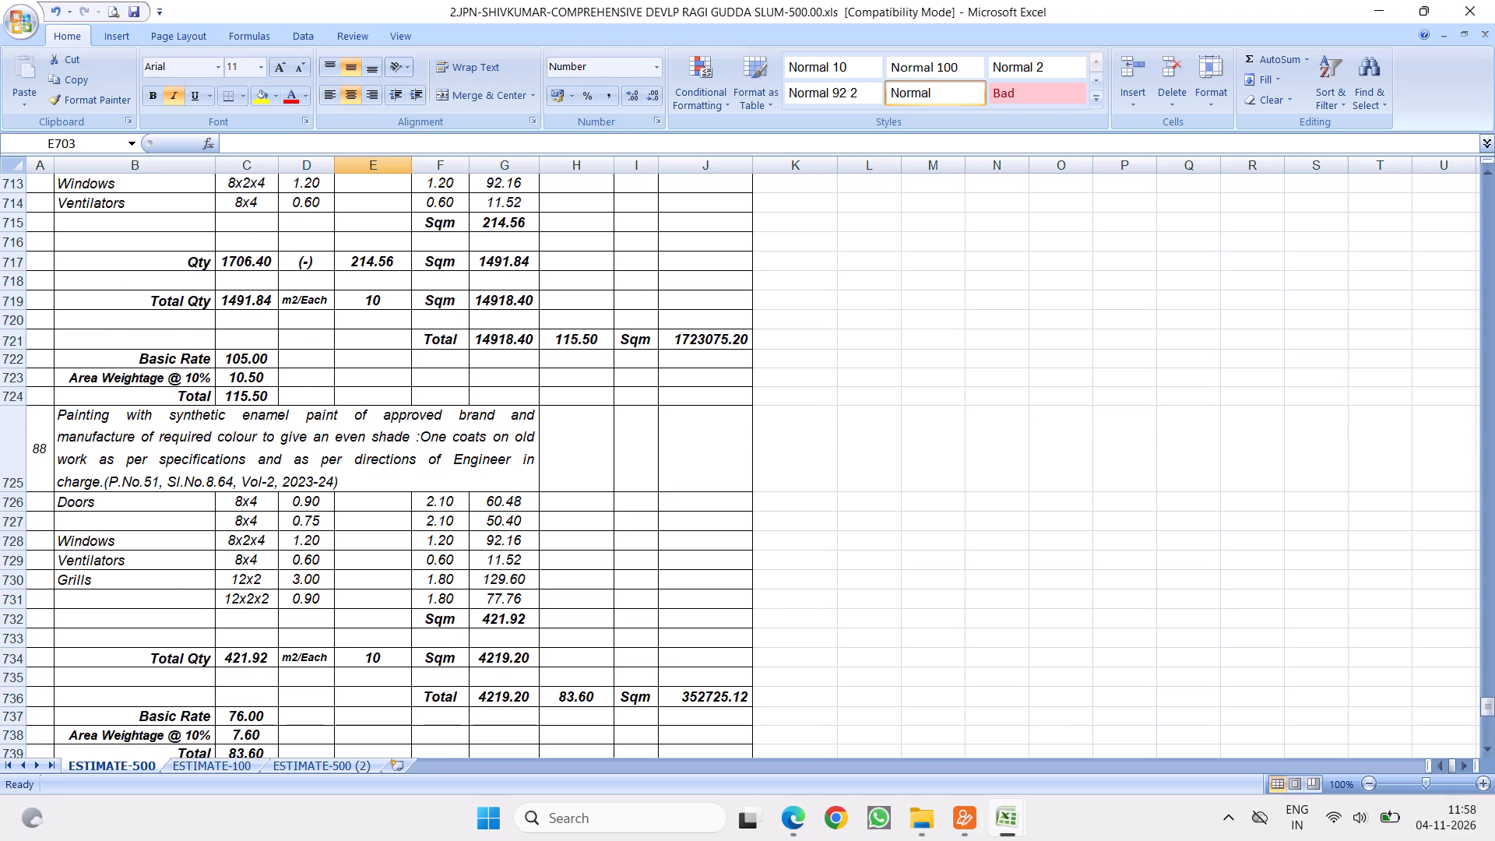
{"action": "scroll", "coordinate": [857, 531], "scroll_direction": "down", "scroll_amount": 6}
{"action": "left_click", "coordinate": [902, 579]}
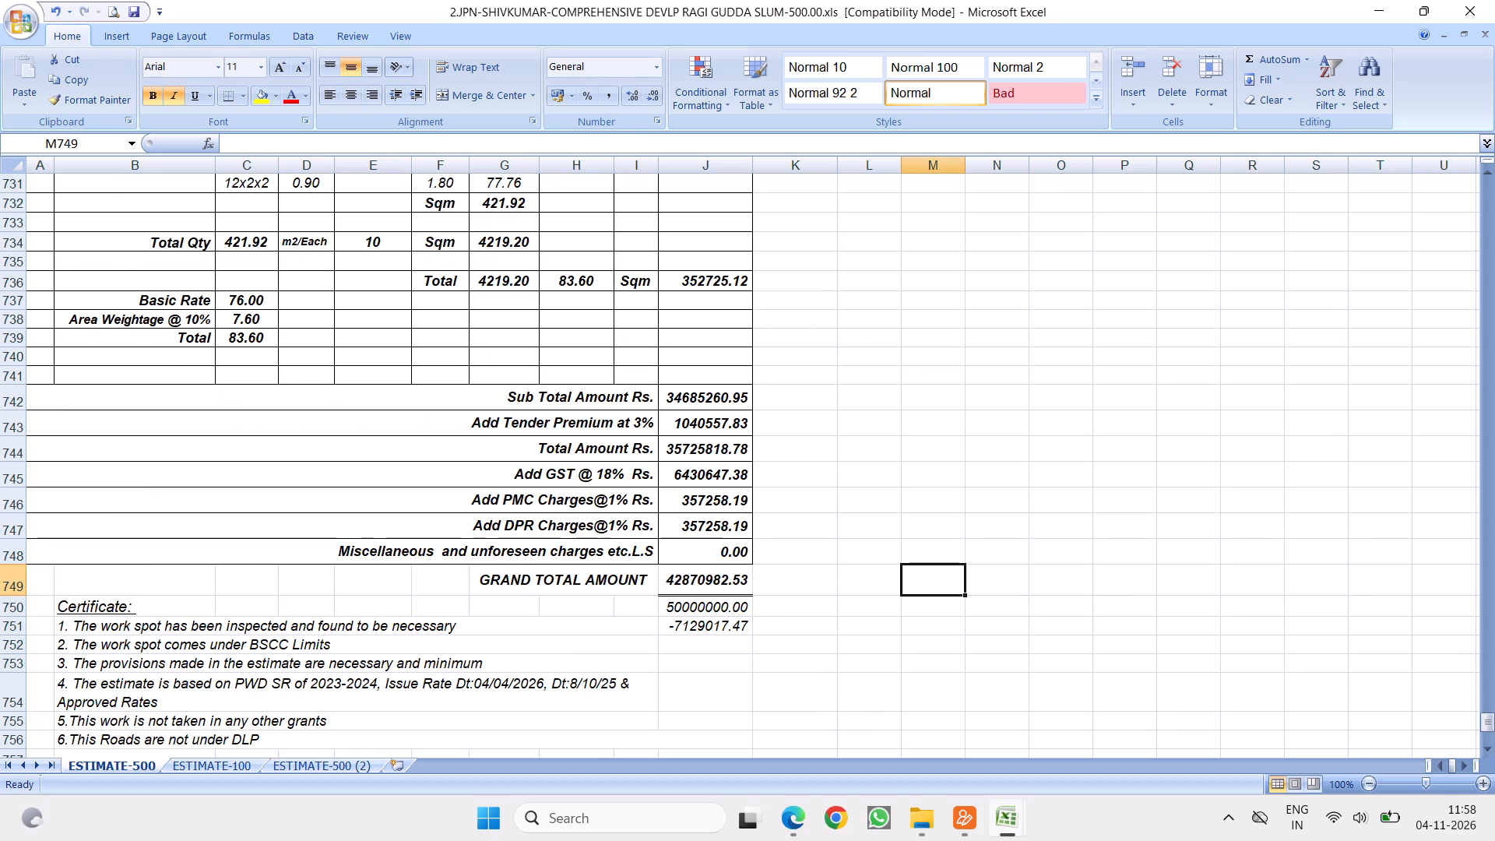
{"action": "scroll", "coordinate": [413, 412], "scroll_direction": "up", "scroll_amount": 9}
{"action": "scroll", "coordinate": [325, 416], "scroll_direction": "up", "scroll_amount": 6}
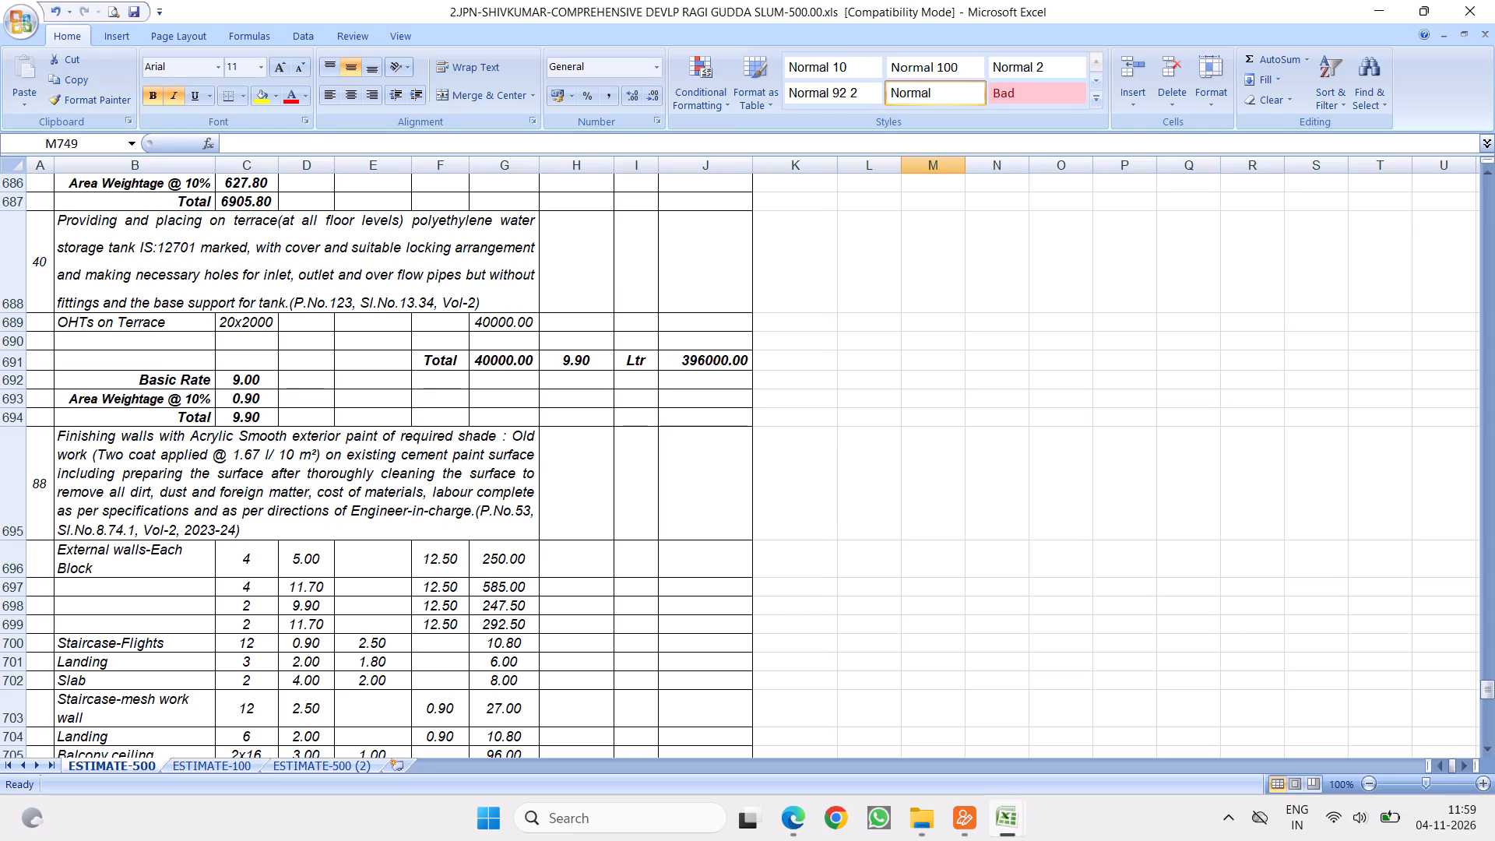
{"action": "left_click", "coordinate": [386, 464]}
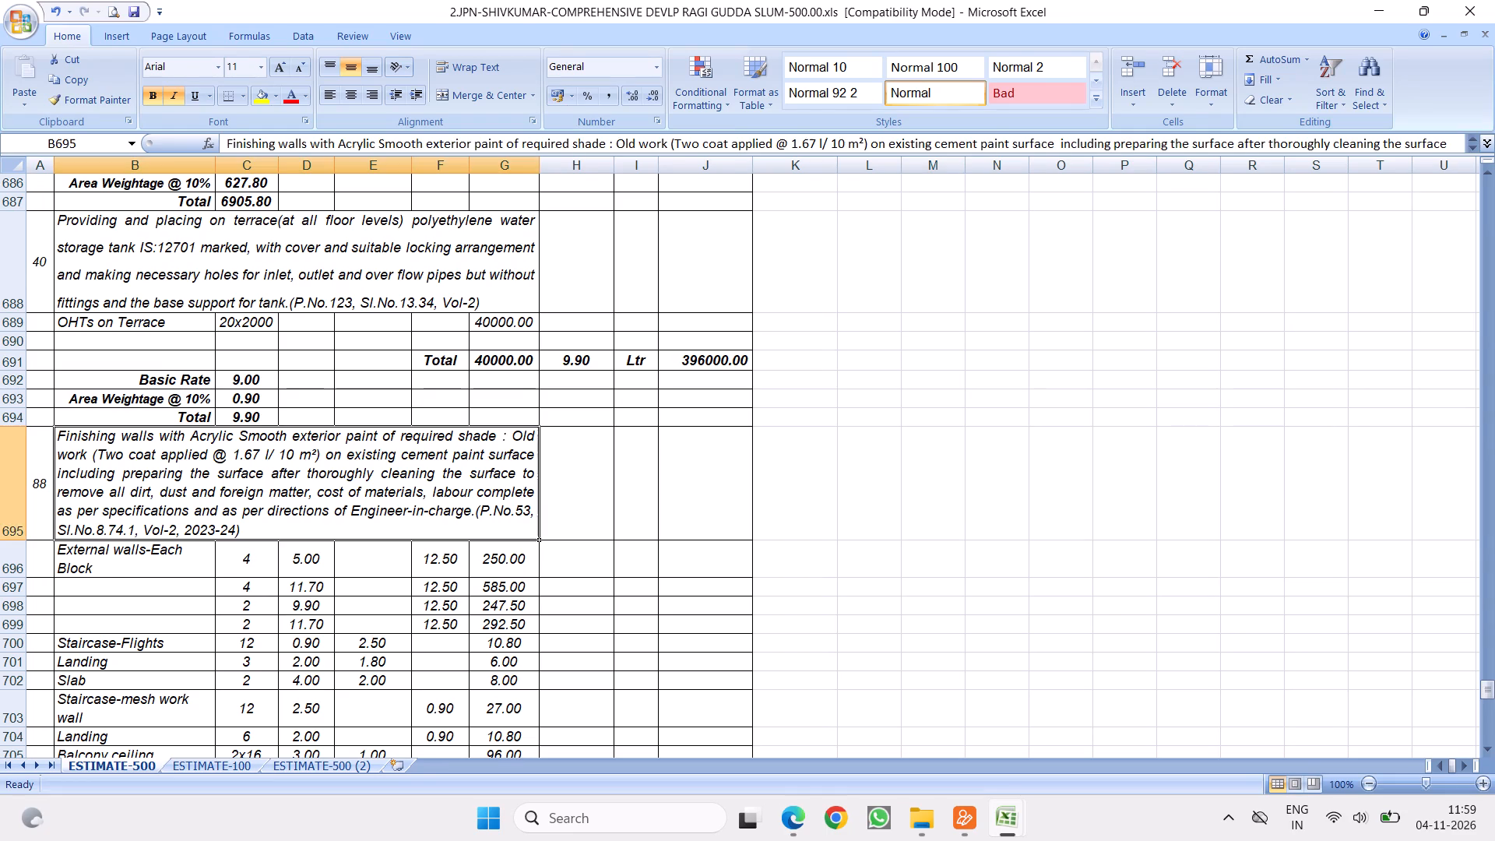
{"action": "scroll", "coordinate": [756, 462], "scroll_direction": "down", "scroll_amount": 15}
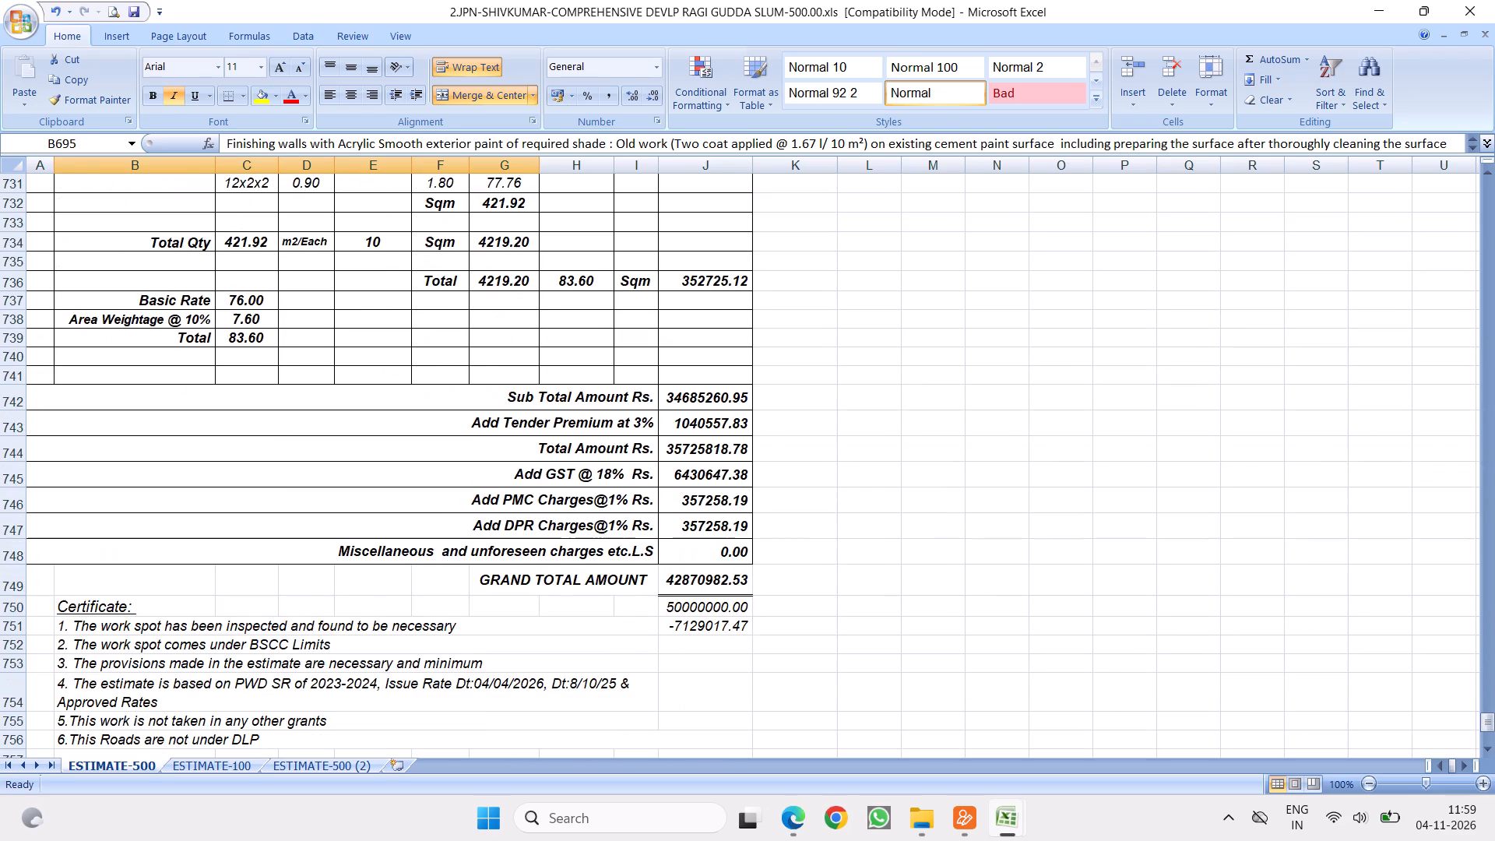
{"action": "left_click", "coordinate": [688, 394]}
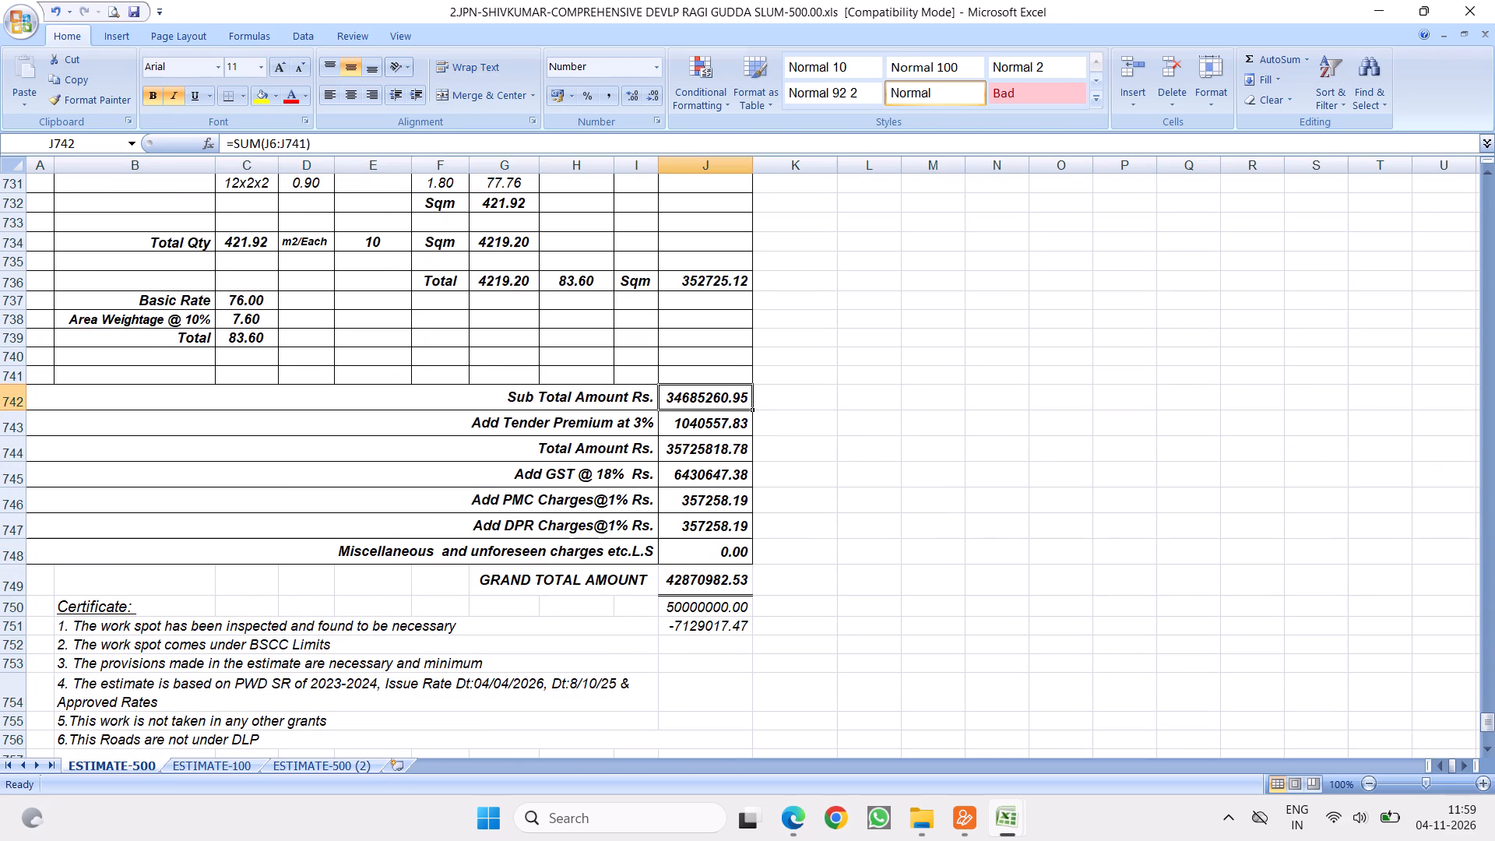
{"action": "left_click", "coordinate": [321, 139]}
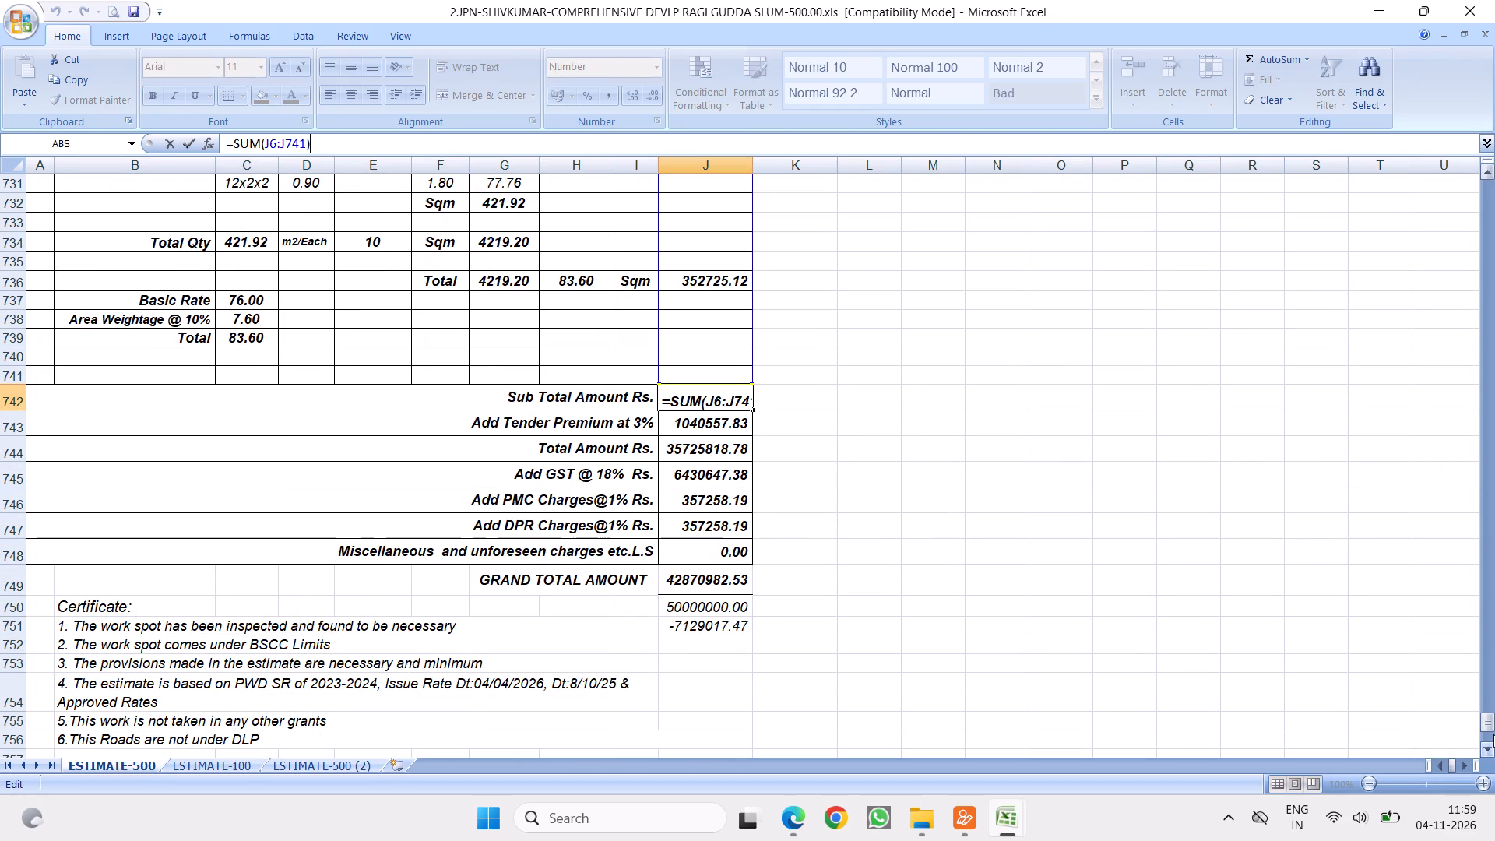
{"action": "left_click_drag", "start_coordinate": [1486, 722], "coordinate": [1494, 540]}
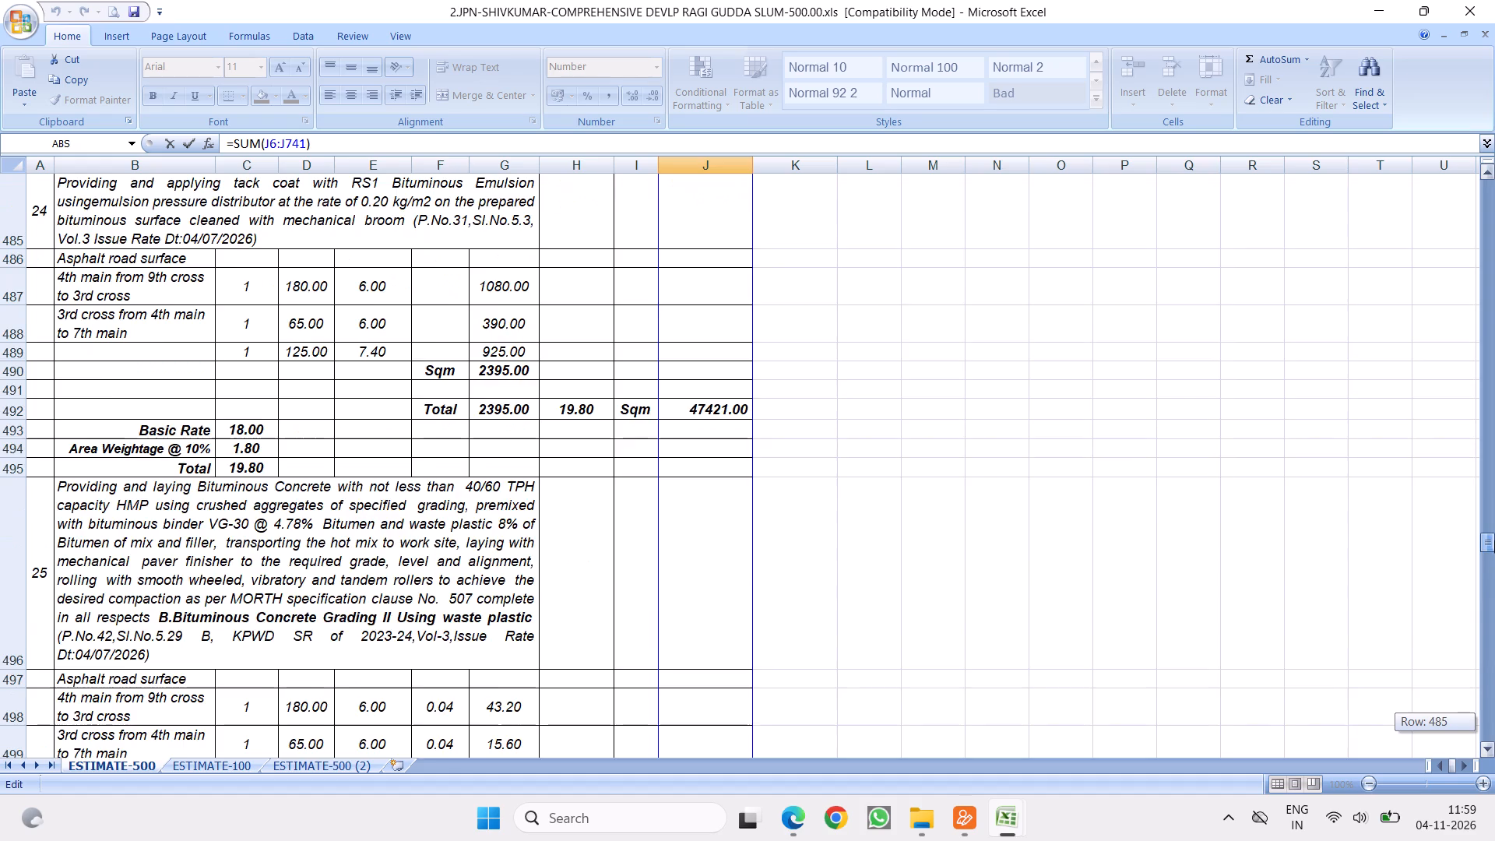
{"action": "left_click_drag", "start_coordinate": [1494, 540], "coordinate": [1494, 0]}
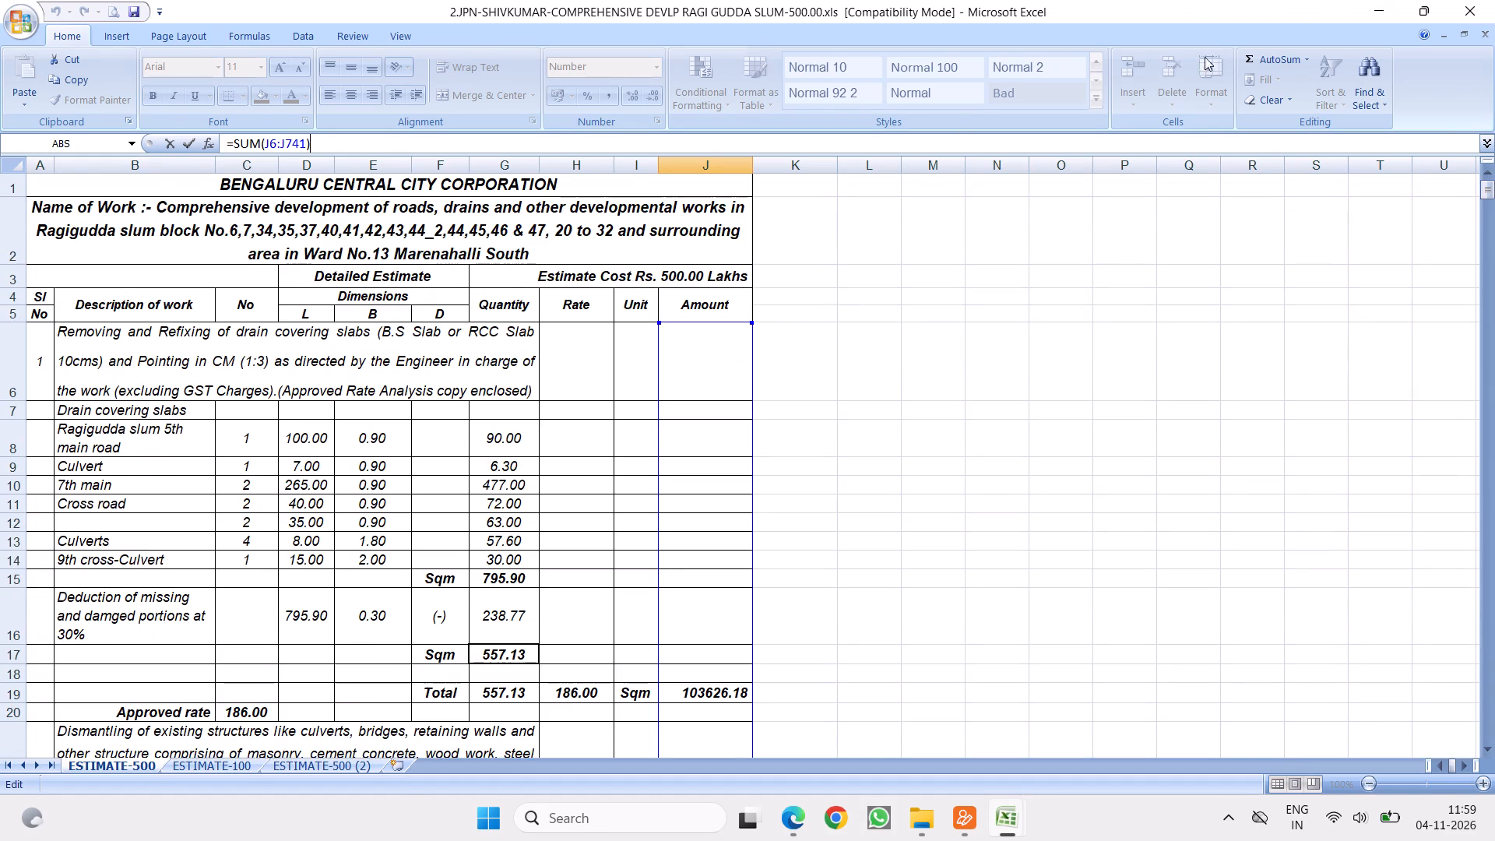
{"action": "left_click", "coordinate": [1247, 57]}
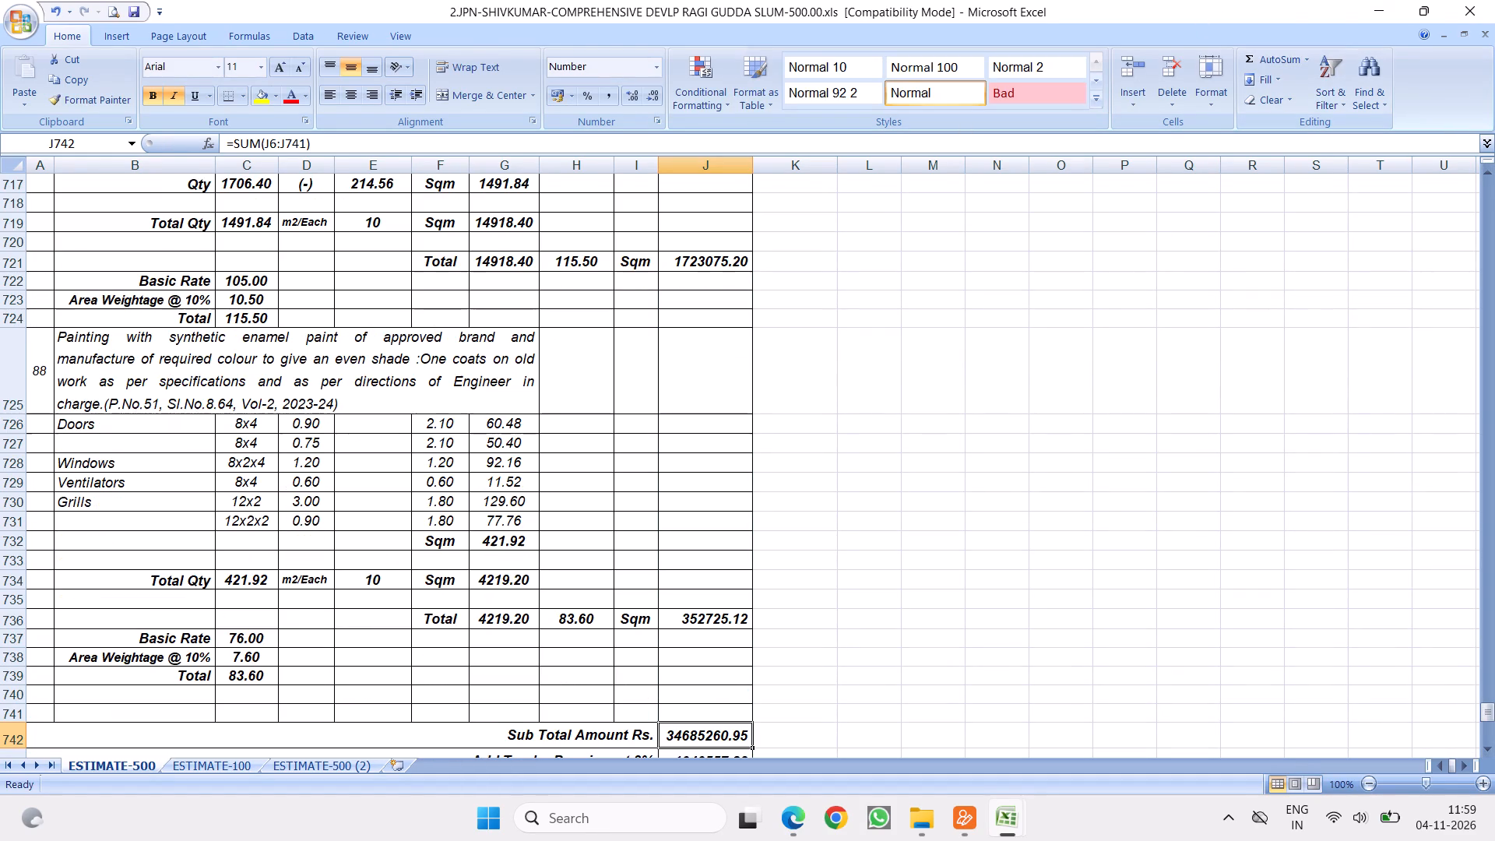
{"action": "scroll", "coordinate": [503, 386], "scroll_direction": "down", "scroll_amount": 3}
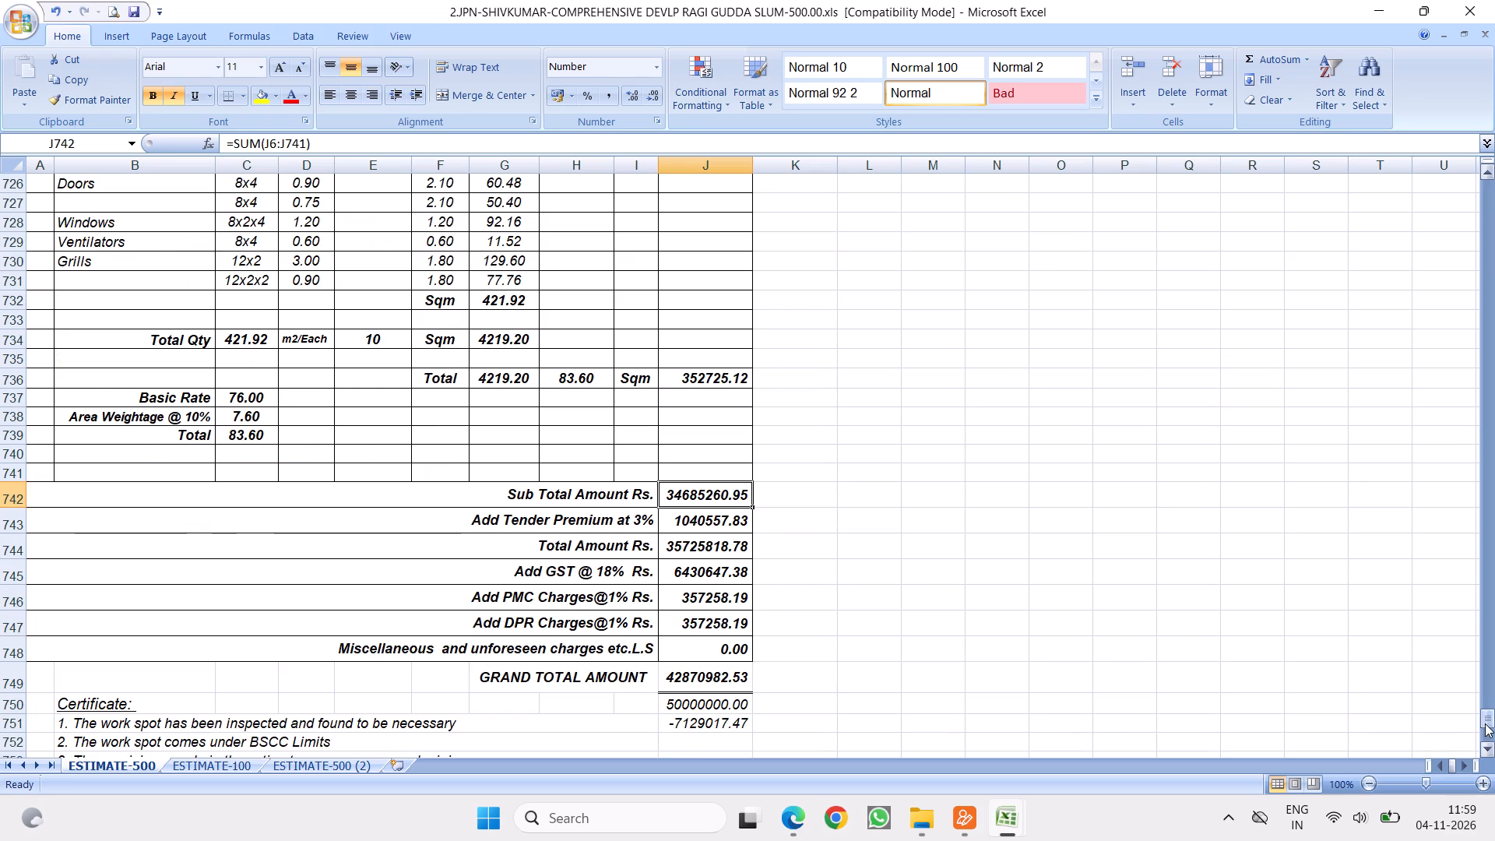
Save the estimate workbook.
{"action": "left_click_drag", "start_coordinate": [1485, 723], "coordinate": [1483, 0]}
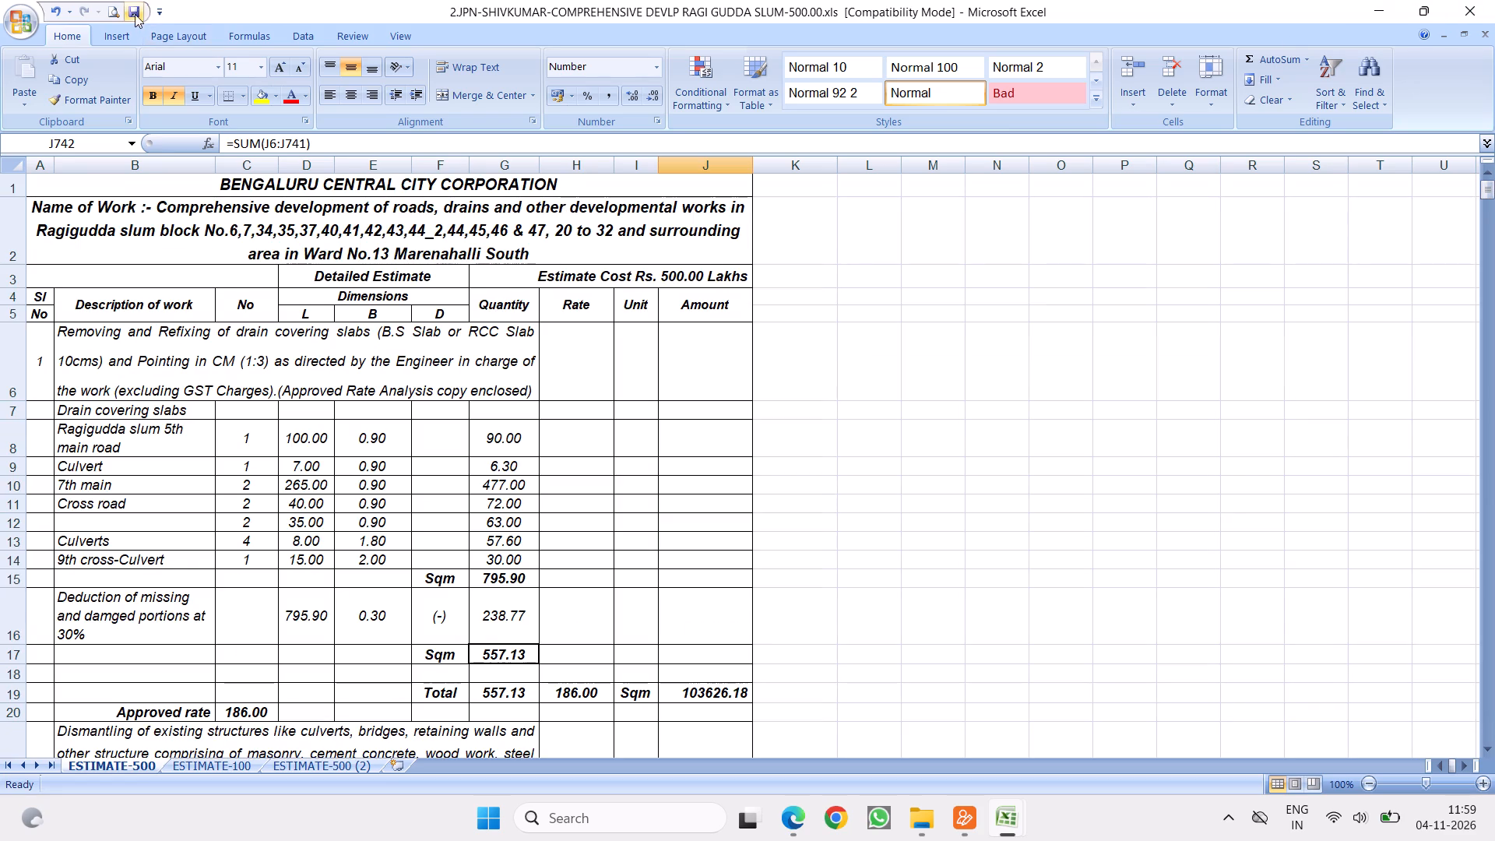
{"action": "left_click", "coordinate": [133, 10]}
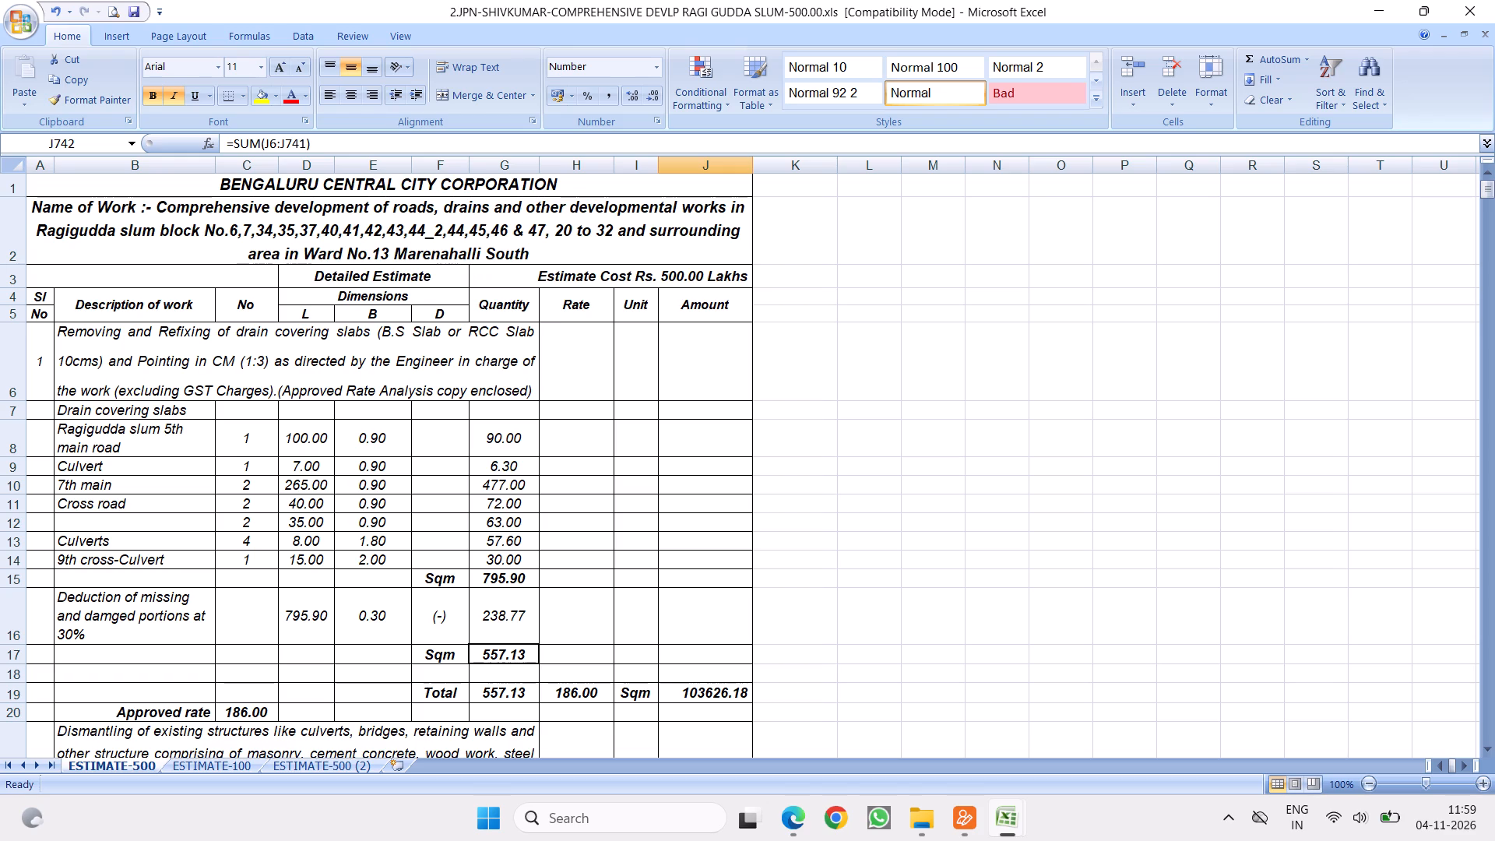
{"action": "left_click", "coordinate": [221, 367]}
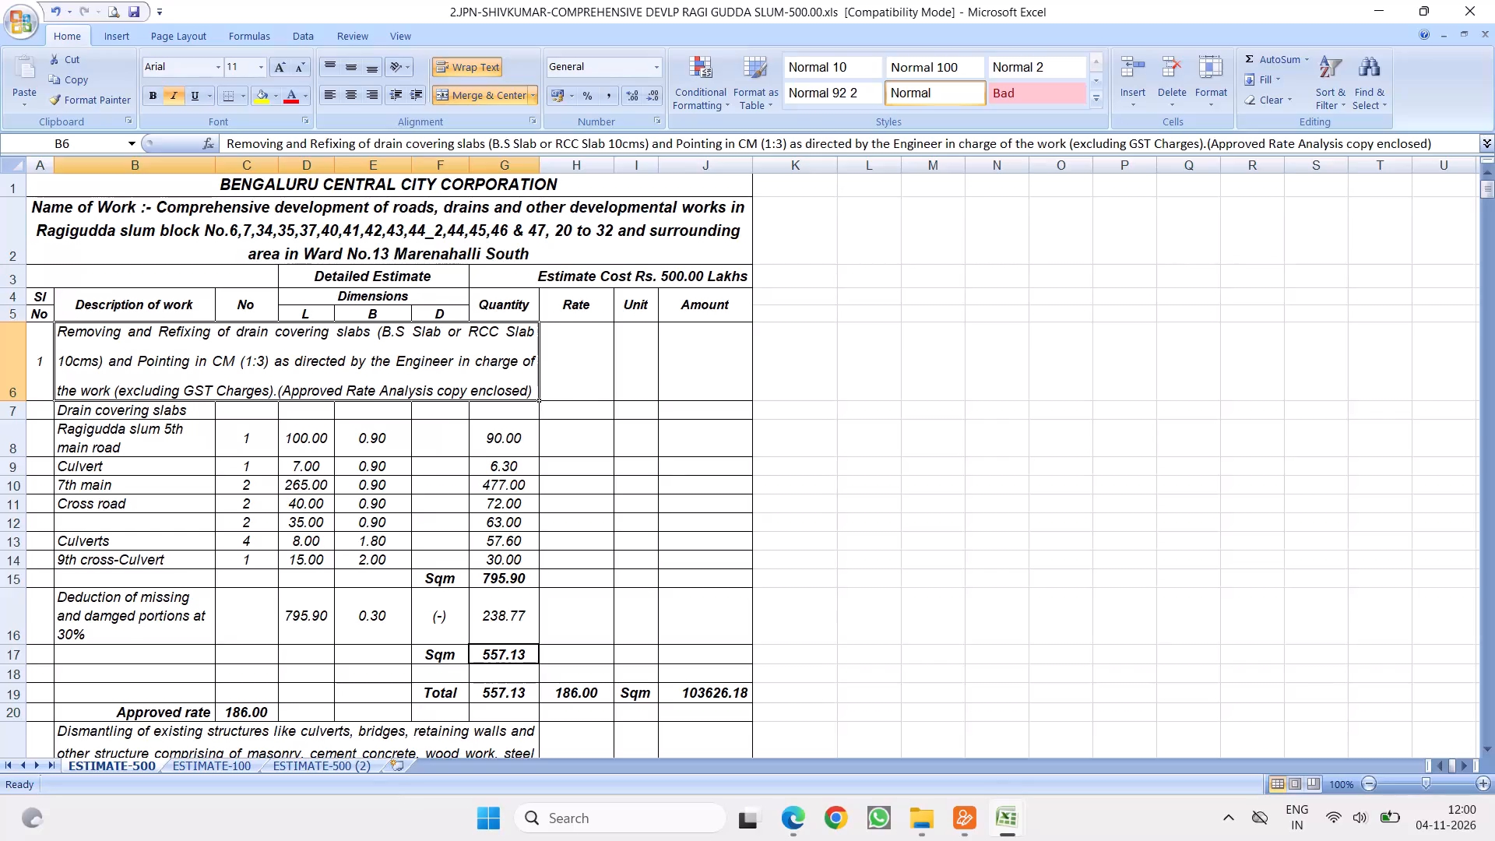
{"action": "scroll", "coordinate": [323, 301], "scroll_direction": "up", "scroll_amount": 3}
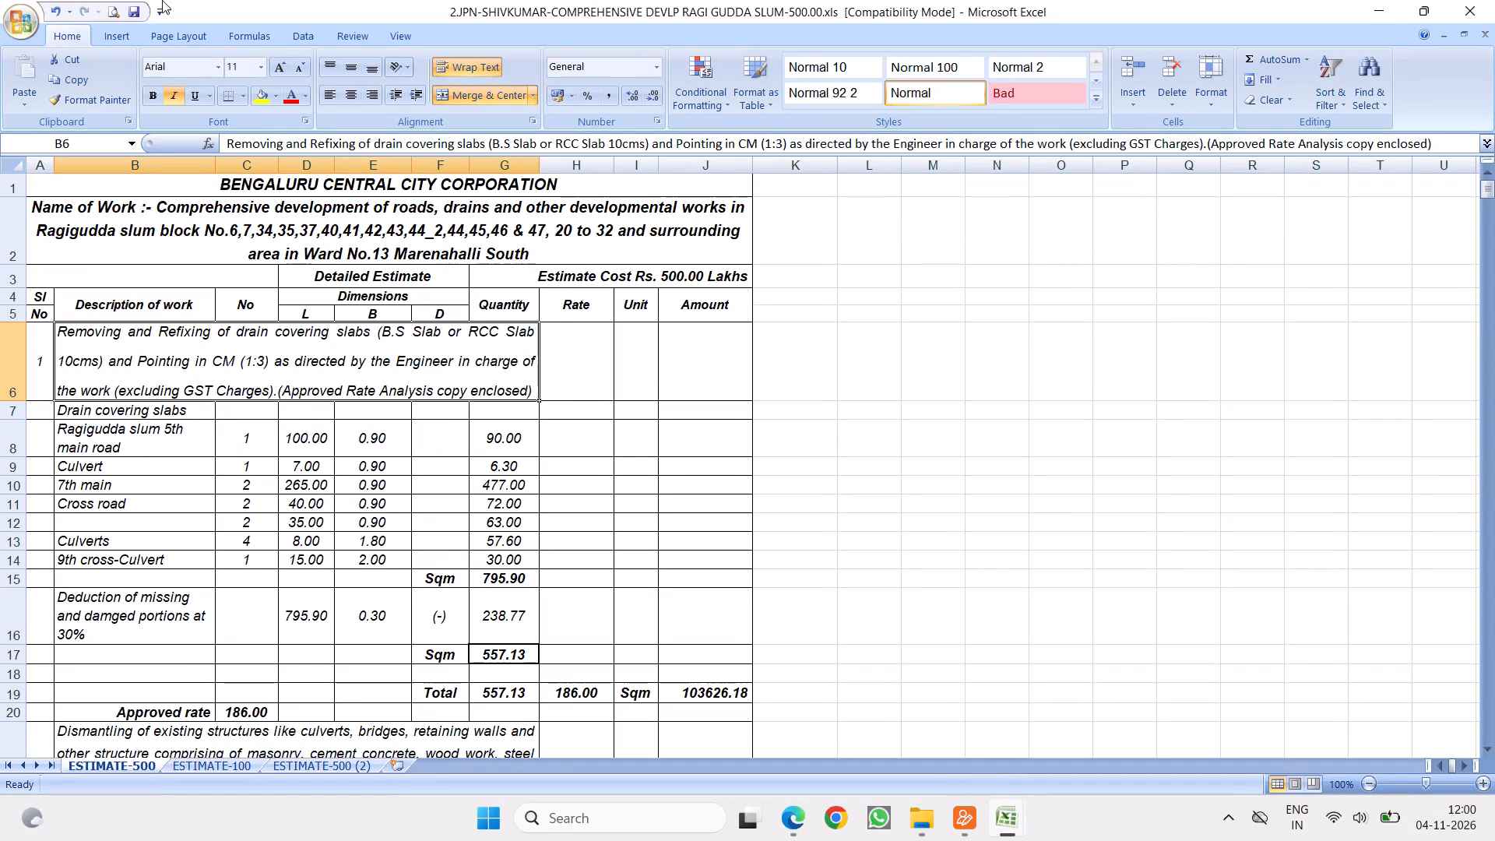
{"action": "left_click", "coordinate": [131, 10]}
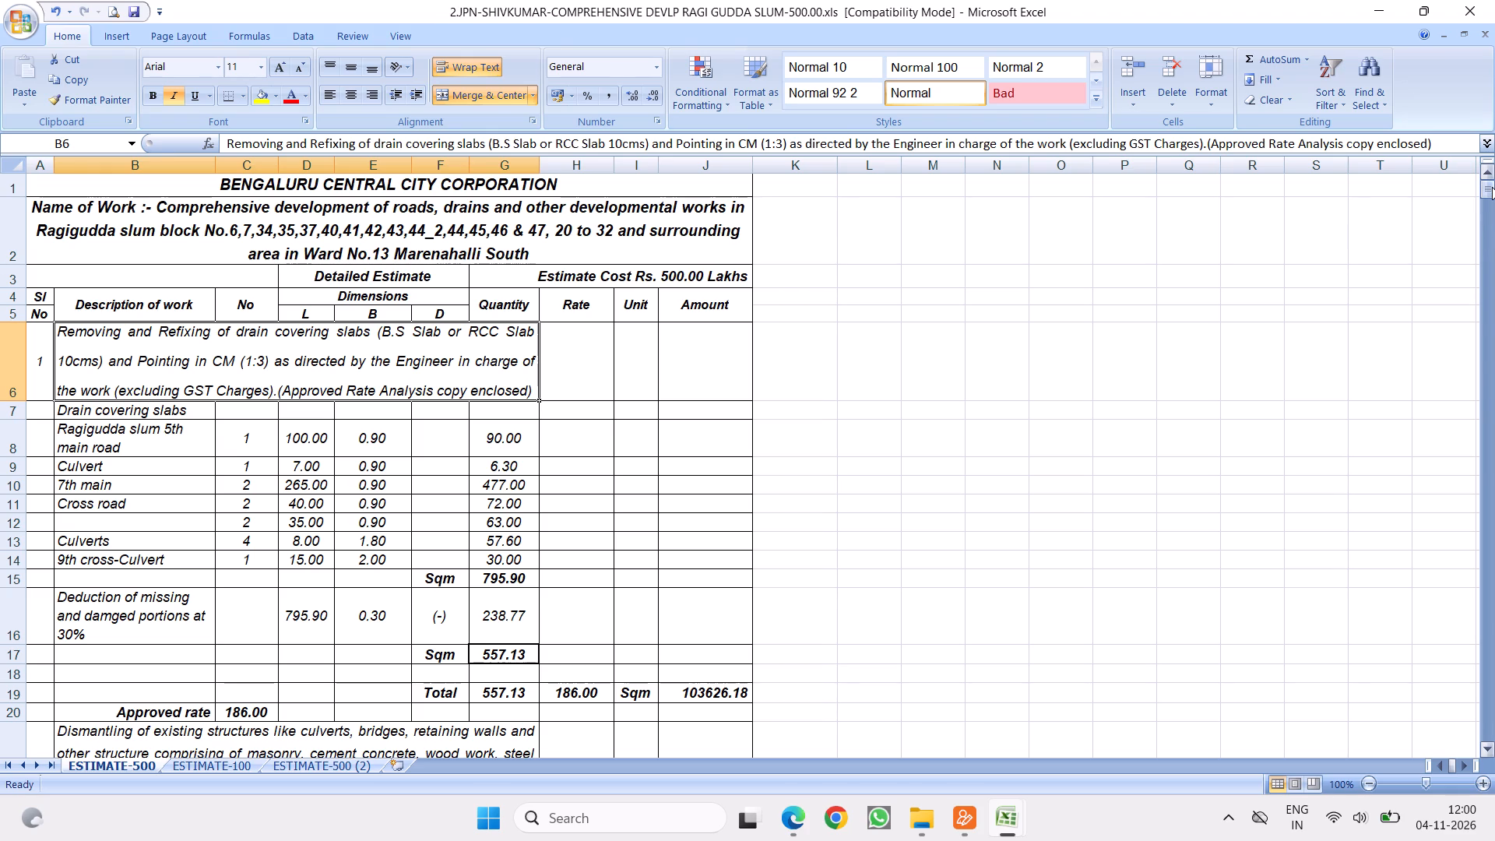
Recheck the last plumbing and painting items, and trace the cells summed by the sub total in J742.
{"action": "left_click_drag", "start_coordinate": [1487, 188], "coordinate": [1494, 801]}
{"action": "scroll", "coordinate": [471, 575], "scroll_direction": "up", "scroll_amount": 10}
{"action": "scroll", "coordinate": [508, 481], "scroll_direction": "up", "scroll_amount": 6}
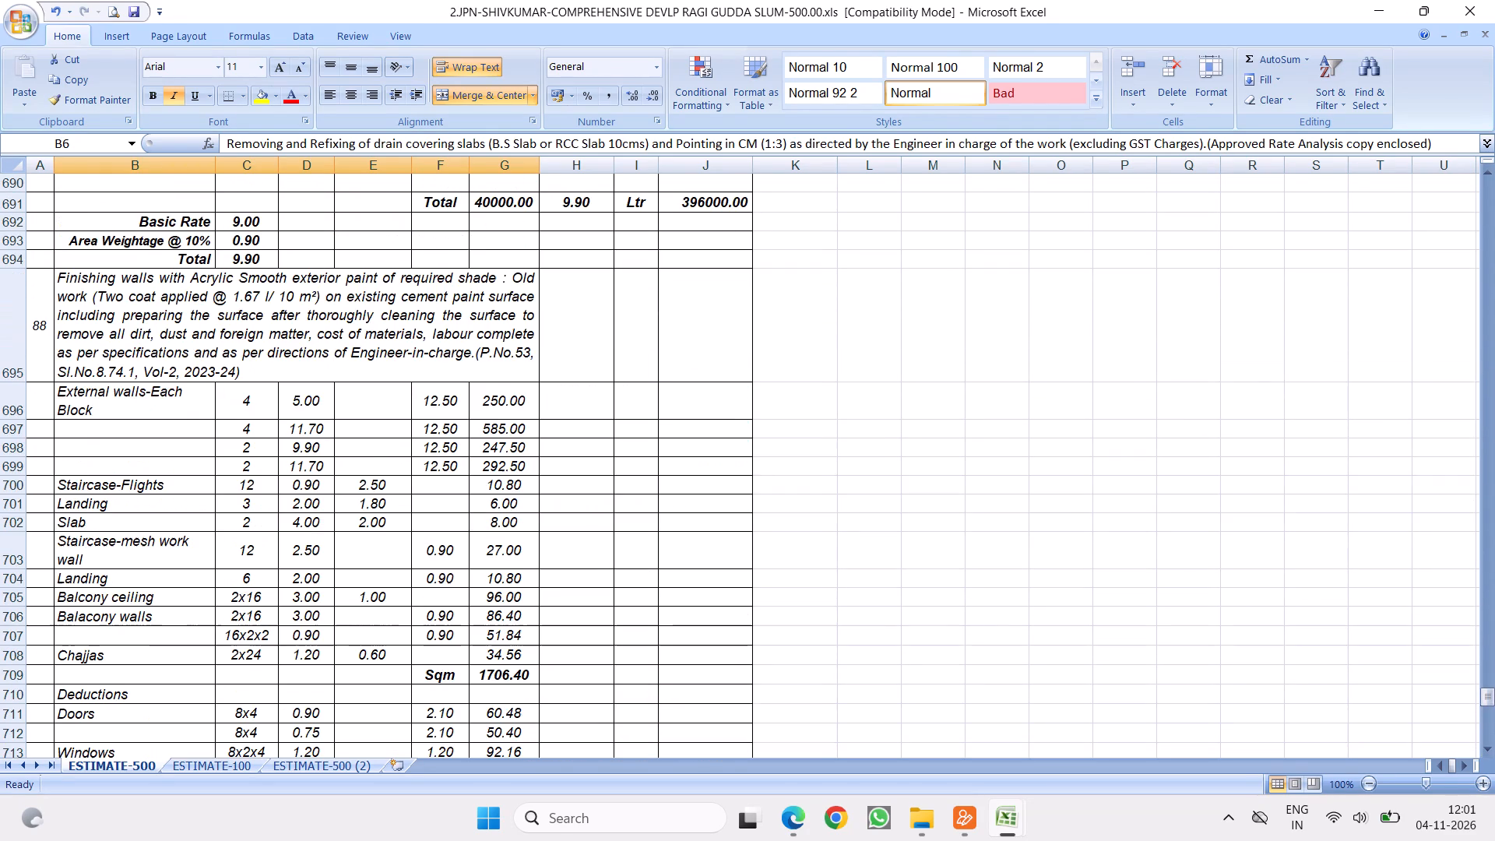
{"action": "scroll", "coordinate": [508, 481], "scroll_direction": "up", "scroll_amount": 6}
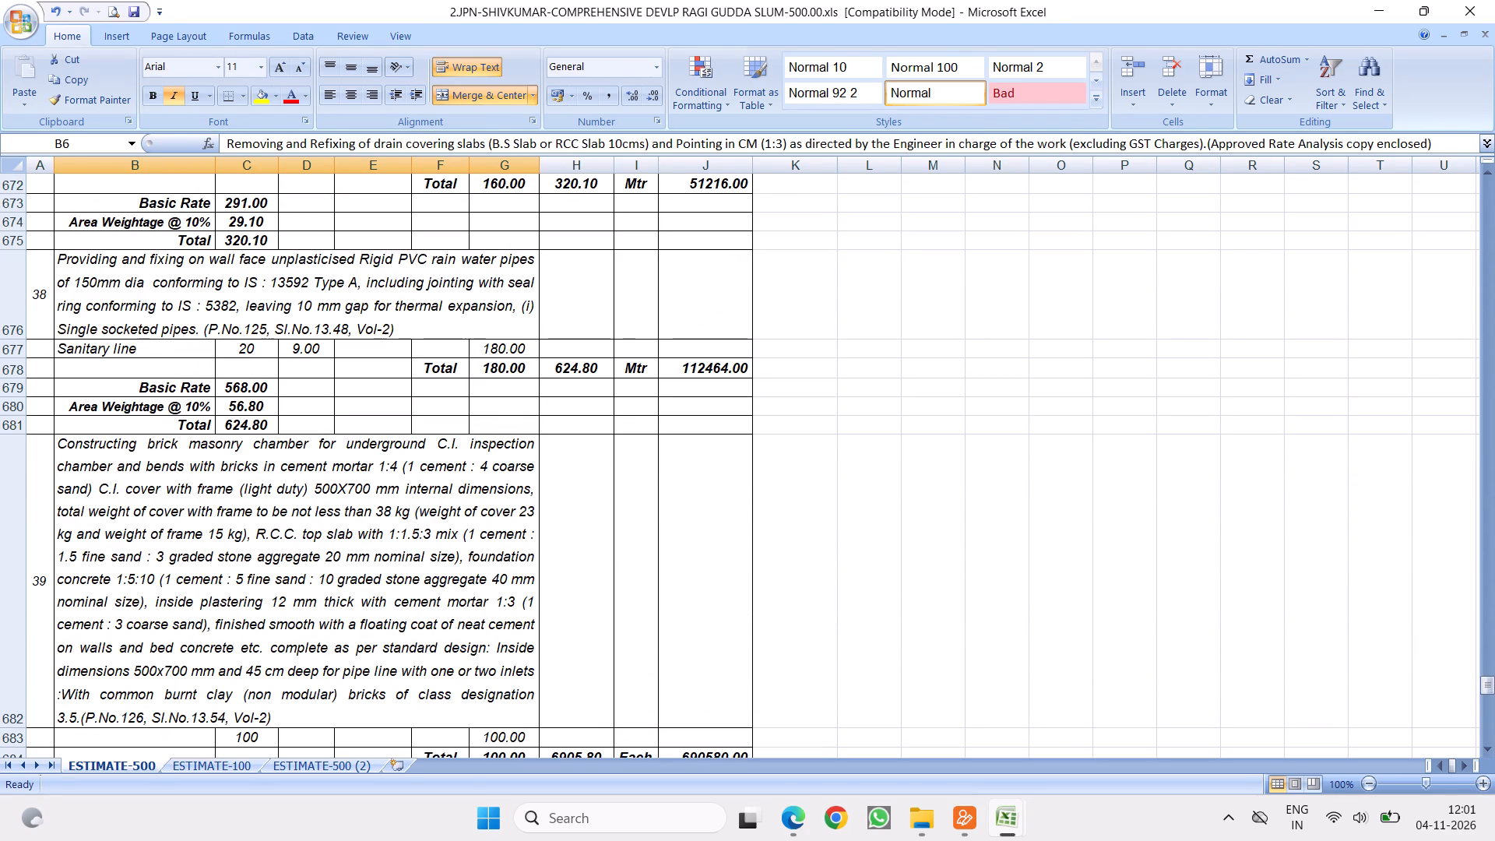
{"action": "left_click", "coordinate": [307, 297]}
{"action": "scroll", "coordinate": [386, 423], "scroll_direction": "down", "scroll_amount": 2}
{"action": "scroll", "coordinate": [486, 468], "scroll_direction": "down", "scroll_amount": 6}
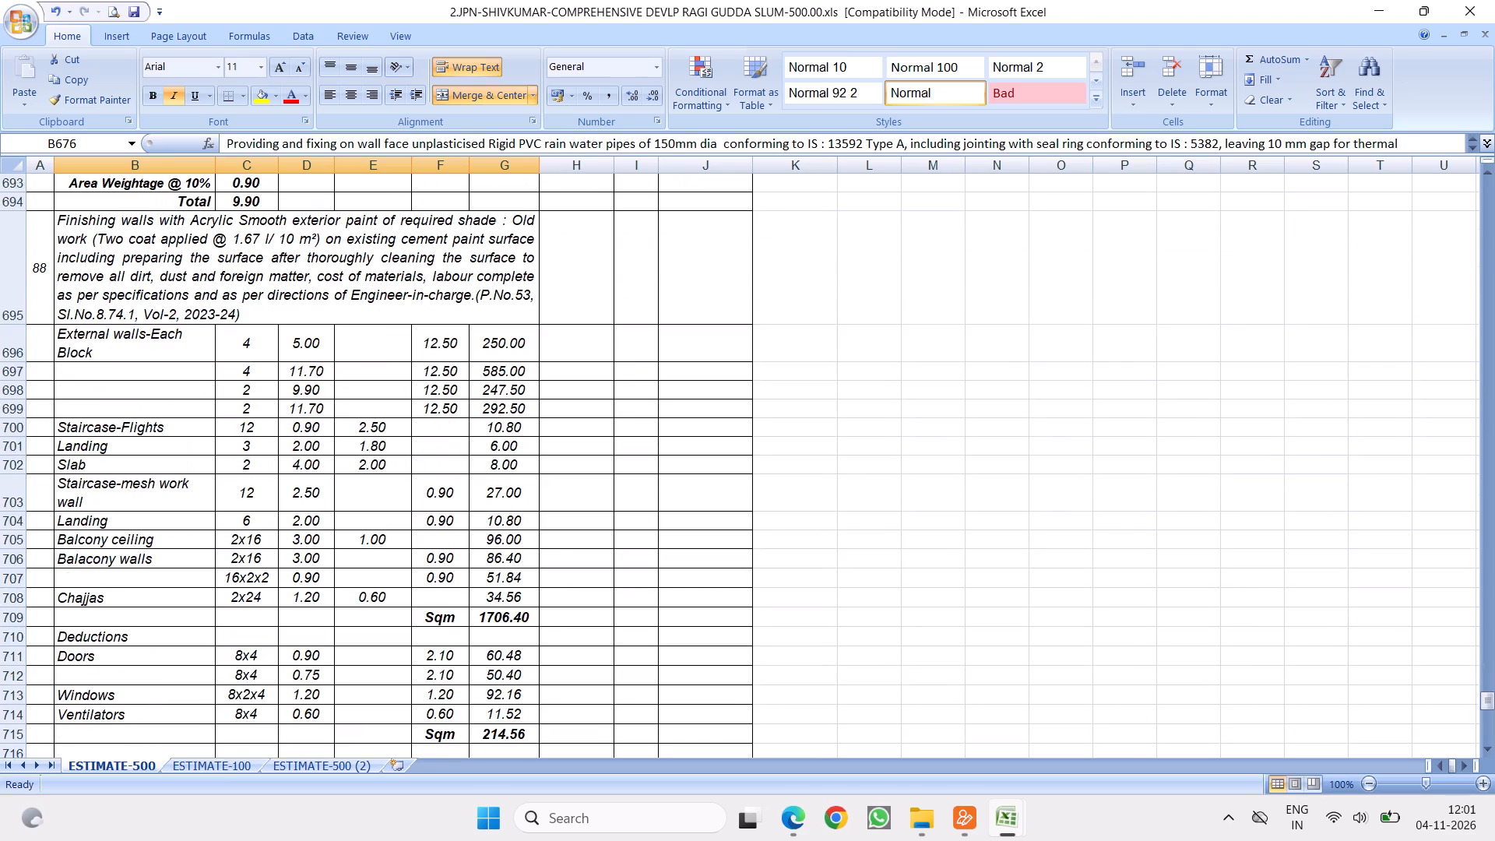
{"action": "scroll", "coordinate": [593, 449], "scroll_direction": "down", "scroll_amount": 6}
{"action": "scroll", "coordinate": [673, 529], "scroll_direction": "down", "scroll_amount": 4}
{"action": "scroll", "coordinate": [771, 461], "scroll_direction": "down", "scroll_amount": 1}
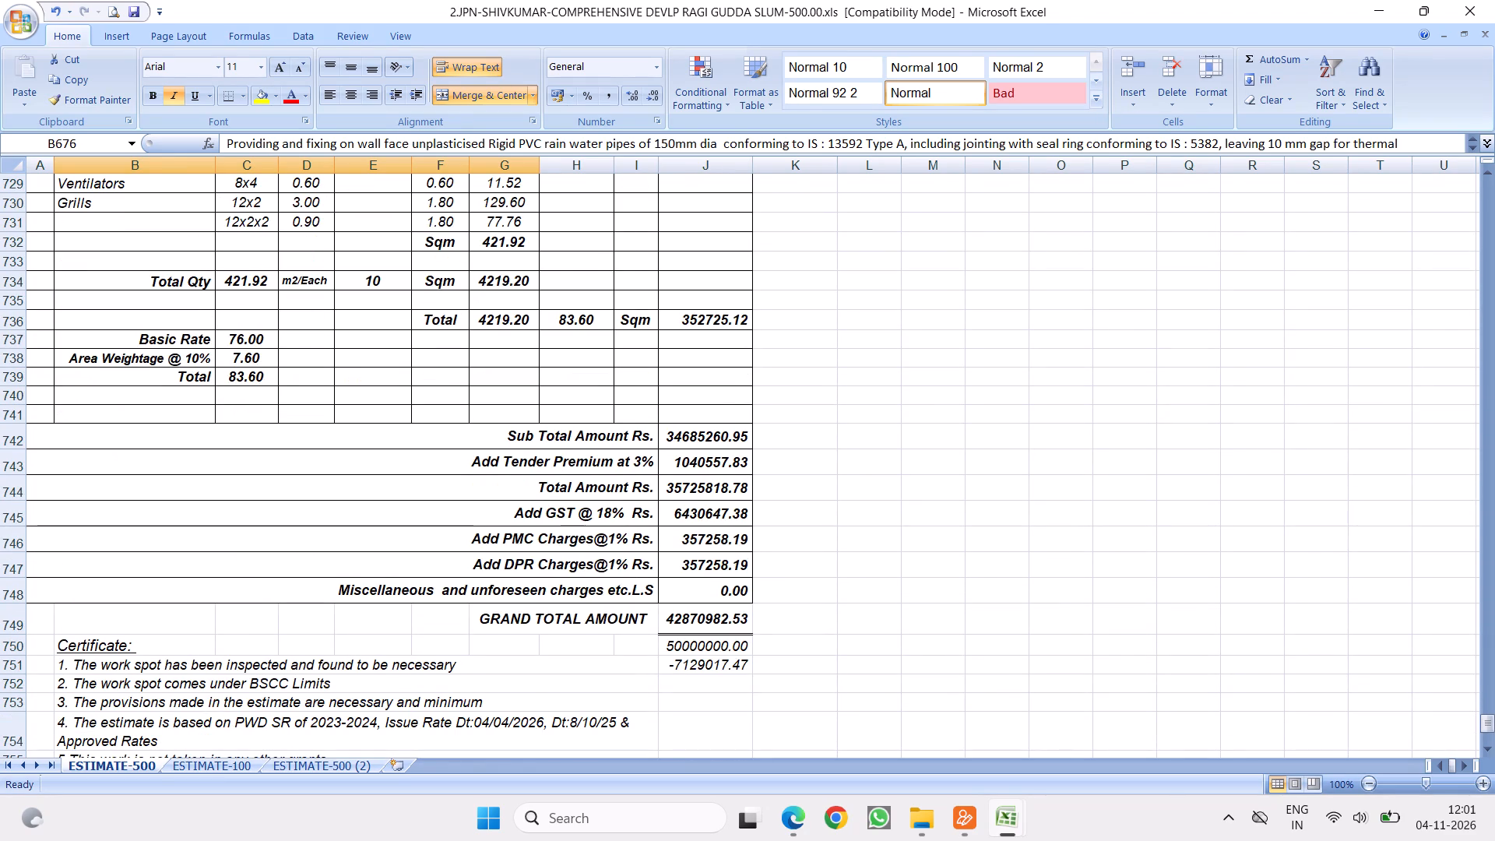
{"action": "left_click", "coordinate": [684, 436]}
{"action": "left_click", "coordinate": [339, 139]}
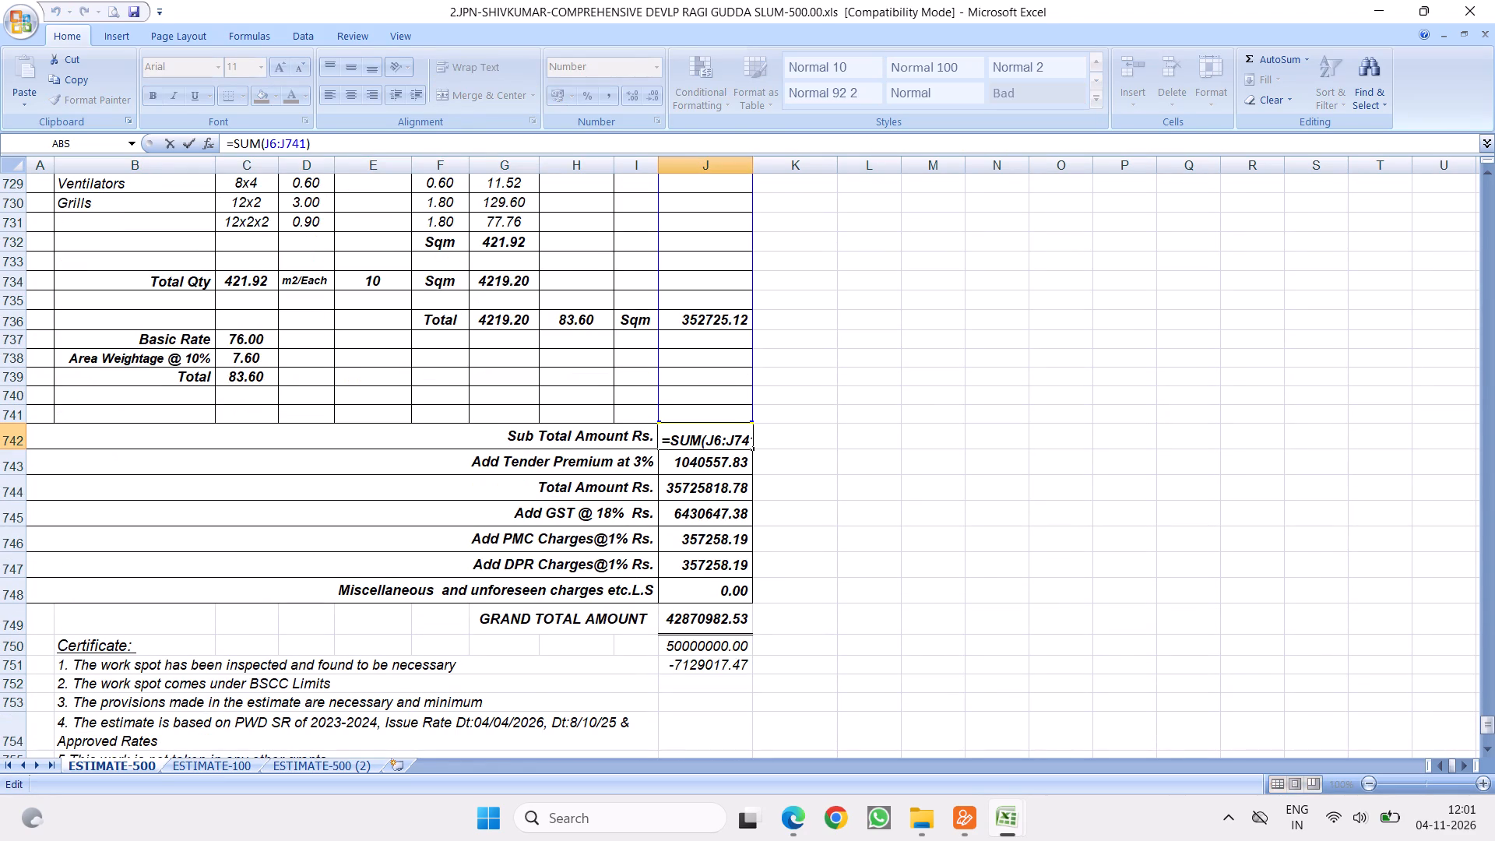
{"action": "left_click_drag", "start_coordinate": [1486, 720], "coordinate": [1494, 0]}
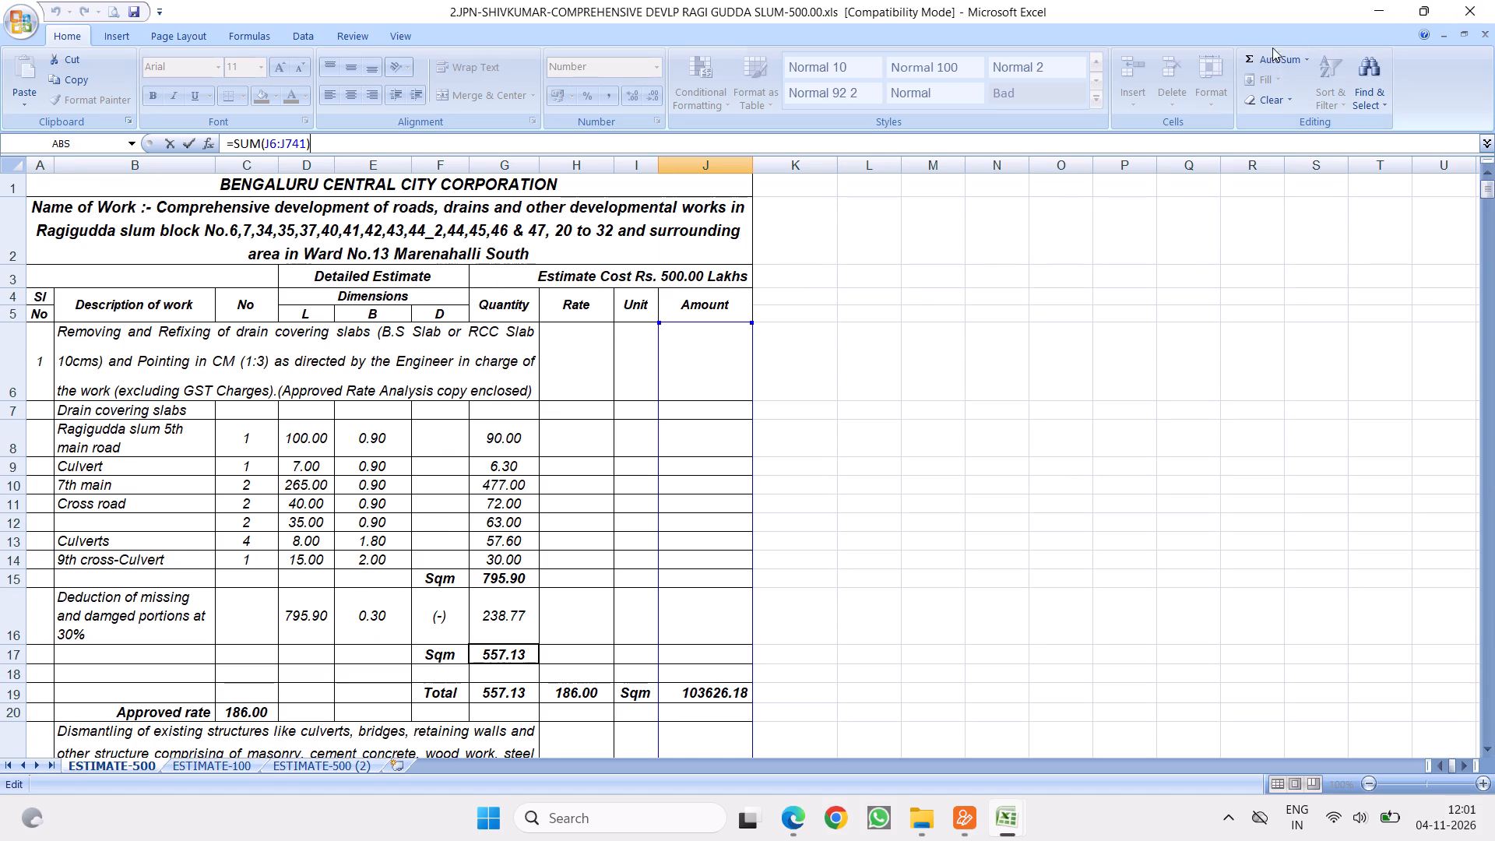
{"action": "left_click", "coordinate": [1251, 58]}
{"action": "scroll", "coordinate": [558, 464], "scroll_direction": "down", "scroll_amount": 4}
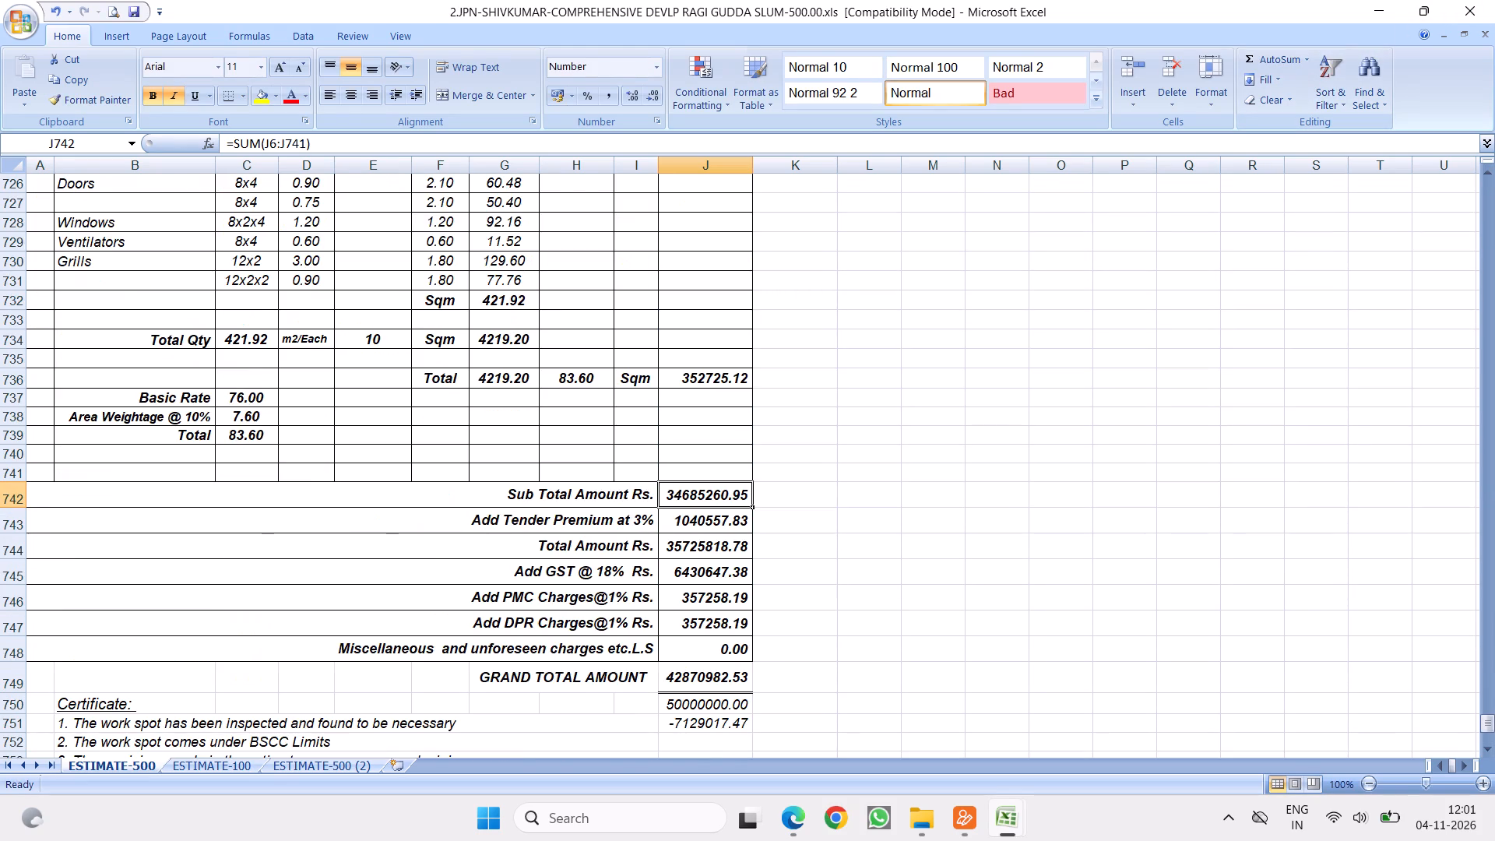
{"action": "scroll", "coordinate": [333, 382], "scroll_direction": "up", "scroll_amount": 13}
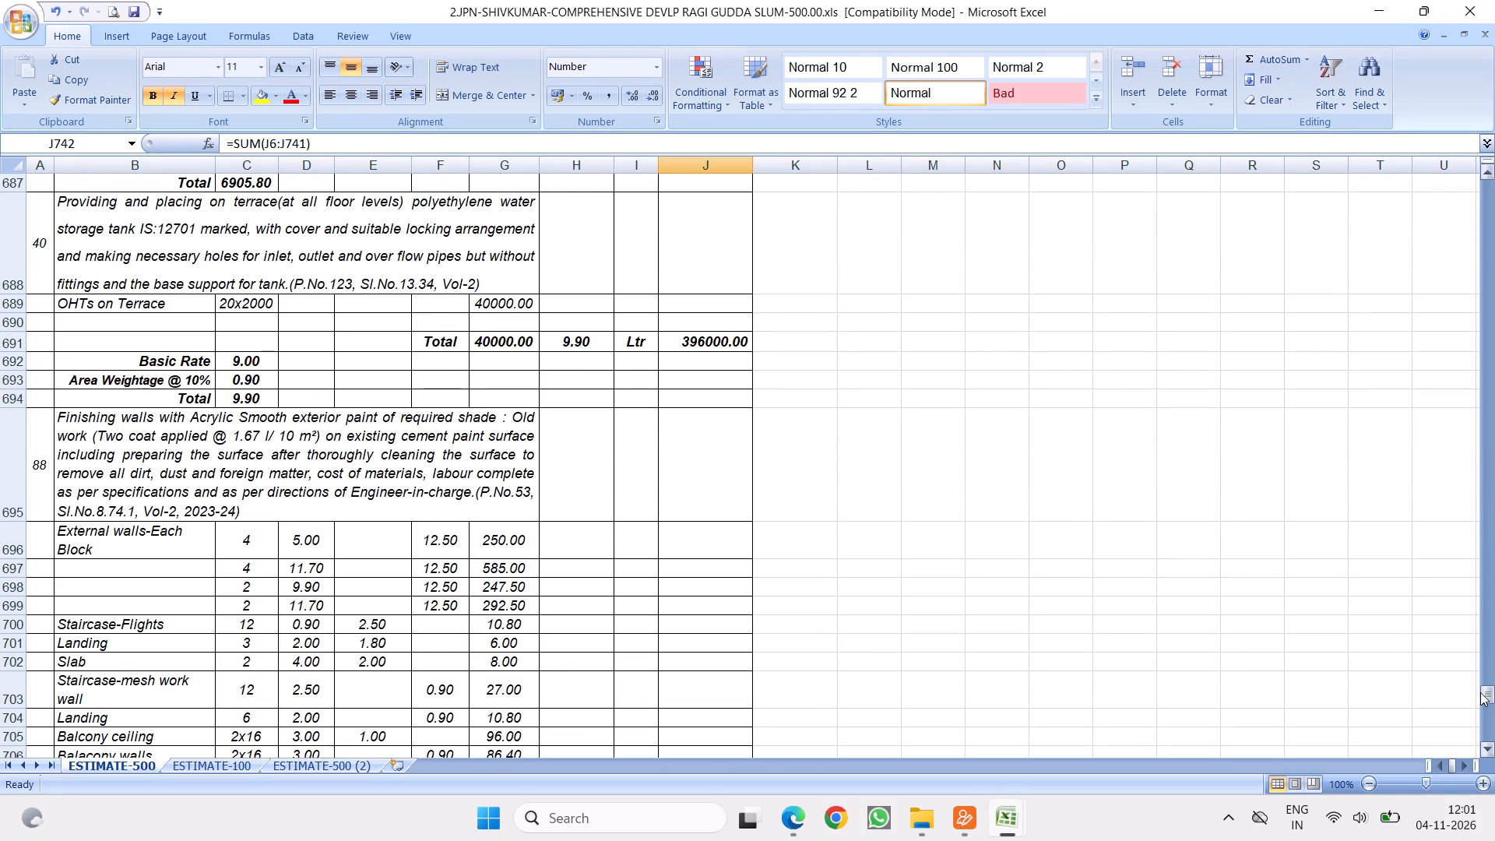
Check the item serial numbers from the start of the estimate and renumber the paver removing and resetting item in A152 as 7.
{"action": "left_click_drag", "start_coordinate": [1485, 693], "coordinate": [1494, 0]}
{"action": "scroll", "coordinate": [322, 456], "scroll_direction": "down", "scroll_amount": 7}
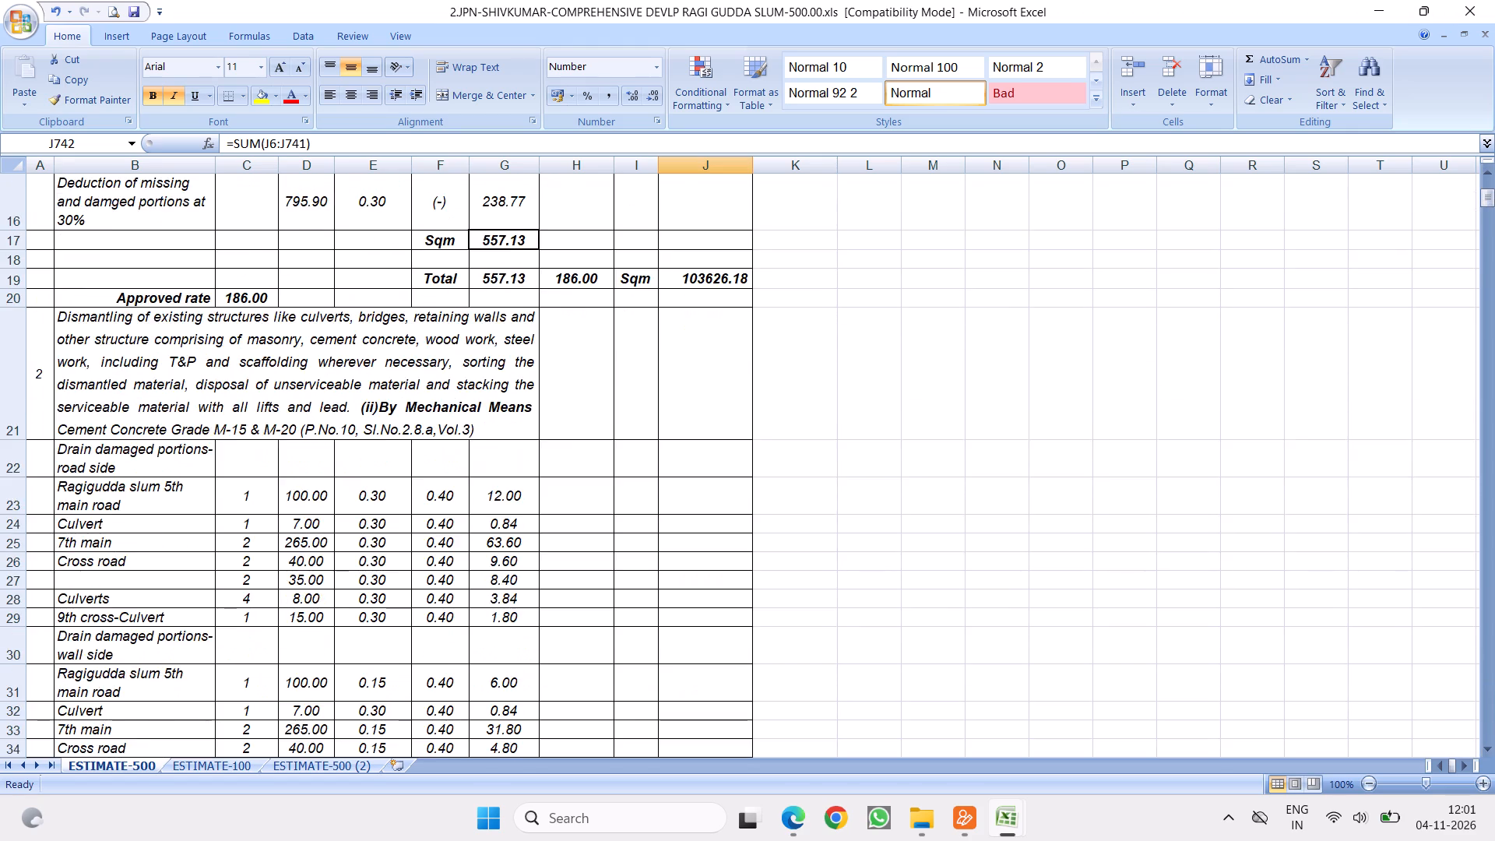
{"action": "scroll", "coordinate": [315, 404], "scroll_direction": "down", "scroll_amount": 16}
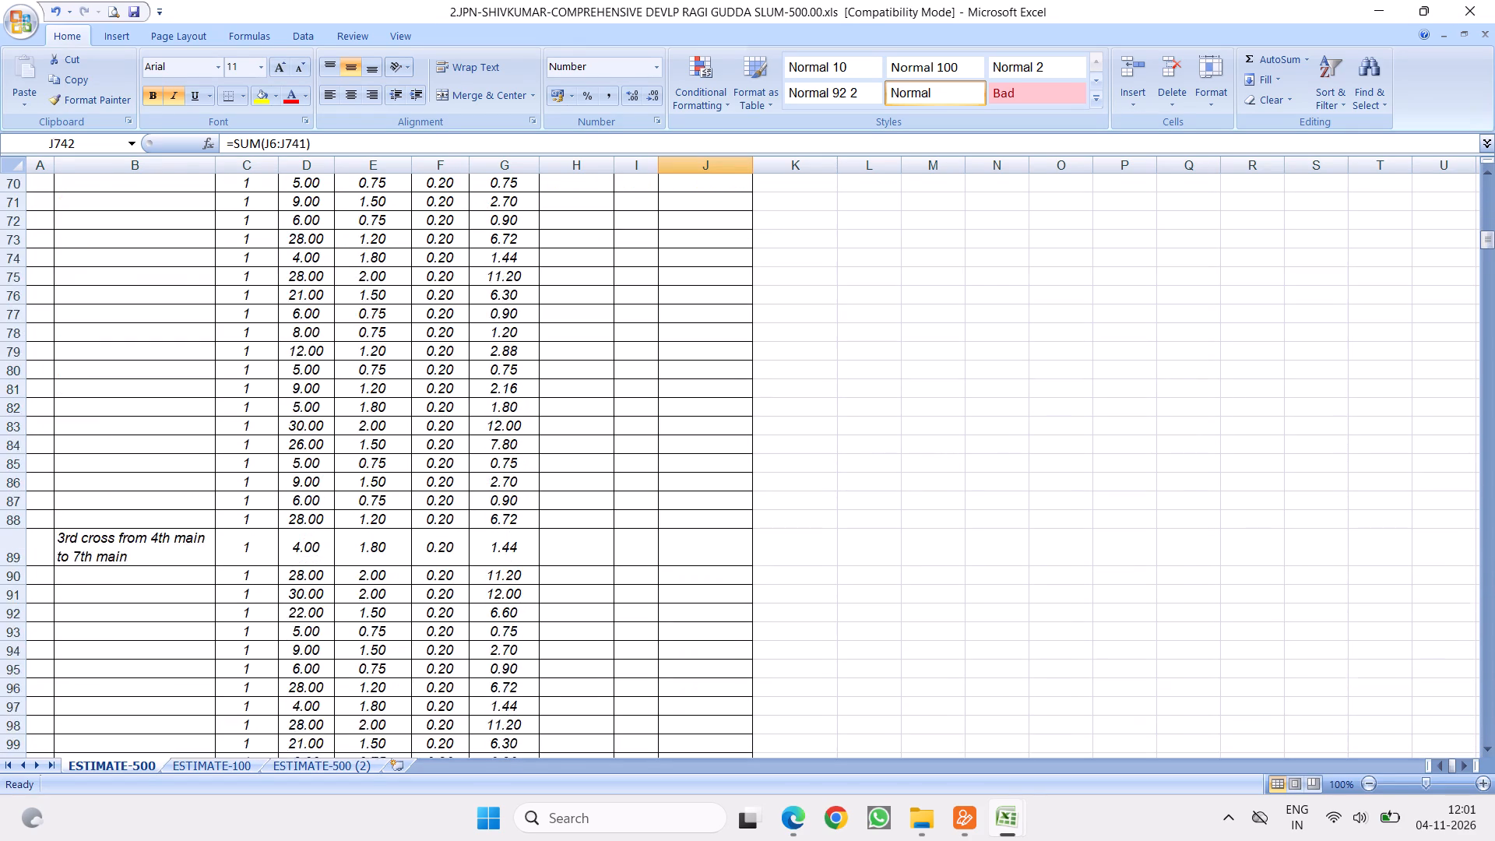
{"action": "scroll", "coordinate": [306, 390], "scroll_direction": "down", "scroll_amount": 16}
{"action": "left_click", "coordinate": [188, 340]}
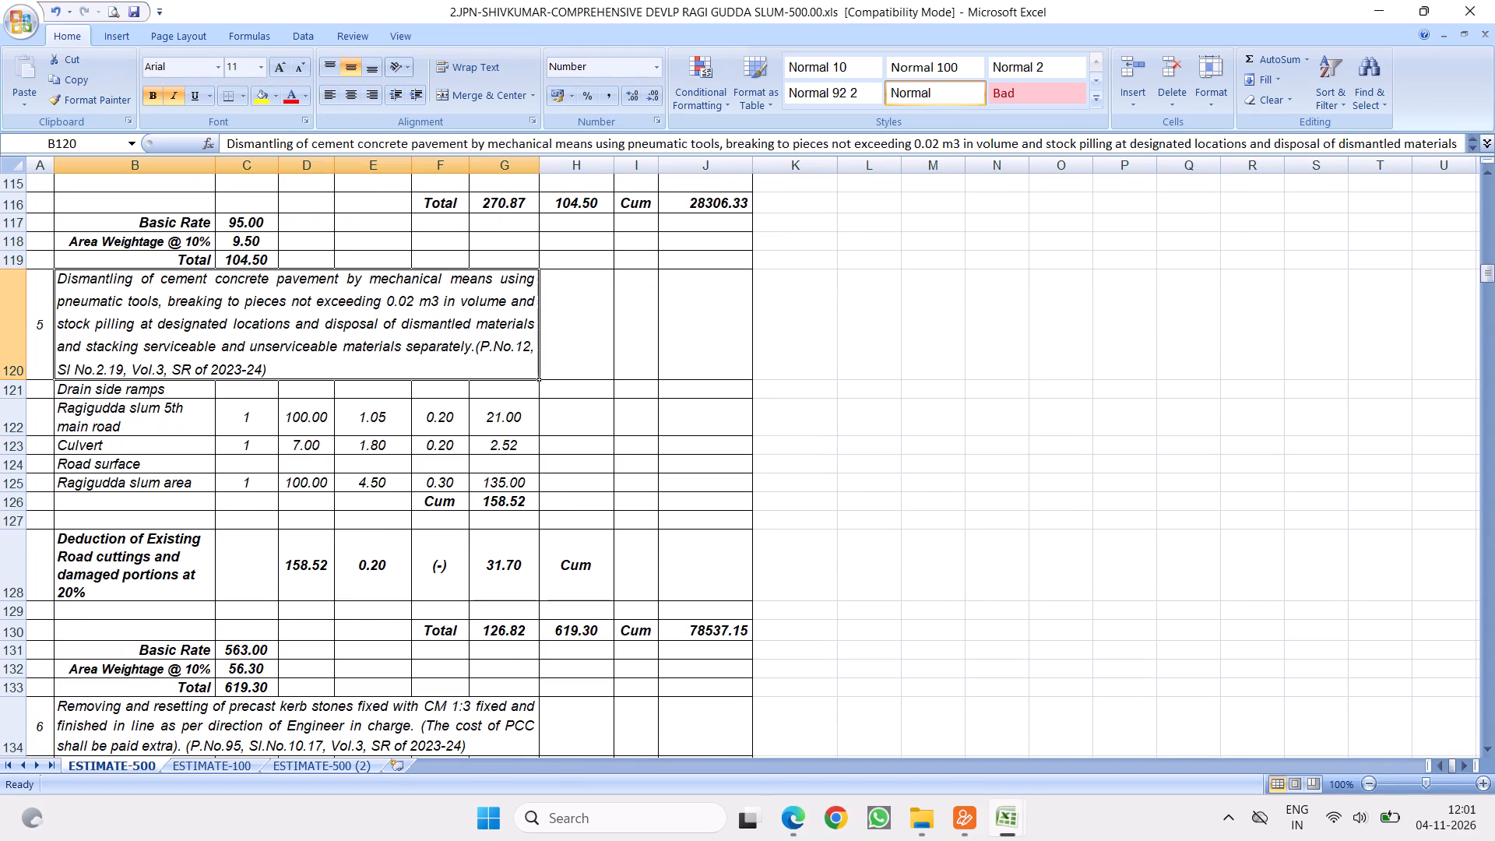
{"action": "scroll", "coordinate": [199, 340], "scroll_direction": "down", "scroll_amount": 5}
{"action": "left_click", "coordinate": [173, 296]}
{"action": "scroll", "coordinate": [216, 311], "scroll_direction": "down", "scroll_amount": 6}
{"action": "left_click", "coordinate": [221, 343]}
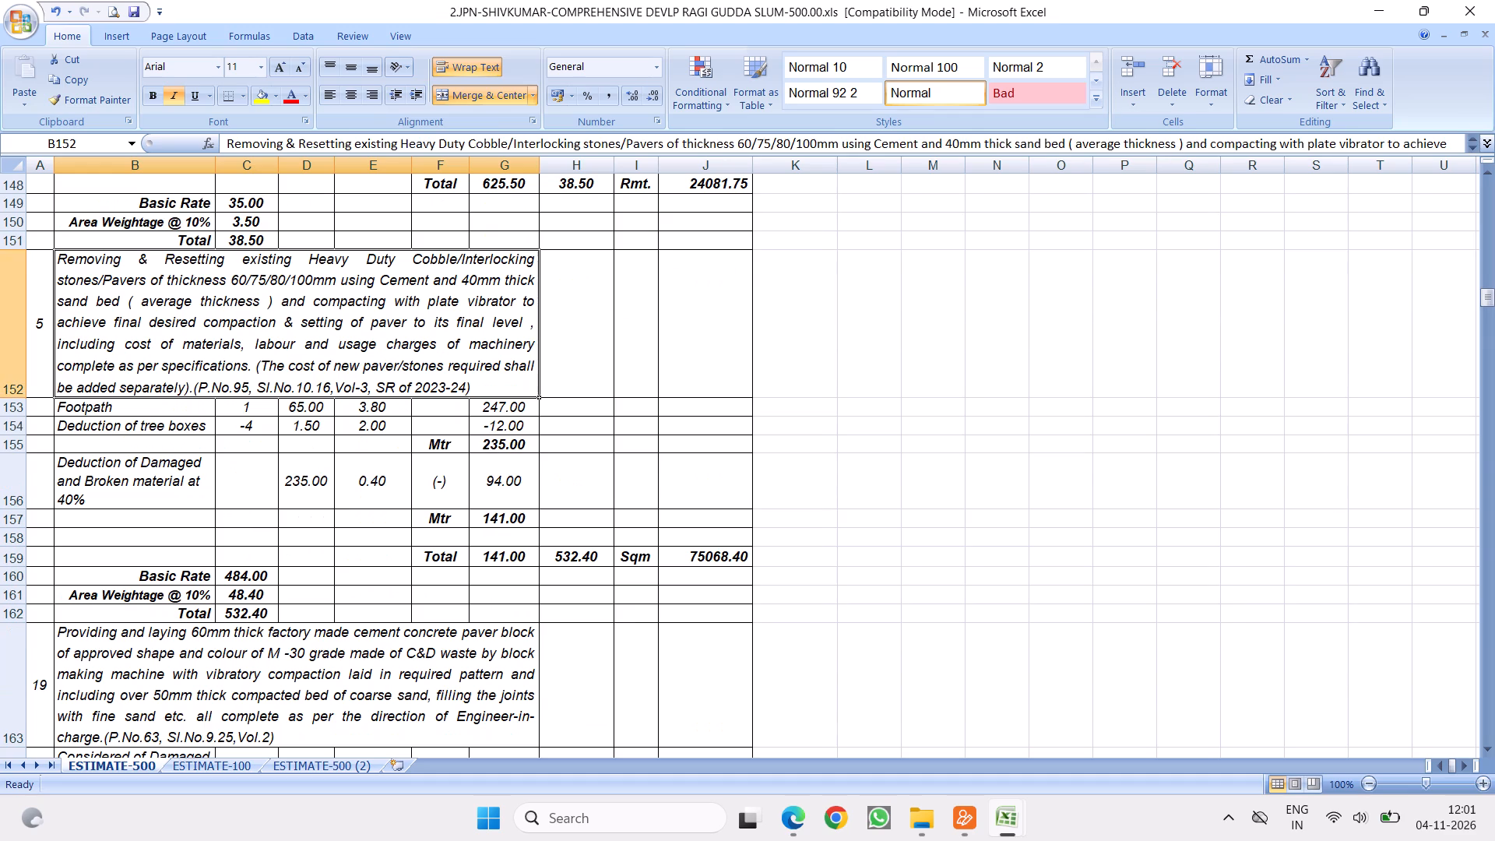
{"action": "left_click", "coordinate": [29, 301]}
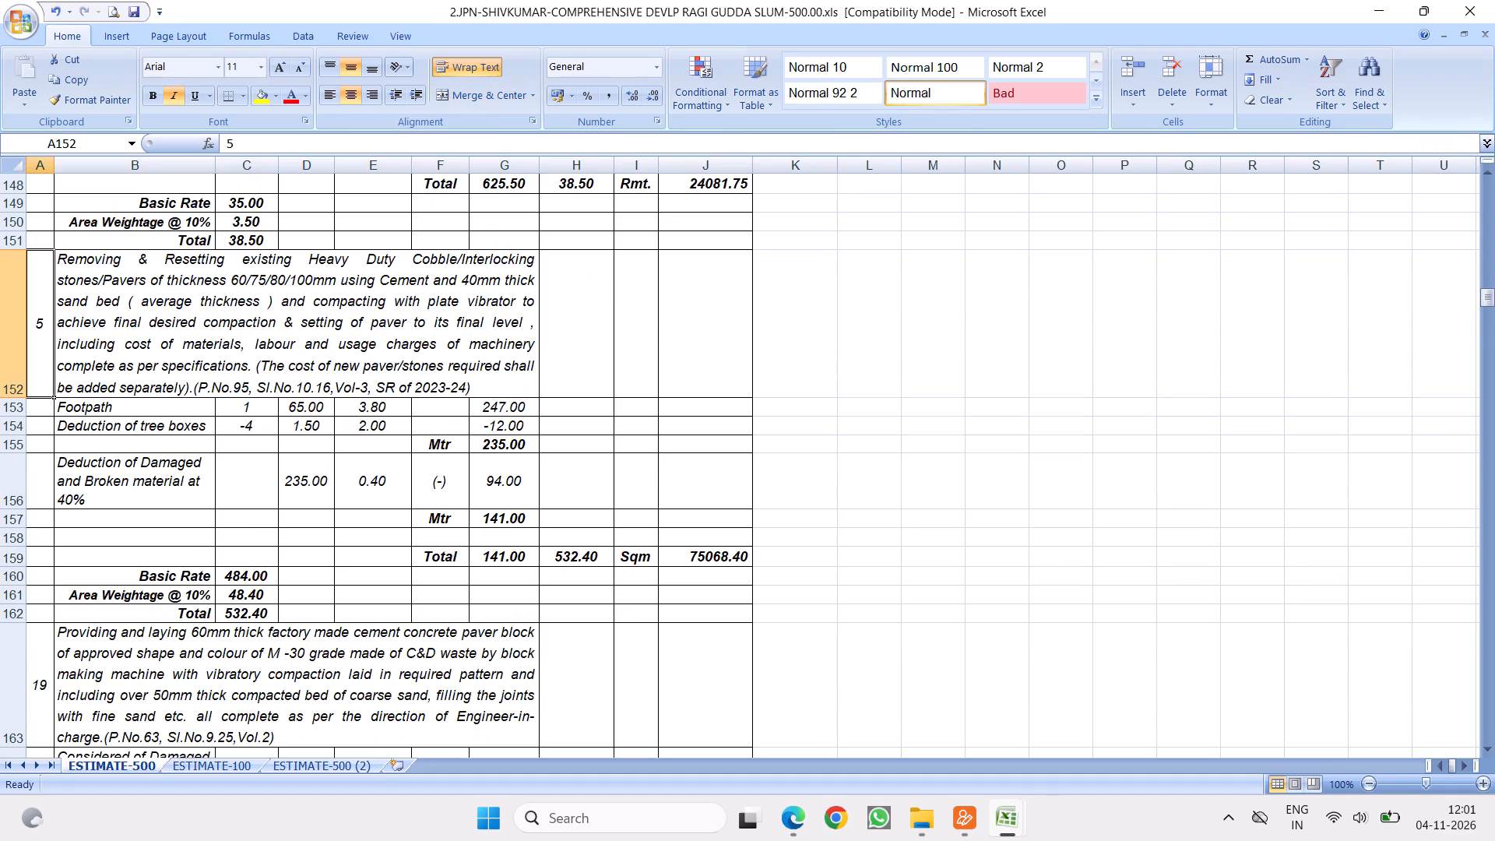
{"action": "key", "text": "7"}
Renumber the 60mm paver block item in A163 as 8 and the earth disposal lead item in A169 as 9.
{"action": "left_click", "coordinate": [32, 691]}
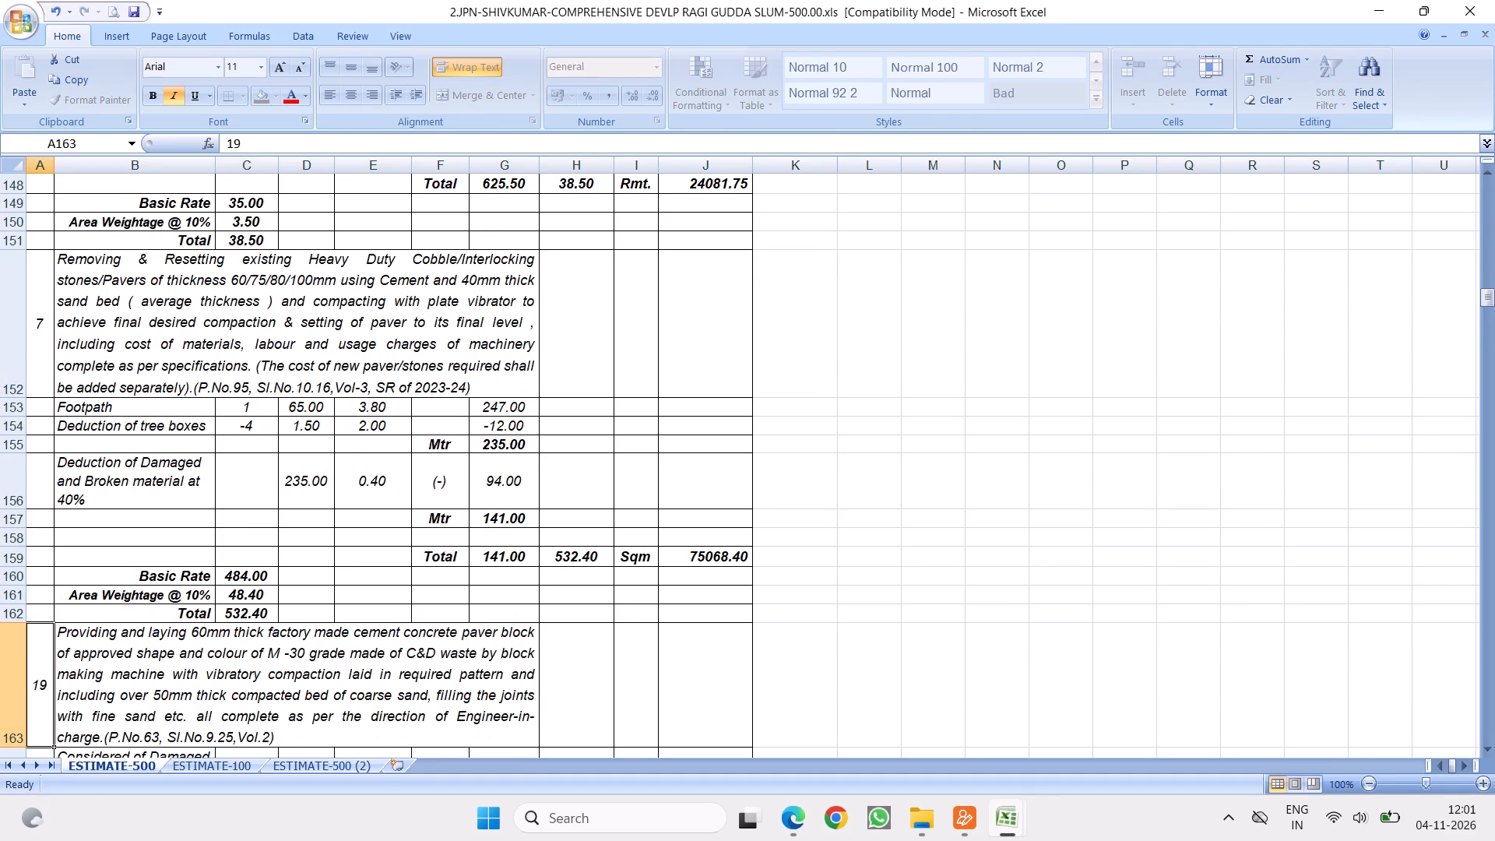
{"action": "key", "text": "8"}
{"action": "scroll", "coordinate": [204, 474], "scroll_direction": "down", "scroll_amount": 5}
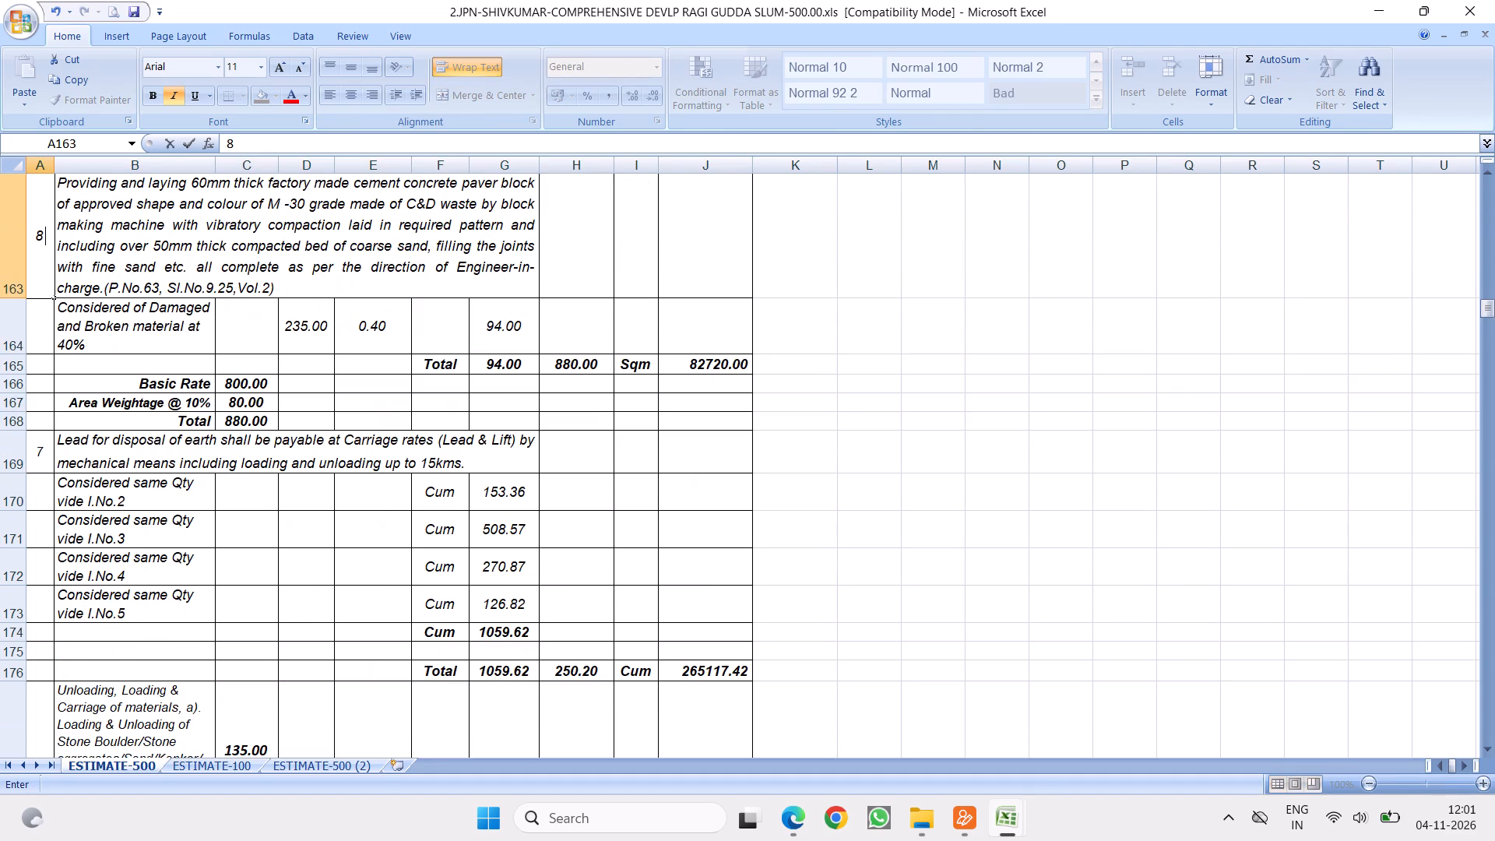
{"action": "left_click", "coordinate": [32, 463]}
{"action": "key", "text": "9"}
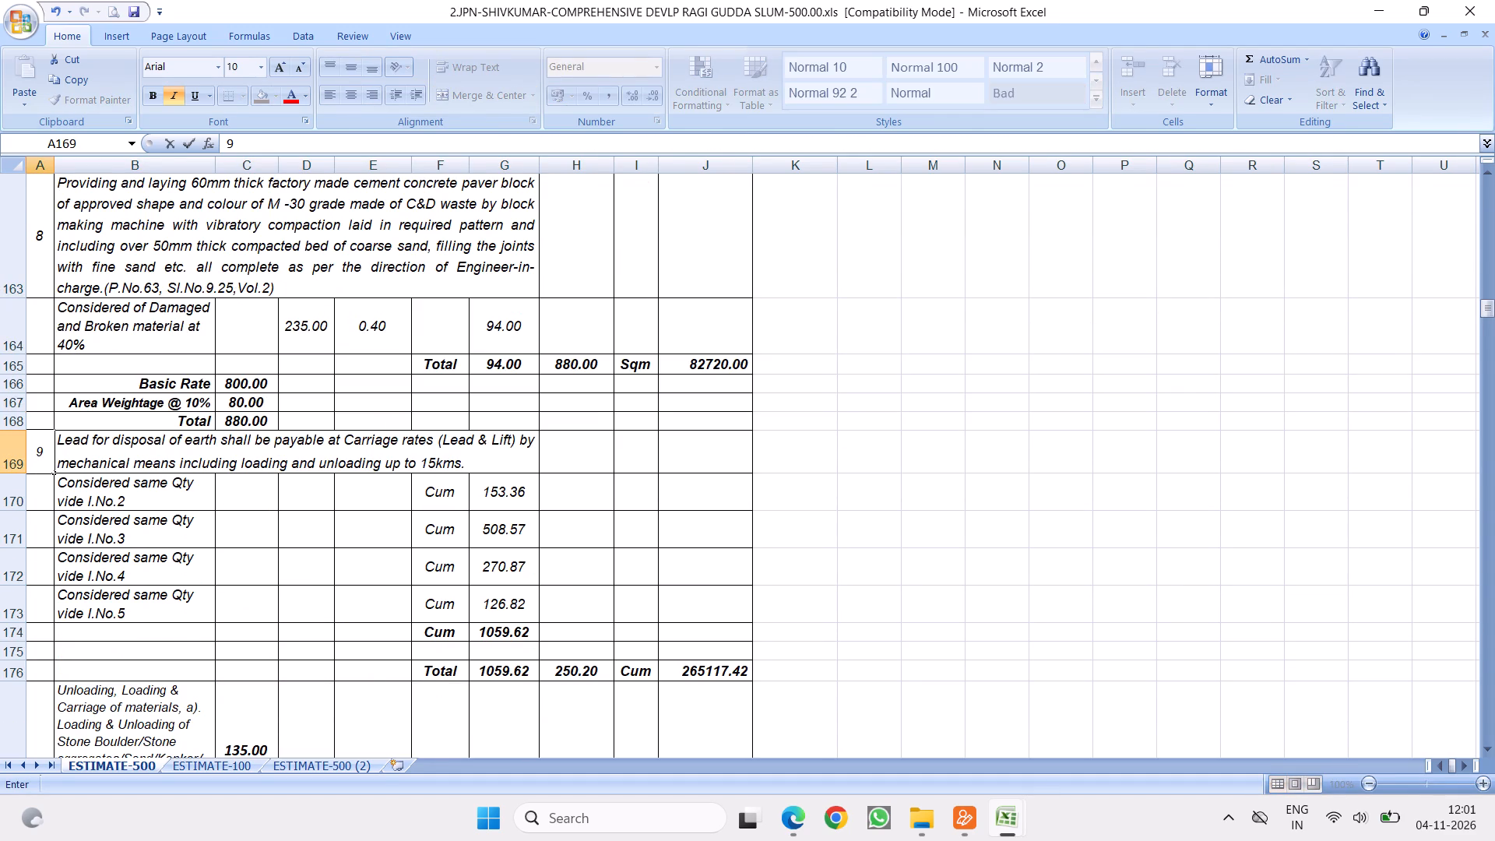
Renumber the 1:4:8 levelling course concrete item in A180 as 10 and the M20 bed concrete item in A195 as 11.
{"action": "scroll", "coordinate": [172, 463], "scroll_direction": "down", "scroll_amount": 5}
{"action": "left_click", "coordinate": [35, 408]}
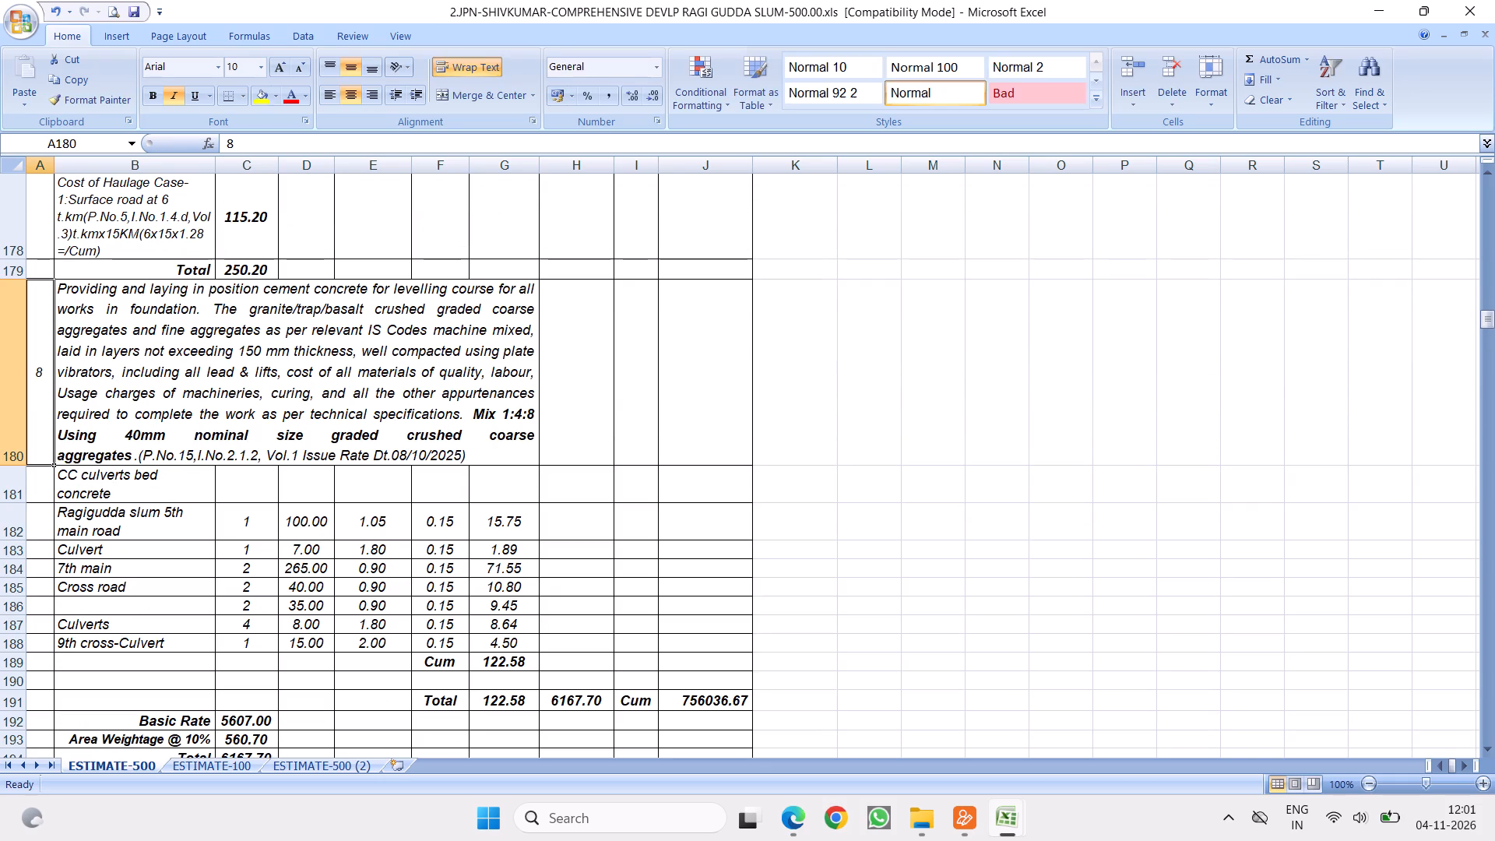
{"action": "key", "text": "1"}
{"action": "key", "text": "0"}
{"action": "scroll", "coordinate": [142, 431], "scroll_direction": "down", "scroll_amount": 3}
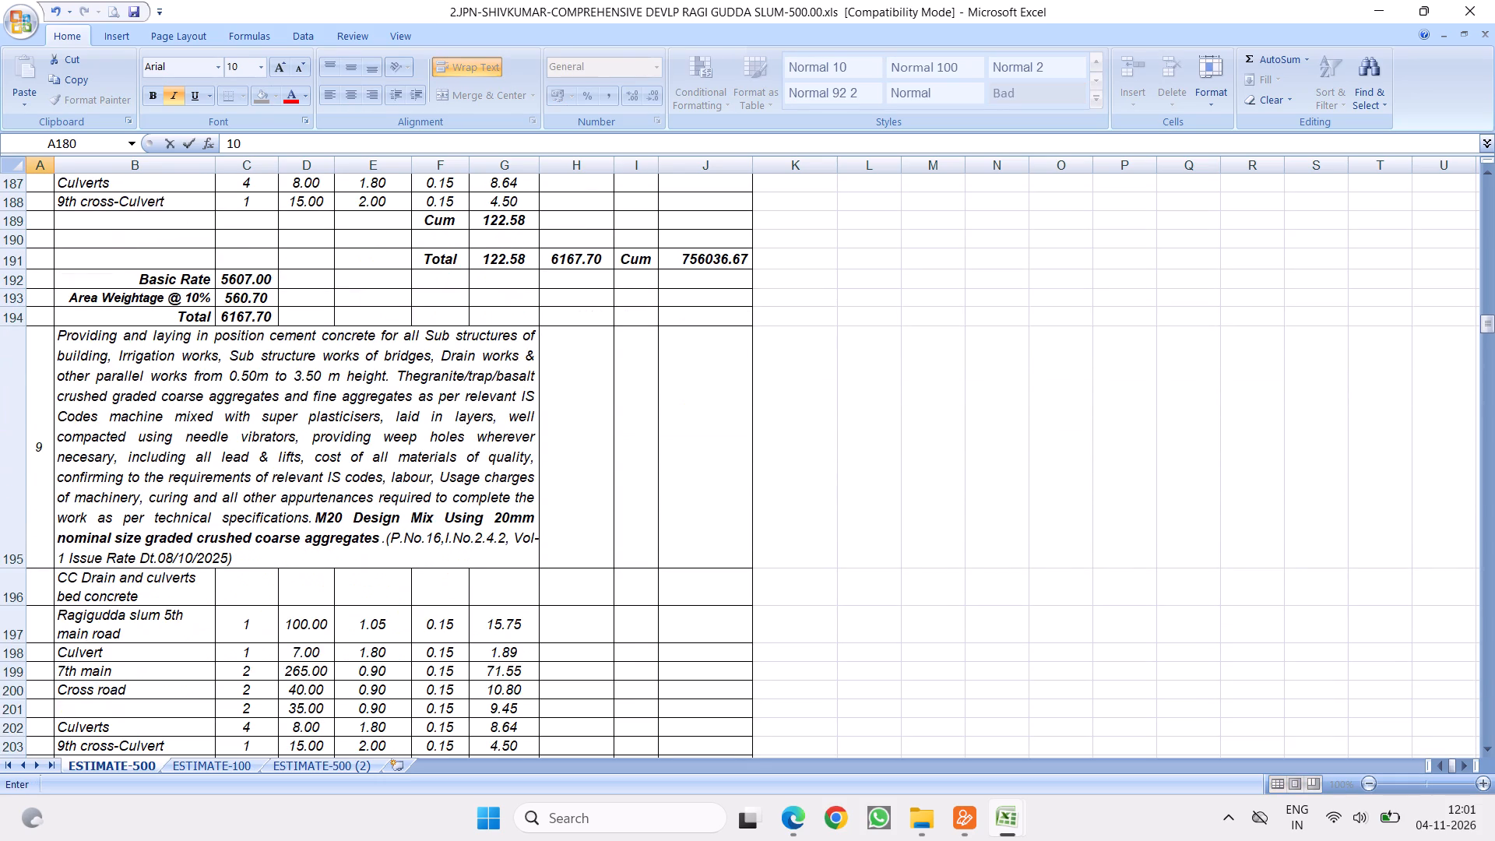
{"action": "left_click", "coordinate": [33, 433]}
{"action": "key", "text": "1"}
{"action": "key", "text": "1"}
Renumber the M20 drain side wall item in A212 as 12 and the culvert side wall item in A226 as 13.
{"action": "scroll", "coordinate": [117, 439], "scroll_direction": "down", "scroll_amount": 4}
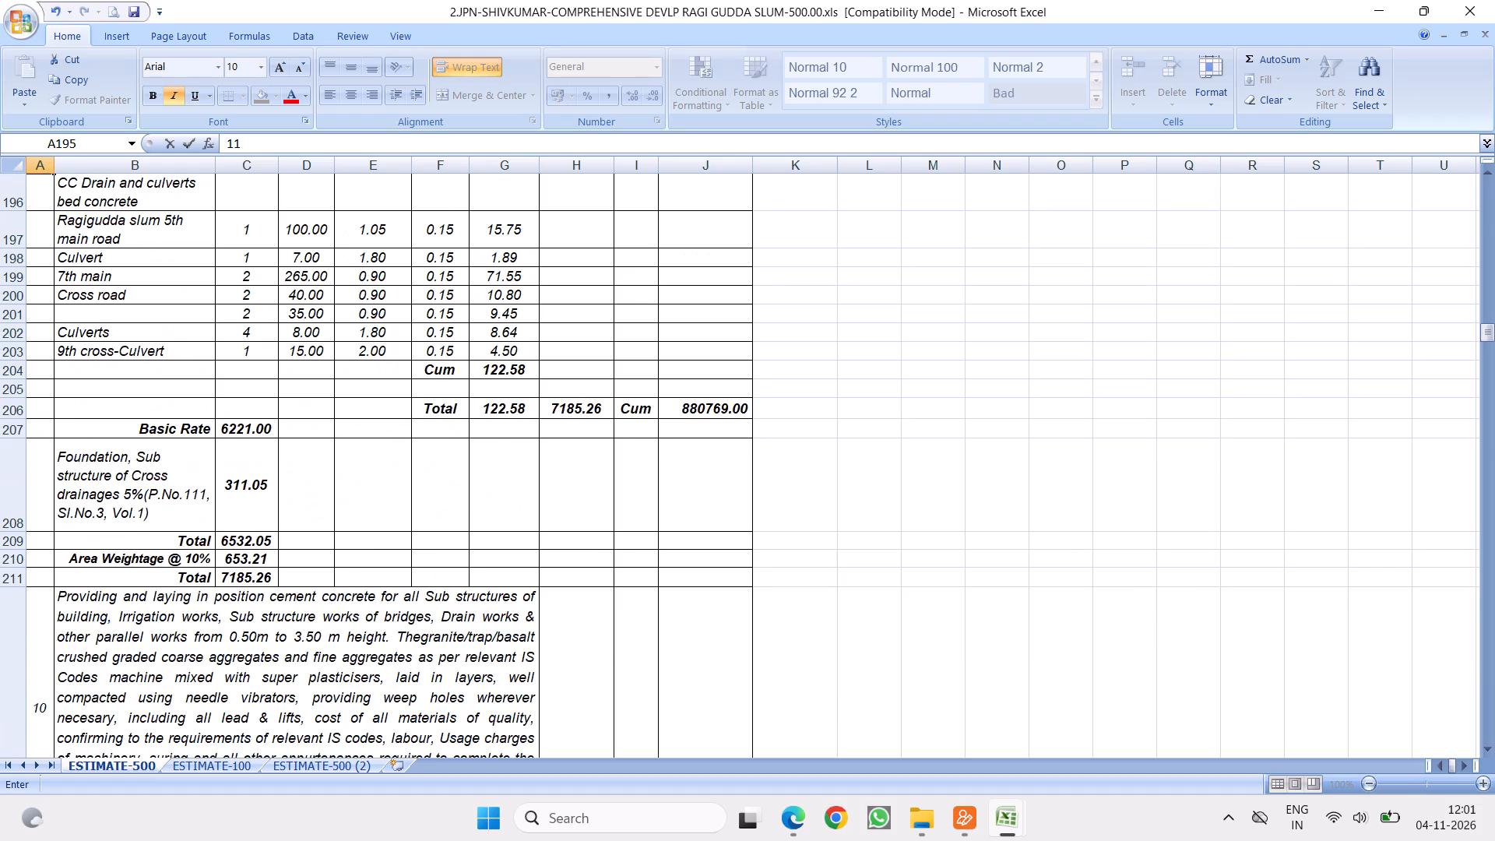
{"action": "left_click", "coordinate": [39, 597]}
{"action": "key", "text": "1"}
{"action": "key", "text": "2"}
{"action": "scroll", "coordinate": [184, 472], "scroll_direction": "down", "scroll_amount": 4}
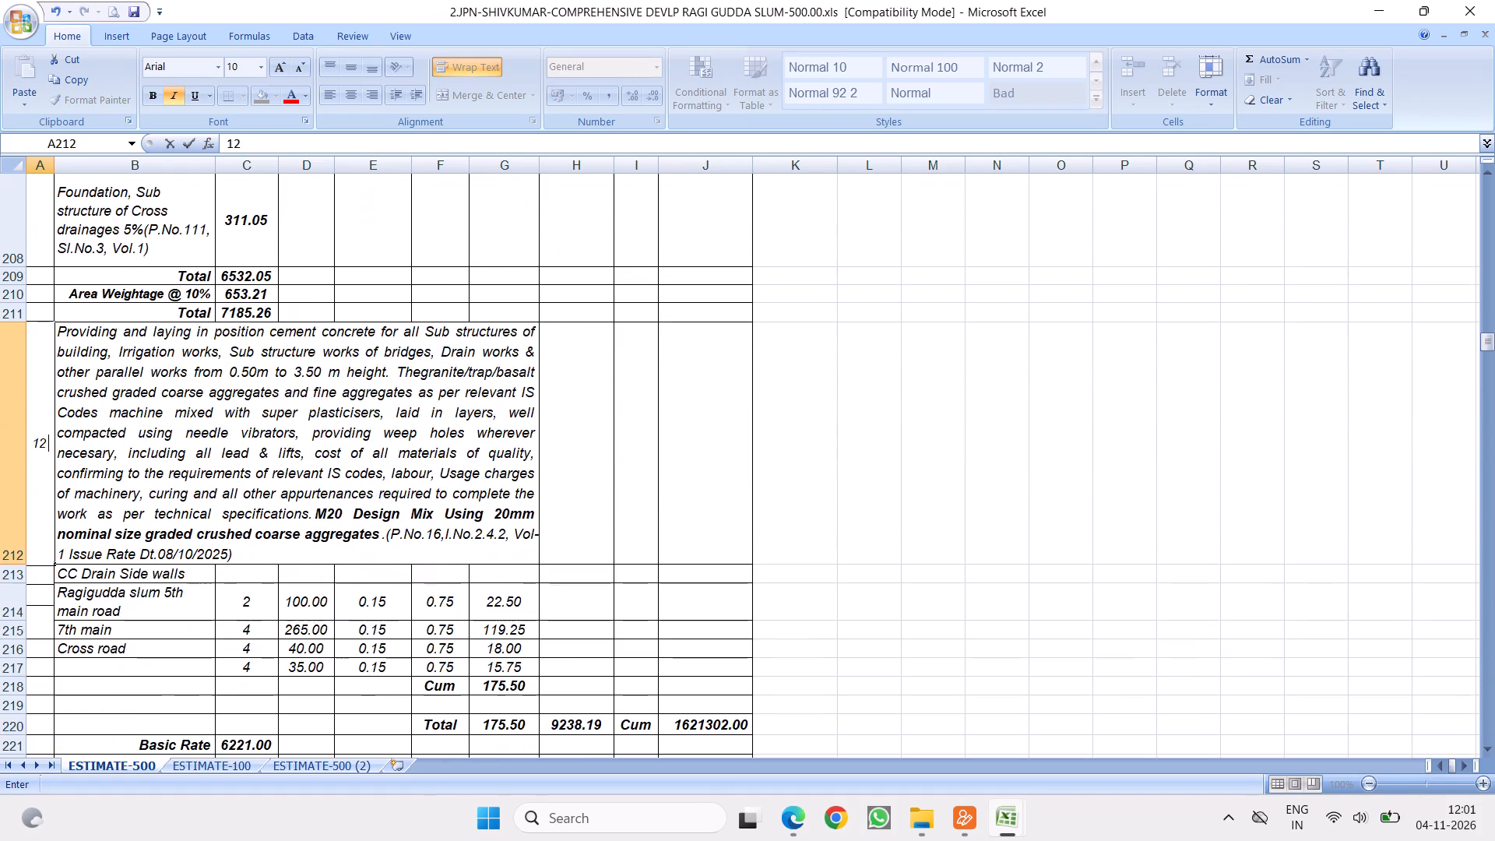
{"action": "scroll", "coordinate": [154, 467], "scroll_direction": "down", "scroll_amount": 2}
{"action": "left_click", "coordinate": [37, 494]}
{"action": "key", "text": "1"}
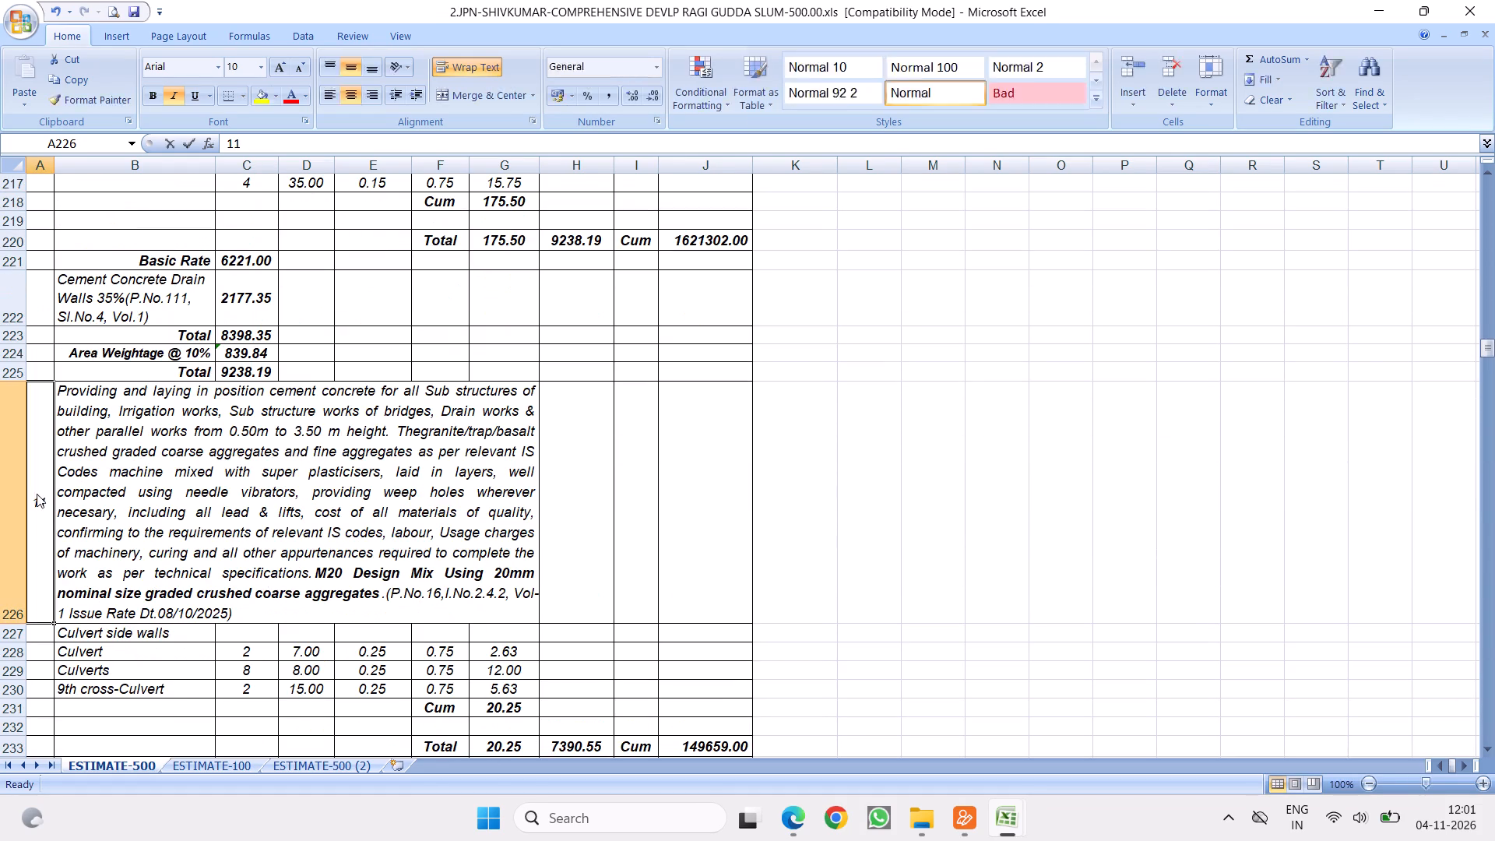
{"action": "key", "text": "3"}
Renumber the TMT steel reinforcement item in A239 as 14 and the levelling course concrete item in A250 as 15.
{"action": "scroll", "coordinate": [97, 474], "scroll_direction": "down", "scroll_amount": 2}
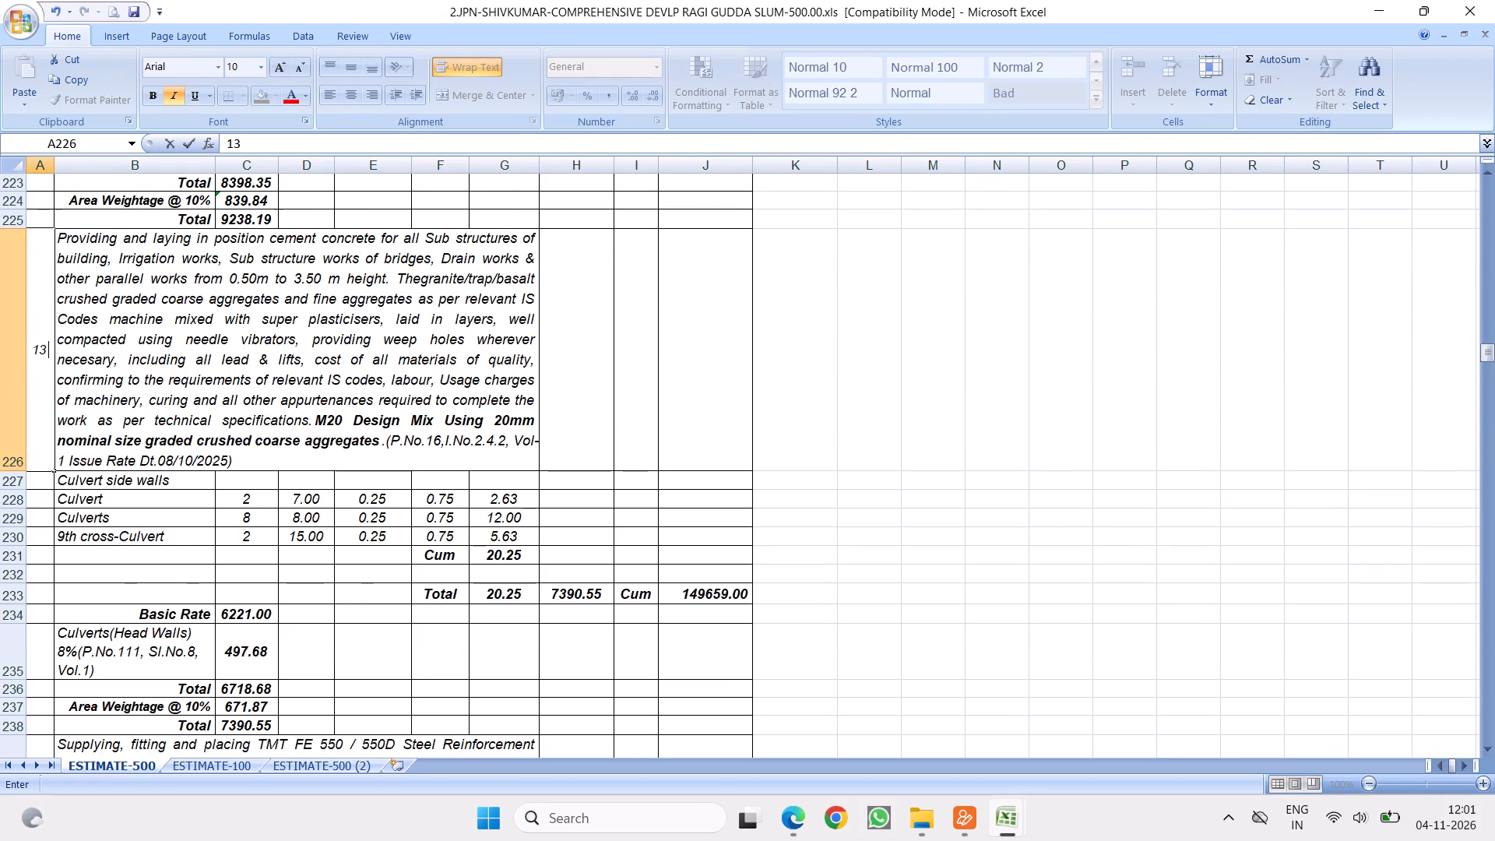
{"action": "scroll", "coordinate": [86, 594], "scroll_direction": "down", "scroll_amount": 2}
{"action": "left_click", "coordinate": [33, 495]}
{"action": "type", "text": "14"}
{"action": "scroll", "coordinate": [178, 480], "scroll_direction": "down", "scroll_amount": 2}
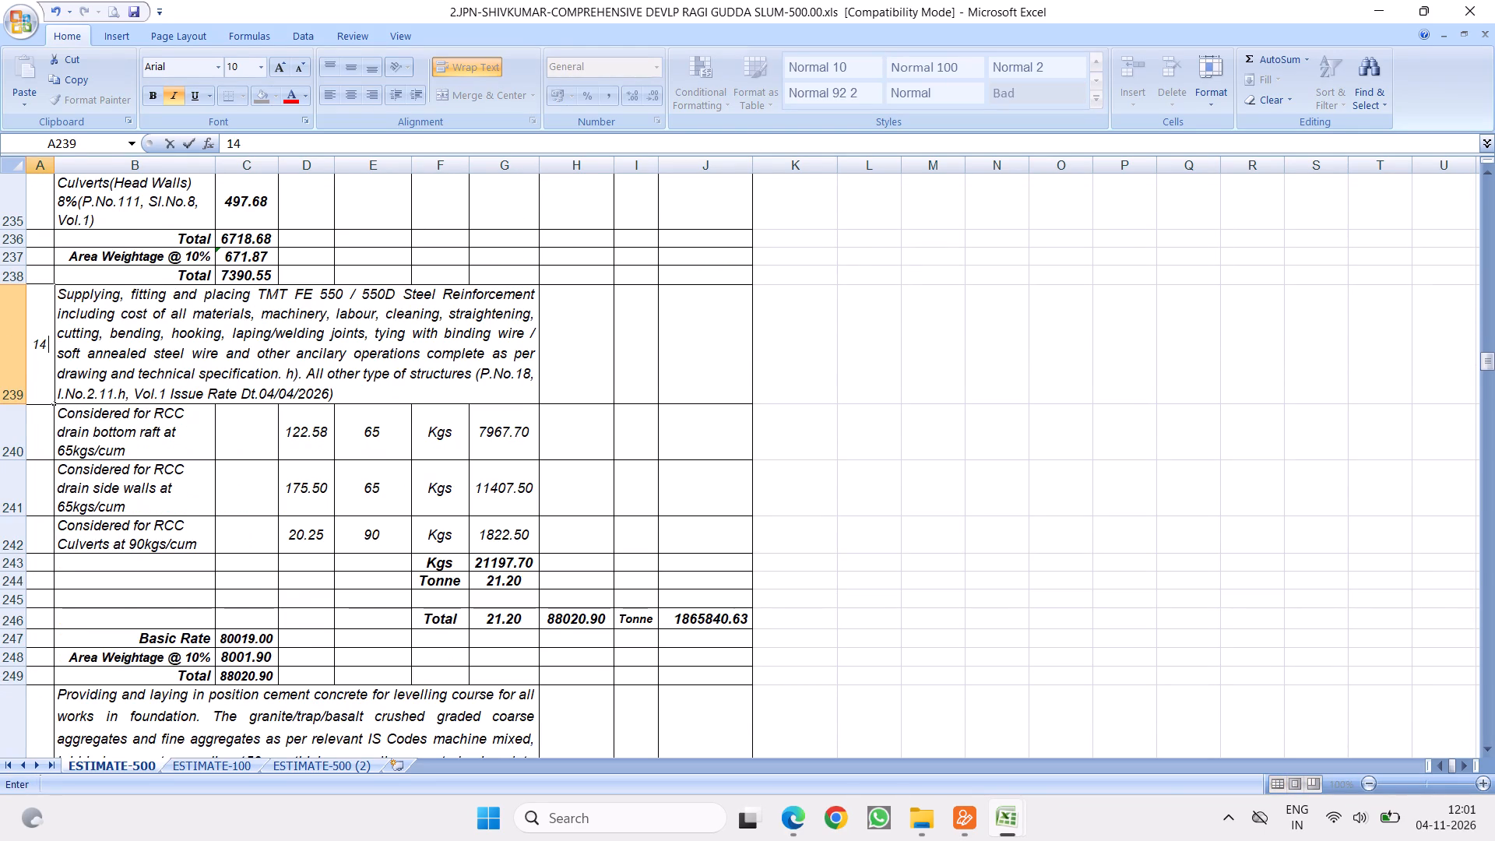
{"action": "left_click", "coordinate": [46, 711]}
{"action": "key", "text": "1"}
{"action": "key", "text": "5"}
Renumber the B S slab, one line dressing and machine cutting items in A267, A272 and A277 as 16, 17 and 18.
{"action": "scroll", "coordinate": [203, 508], "scroll_direction": "down", "scroll_amount": 3}
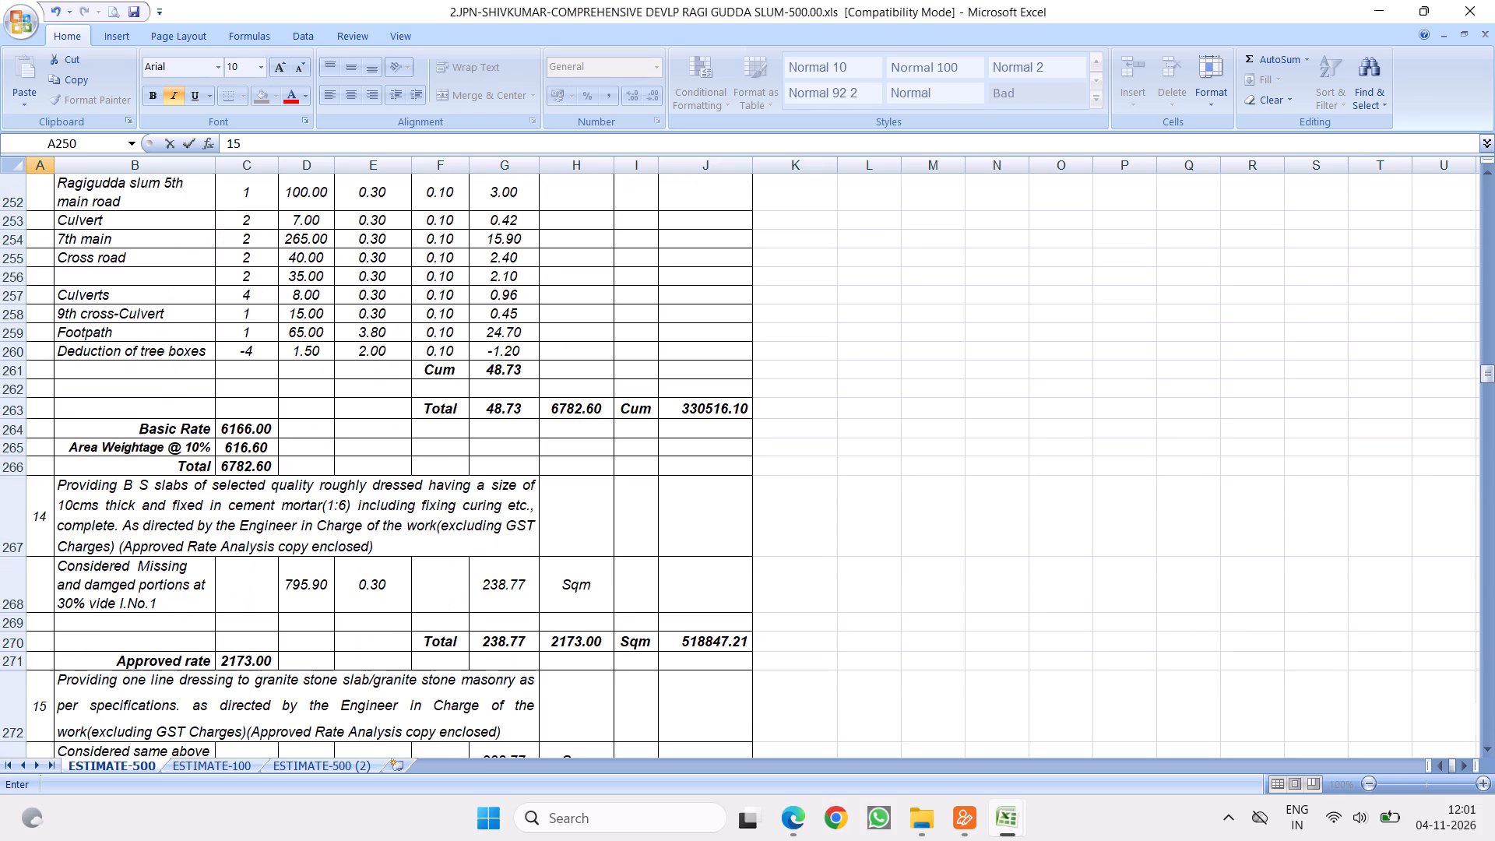
{"action": "scroll", "coordinate": [213, 513], "scroll_direction": "down", "scroll_amount": 2}
{"action": "scroll", "coordinate": [165, 463], "scroll_direction": "up", "scroll_amount": 2}
{"action": "scroll", "coordinate": [209, 462], "scroll_direction": "down", "scroll_amount": 2}
{"action": "left_click", "coordinate": [45, 452]}
{"action": "key", "text": "1"}
{"action": "key", "text": "6"}
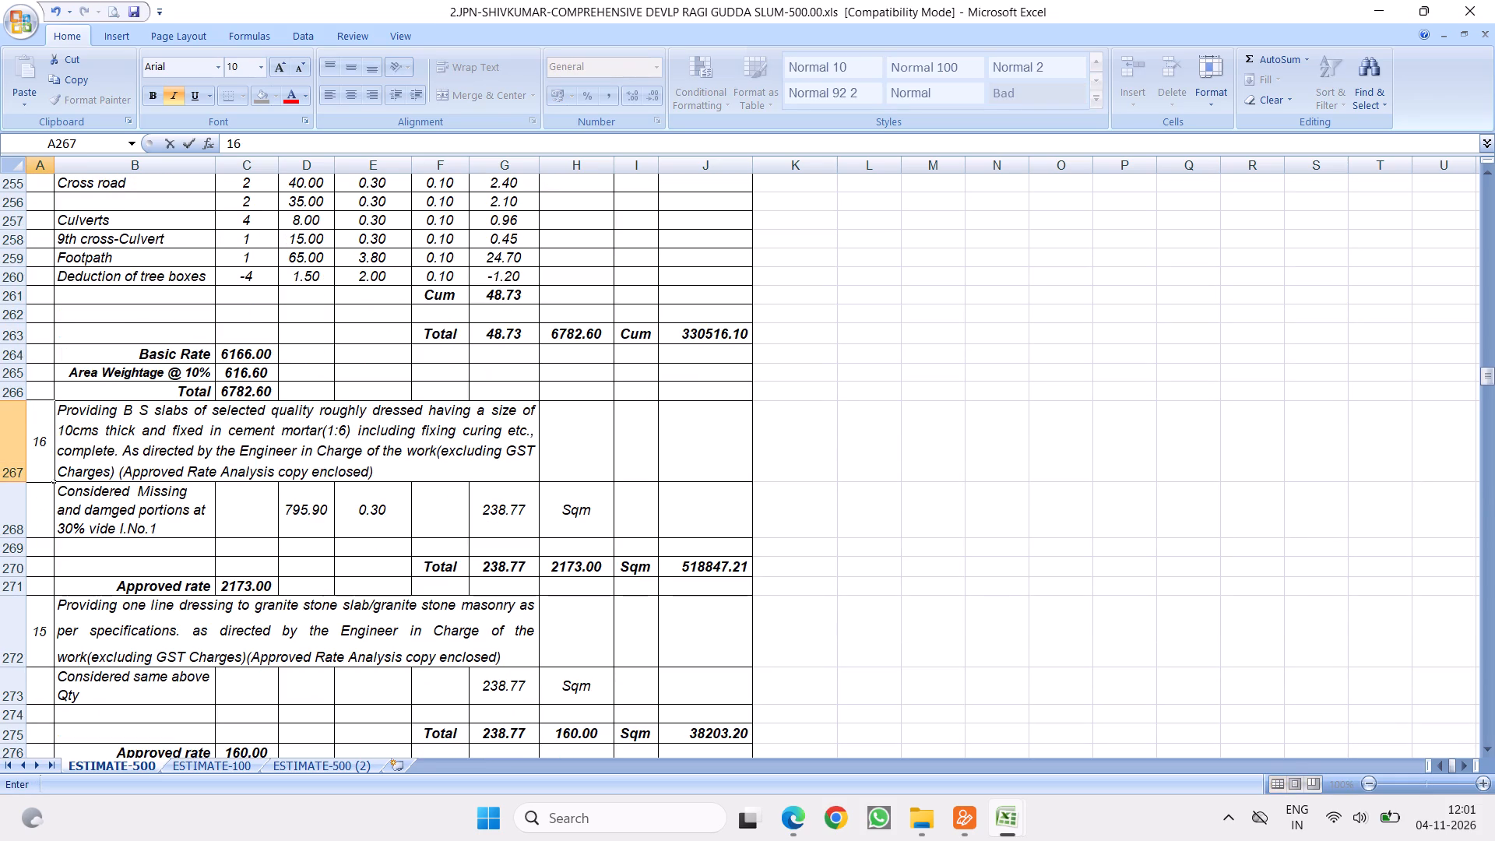
{"action": "left_click", "coordinate": [44, 620]}
{"action": "key", "text": "1"}
{"action": "key", "text": "7"}
{"action": "scroll", "coordinate": [158, 486], "scroll_direction": "down", "scroll_amount": 2}
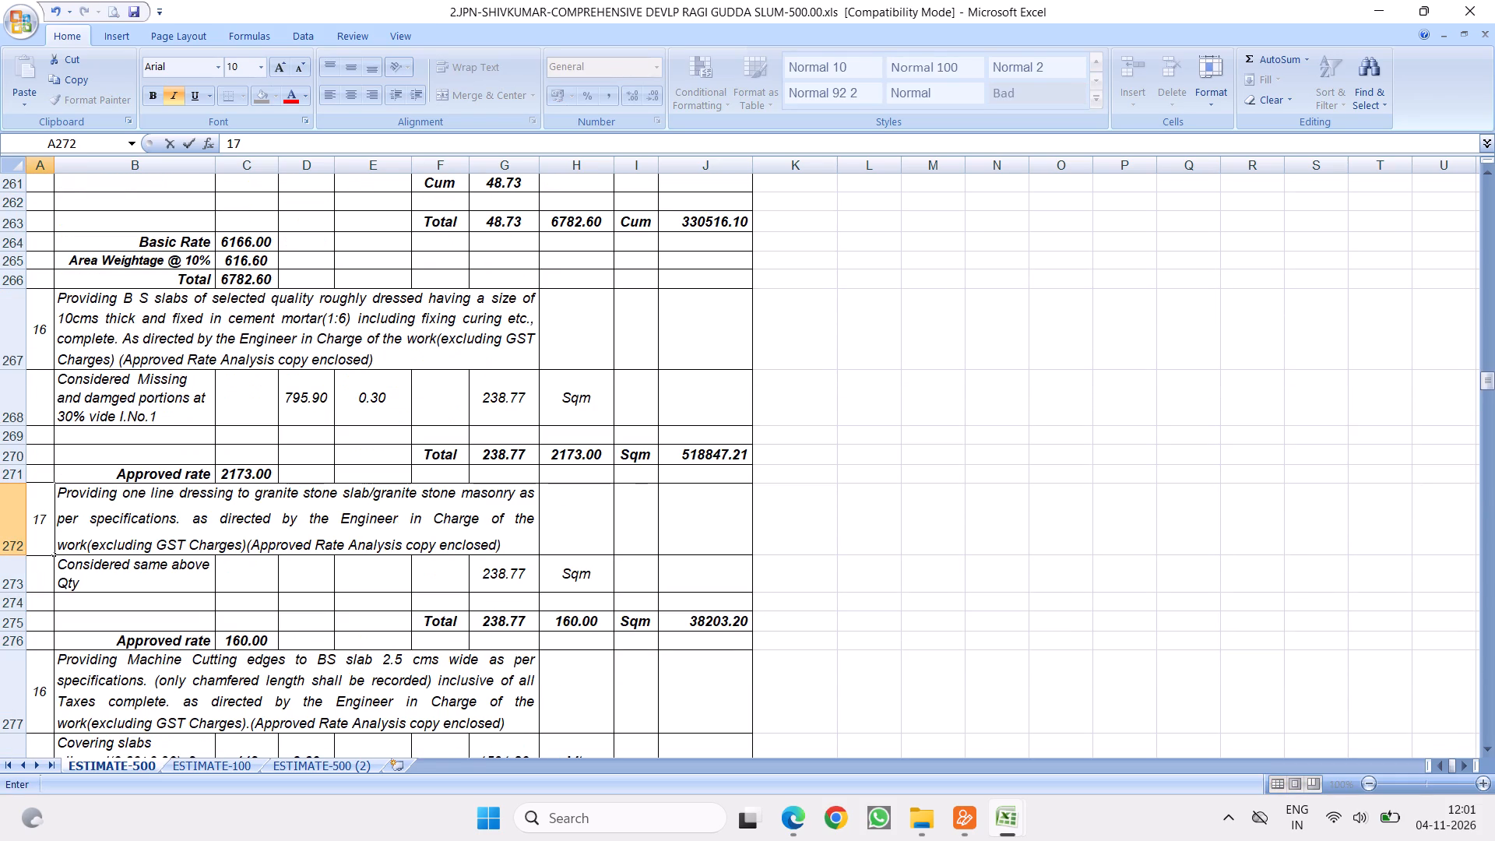
{"action": "left_click", "coordinate": [47, 696]}
{"action": "key", "text": "1"}
{"action": "key", "text": "8"}
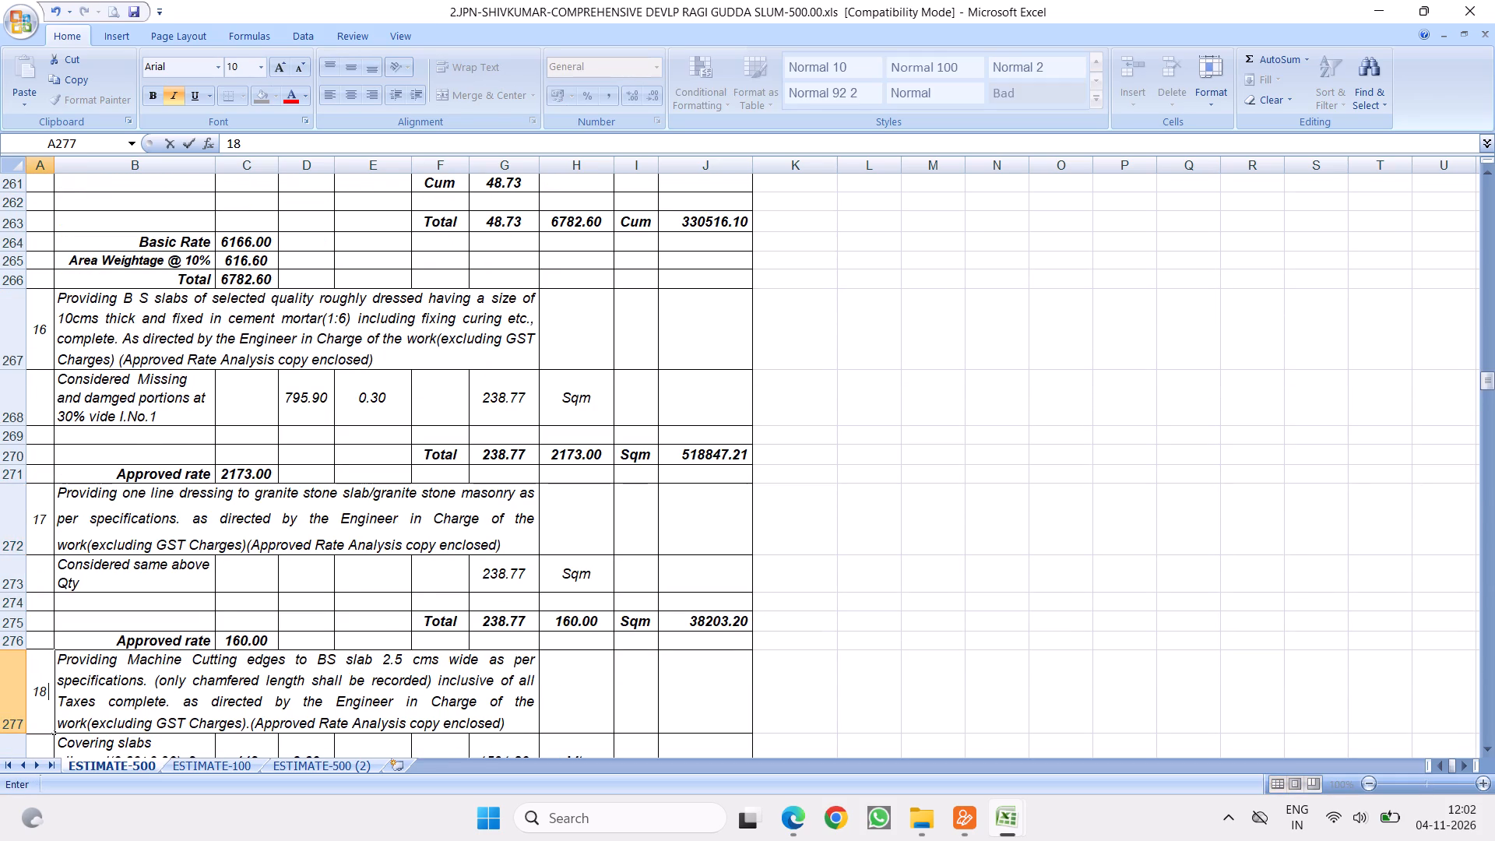
Renumber the precast covering slab item in A282 as 19 and the kerb stone item in A291 as 20.
{"action": "scroll", "coordinate": [167, 577], "scroll_direction": "down", "scroll_amount": 3}
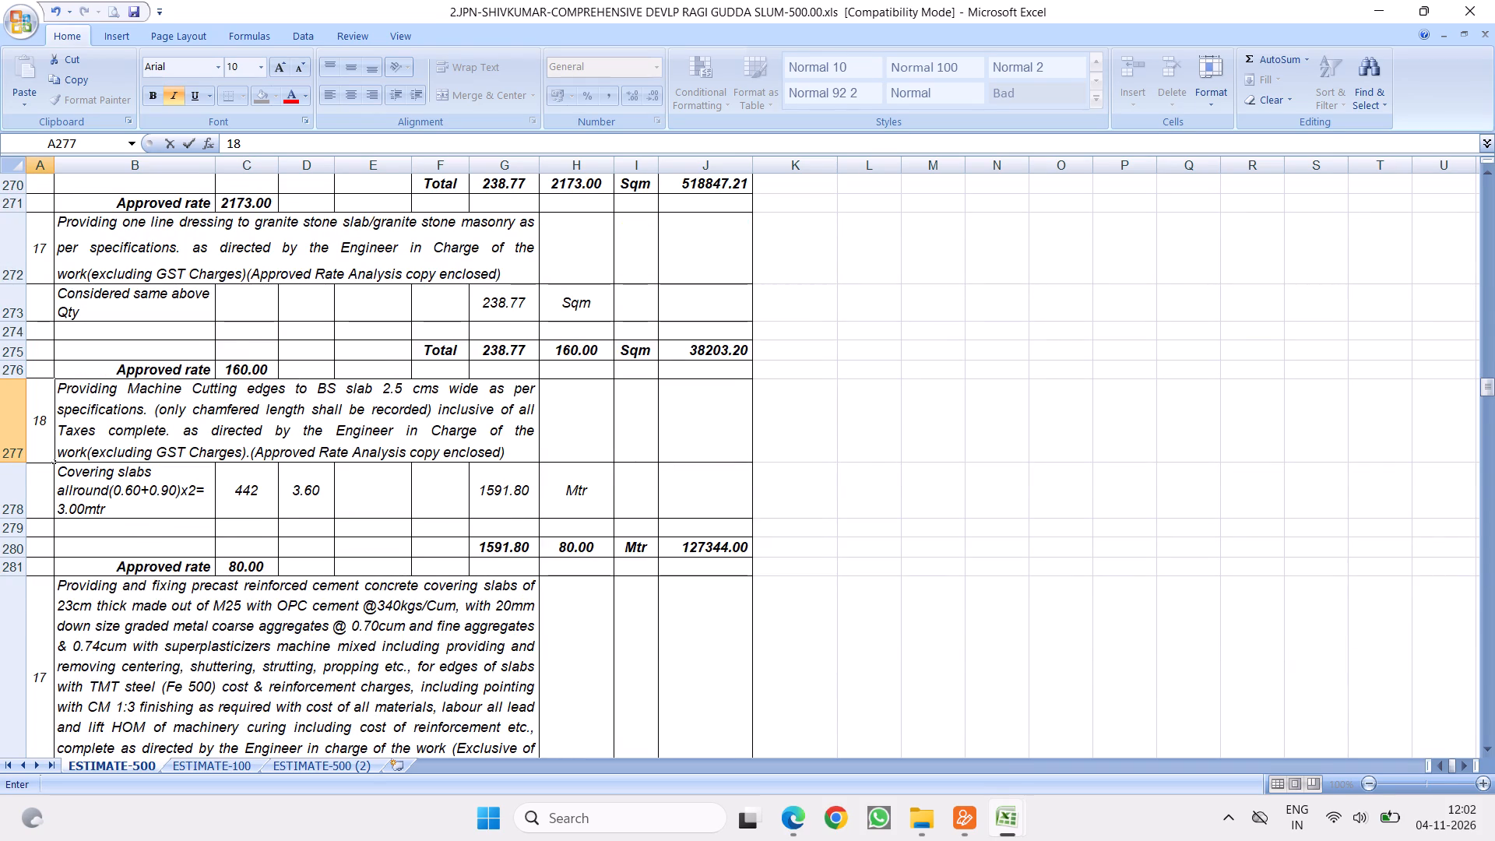
{"action": "left_click", "coordinate": [37, 622]}
{"action": "key", "text": "1"}
{"action": "key", "text": "9"}
{"action": "scroll", "coordinate": [180, 478], "scroll_direction": "down", "scroll_amount": 2}
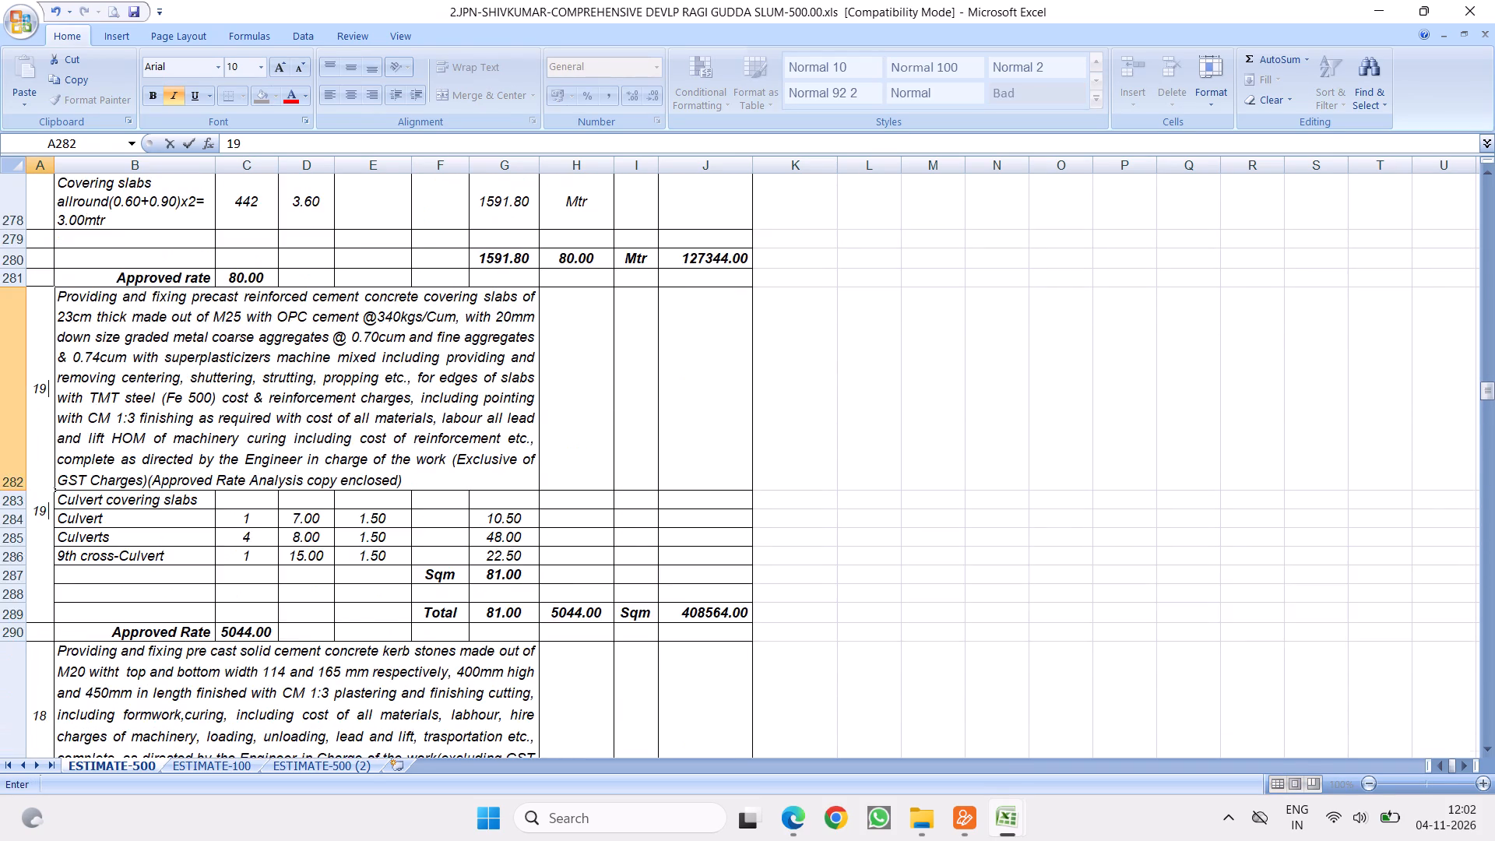
{"action": "scroll", "coordinate": [156, 459], "scroll_direction": "down", "scroll_amount": 2}
{"action": "scroll", "coordinate": [77, 393], "scroll_direction": "up", "scroll_amount": 1}
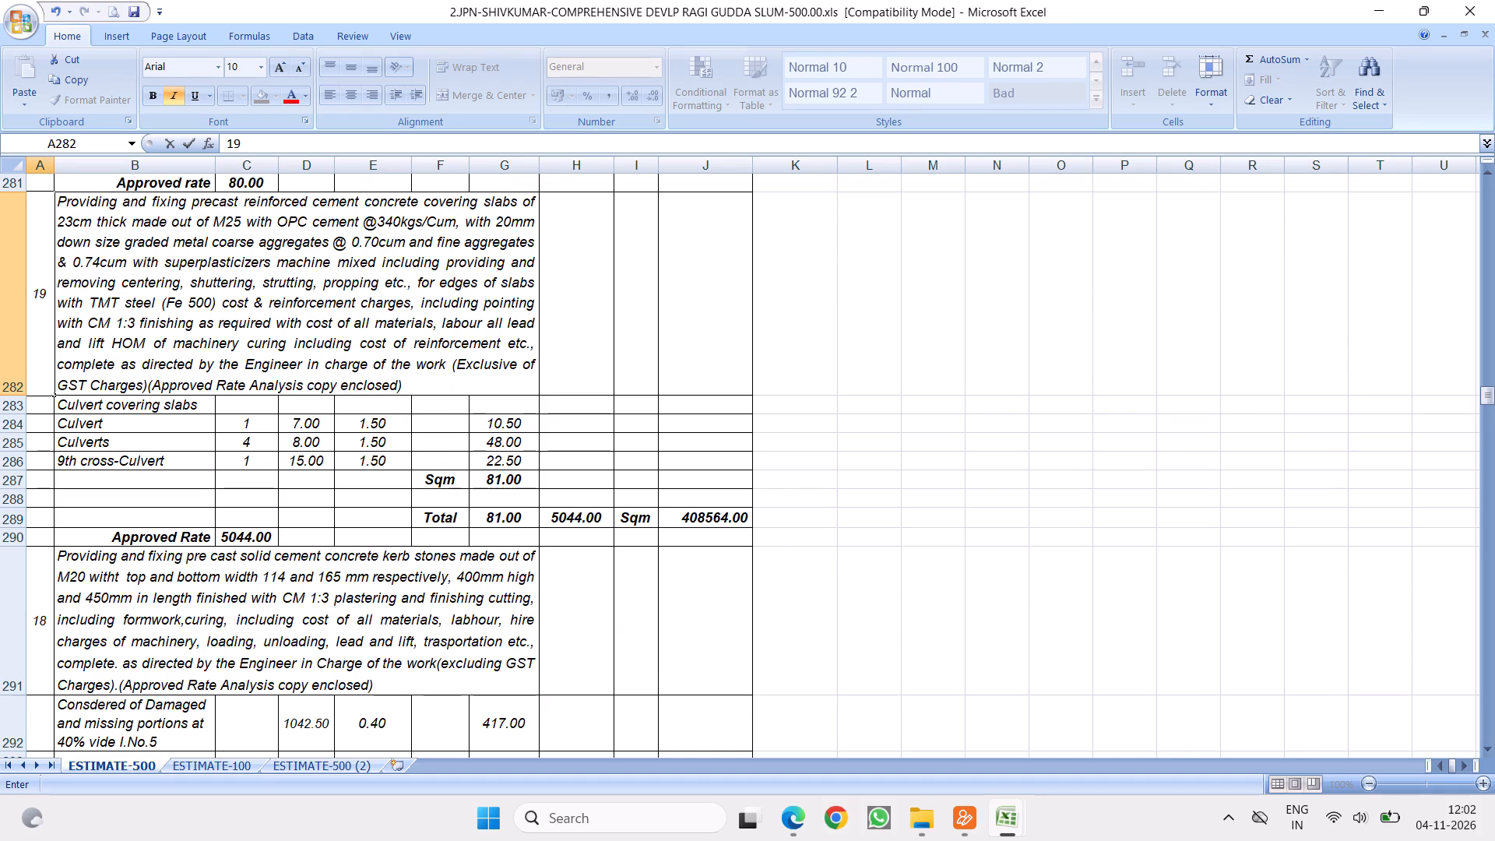
{"action": "left_click", "coordinate": [44, 611]}
{"action": "key", "text": "2"}
{"action": "key", "text": "0"}
Renumber the dry lean concrete sub-base item in A301 as 21 and the plain cement concrete pavement item in A310 as 22.
{"action": "scroll", "coordinate": [164, 510], "scroll_direction": "down", "scroll_amount": 3}
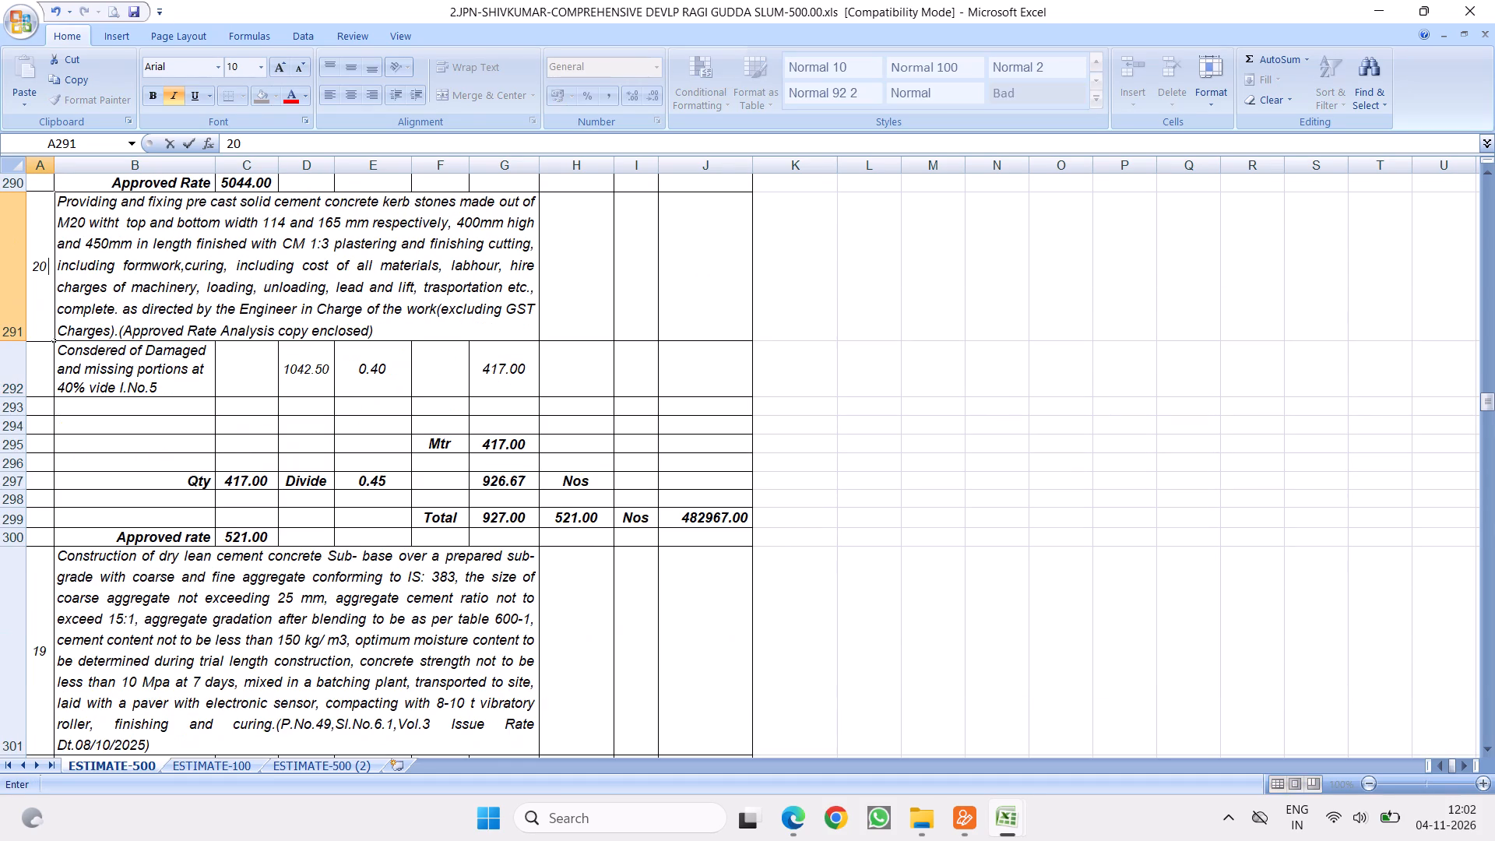
{"action": "left_click", "coordinate": [40, 620]}
{"action": "key", "text": "2"}
{"action": "key", "text": "1"}
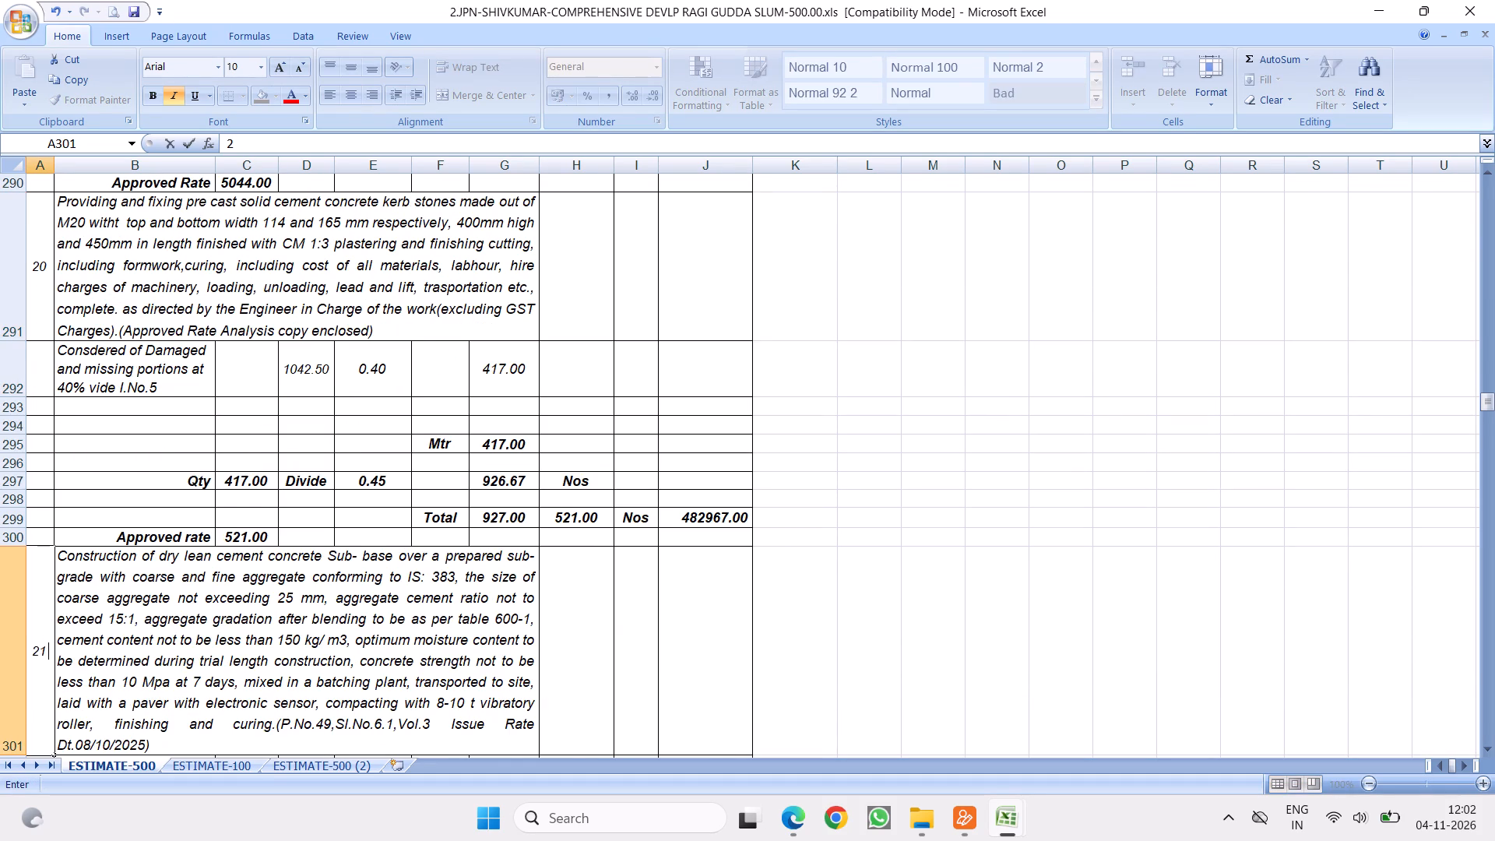
{"action": "scroll", "coordinate": [105, 526], "scroll_direction": "down", "scroll_amount": 4}
{"action": "scroll", "coordinate": [109, 519], "scroll_direction": "up", "scroll_amount": 1}
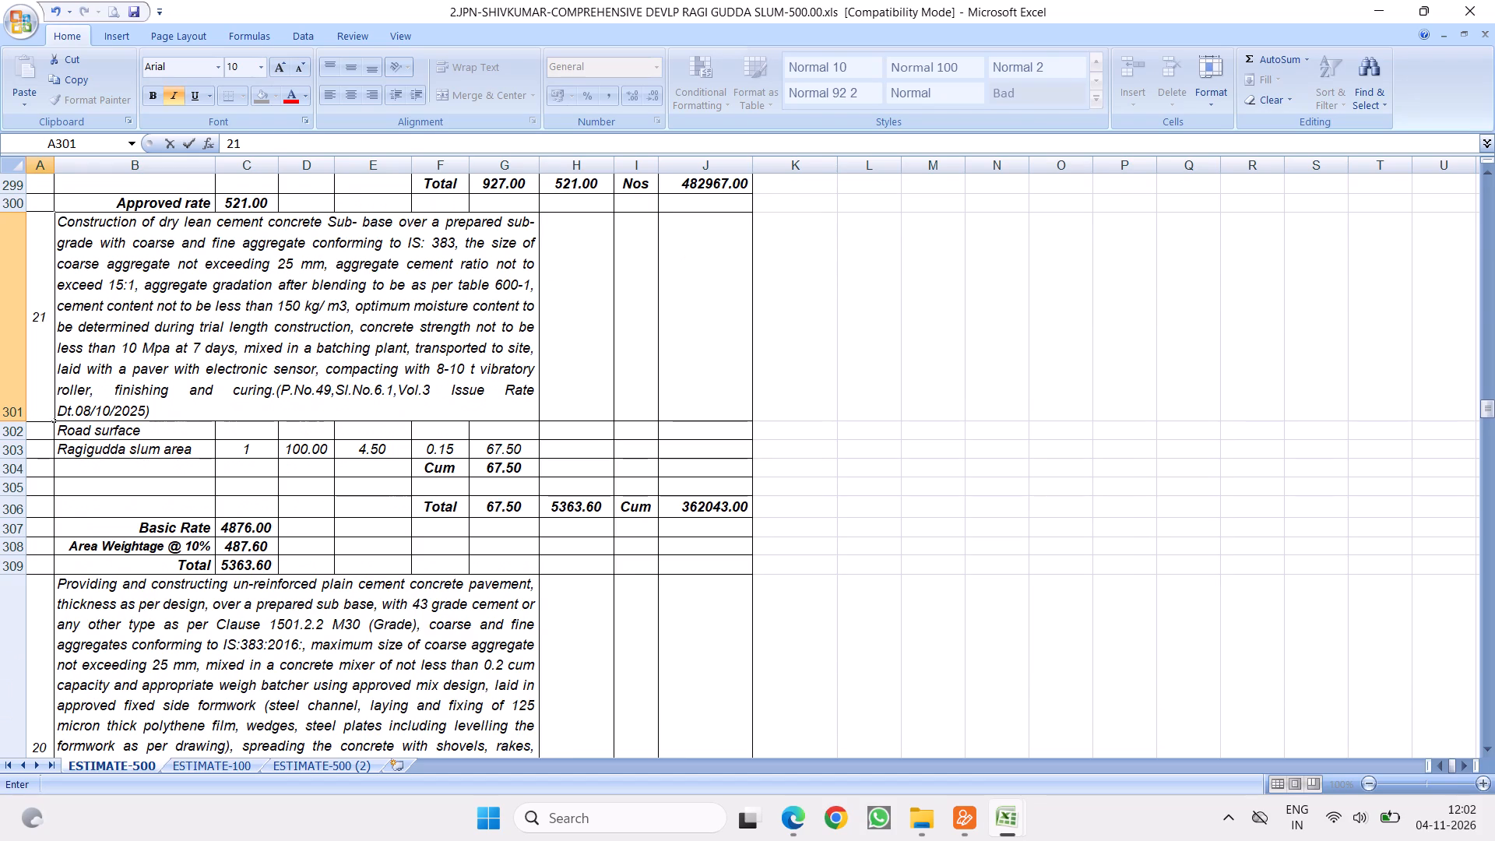
{"action": "left_click", "coordinate": [38, 681]}
{"action": "key", "text": "2"}
{"action": "key", "text": "2"}
Renumber the wet mix macadam item in A319 as 23 and the primer coat item in A376 as 24.
{"action": "scroll", "coordinate": [102, 568], "scroll_direction": "down", "scroll_amount": 3}
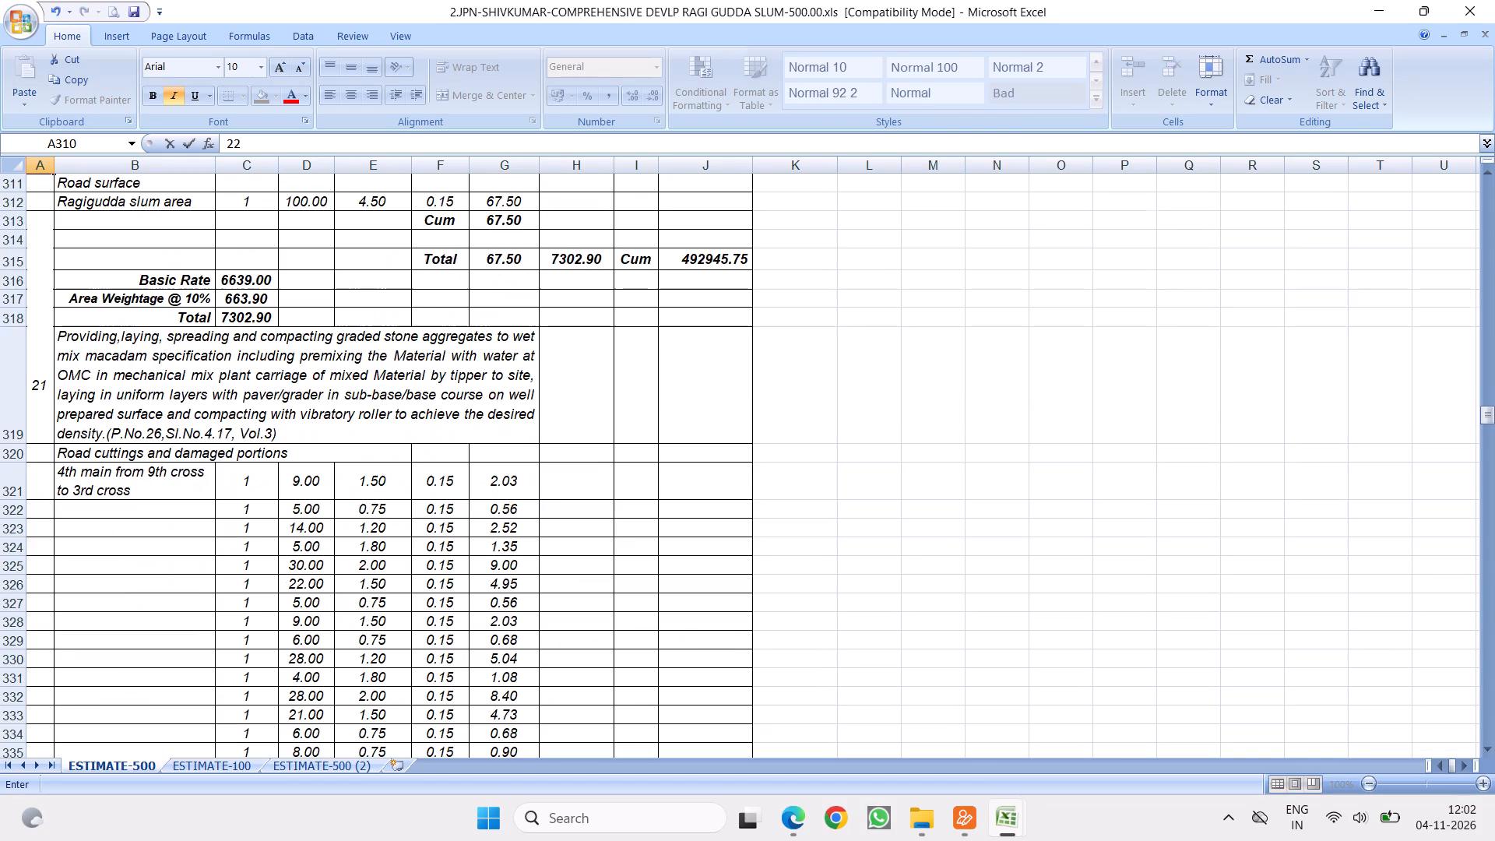
{"action": "left_click", "coordinate": [33, 401]}
{"action": "type", "text": "23"}
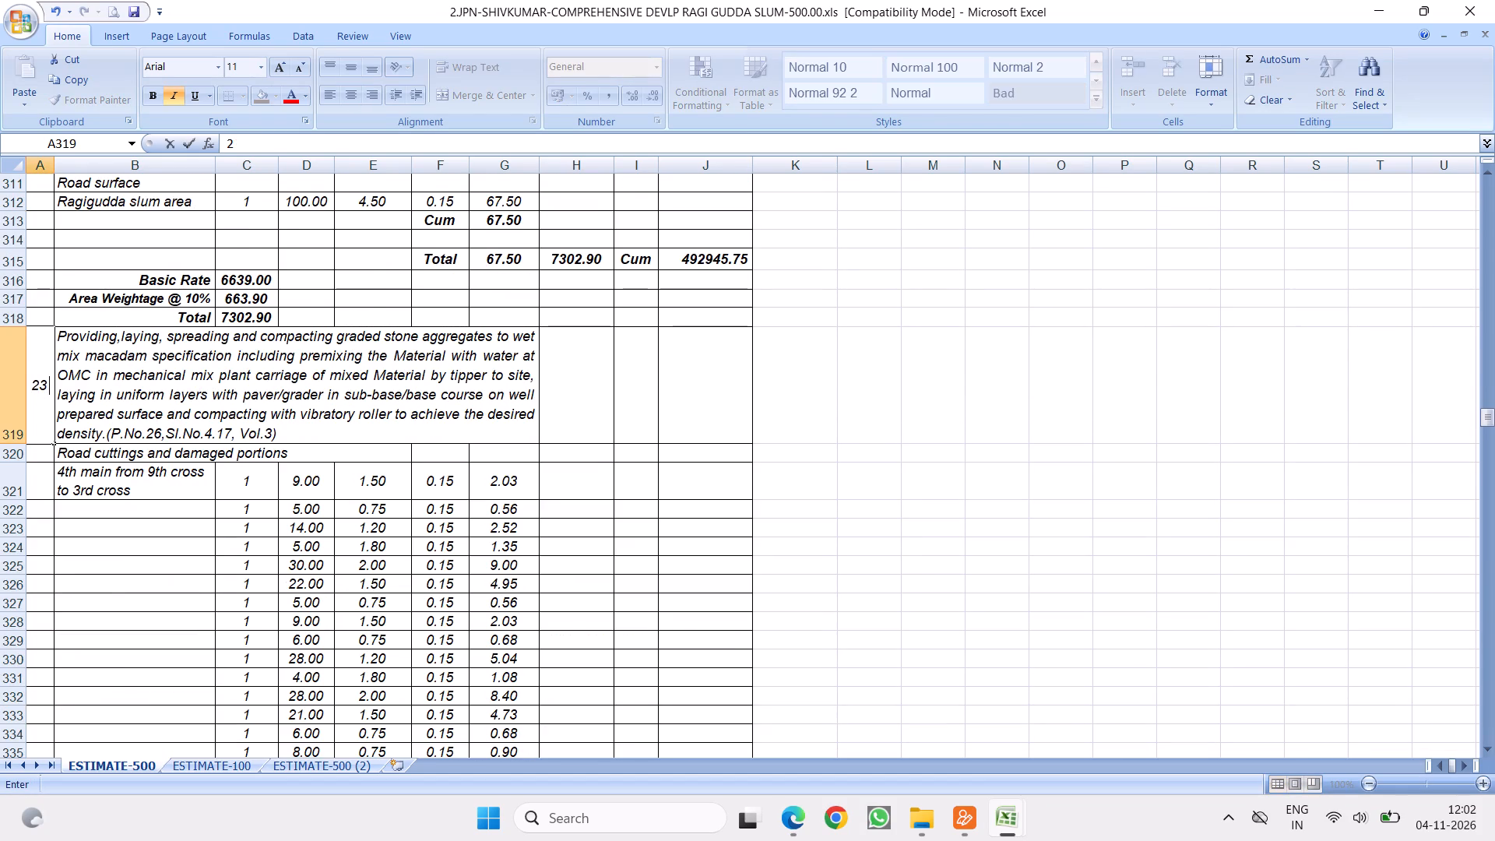
{"action": "scroll", "coordinate": [146, 481], "scroll_direction": "down", "scroll_amount": 17}
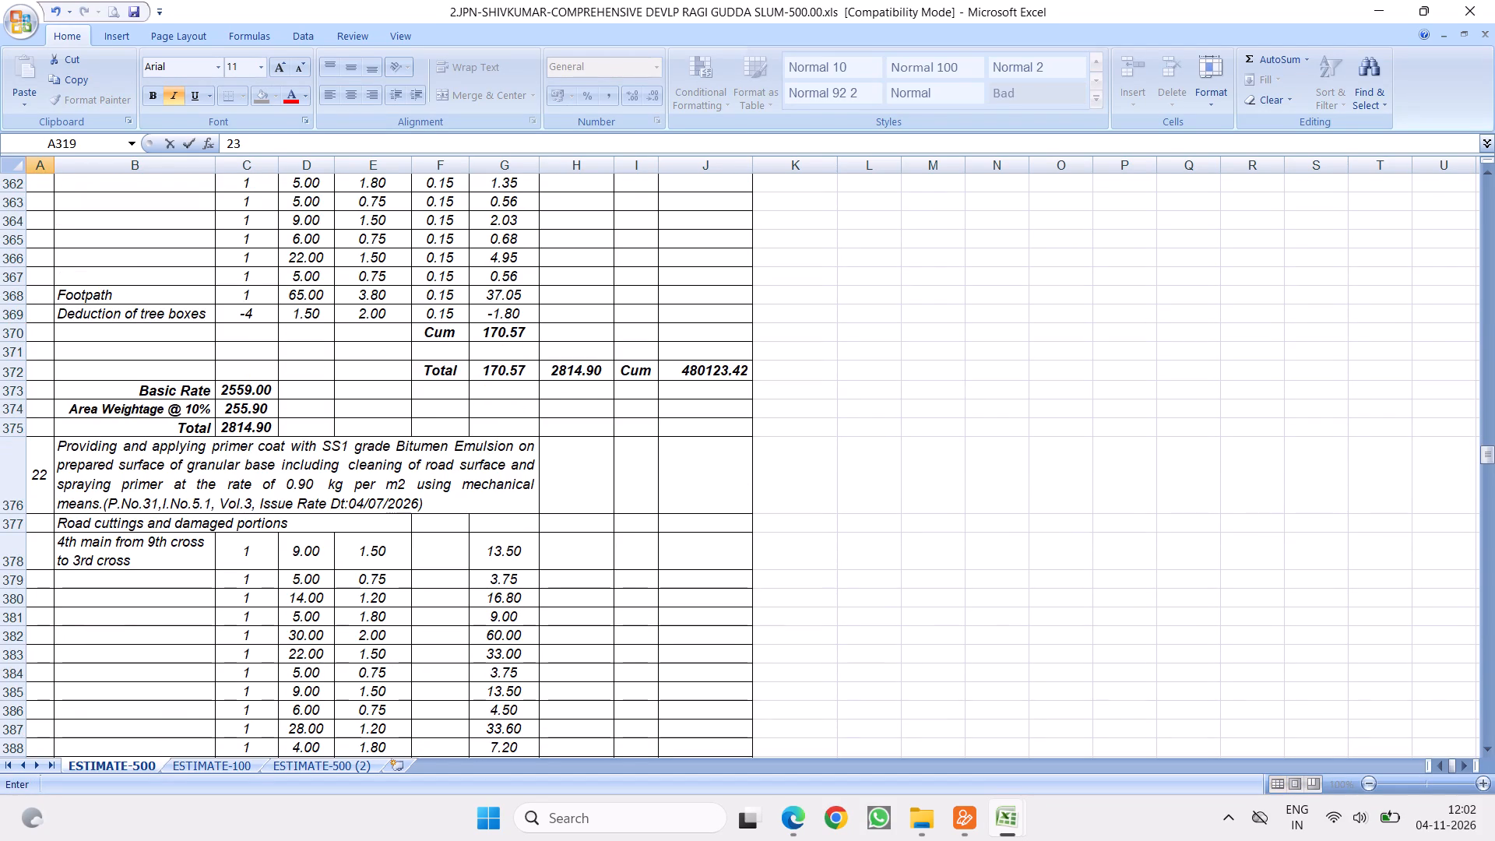
{"action": "left_click", "coordinate": [30, 484]}
{"action": "key", "text": "2"}
{"action": "key", "text": "4"}
Renumber the Dense Graded Bituminous Macadam item in A431 as 25 and the tack coat item in A485 as 26.
{"action": "scroll", "coordinate": [116, 556], "scroll_direction": "down", "scroll_amount": 4}
{"action": "scroll", "coordinate": [145, 489], "scroll_direction": "down", "scroll_amount": 6}
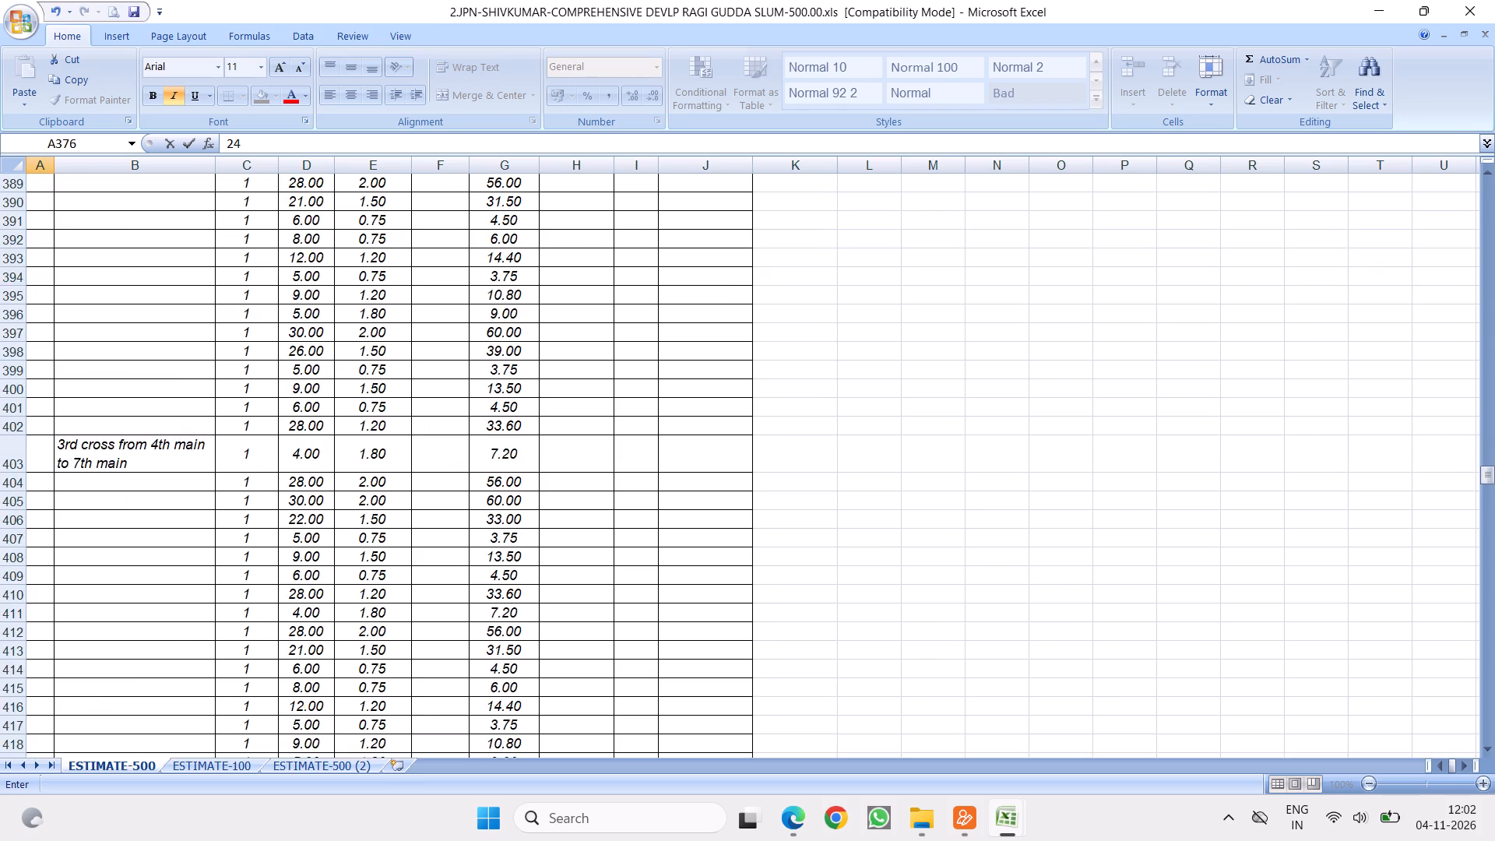
{"action": "scroll", "coordinate": [138, 484], "scroll_direction": "down", "scroll_amount": 10}
{"action": "left_click", "coordinate": [44, 516]}
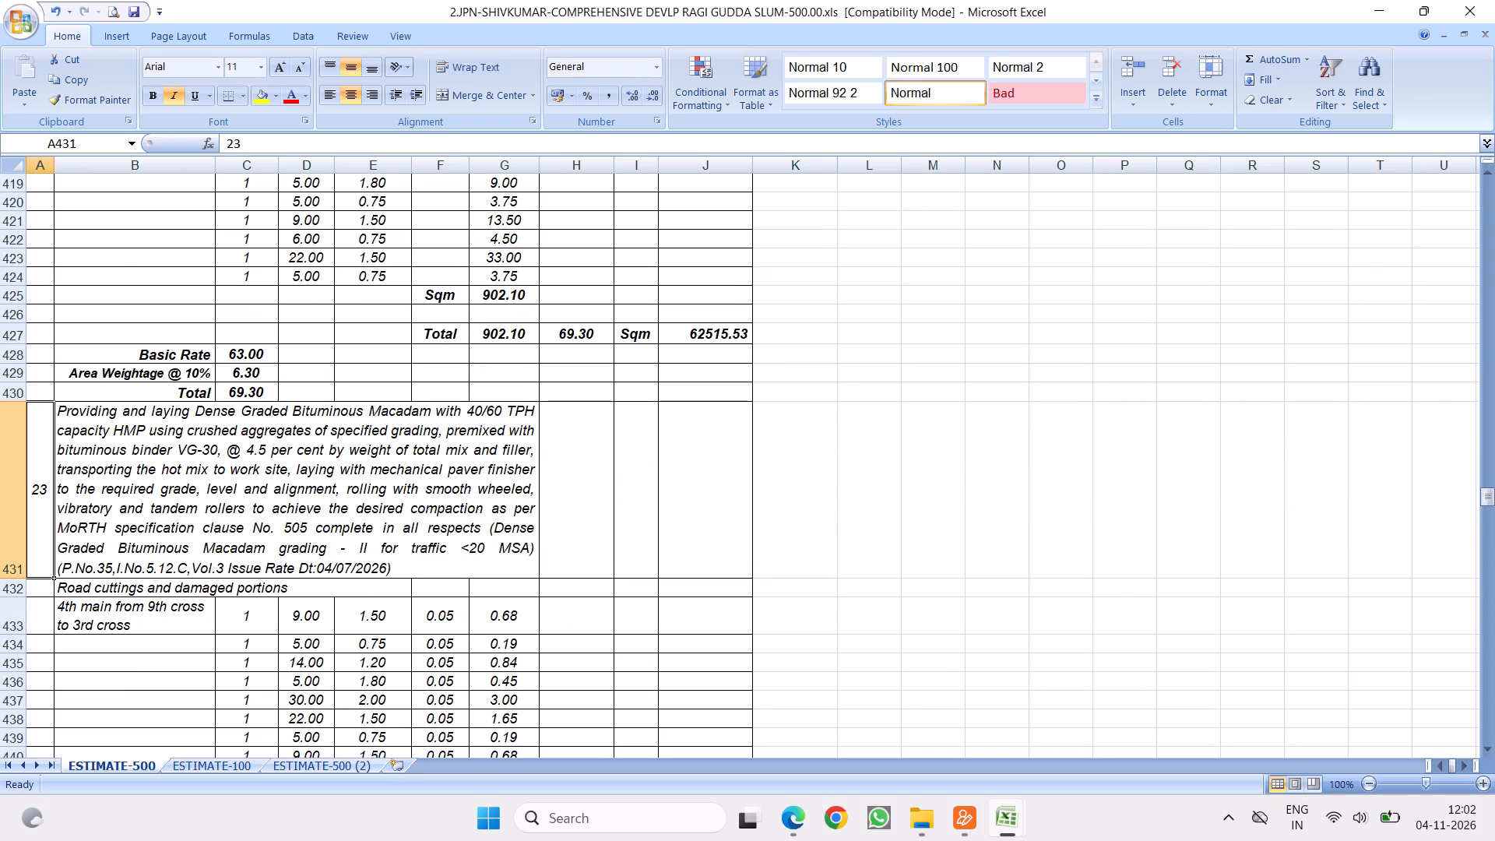
{"action": "type", "text": "25"}
{"action": "scroll", "coordinate": [237, 428], "scroll_direction": "down", "scroll_amount": 10}
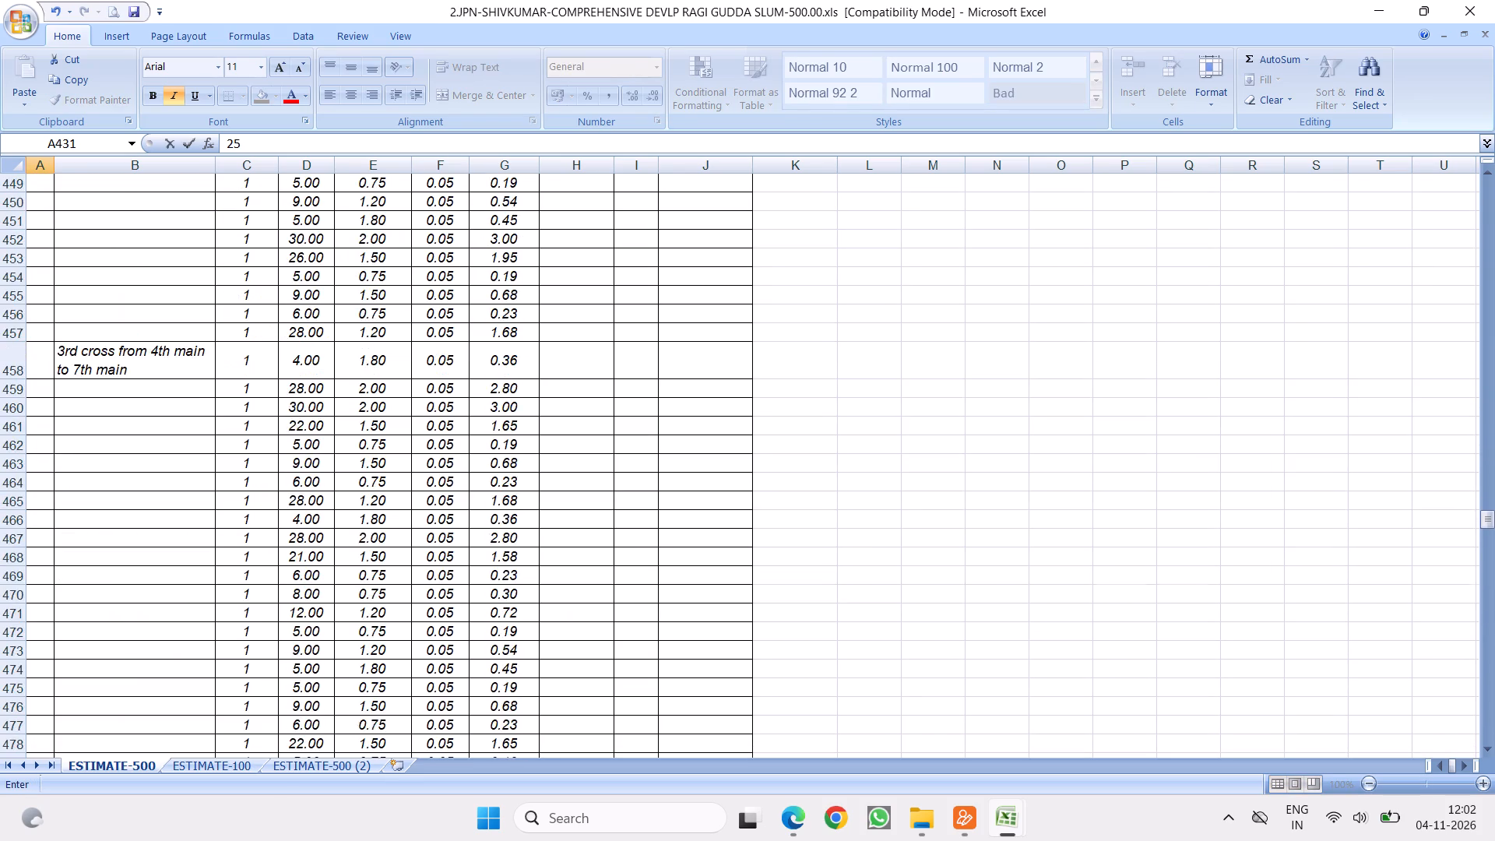
{"action": "scroll", "coordinate": [205, 428], "scroll_direction": "down", "scroll_amount": 8}
{"action": "left_click", "coordinate": [36, 477]}
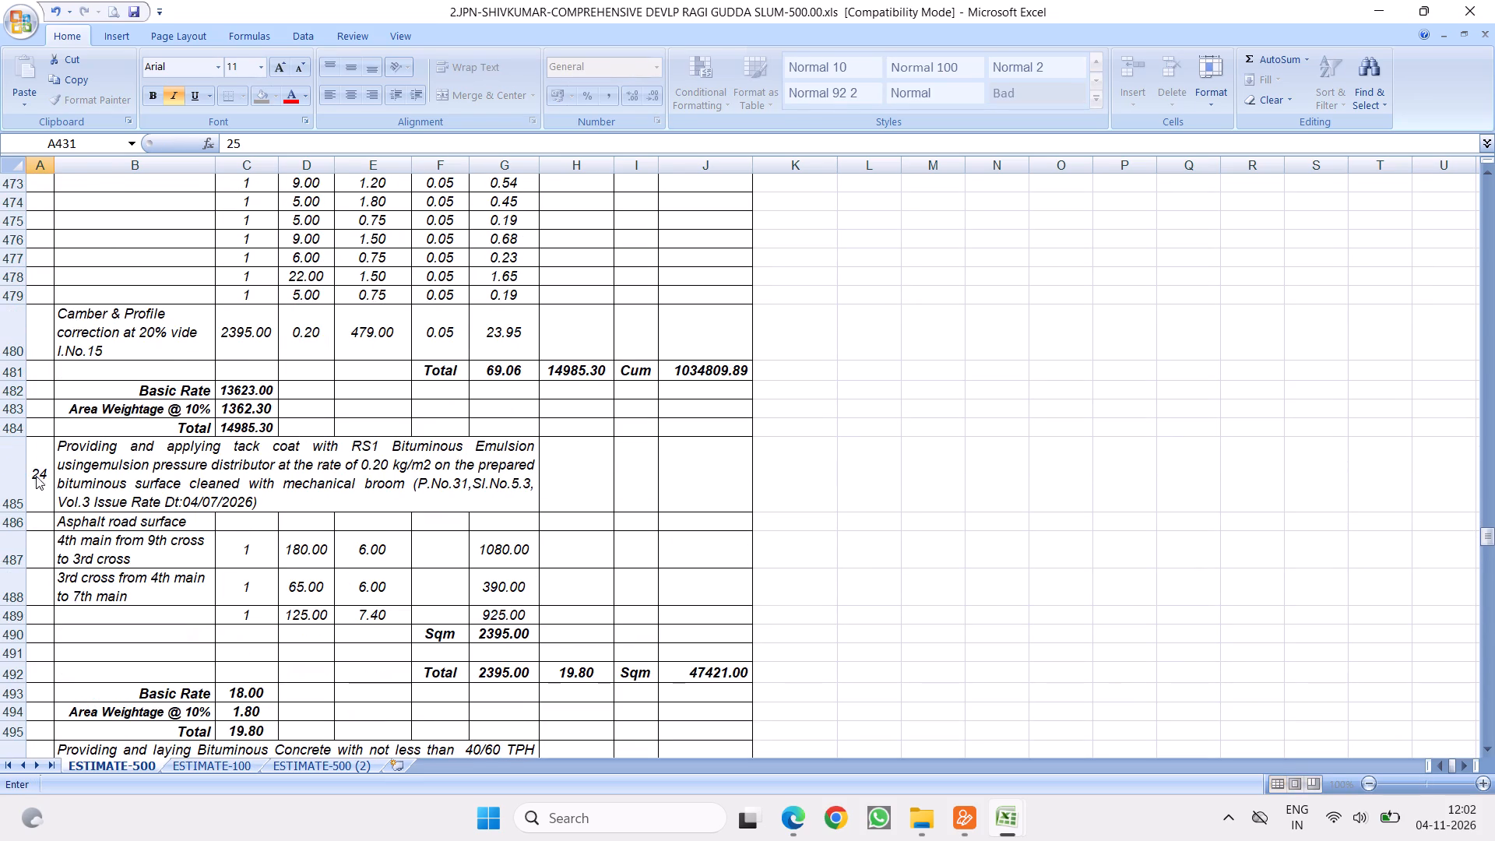
{"action": "type", "text": "25"}
{"action": "key", "text": "BackSpace"}
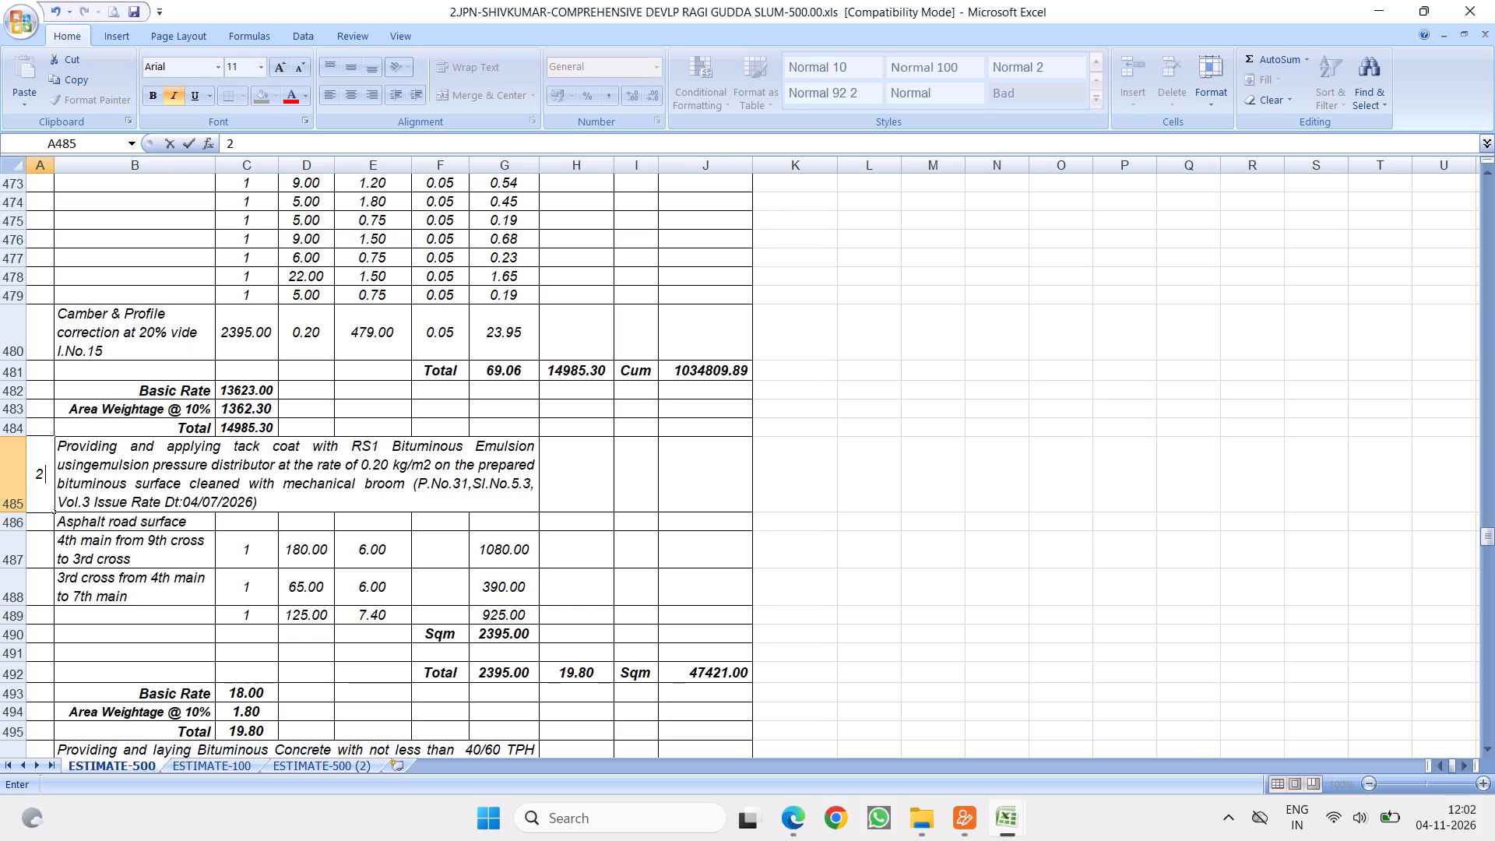
{"action": "key", "text": "6"}
Renumber the Bituminous Concrete, road marking and welded steel work items in A496, A507 and A518 as 27, 28 and 29.
{"action": "scroll", "coordinate": [192, 502], "scroll_direction": "down", "scroll_amount": 4}
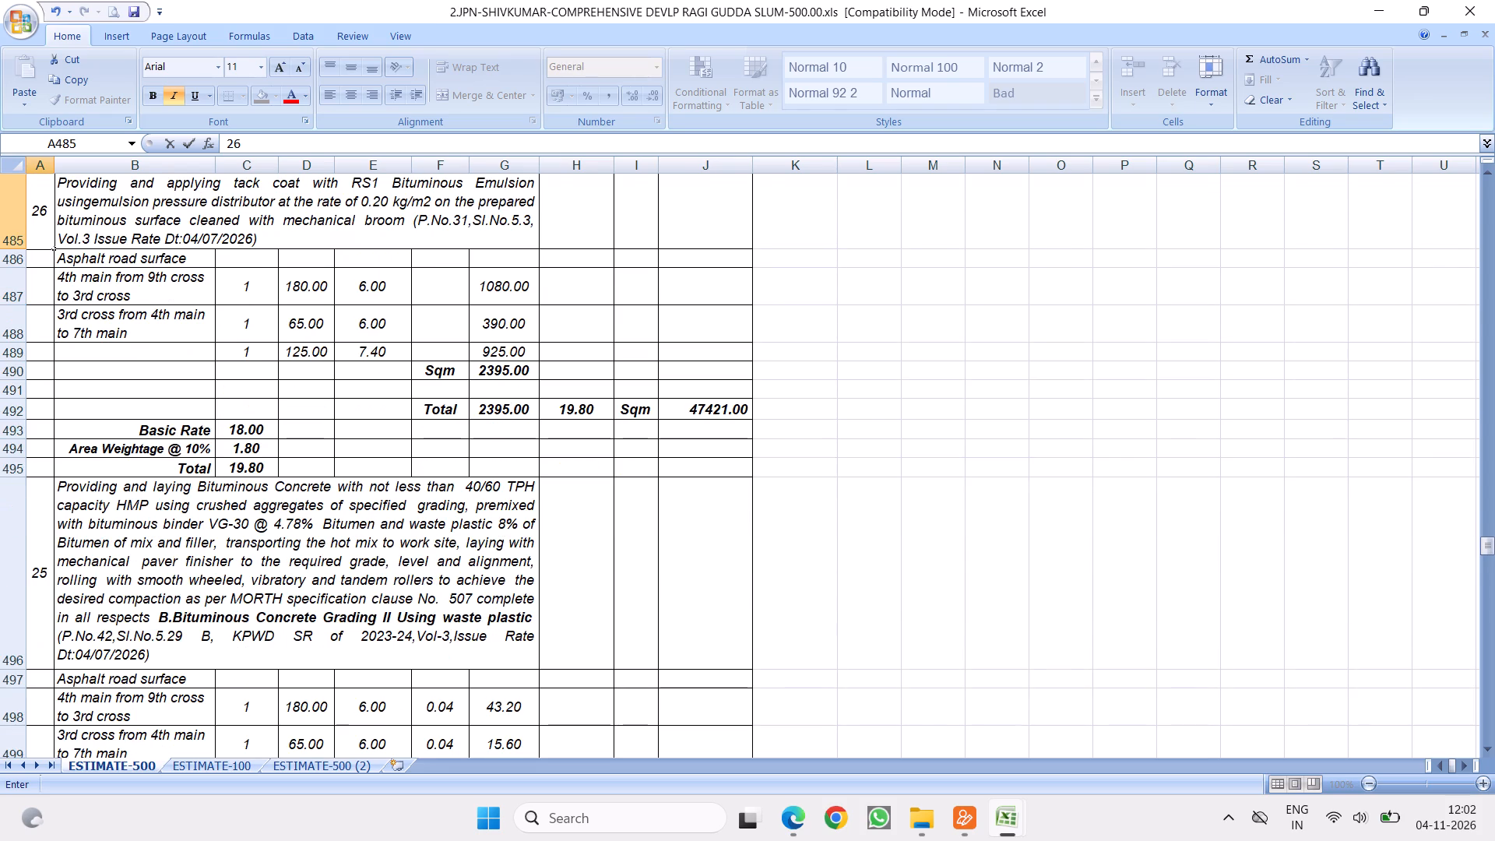
{"action": "left_click", "coordinate": [40, 554]}
{"action": "key", "text": "2"}
{"action": "key", "text": "7"}
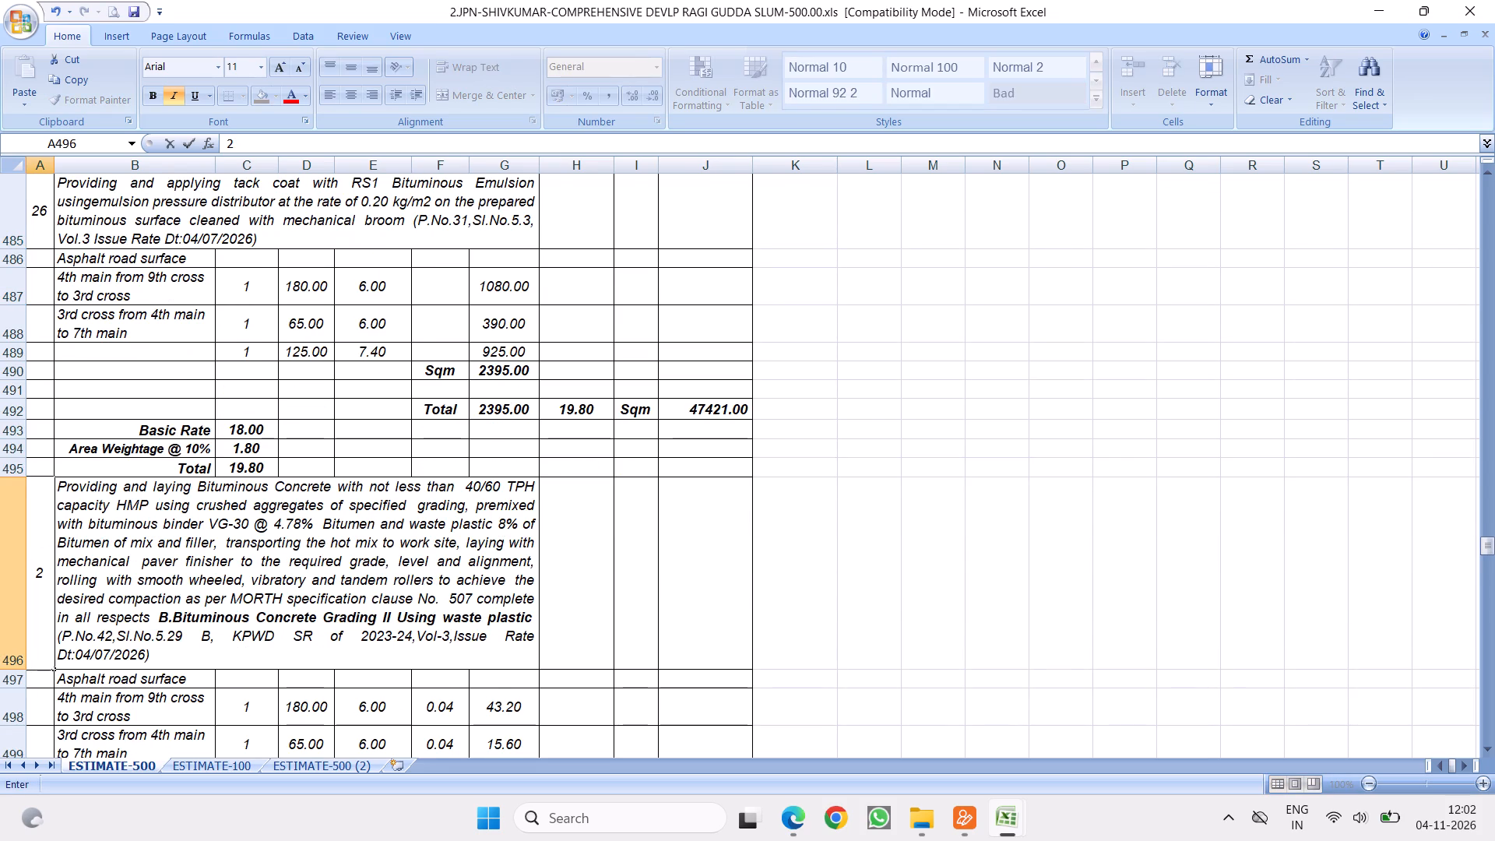
{"action": "scroll", "coordinate": [139, 558], "scroll_direction": "down", "scroll_amount": 3}
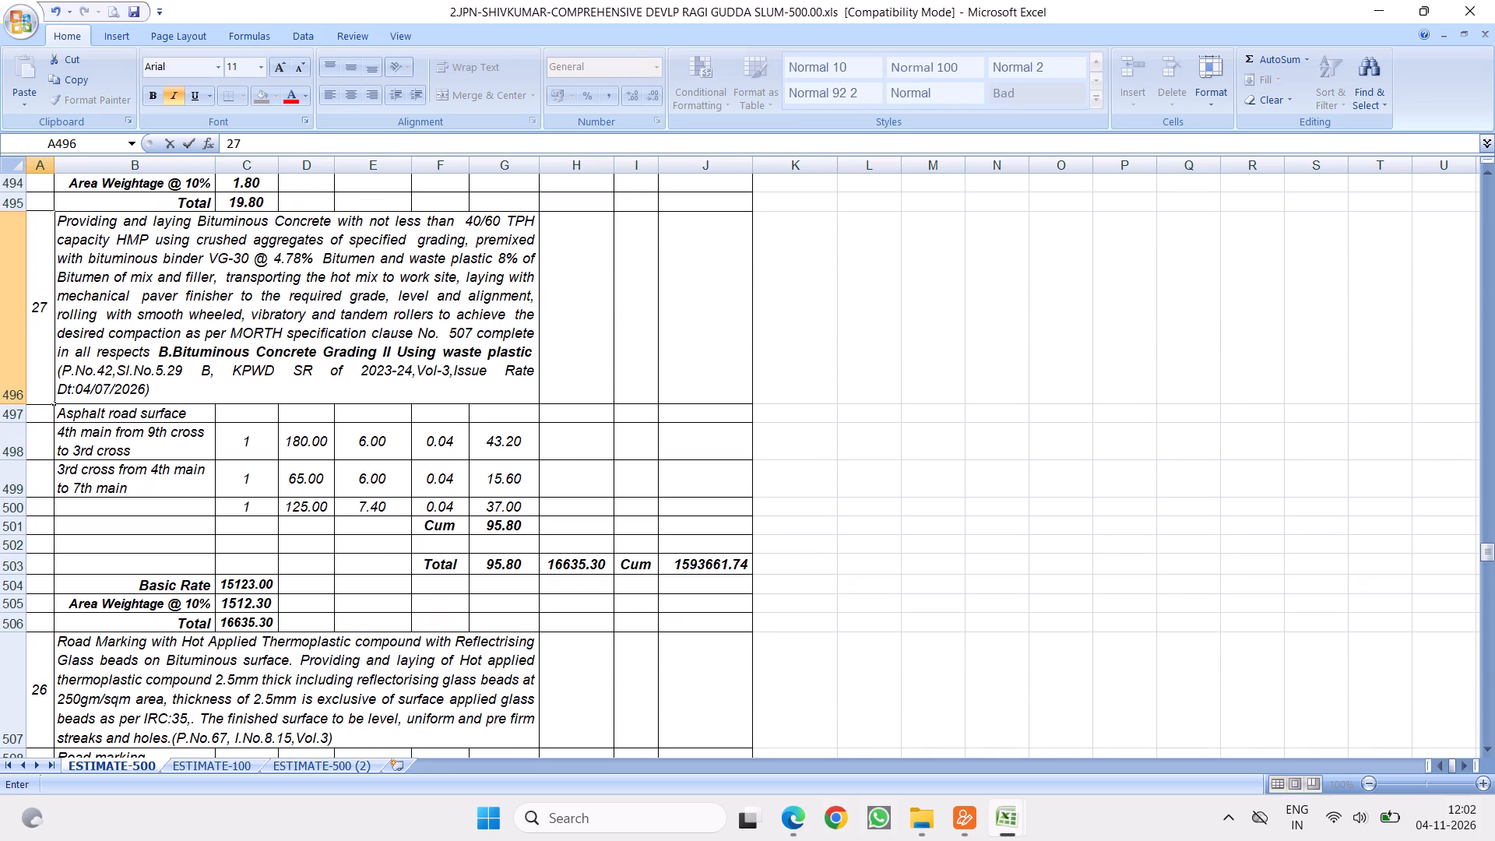
{"action": "left_click", "coordinate": [30, 687]}
{"action": "key", "text": "2"}
{"action": "key", "text": "8"}
{"action": "scroll", "coordinate": [209, 505], "scroll_direction": "down", "scroll_amount": 3}
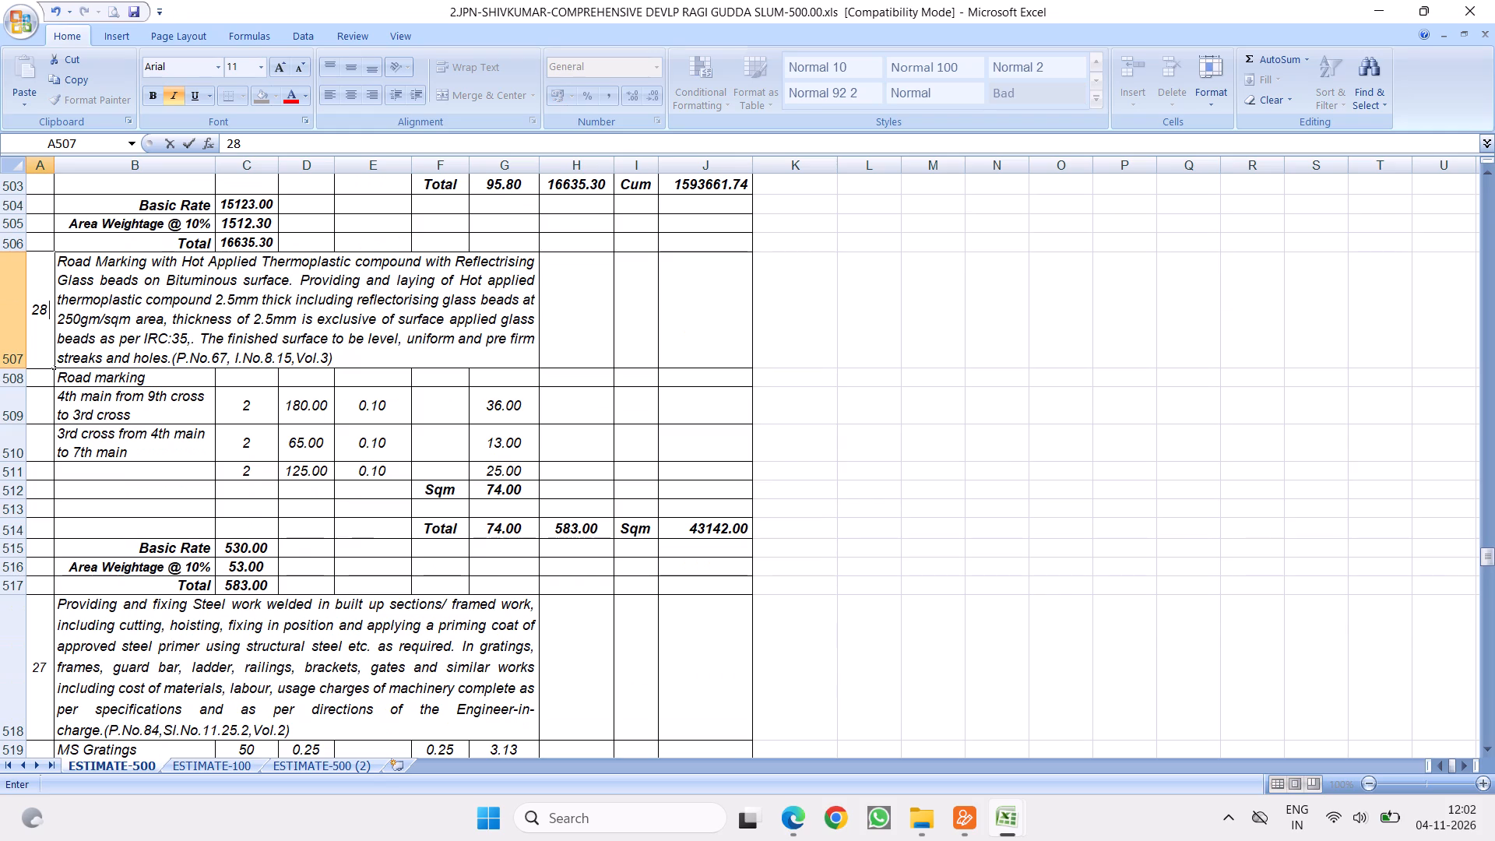
{"action": "left_click", "coordinate": [39, 676]}
{"action": "key", "text": "2"}
{"action": "key", "text": "9"}
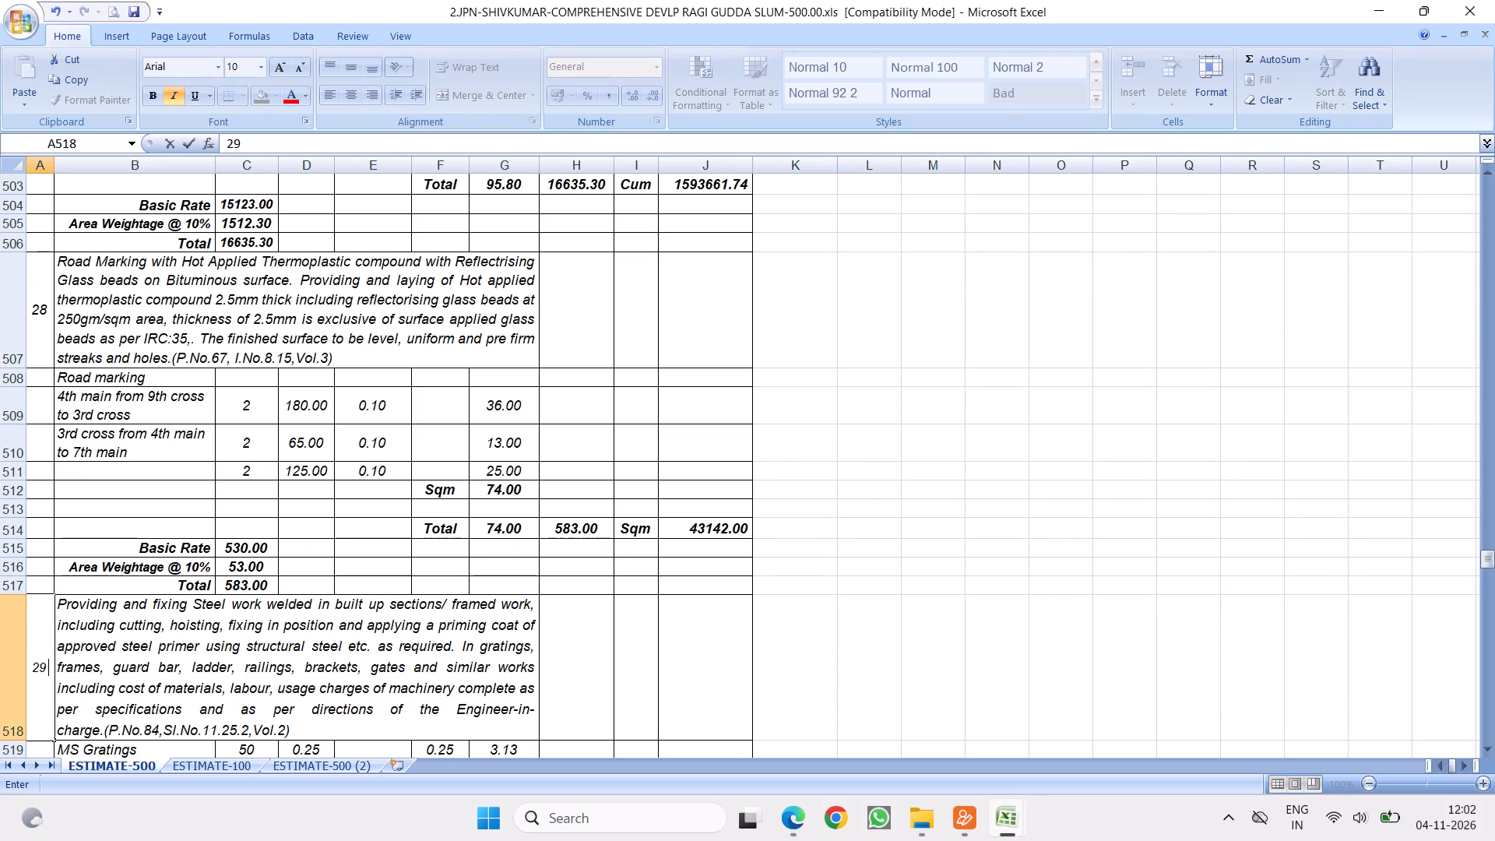
Renumber the wall priming coat item in A527 as 30 and the two-coat concrete surface painting item in A543 as 31.
{"action": "scroll", "coordinate": [182, 547], "scroll_direction": "down", "scroll_amount": 3}
{"action": "left_click", "coordinate": [40, 630]}
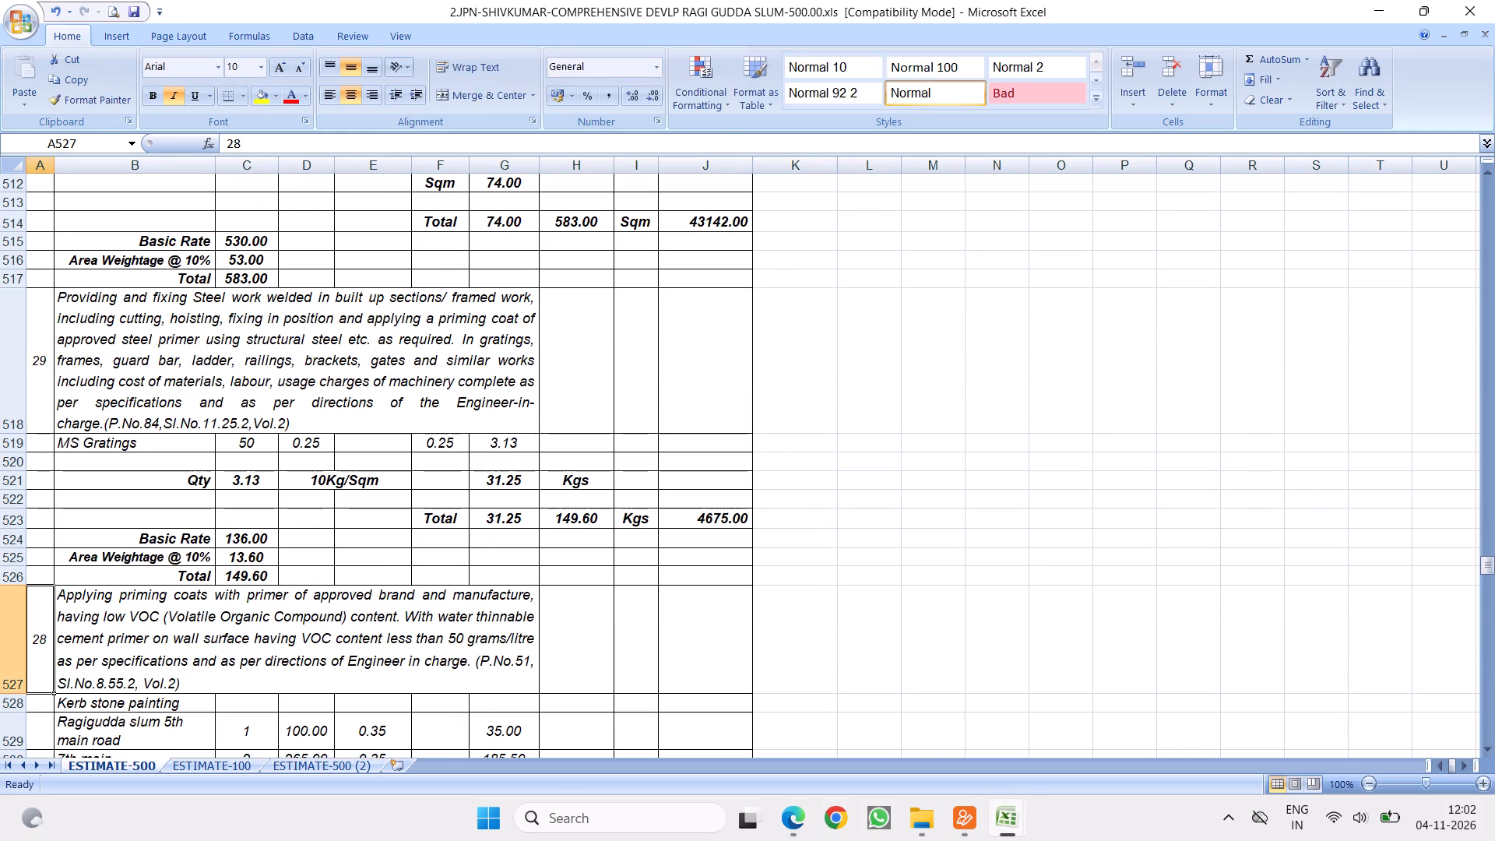
{"action": "key", "text": "3"}
{"action": "key", "text": "0"}
{"action": "scroll", "coordinate": [199, 565], "scroll_direction": "down", "scroll_amount": 5}
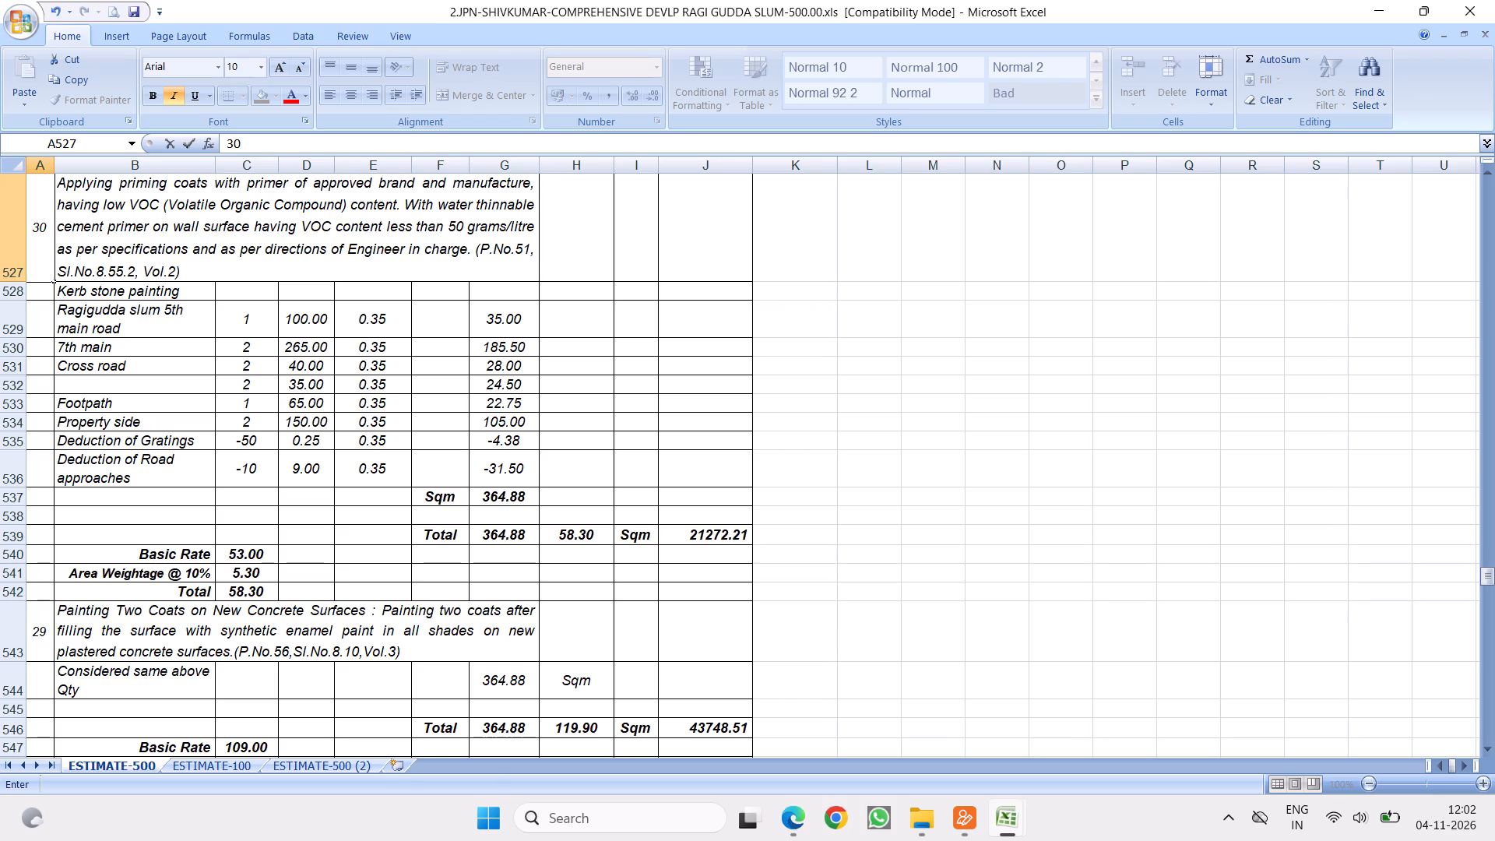
{"action": "left_click", "coordinate": [43, 632]}
{"action": "key", "text": "3"}
{"action": "key", "text": "1"}
Renumber the M.S. window grills item in A551 as 32.
{"action": "scroll", "coordinate": [215, 558], "scroll_direction": "down", "scroll_amount": 4}
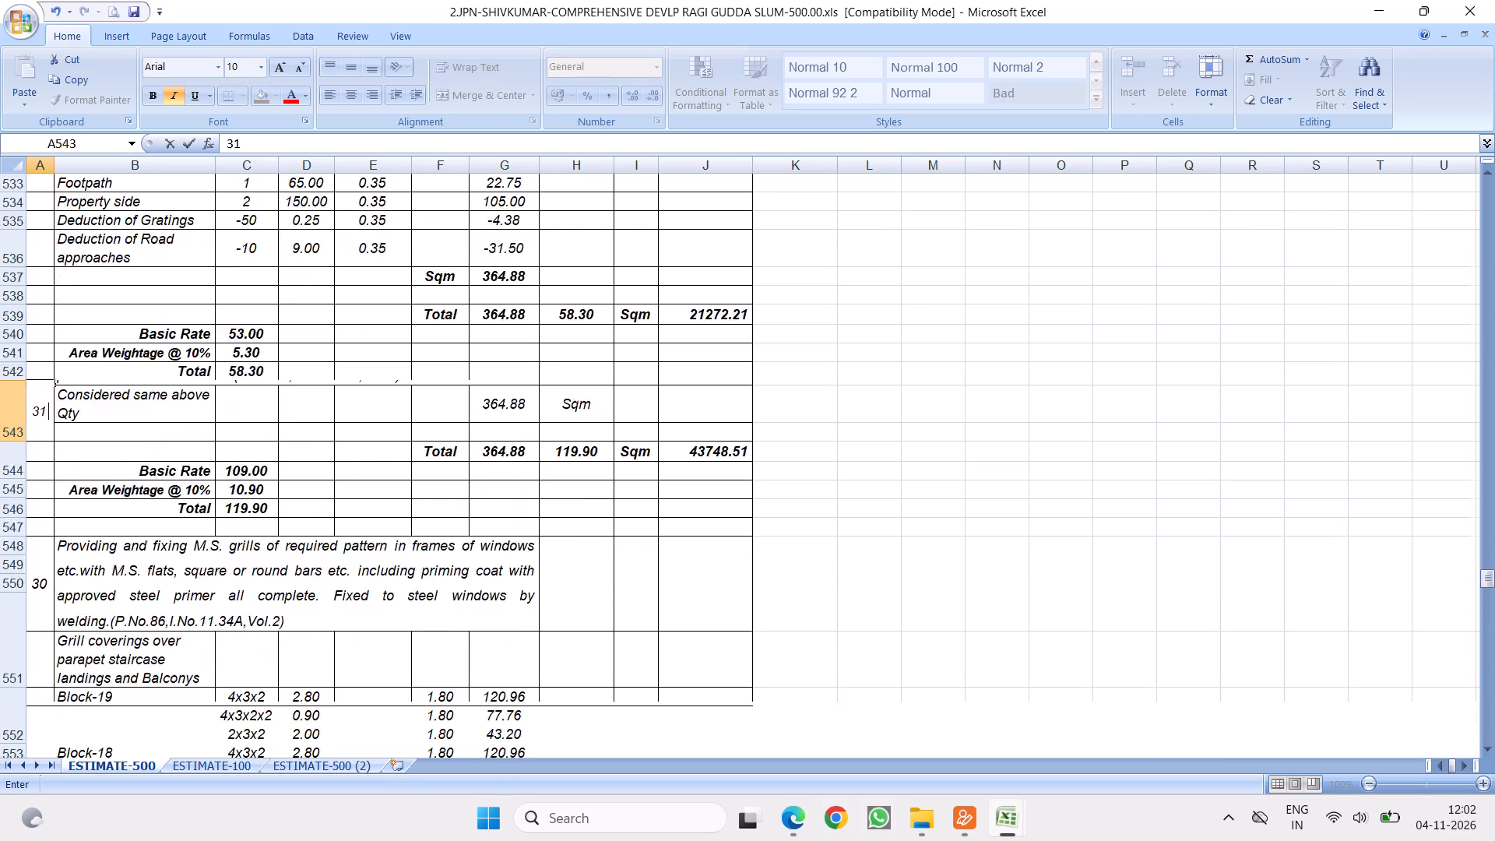
{"action": "scroll", "coordinate": [223, 559], "scroll_direction": "down", "scroll_amount": 1}
{"action": "left_click", "coordinate": [35, 463]}
{"action": "key", "text": "4"}
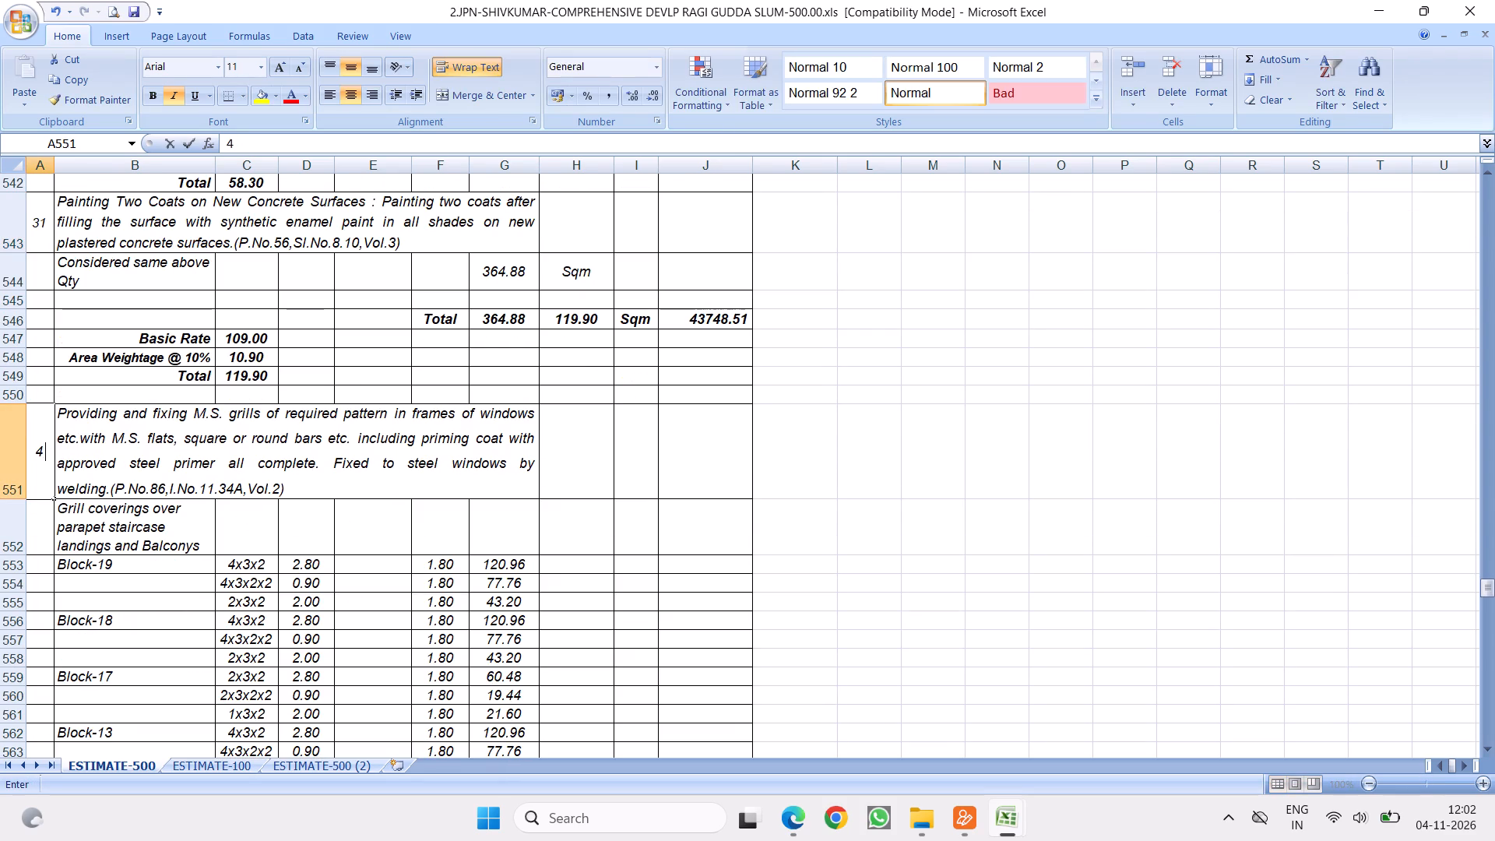
{"action": "key", "text": "Escape"}
{"action": "key", "text": "3"}
{"action": "key", "text": "2"}
Renumber the 20 mm, 25 mm and 32 mm CPVC pipe items in A634, A640 and A646 as 33, 34 and 35.
{"action": "scroll", "coordinate": [152, 496], "scroll_direction": "down", "scroll_amount": 3}
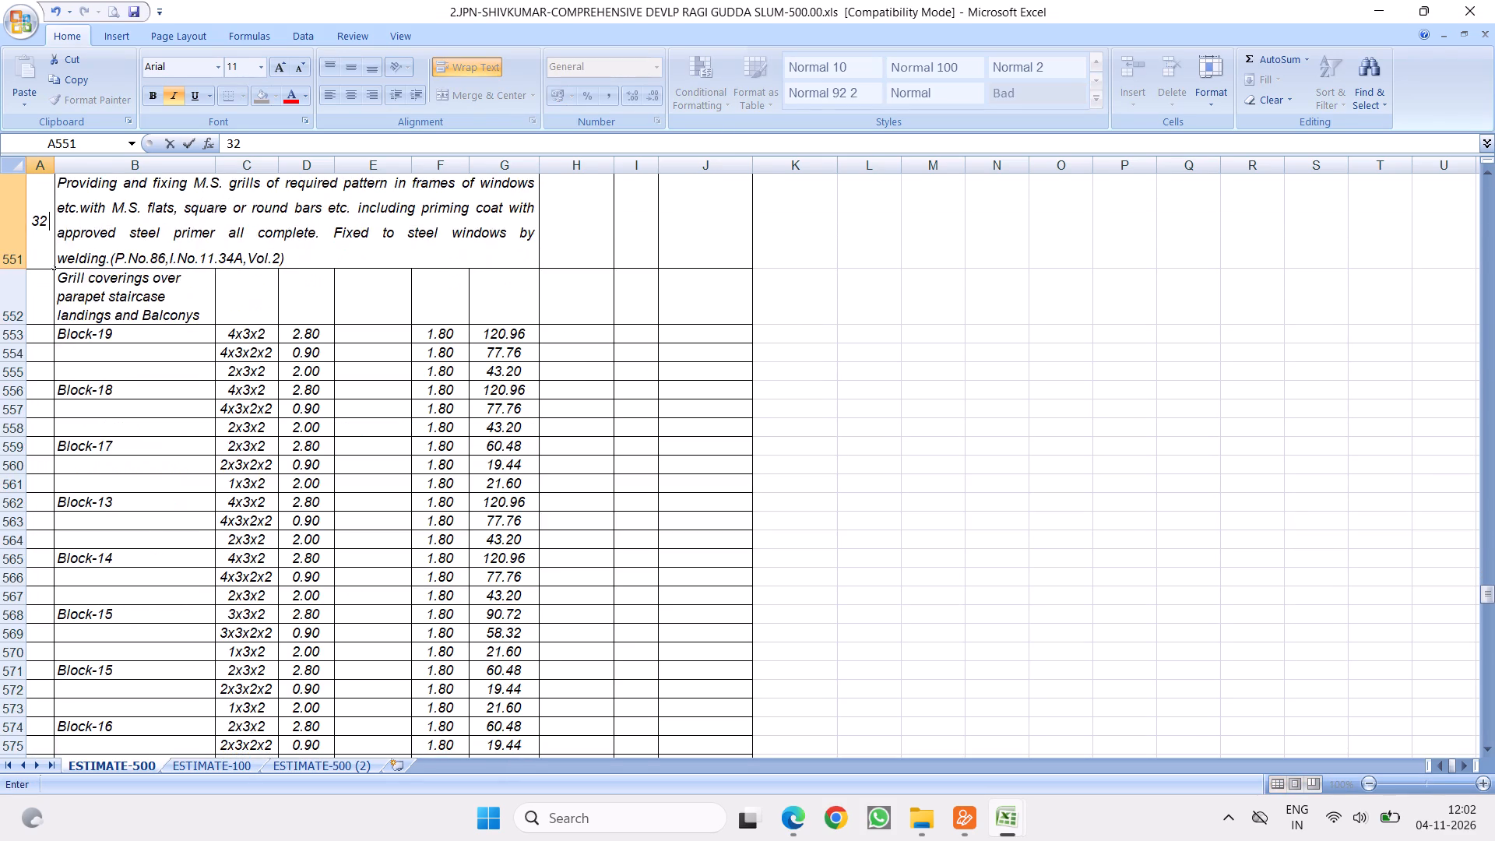
{"action": "scroll", "coordinate": [147, 492], "scroll_direction": "down", "scroll_amount": 20}
{"action": "scroll", "coordinate": [147, 492], "scroll_direction": "down", "scroll_amount": 6}
{"action": "left_click", "coordinate": [42, 368]}
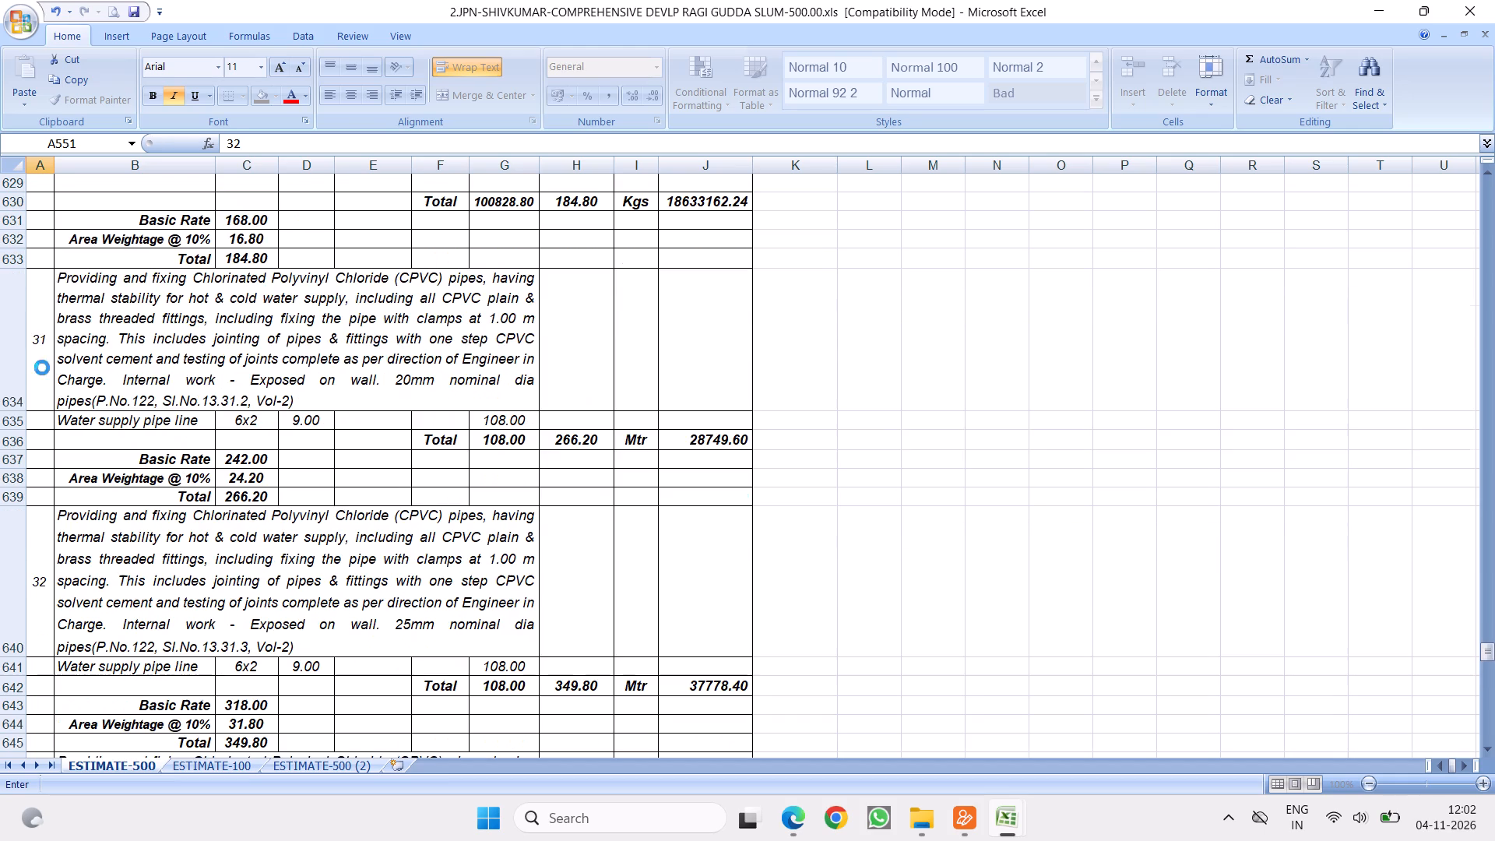
{"action": "key", "text": "3"}
{"action": "key", "text": "3"}
{"action": "left_click", "coordinate": [40, 537]}
{"action": "key", "text": "3"}
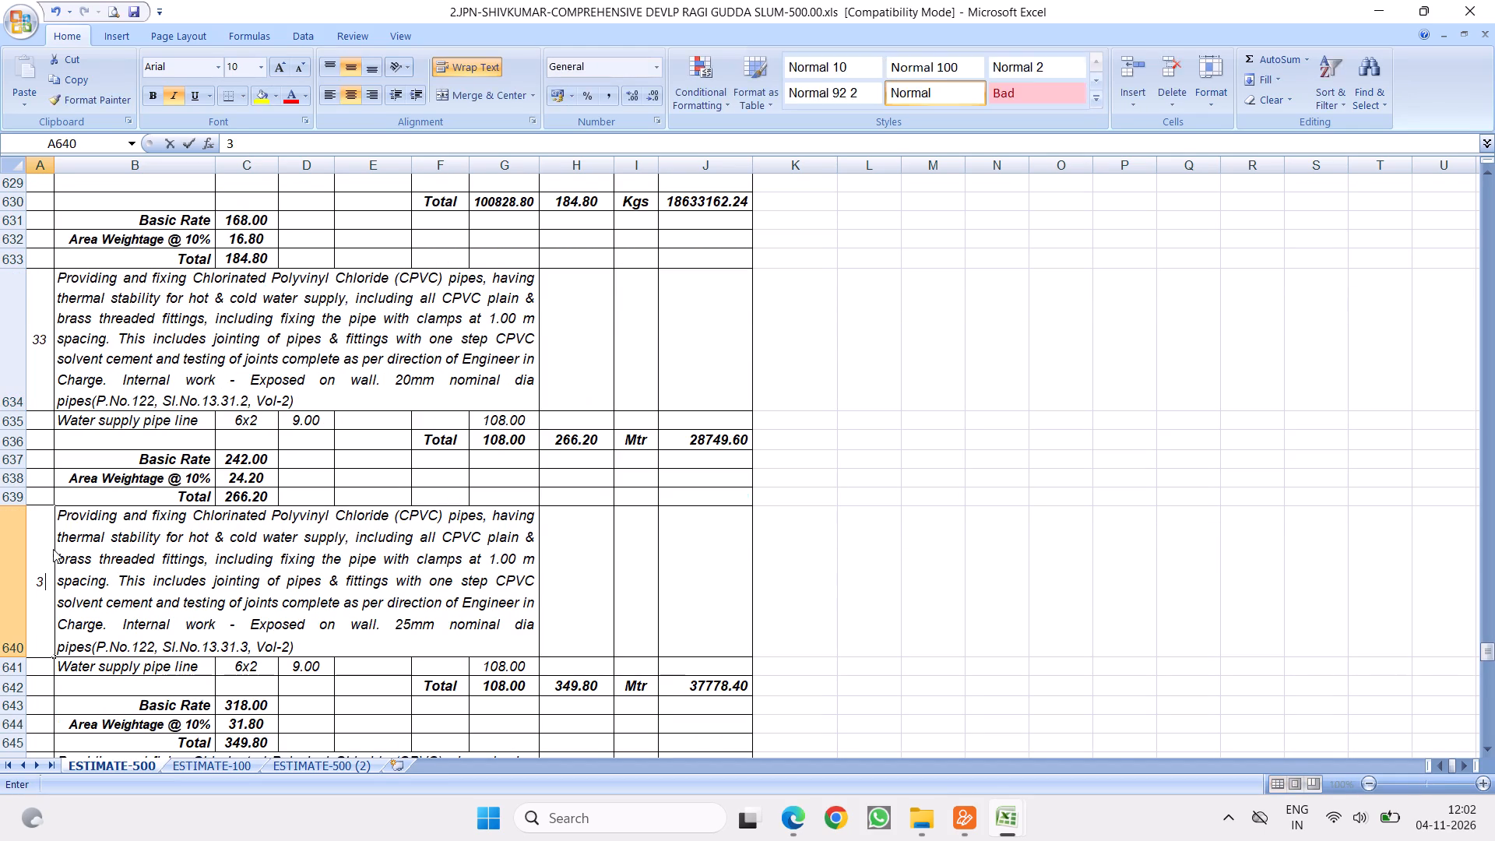
{"action": "key", "text": "4"}
{"action": "scroll", "coordinate": [97, 592], "scroll_direction": "down", "scroll_amount": 4}
{"action": "scroll", "coordinate": [141, 480], "scroll_direction": "up", "scroll_amount": 2}
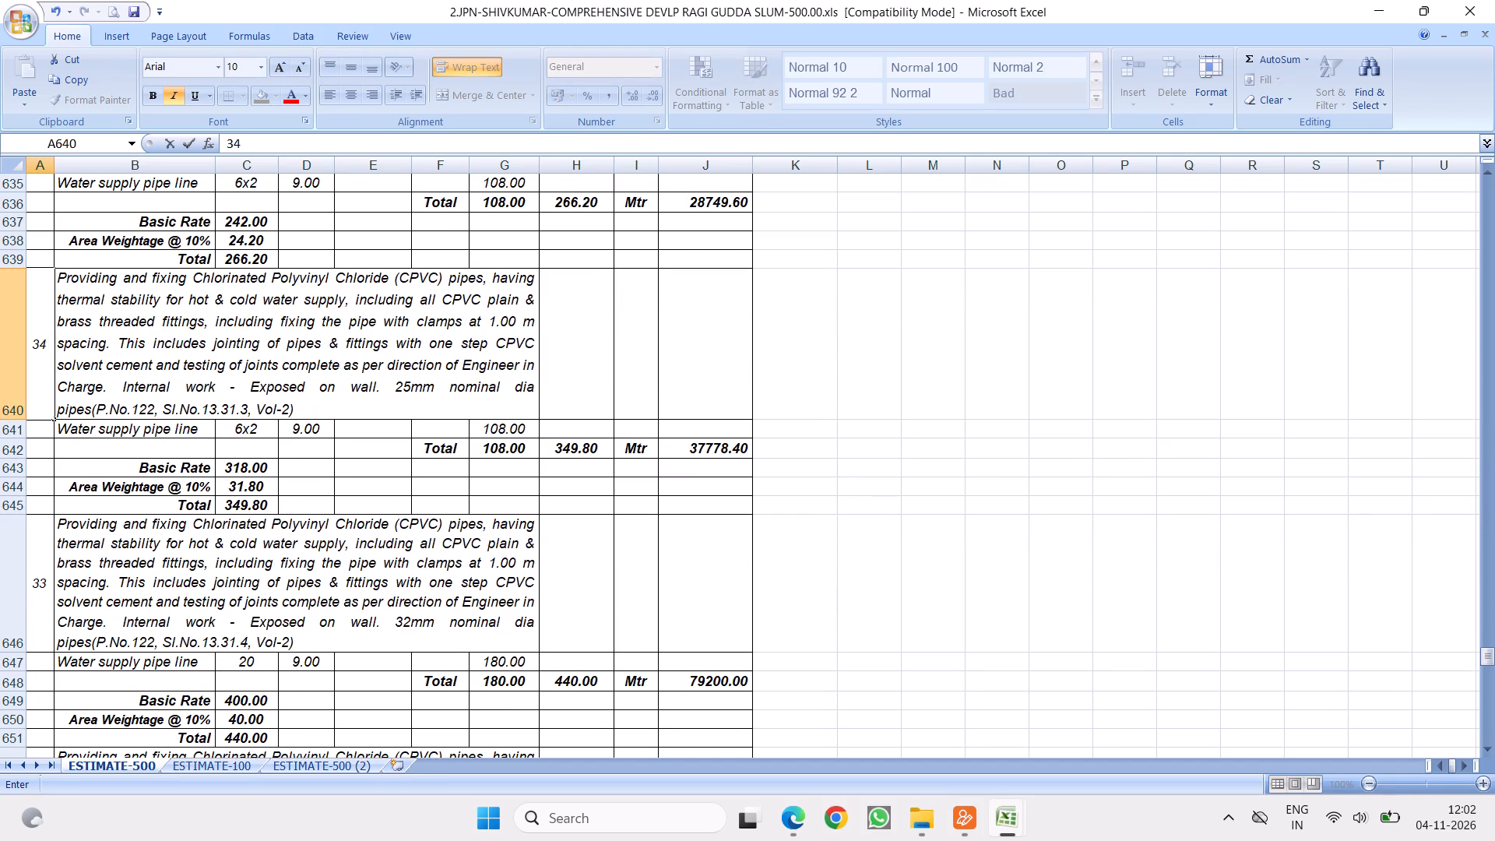
{"action": "left_click", "coordinate": [44, 580]}
{"action": "key", "text": "3"}
{"action": "key", "text": "5"}
Renumber the 40 mm and 50 mm CPVC pipe items in A652 and A658 as 36 and 37.
{"action": "scroll", "coordinate": [145, 576], "scroll_direction": "down", "scroll_amount": 1}
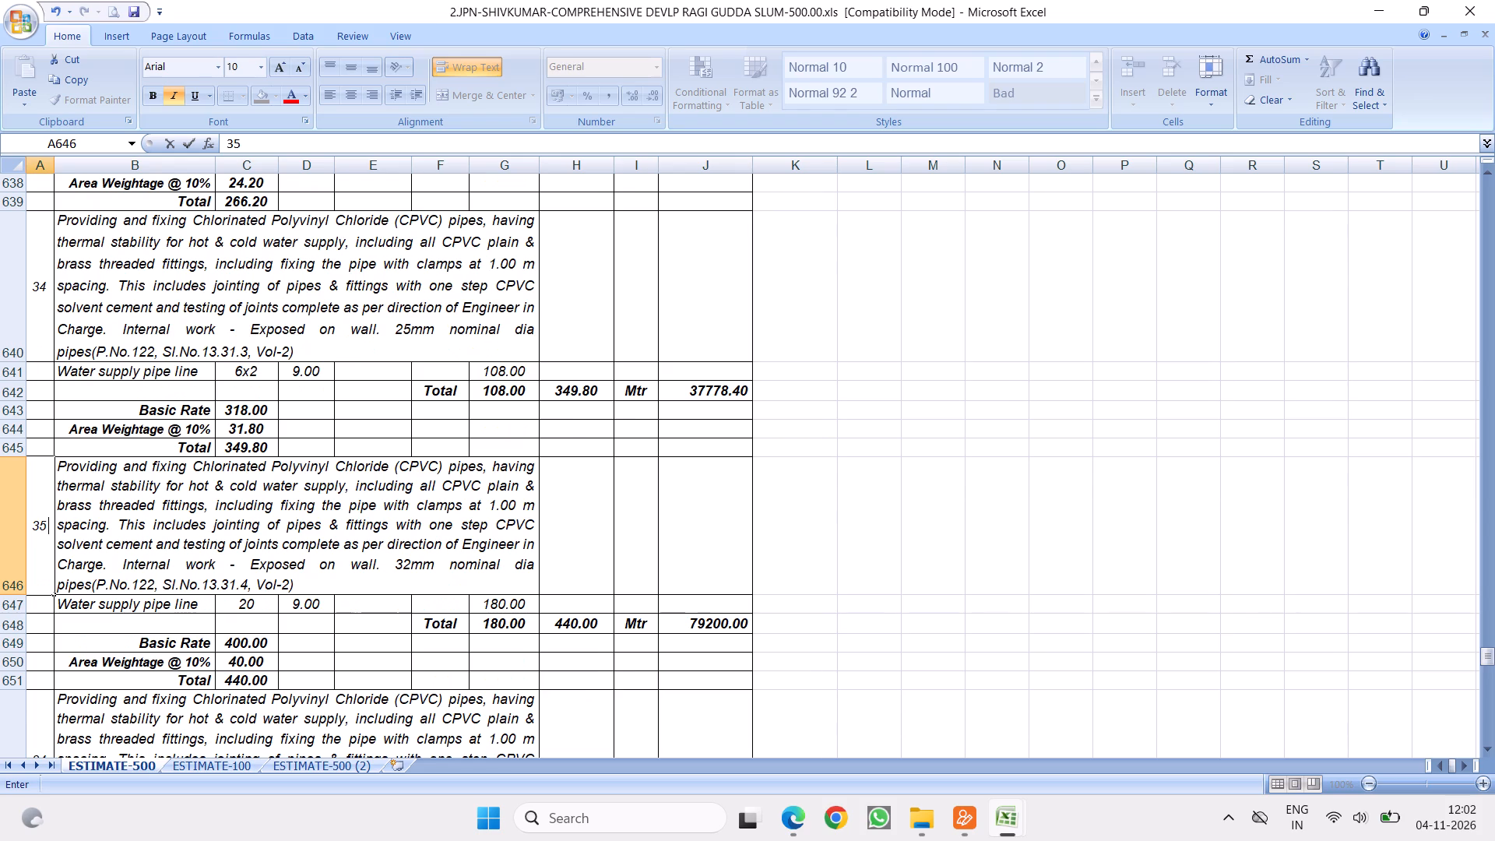
{"action": "scroll", "coordinate": [79, 651], "scroll_direction": "down", "scroll_amount": 2}
{"action": "left_click", "coordinate": [39, 559]}
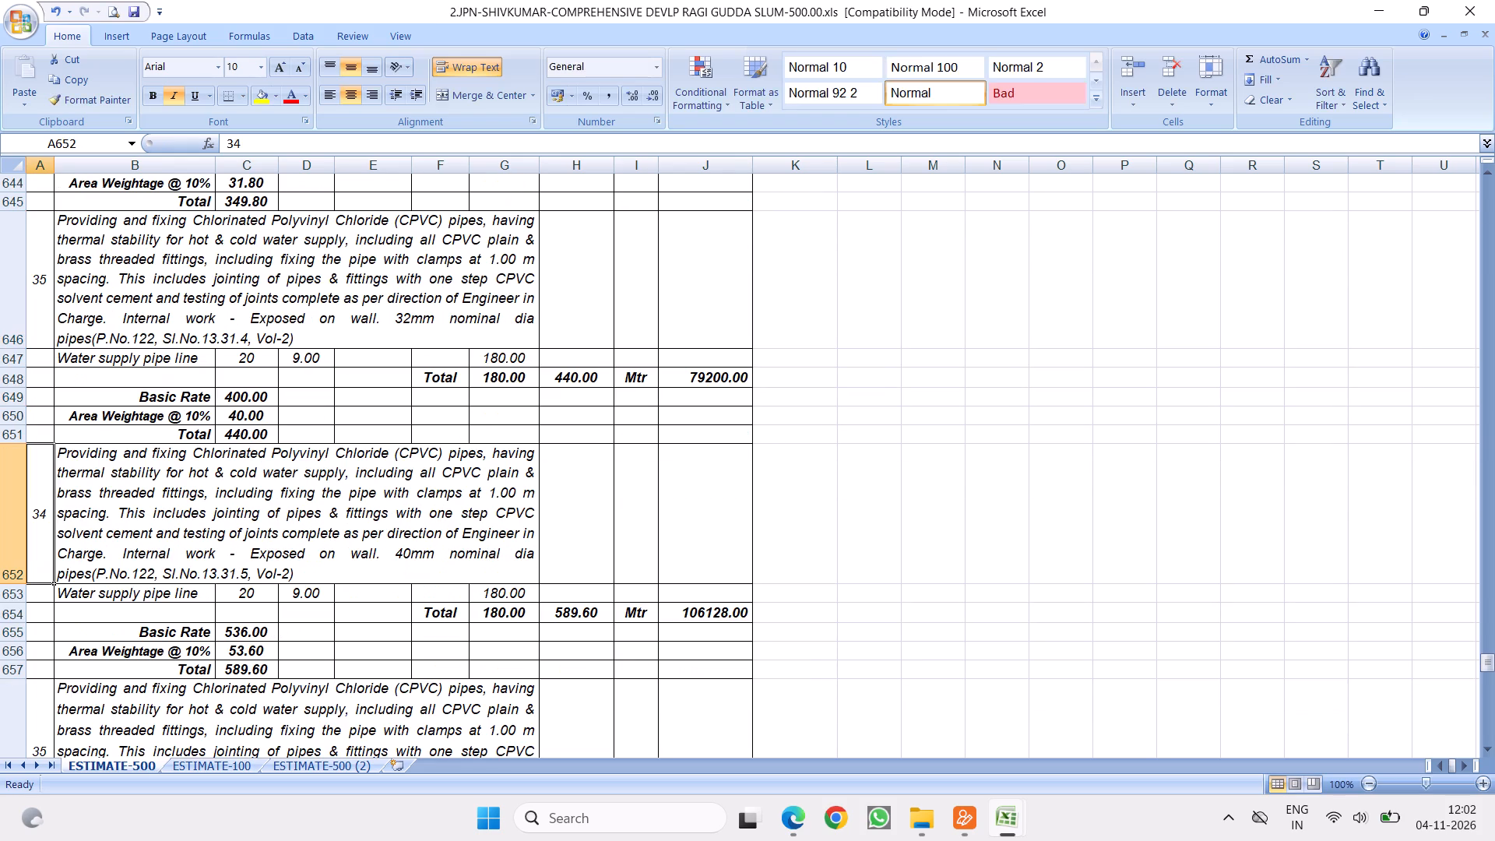
{"action": "key", "text": "3"}
{"action": "key", "text": "6"}
{"action": "scroll", "coordinate": [136, 445], "scroll_direction": "down", "scroll_amount": 2}
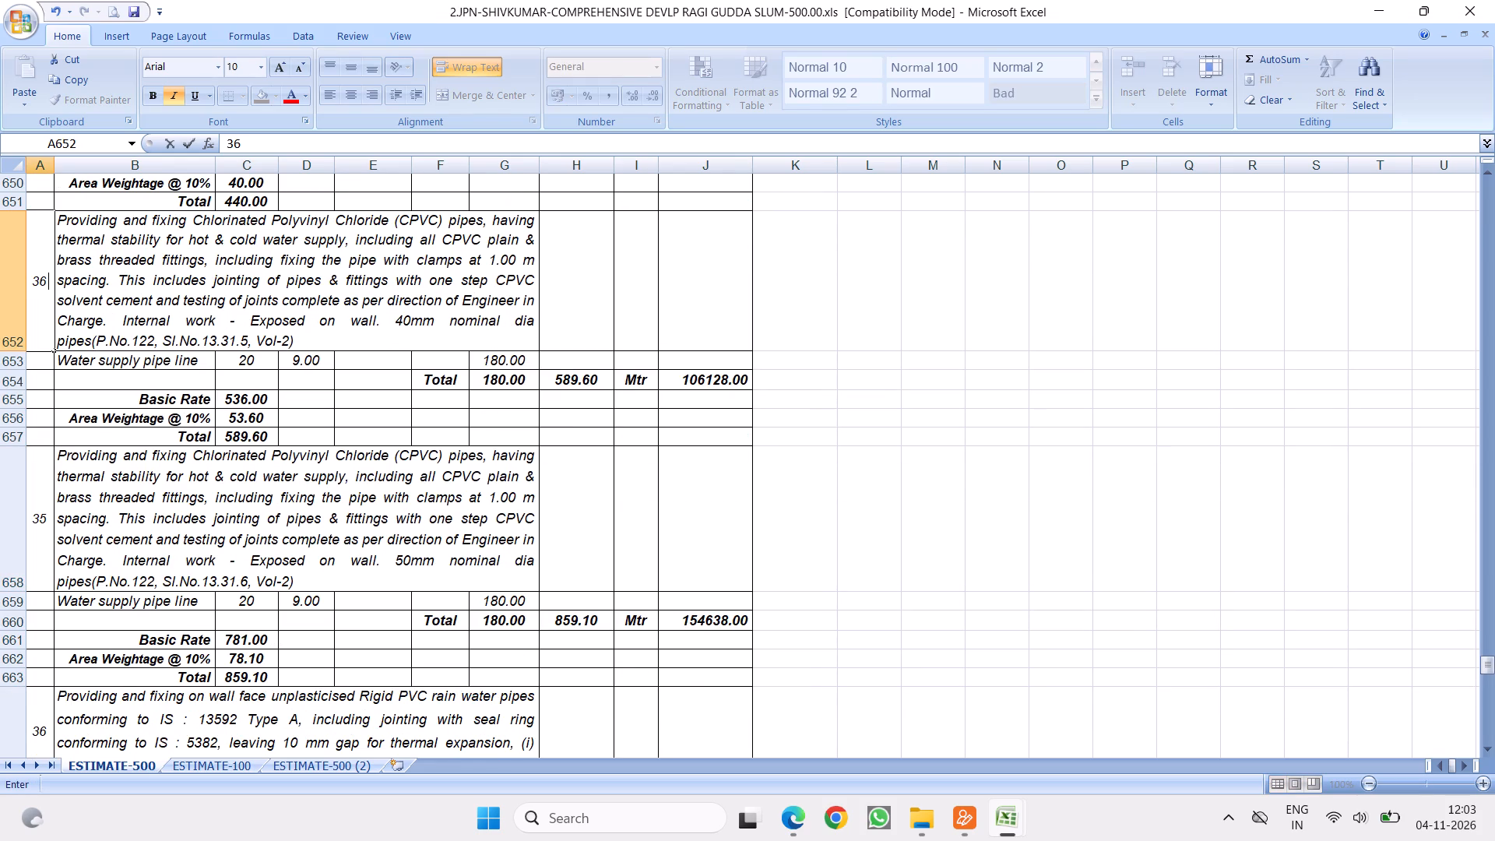
{"action": "left_click", "coordinate": [47, 536]}
{"action": "type", "text": "37"}
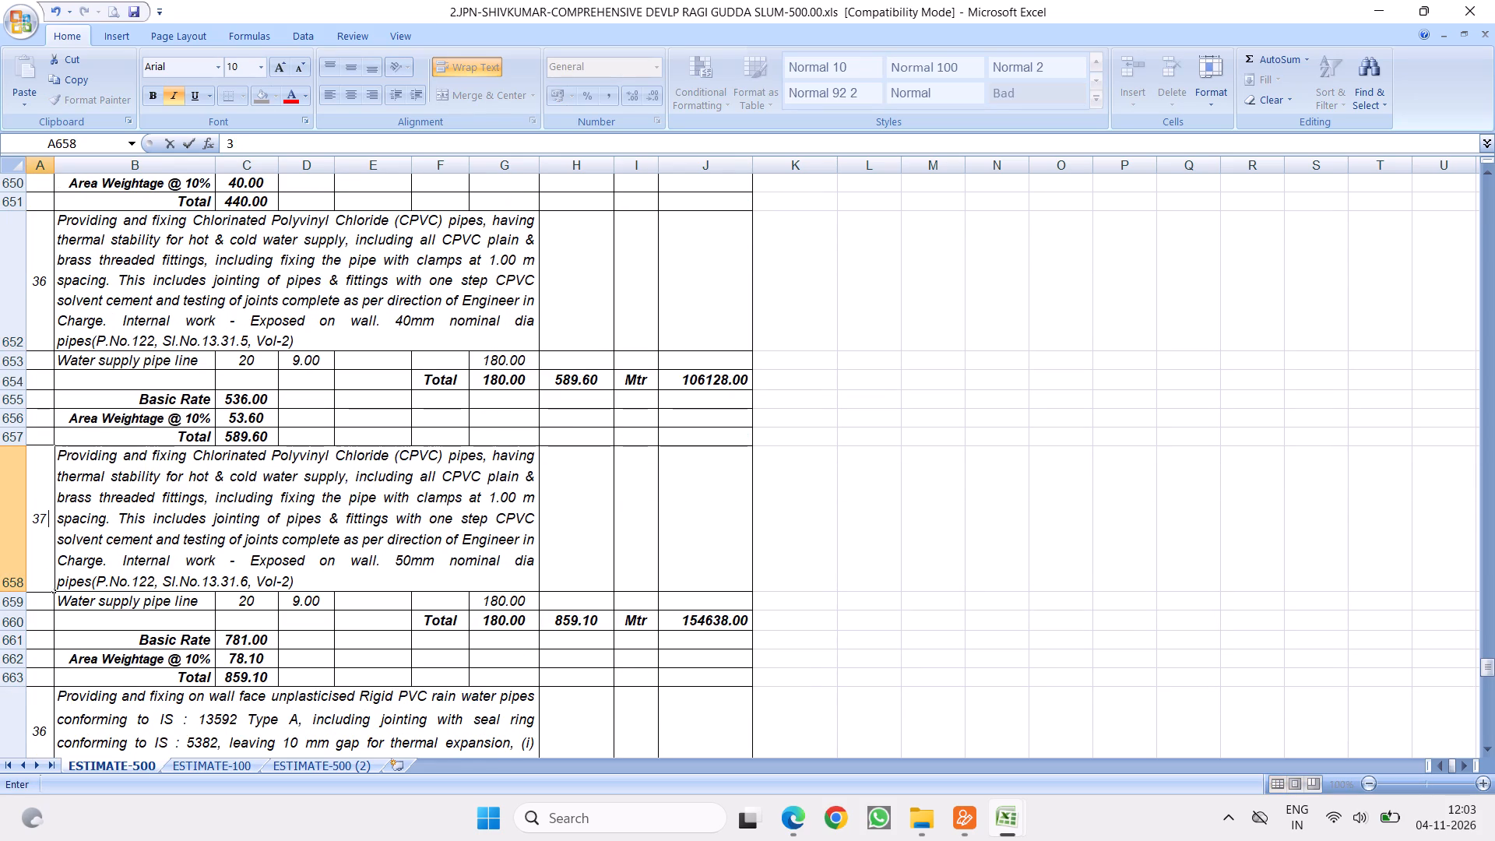
Renumber the 75 mm, 100 mm and 150 mm PVC rain water pipe items in A664, A670 and A676 as 38, 39 and 40.
{"action": "left_click", "coordinate": [43, 711]}
{"action": "key", "text": "3"}
{"action": "key", "text": "8"}
{"action": "scroll", "coordinate": [188, 512], "scroll_direction": "down", "scroll_amount": 2}
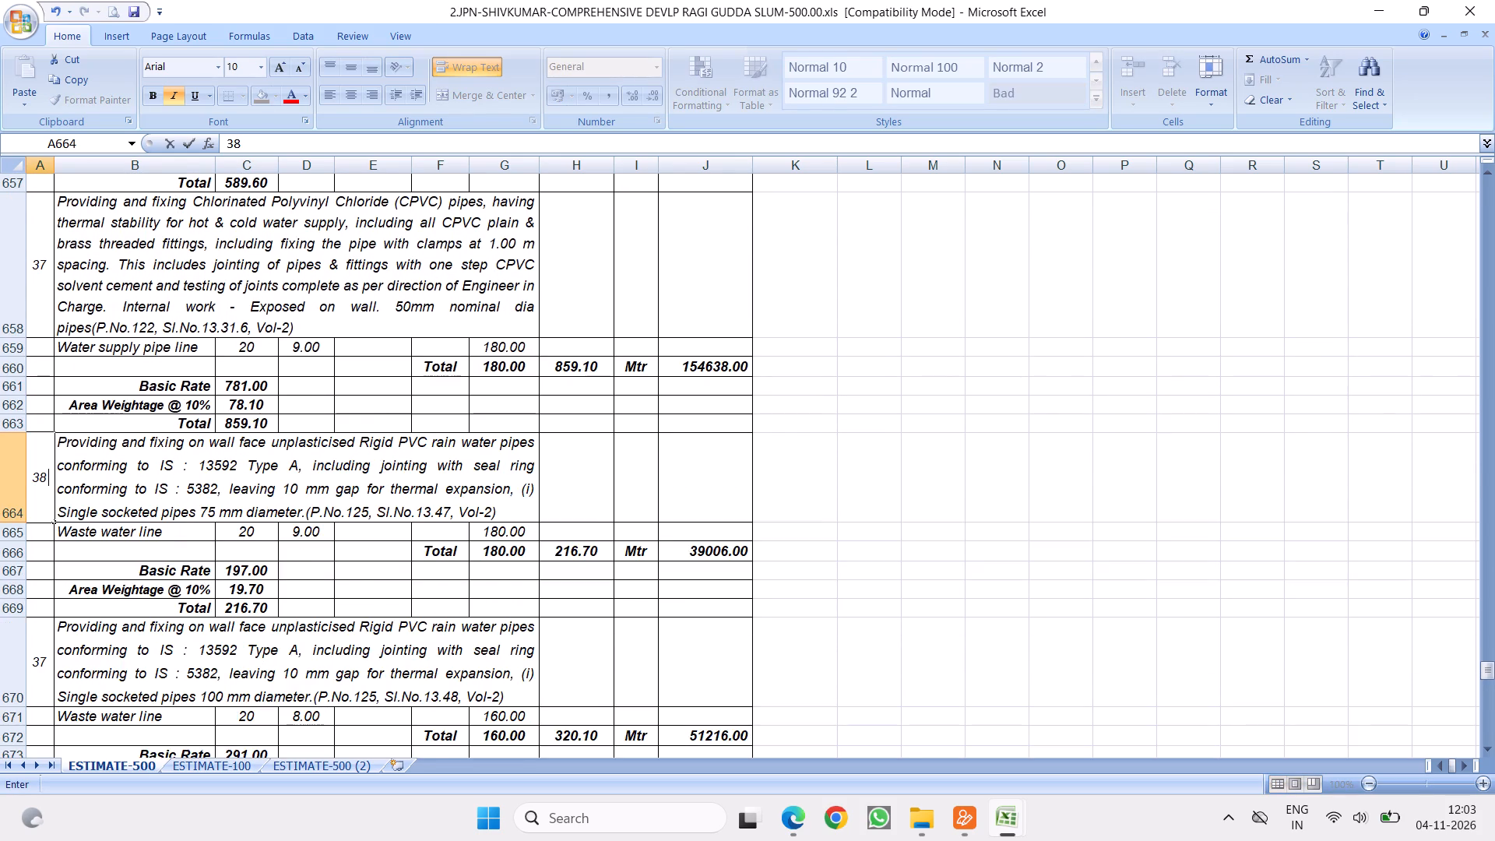
{"action": "scroll", "coordinate": [169, 506], "scroll_direction": "down", "scroll_amount": 2}
{"action": "left_click", "coordinate": [42, 428]}
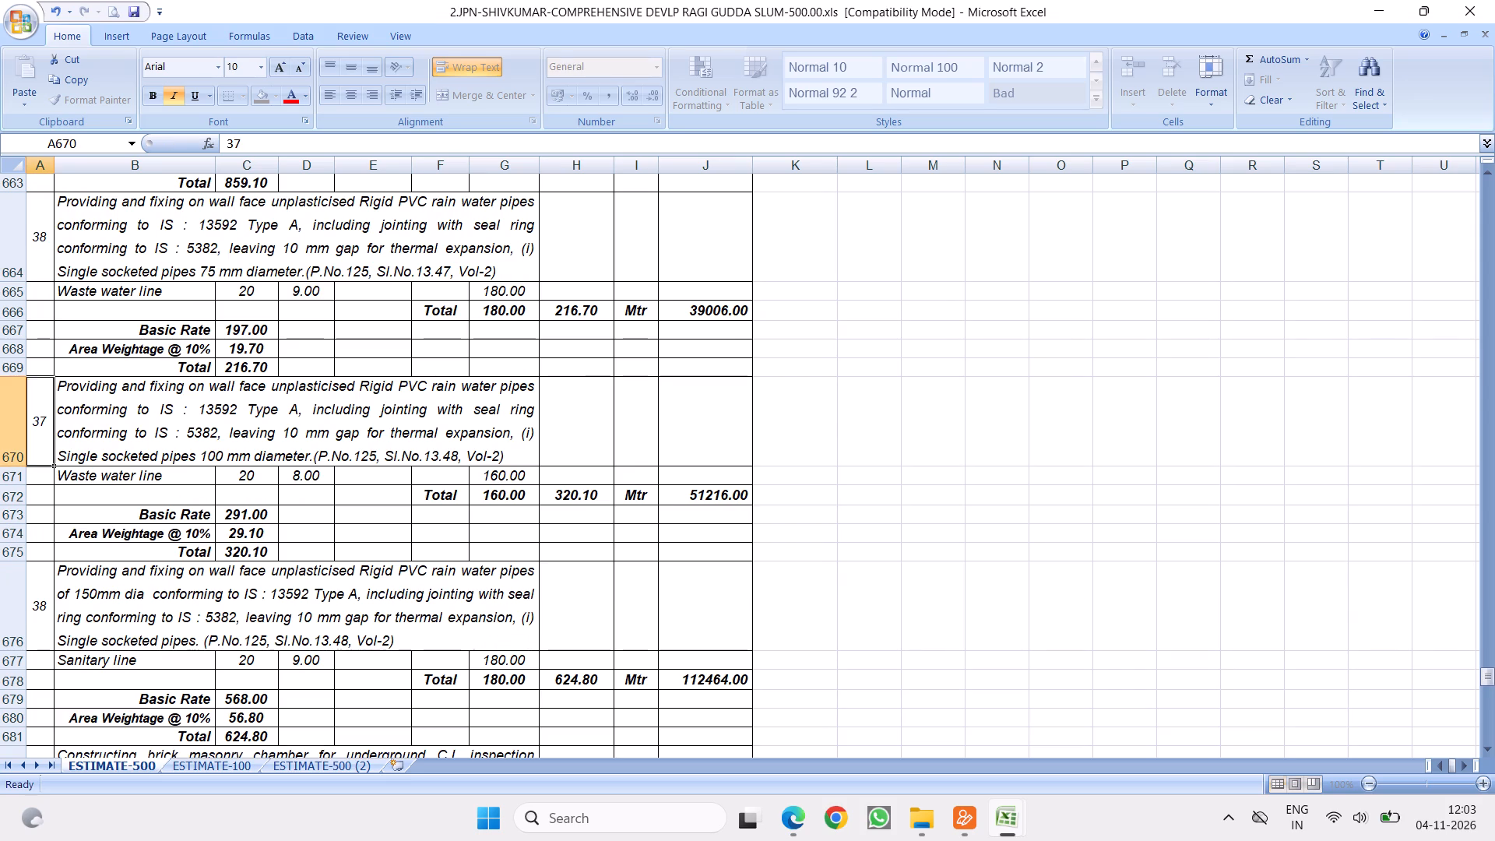
{"action": "key", "text": "3"}
{"action": "key", "text": "9"}
{"action": "left_click", "coordinate": [27, 596]}
{"action": "key", "text": "4"}
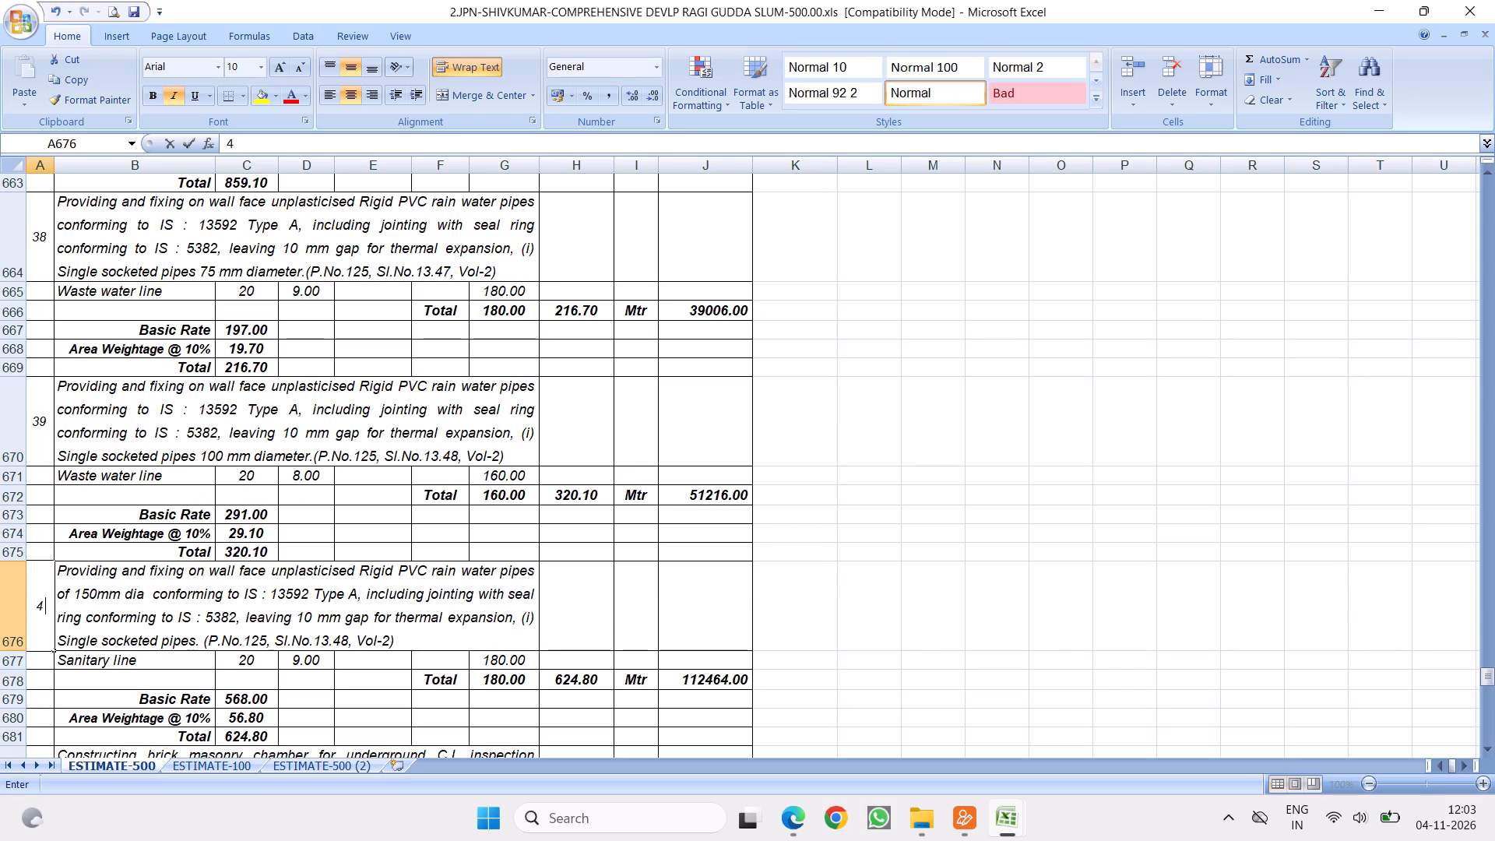
{"action": "key", "text": "0"}
Renumber the brick masonry inspection chamber item in A682 as 41 and the terrace water storage tank item in A688 as 42.
{"action": "scroll", "coordinate": [302, 469], "scroll_direction": "down", "scroll_amount": 1}
{"action": "scroll", "coordinate": [213, 469], "scroll_direction": "down", "scroll_amount": 2}
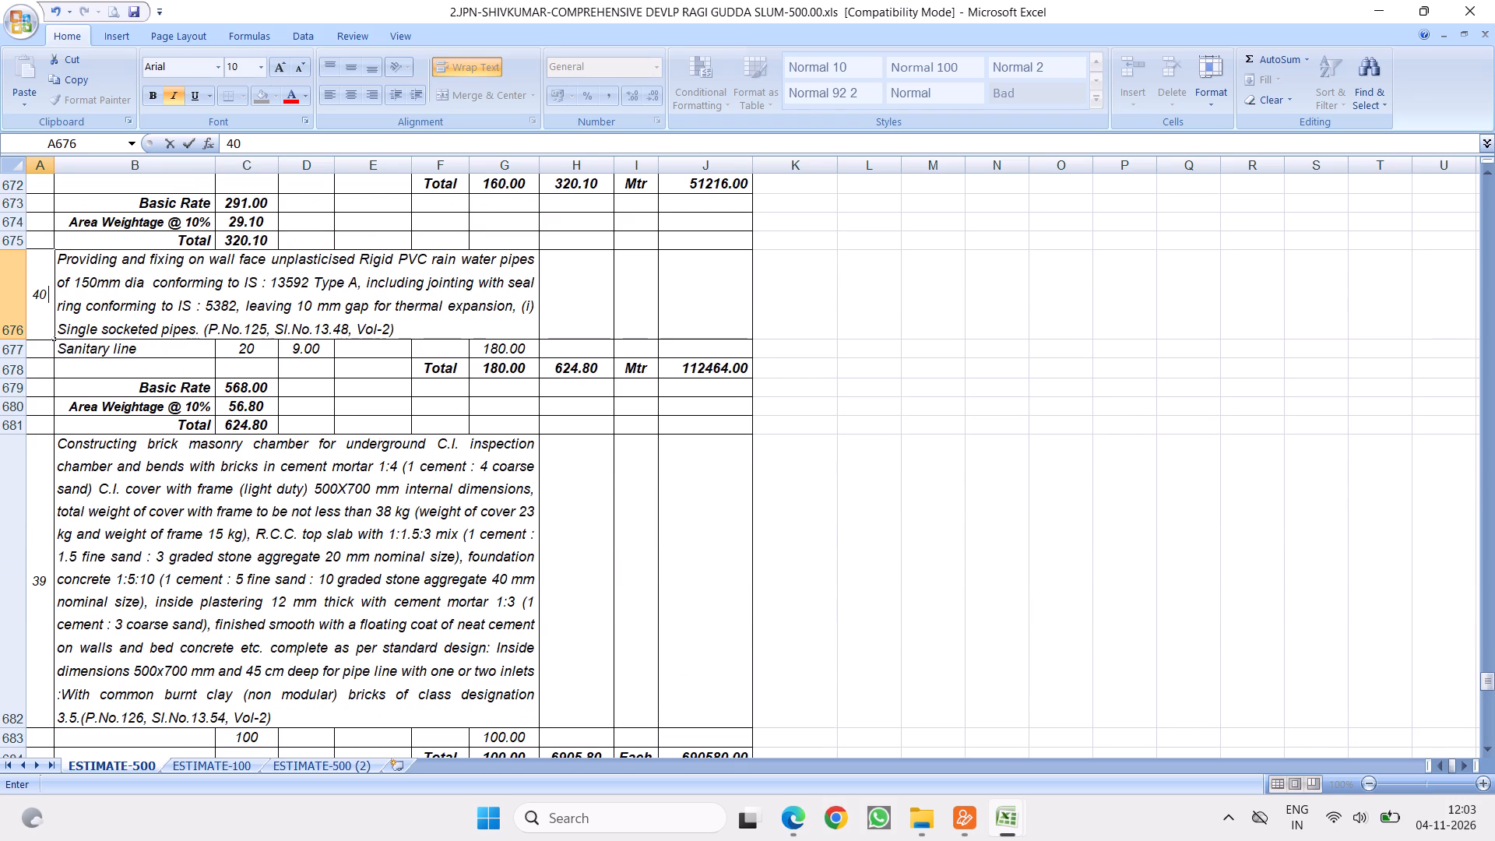
{"action": "left_click", "coordinate": [41, 526]}
{"action": "key", "text": "4"}
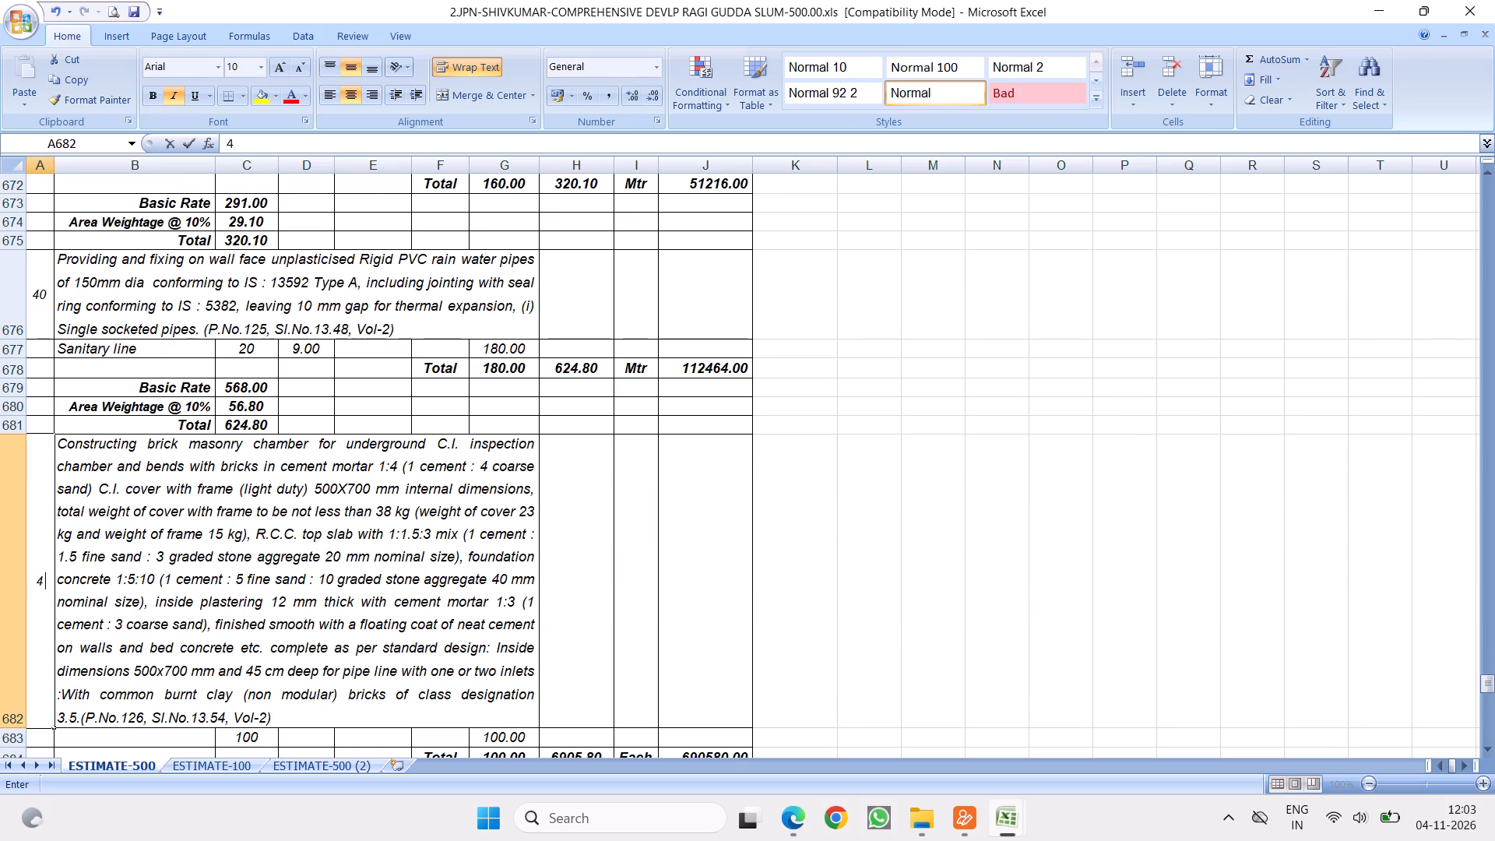
{"action": "key", "text": "1"}
{"action": "scroll", "coordinate": [171, 492], "scroll_direction": "down", "scroll_amount": 3}
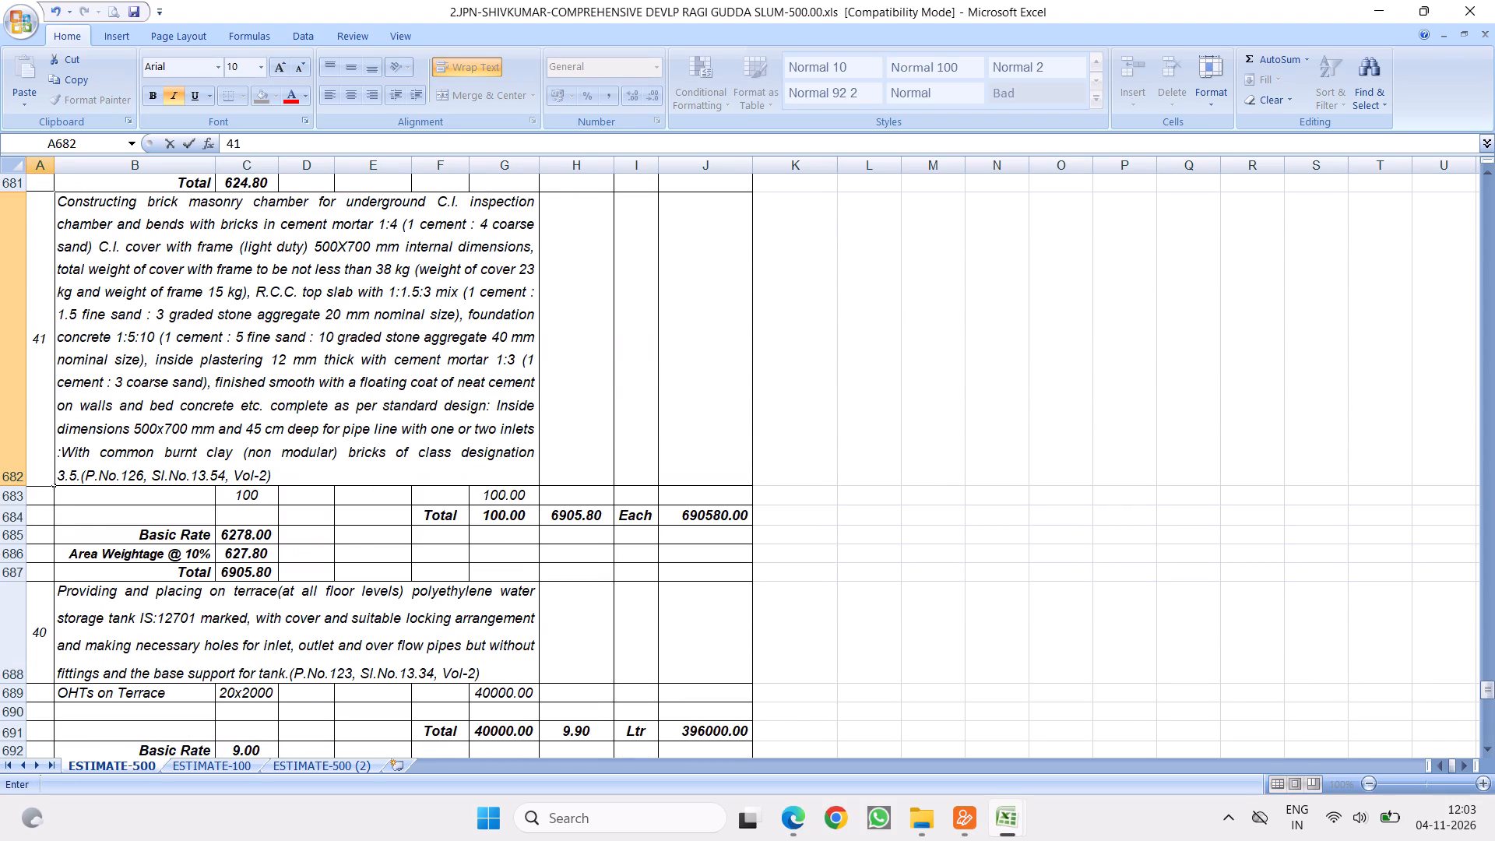
{"action": "left_click", "coordinate": [43, 628]}
{"action": "key", "text": "4"}
{"action": "key", "text": "2"}
Renumber the acrylic exterior paint item in A695 as 43 and the synthetic enamel painting item in A725 as 44.
{"action": "scroll", "coordinate": [193, 537], "scroll_direction": "down", "scroll_amount": 3}
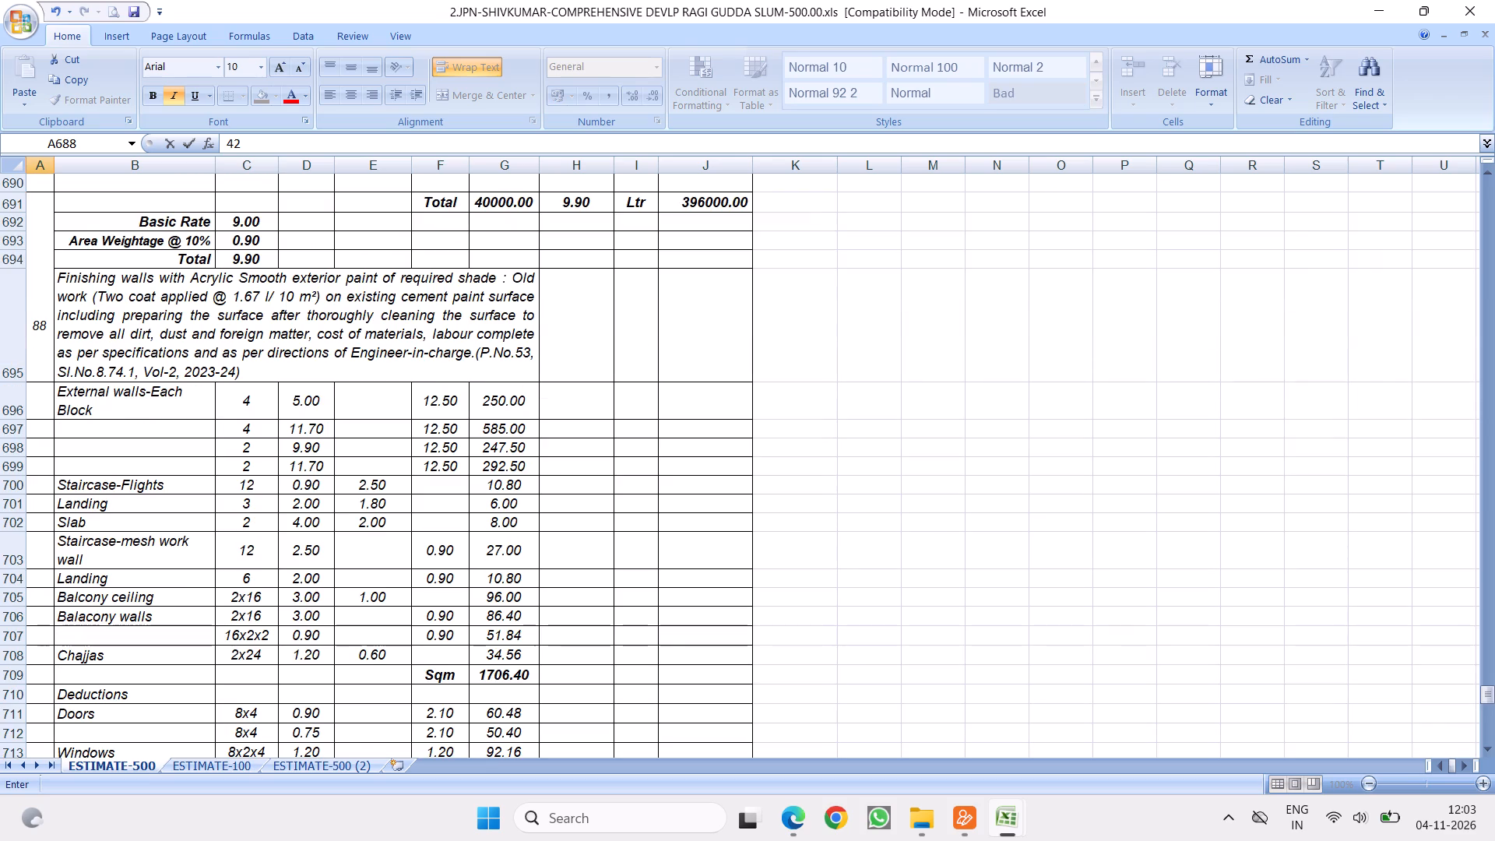
{"action": "scroll", "coordinate": [132, 448], "scroll_direction": "up", "scroll_amount": 1}
{"action": "left_click", "coordinate": [45, 492]}
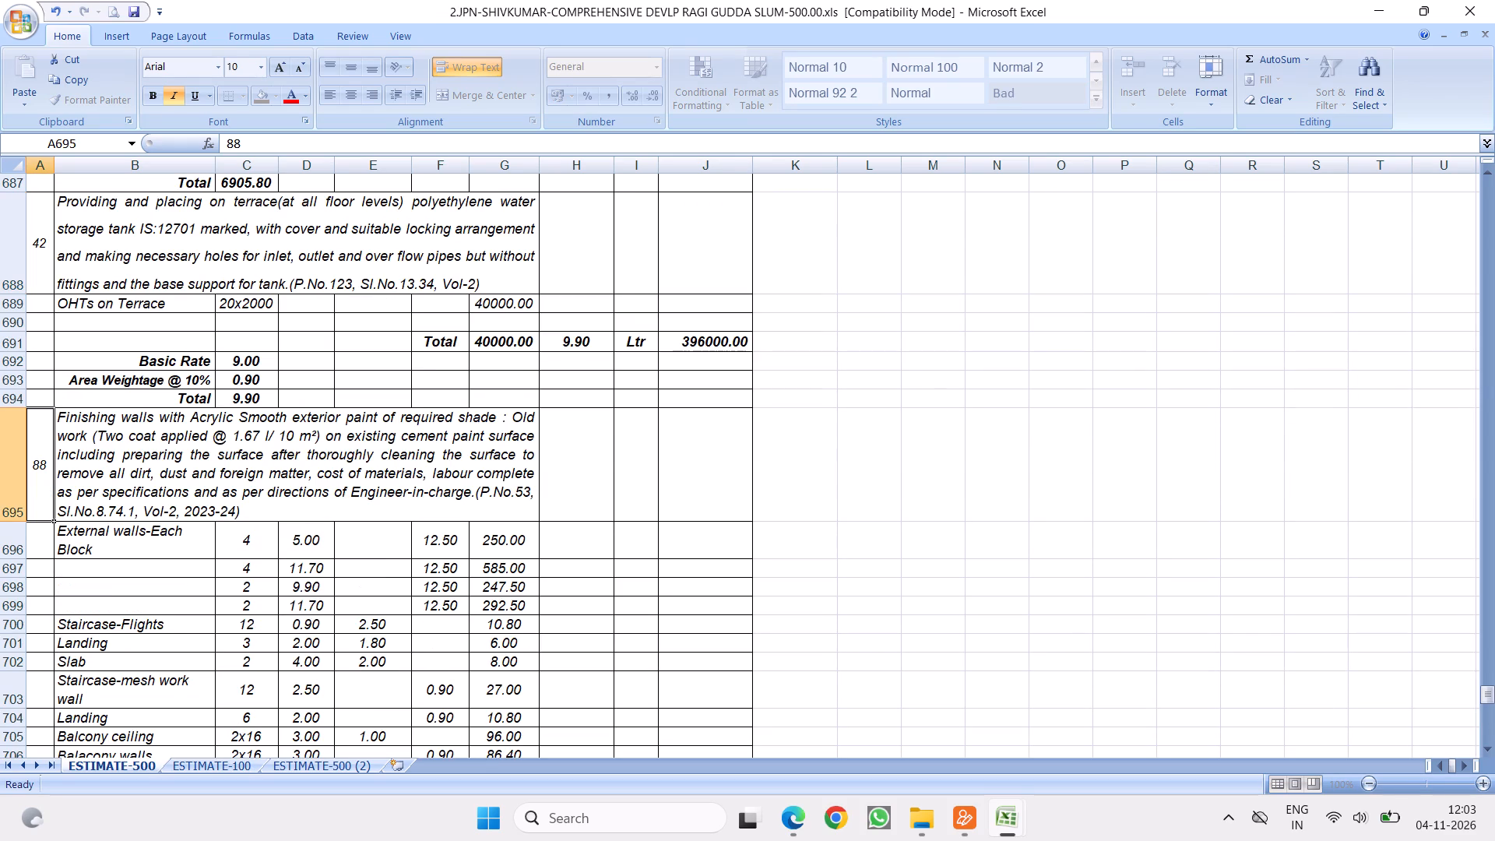
{"action": "key", "text": "4"}
{"action": "key", "text": "3"}
{"action": "scroll", "coordinate": [140, 546], "scroll_direction": "down", "scroll_amount": 6}
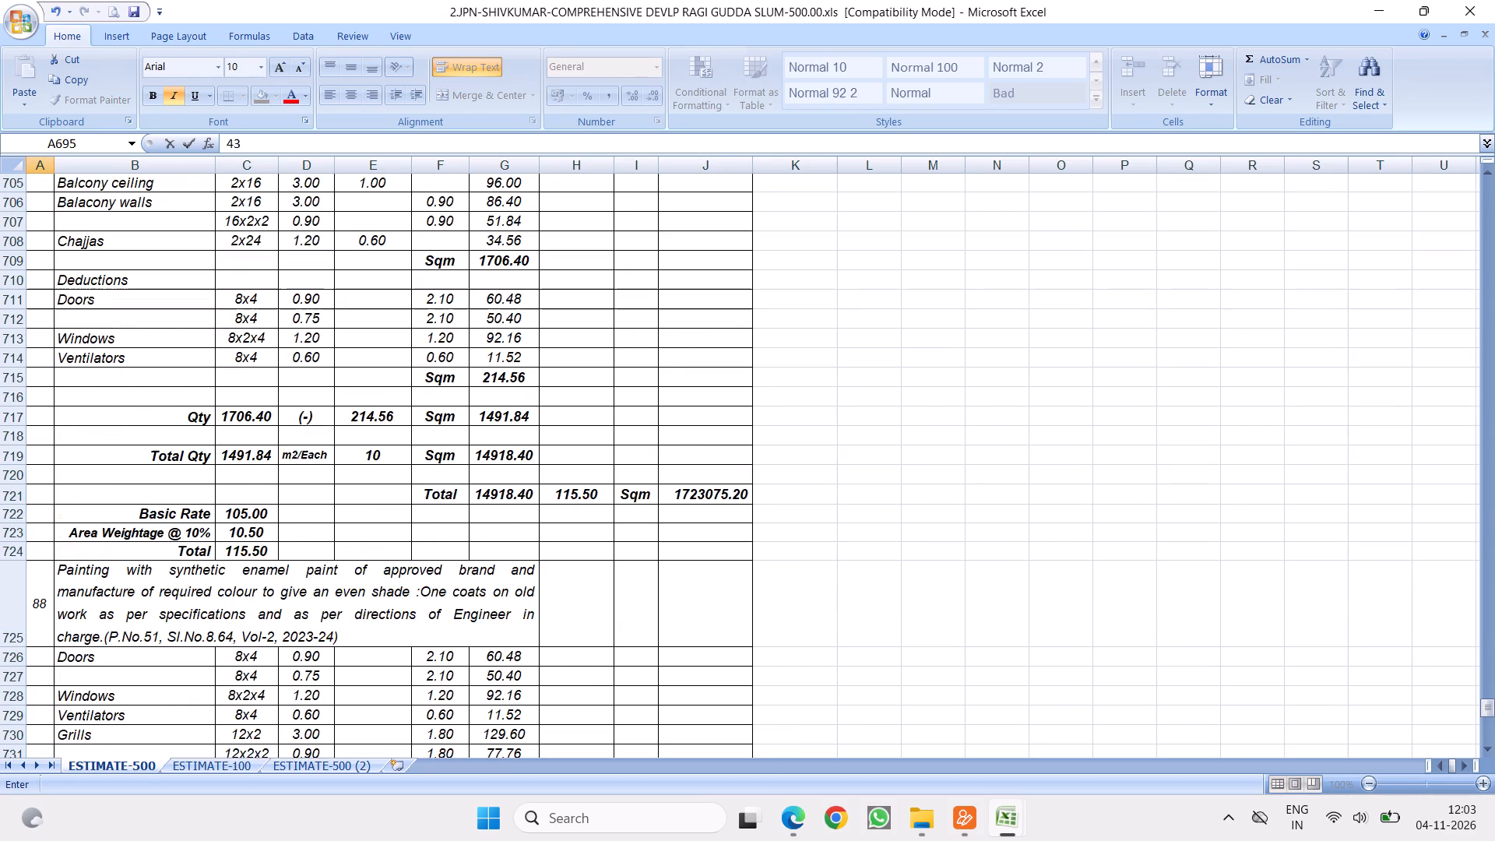
{"action": "scroll", "coordinate": [128, 515], "scroll_direction": "down", "scroll_amount": 4}
{"action": "left_click", "coordinate": [37, 400]}
{"action": "key", "text": "4"}
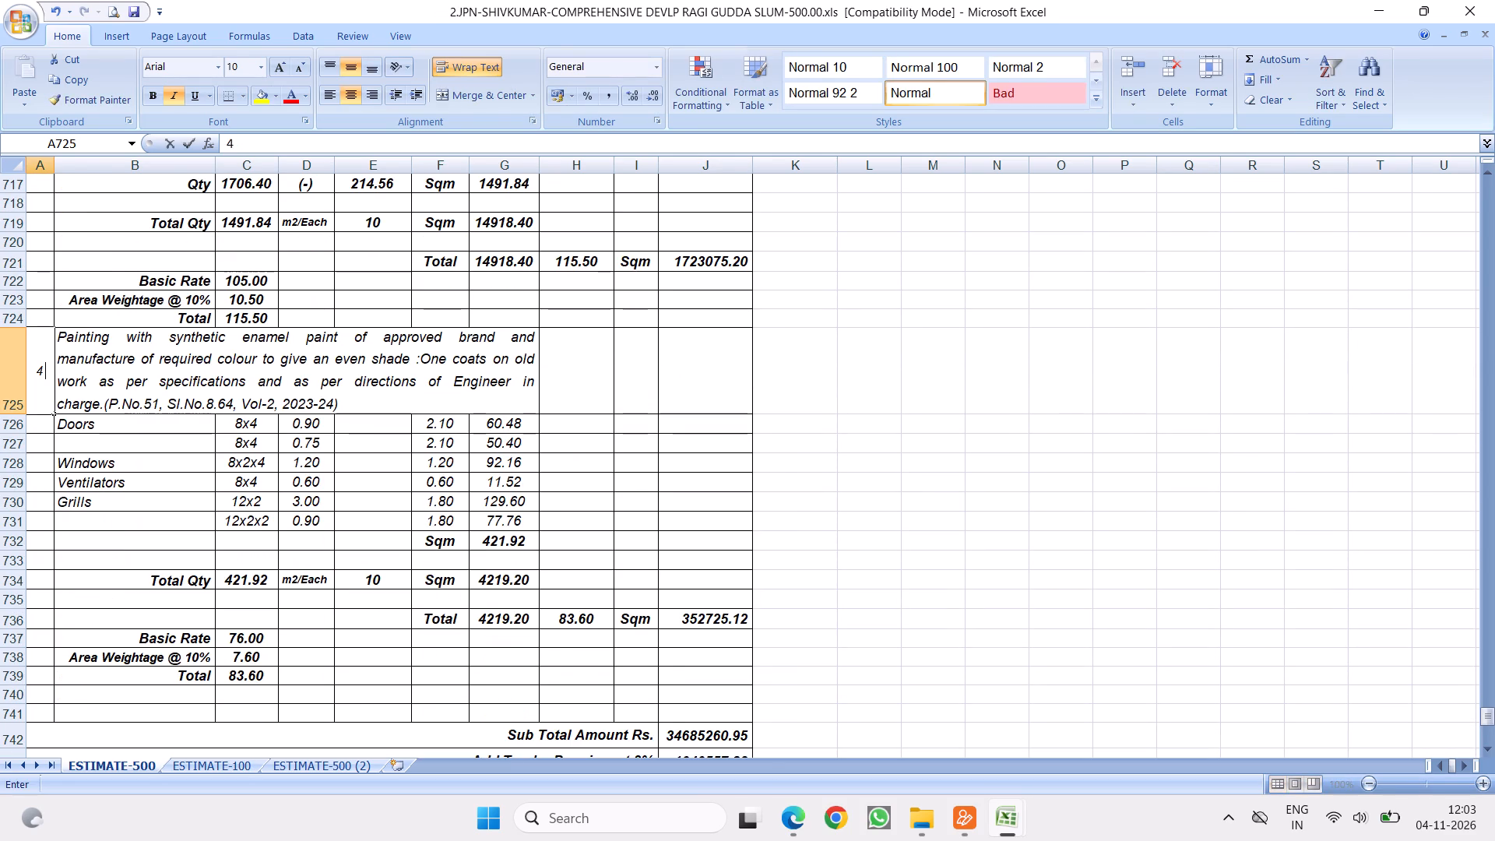
{"action": "key", "text": "4"}
{"action": "scroll", "coordinate": [370, 437], "scroll_direction": "down", "scroll_amount": 4}
{"action": "left_click", "coordinate": [552, 458]}
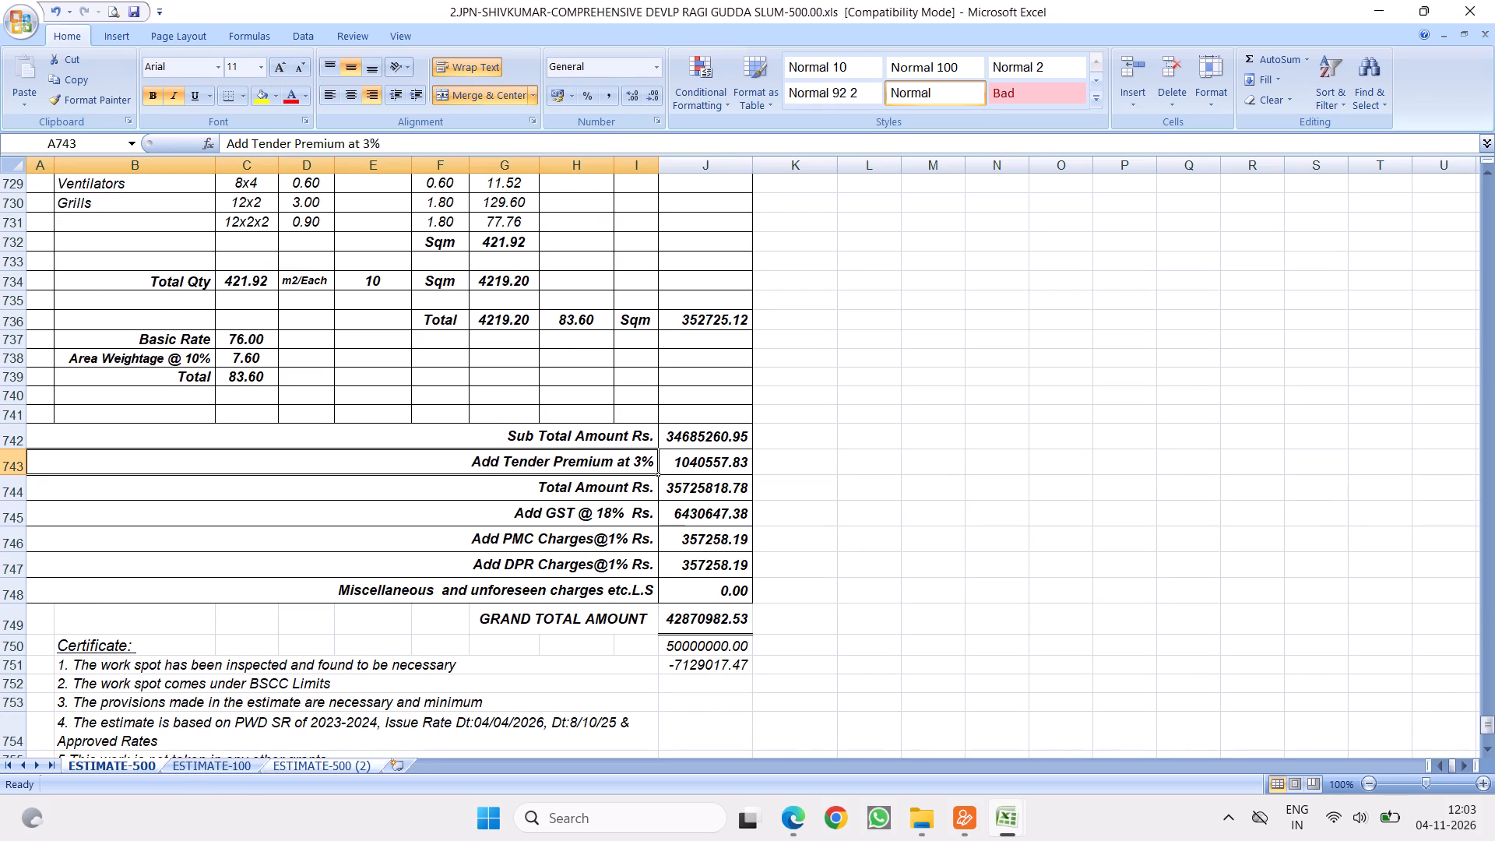
Review the ESTIMATE-100 and ESTIMATE-500 (2) sheets, checking their headings, items and closing totals.
{"action": "left_click", "coordinate": [229, 764]}
{"action": "left_click_drag", "start_coordinate": [1483, 413], "coordinate": [1486, 421]}
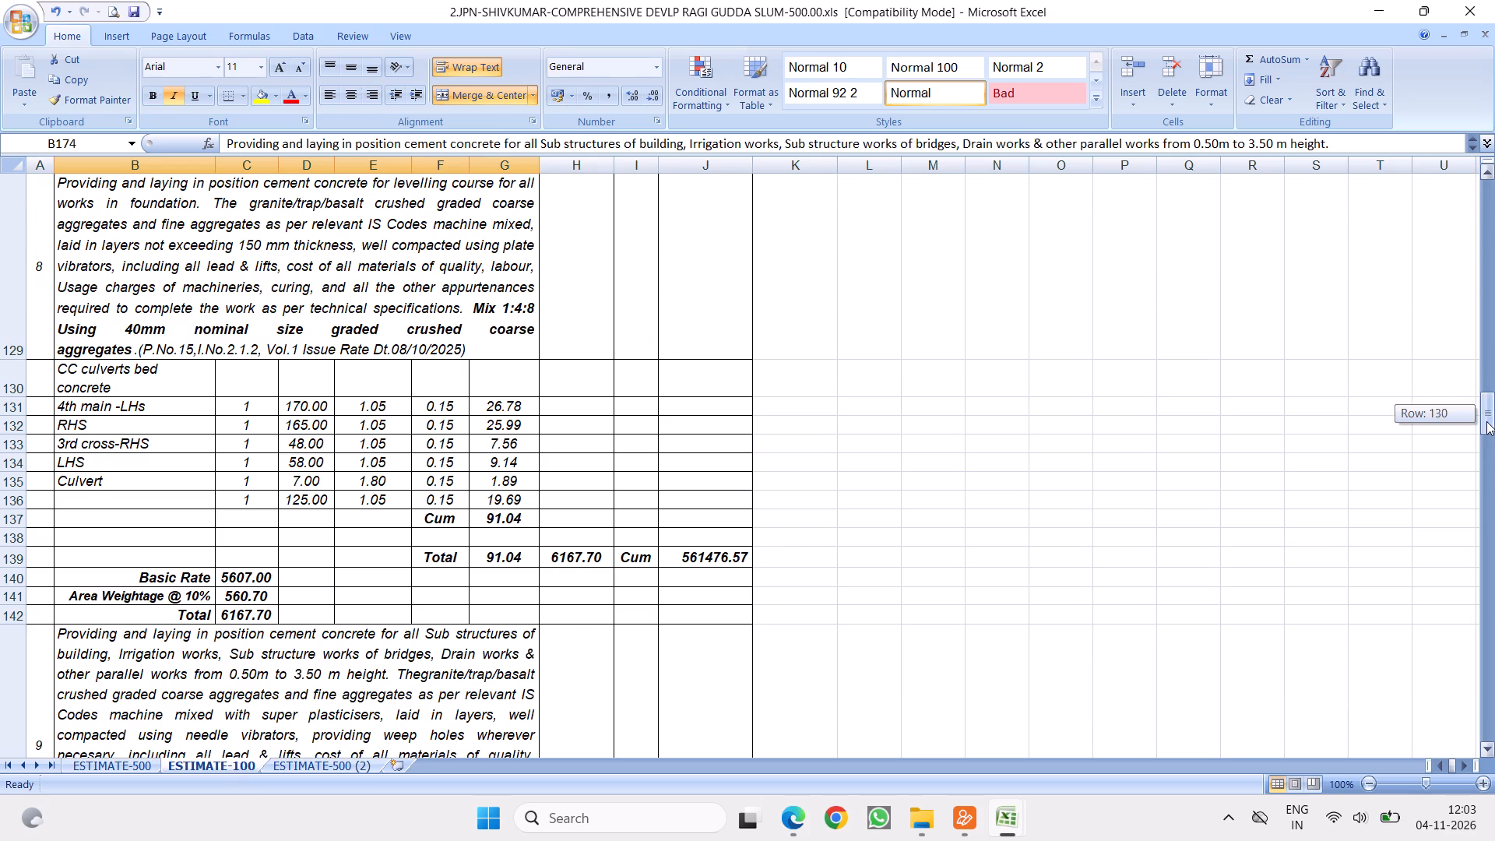
{"action": "left_click_drag", "start_coordinate": [1486, 421], "coordinate": [1483, 783]}
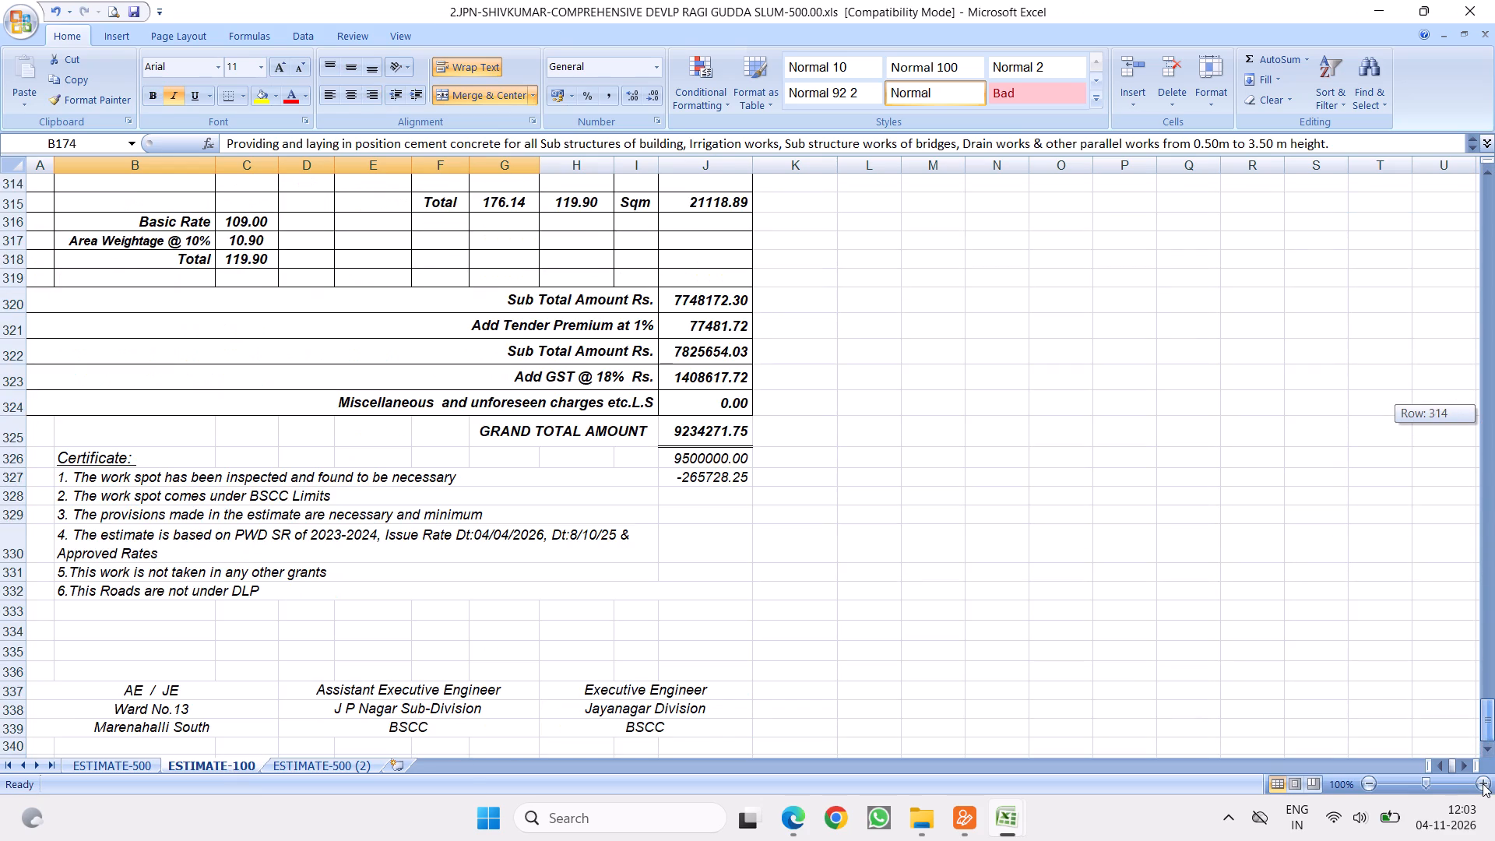
{"action": "left_click_drag", "start_coordinate": [1483, 783], "coordinate": [1494, 0]}
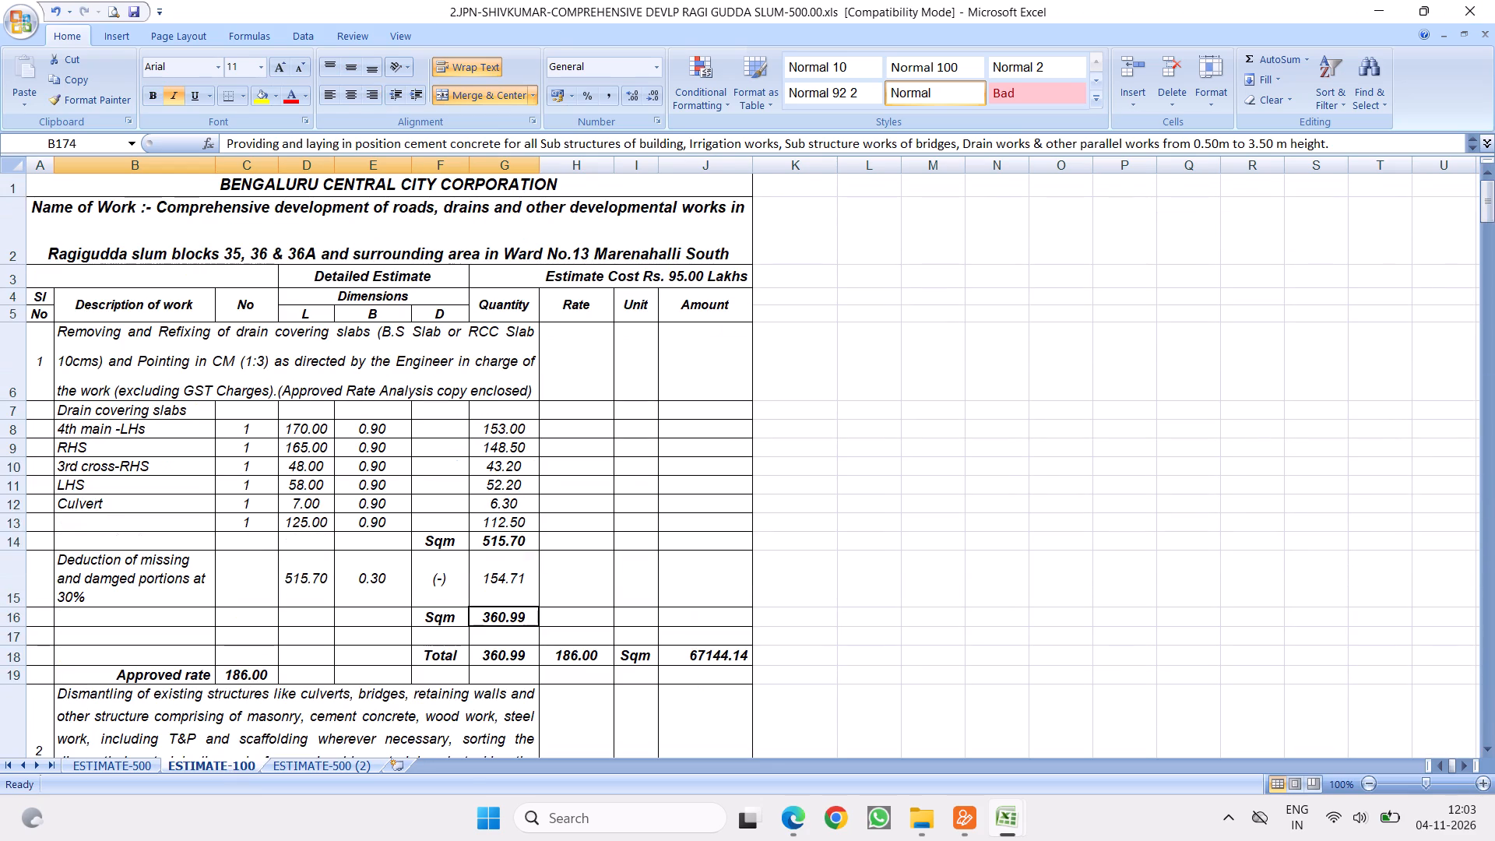
{"action": "left_click", "coordinate": [329, 363]}
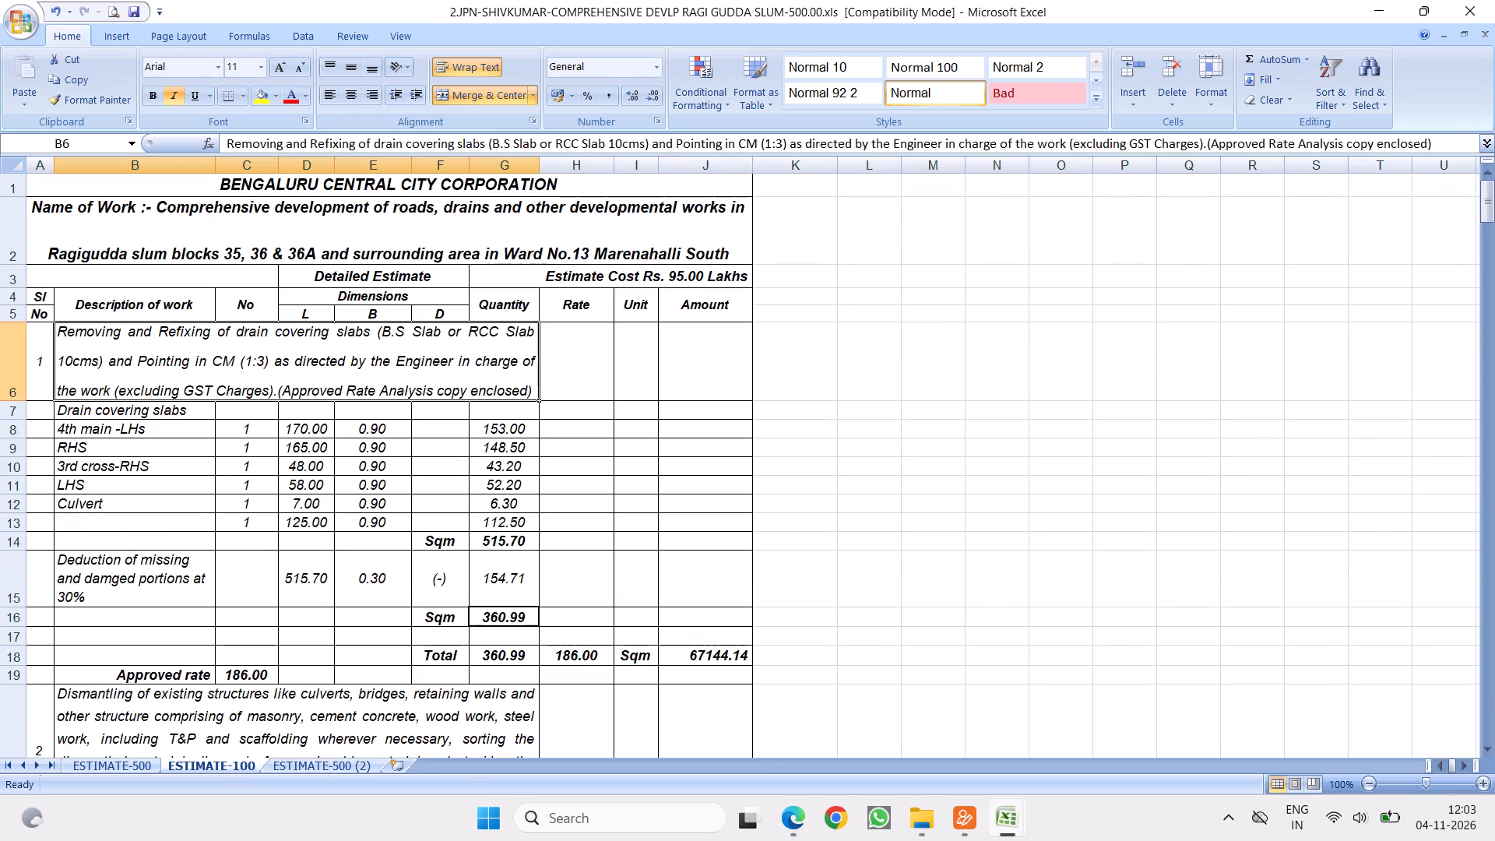
{"action": "left_click", "coordinate": [319, 766]}
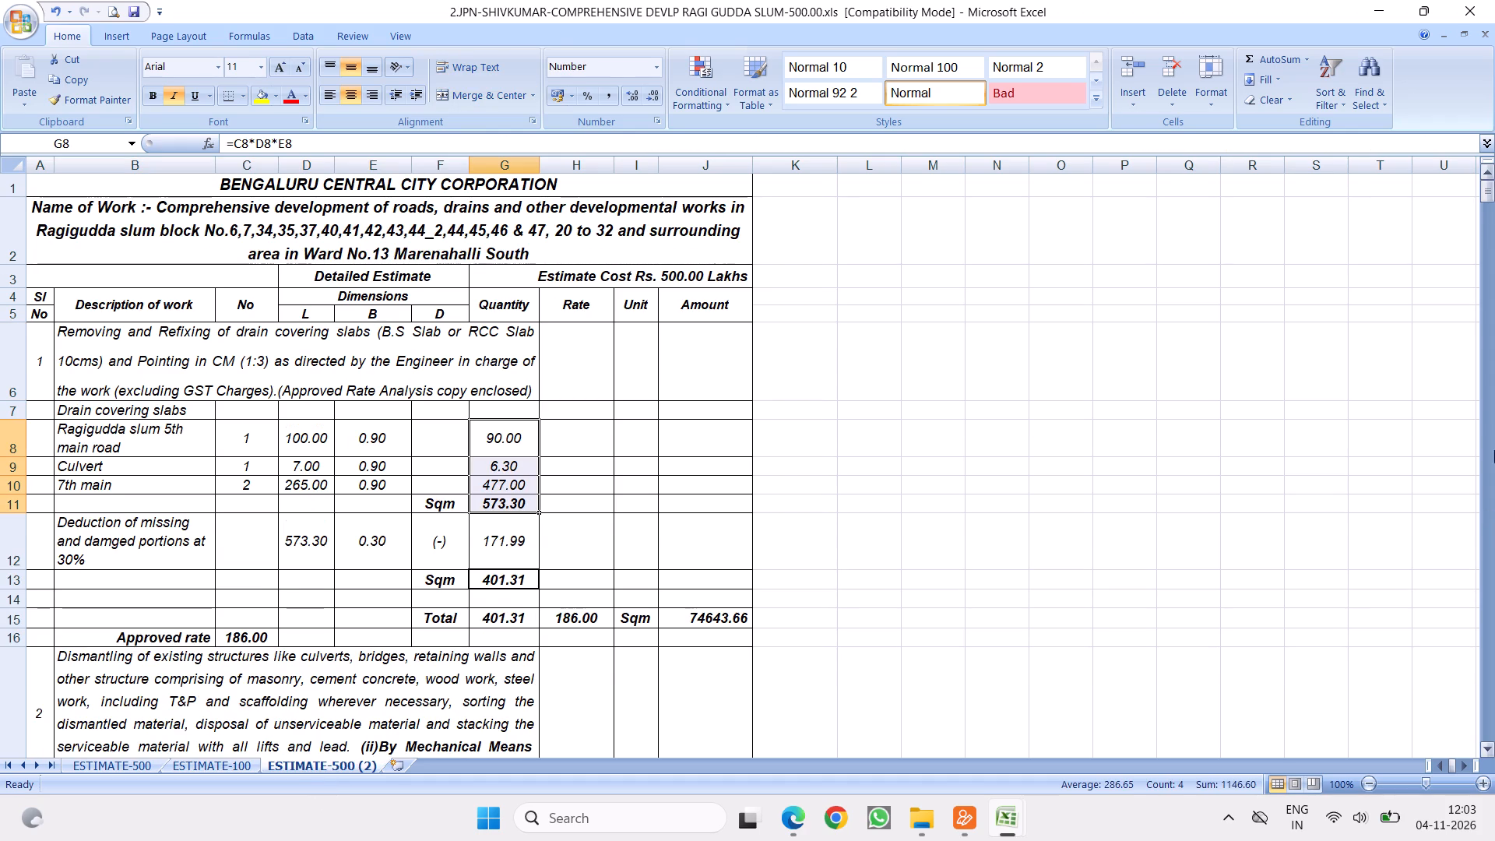
{"action": "left_click_drag", "start_coordinate": [1489, 200], "coordinate": [1494, 836]}
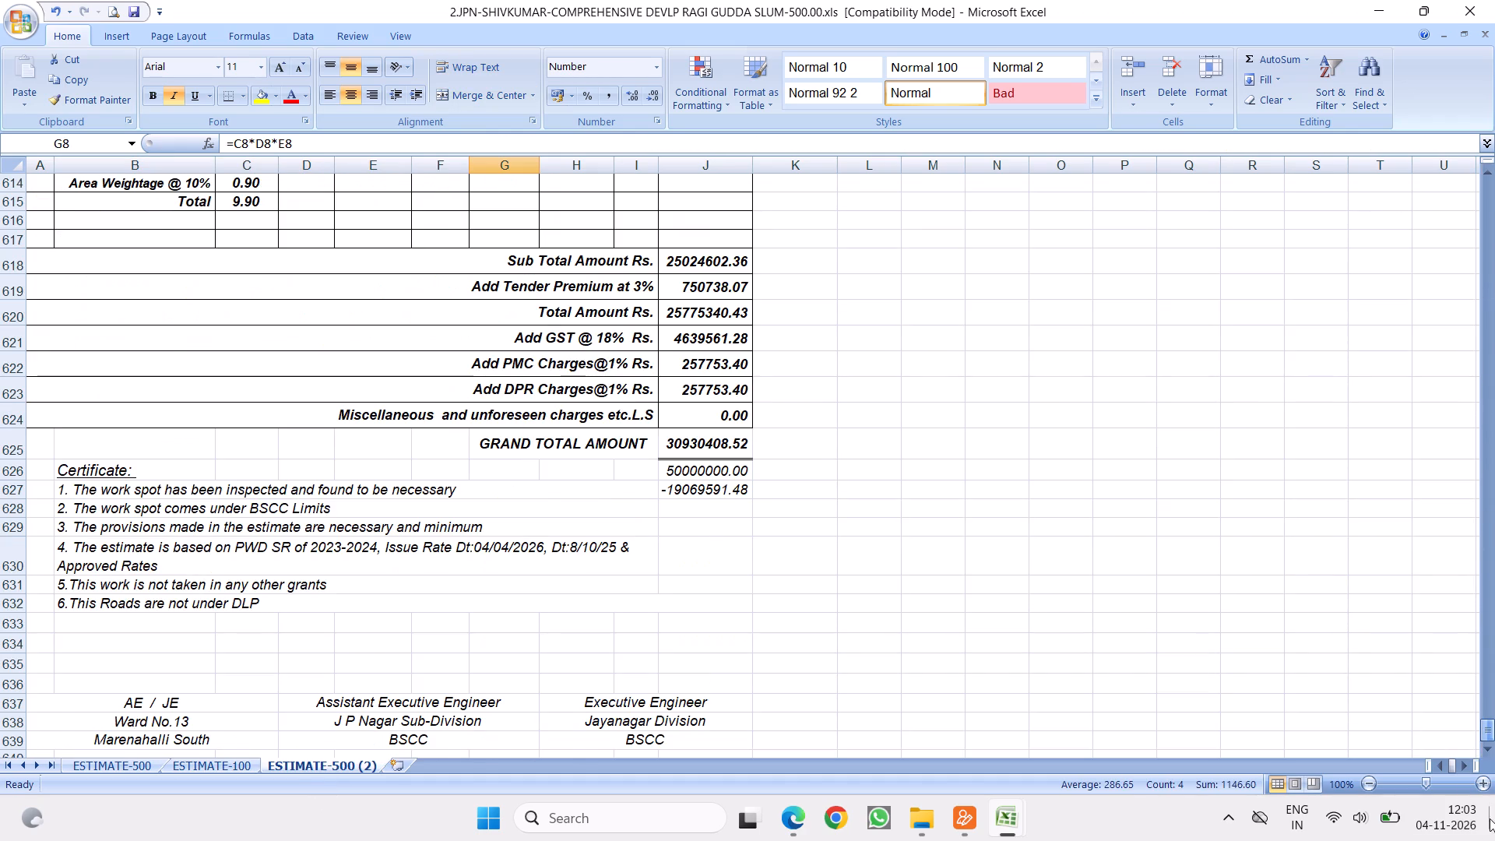
{"action": "scroll", "coordinate": [407, 513], "scroll_direction": "up", "scroll_amount": 2}
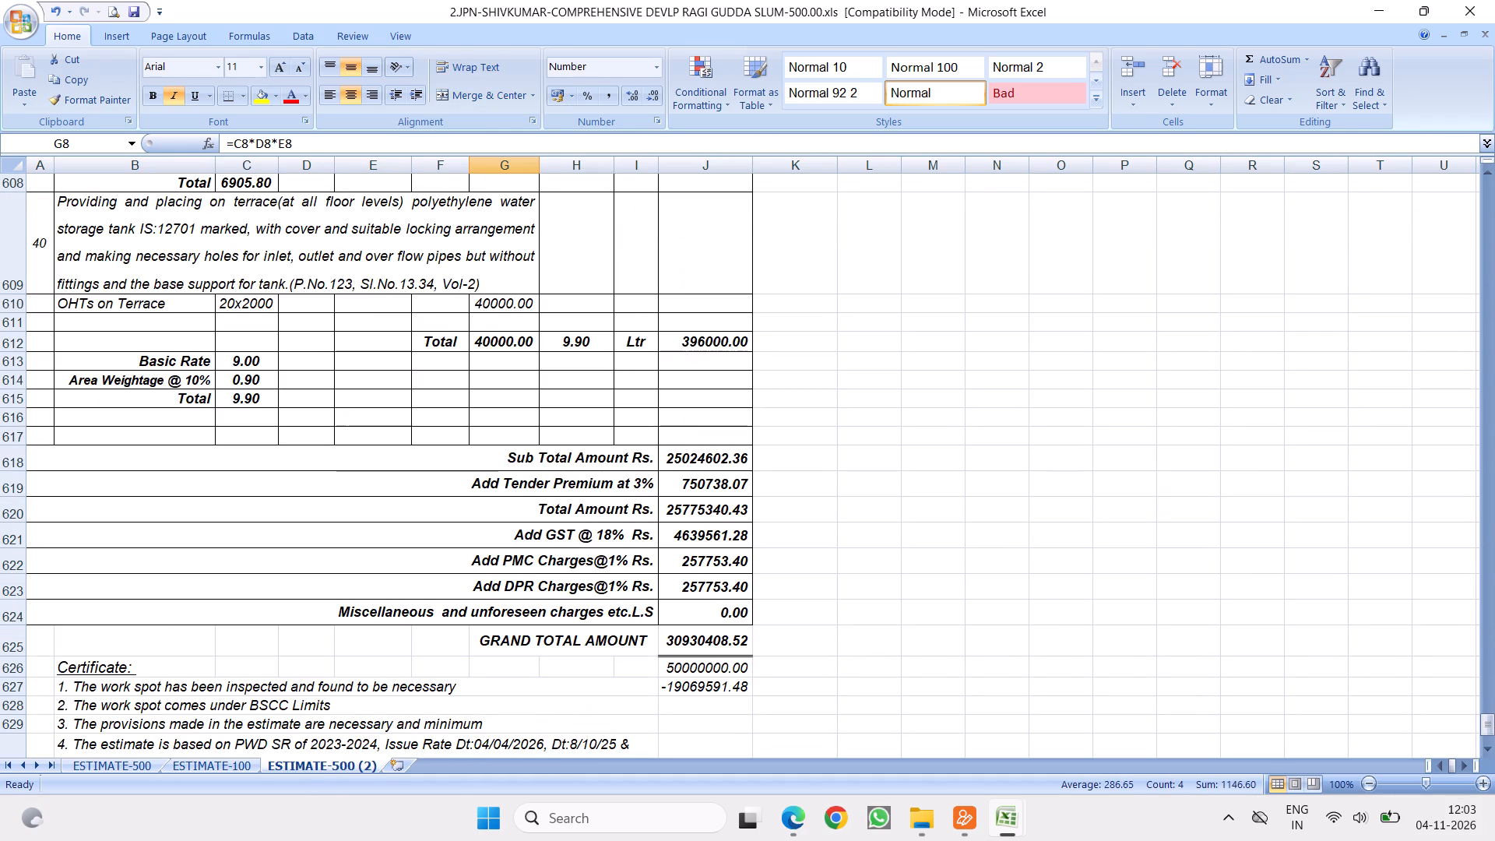
{"action": "right_click", "coordinate": [308, 766]}
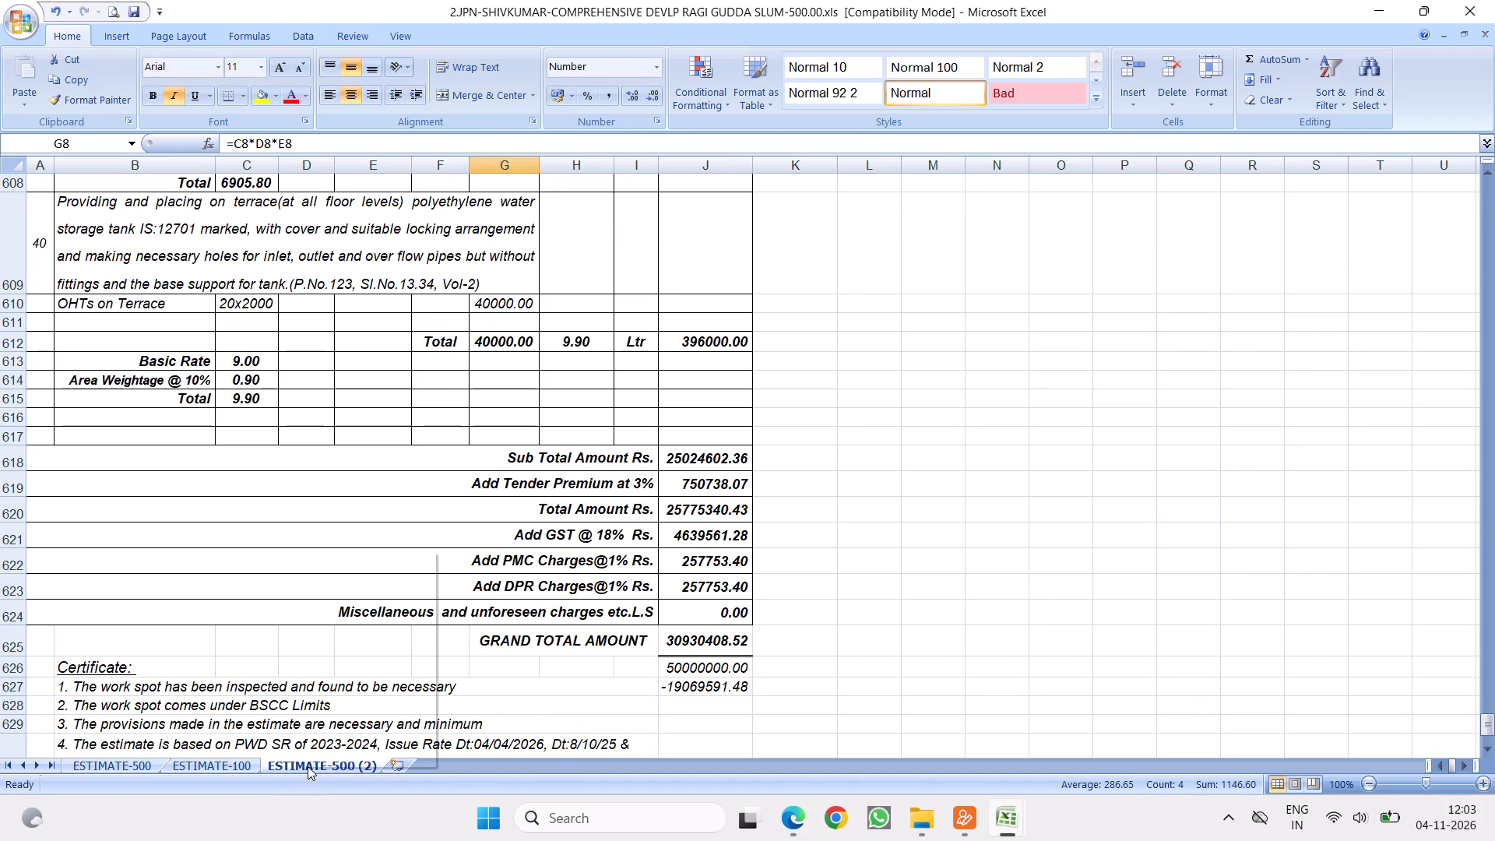
{"action": "left_click", "coordinate": [202, 477]}
Return to the ESTIMATE-500 sheet and save the workbook.
{"action": "left_click", "coordinate": [112, 763]}
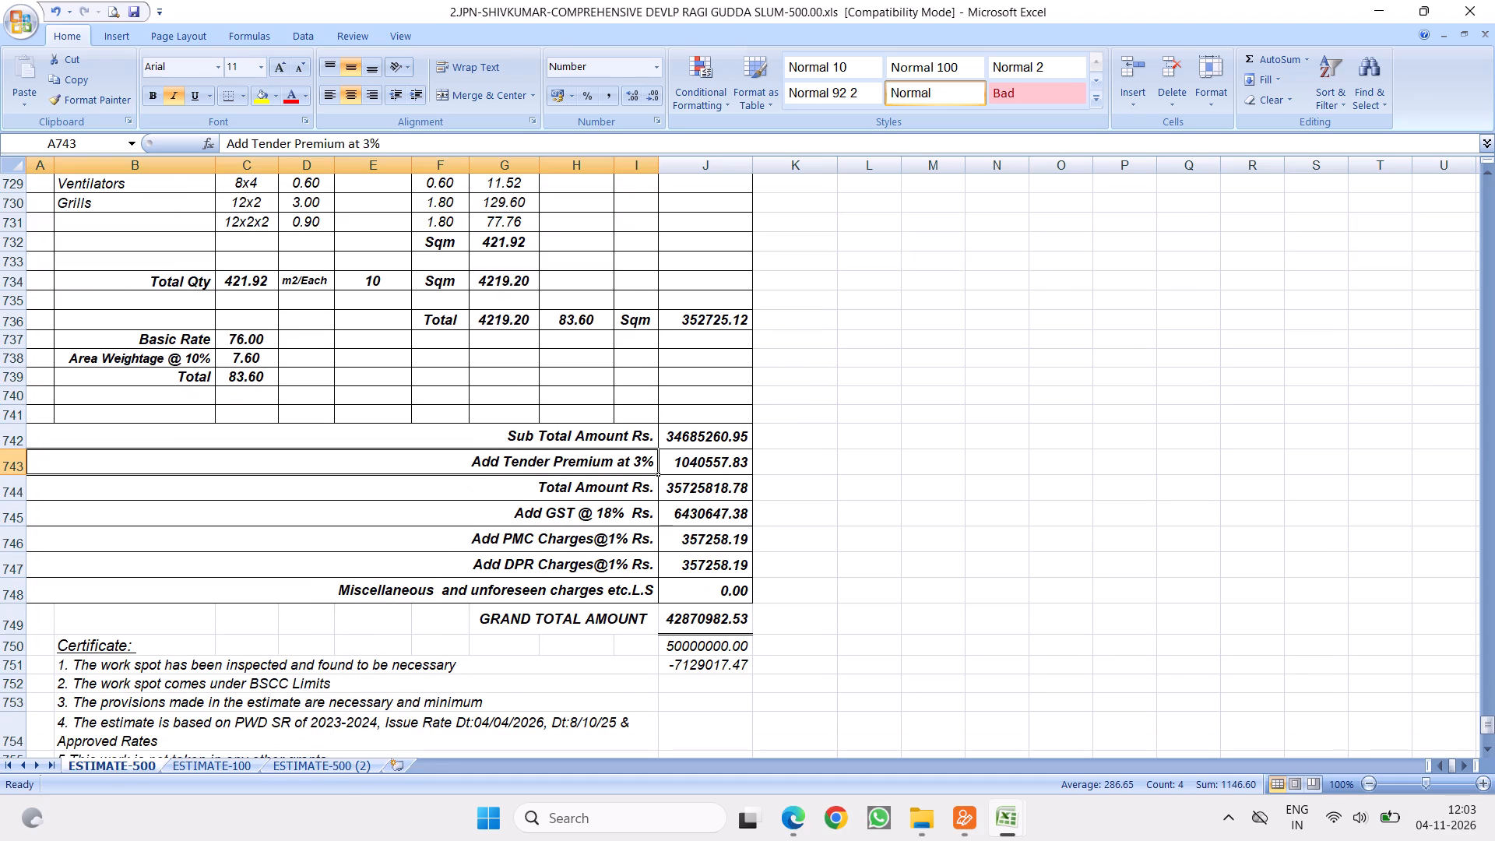
{"action": "left_click", "coordinate": [136, 12]}
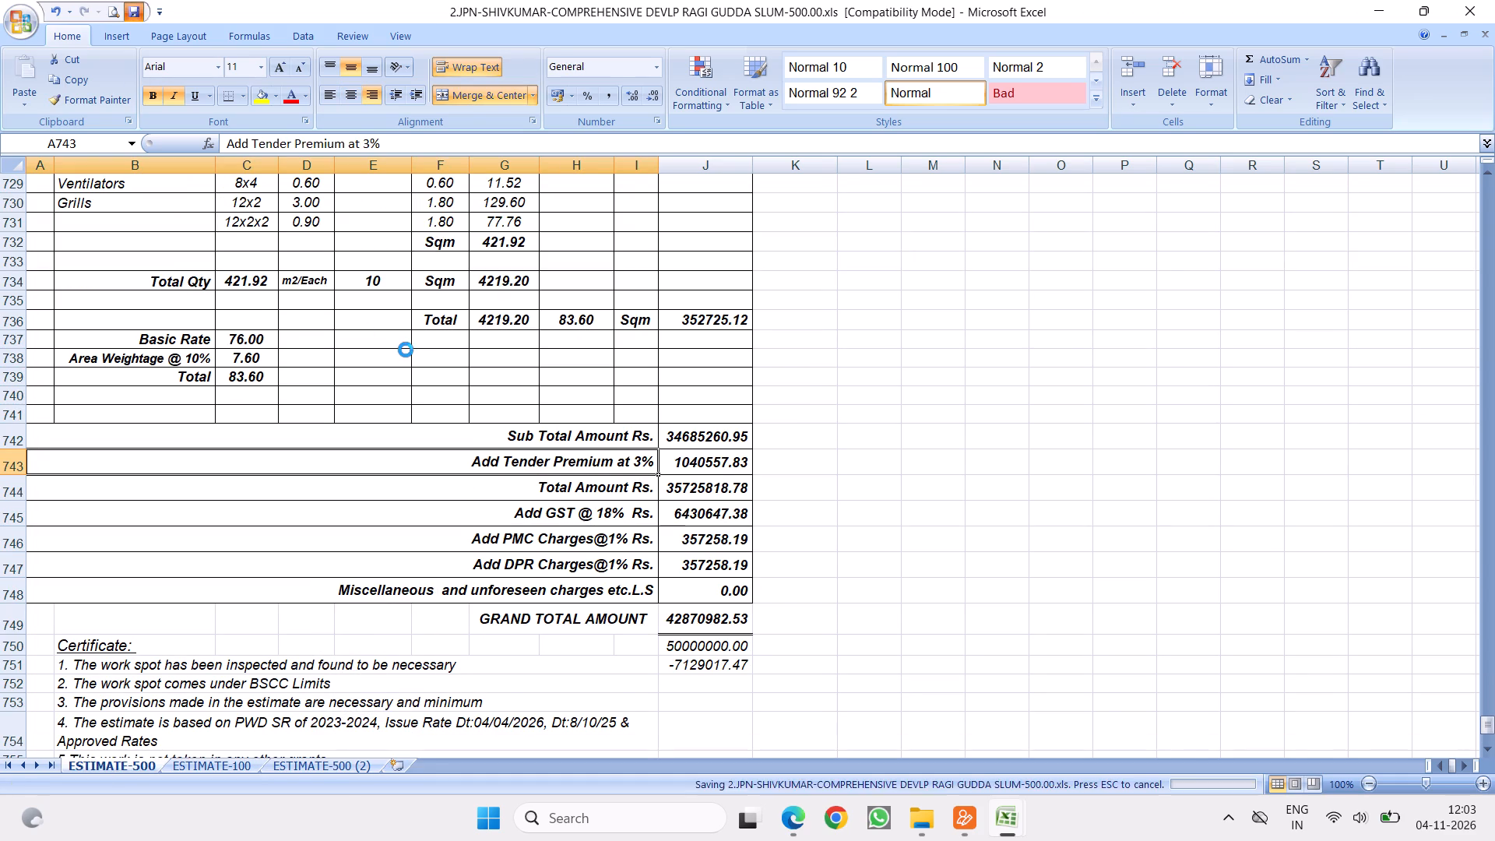
Delete the ESTIMATE-500 (2) sheet from the workbook.
{"action": "left_click", "coordinate": [329, 765]}
{"action": "right_click", "coordinate": [329, 765]}
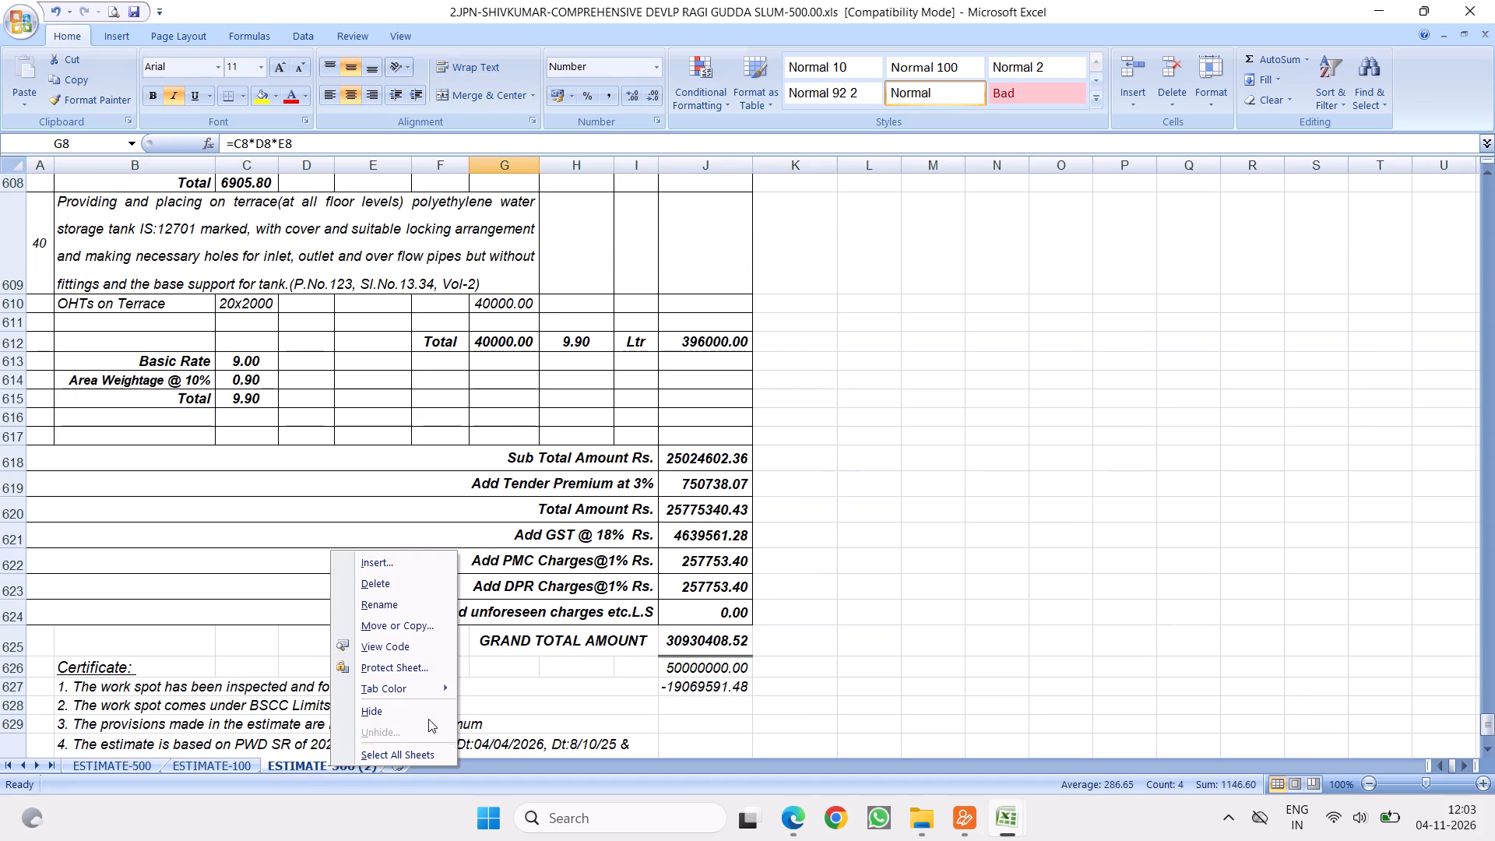
{"action": "left_click", "coordinate": [387, 584]}
{"action": "left_click", "coordinate": [708, 449]}
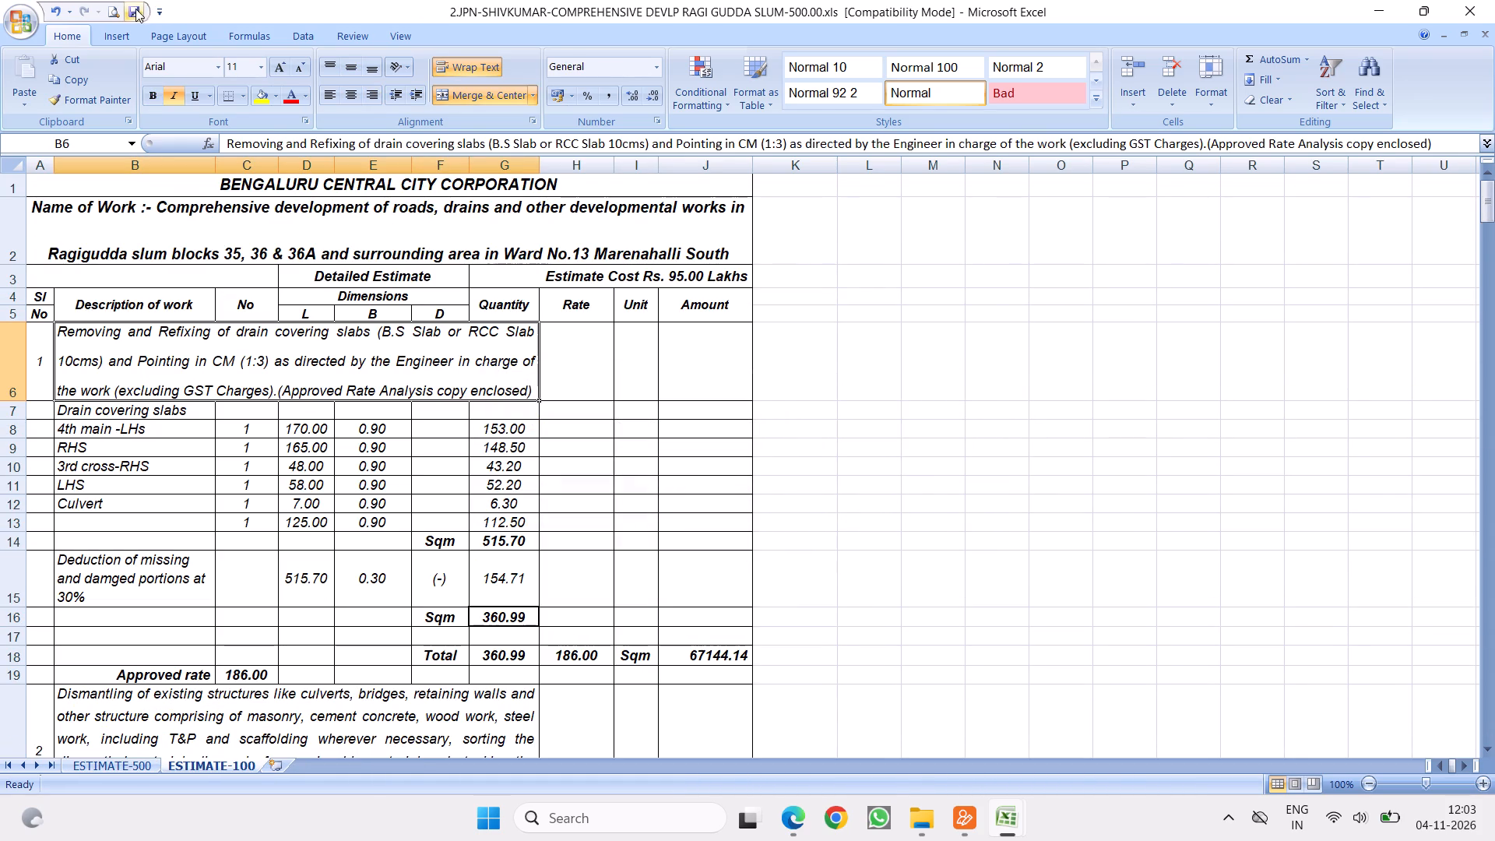
Save the workbook with the duplicate estimate sheet removed.
{"action": "left_click", "coordinate": [135, 9]}
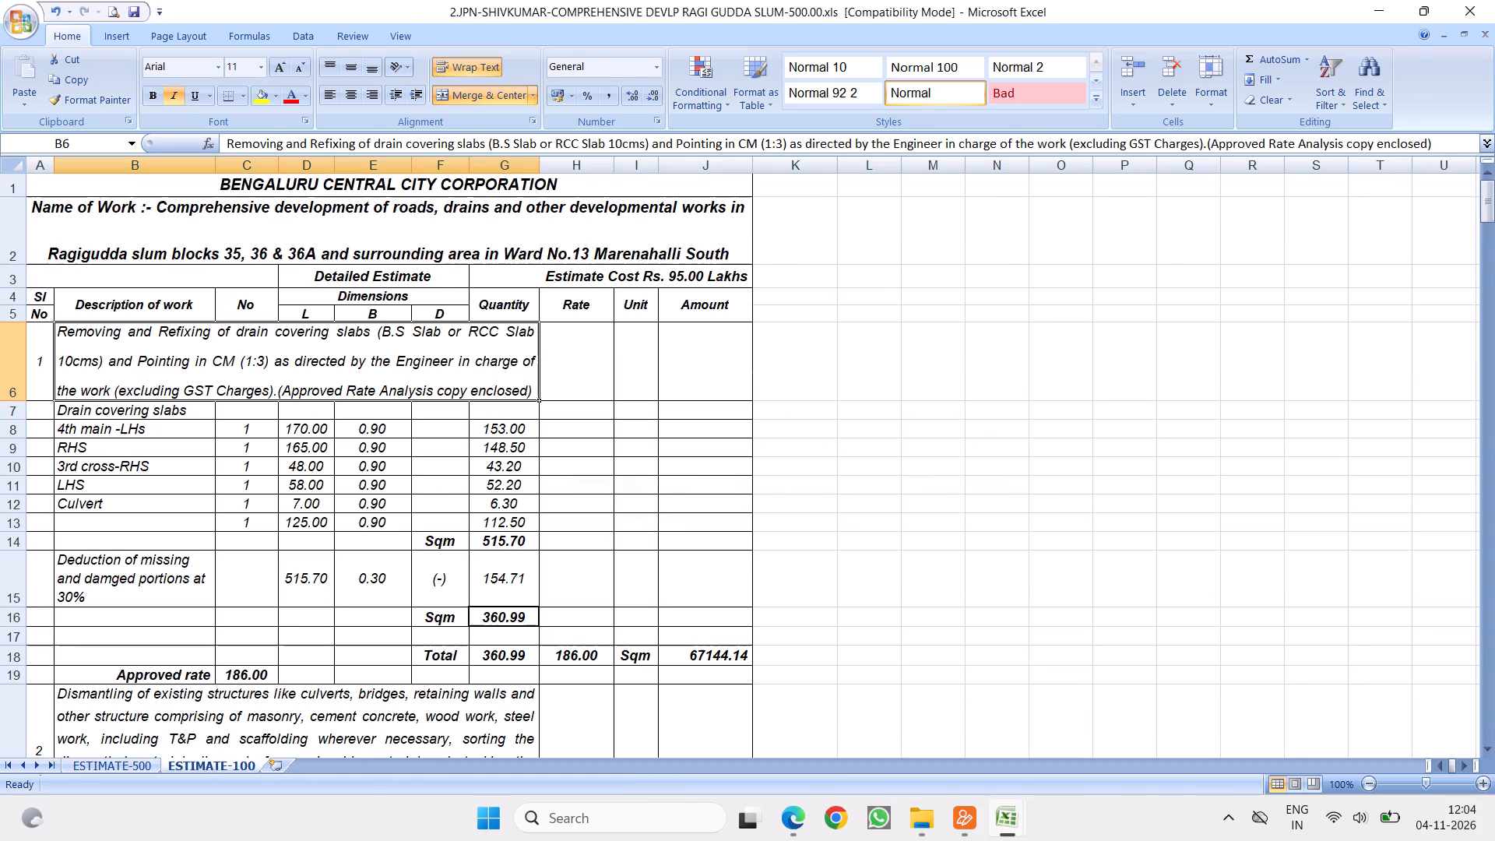
Rename the ESTIMATE-100 sheet as ESTIMATE-95.
{"action": "left_click", "coordinate": [112, 774]}
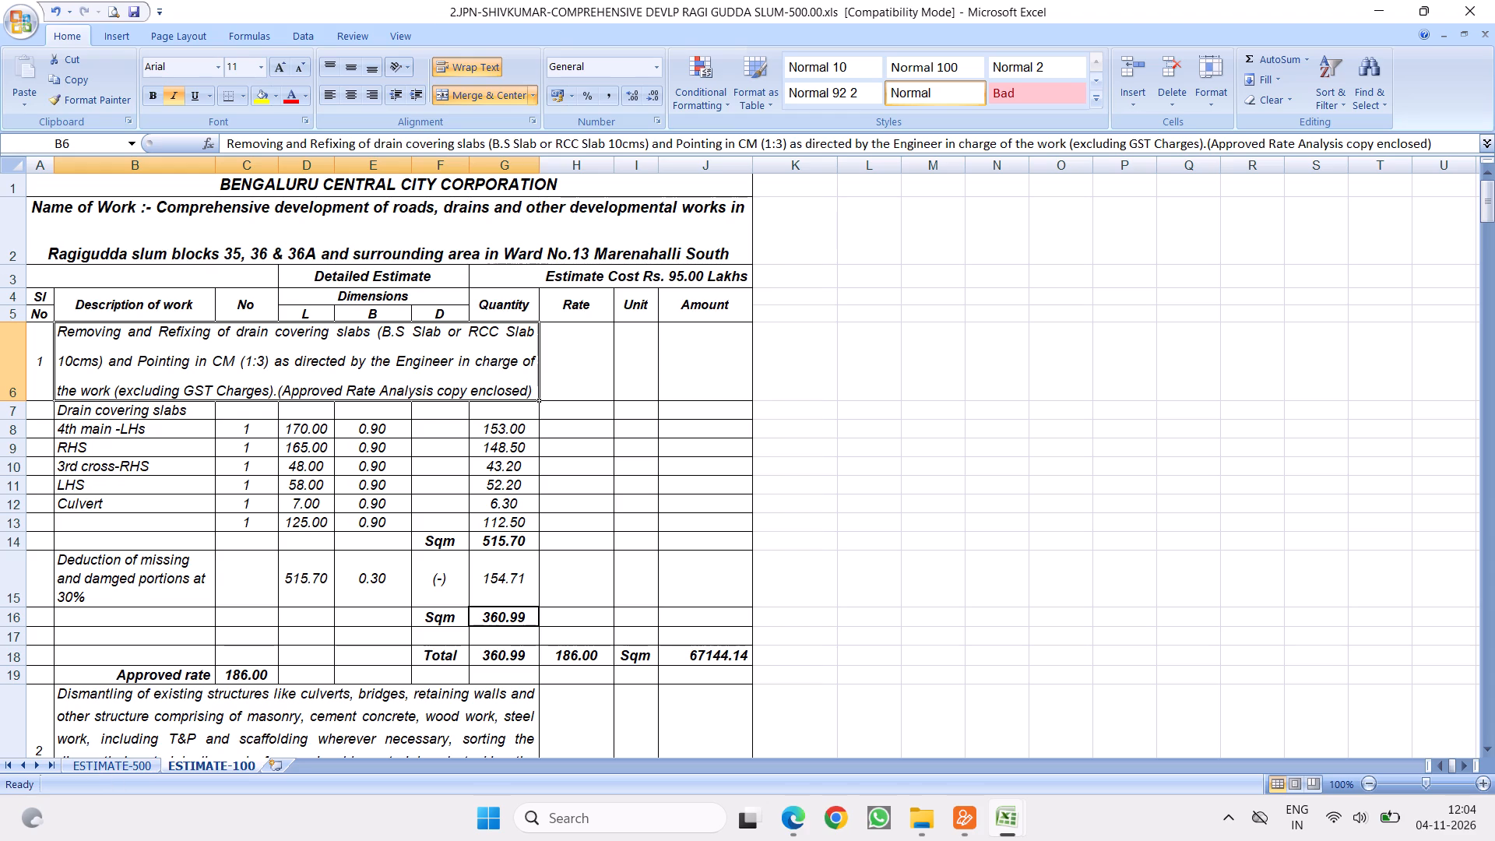
{"action": "left_click", "coordinate": [204, 763]}
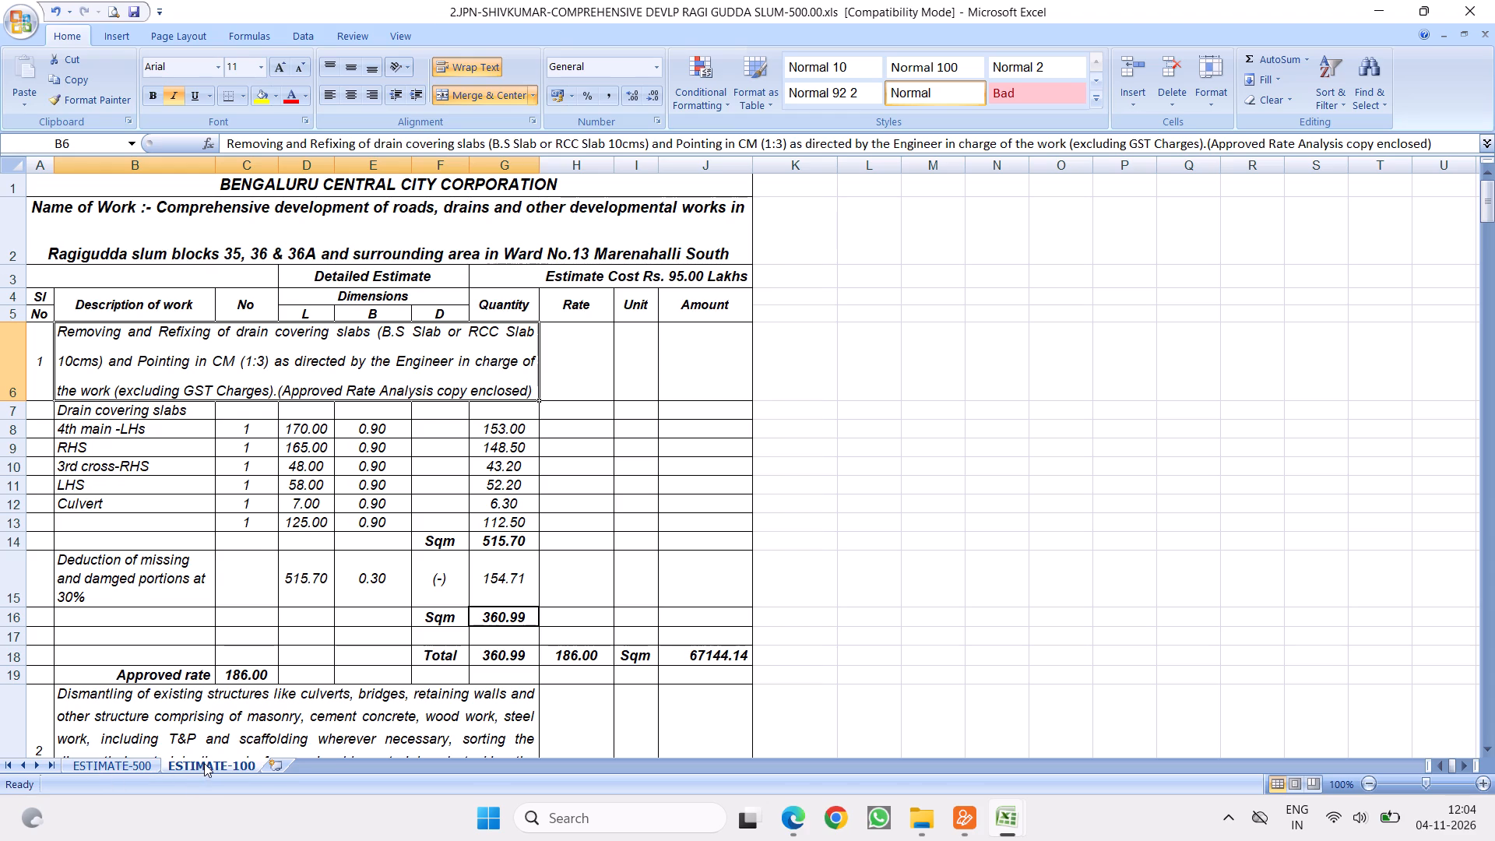
{"action": "right_click", "coordinate": [204, 763]}
{"action": "left_click", "coordinate": [259, 600]}
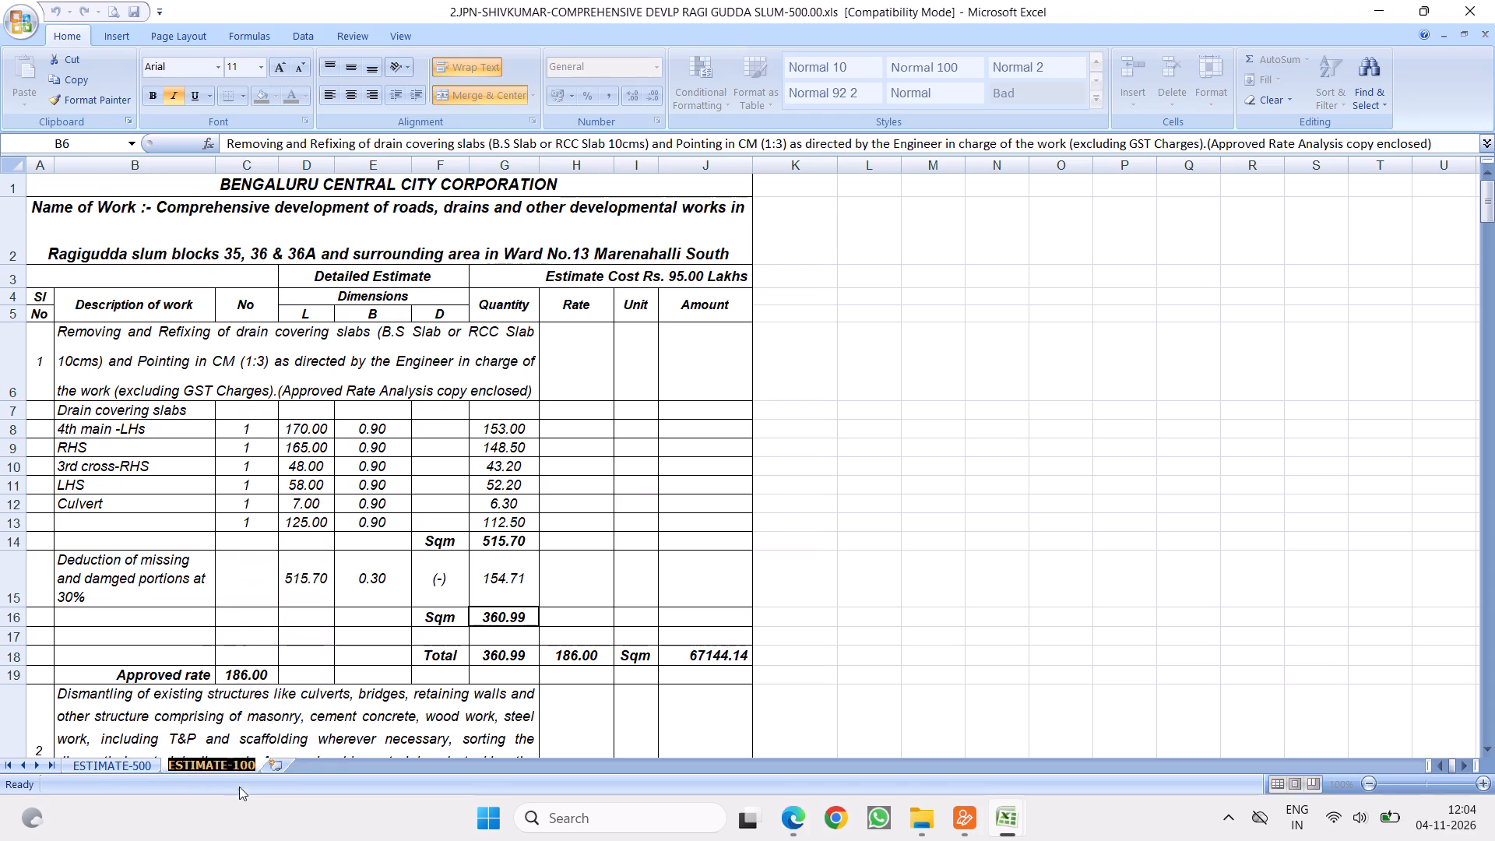
{"action": "left_click", "coordinate": [250, 765]}
{"action": "key", "text": "Right"}
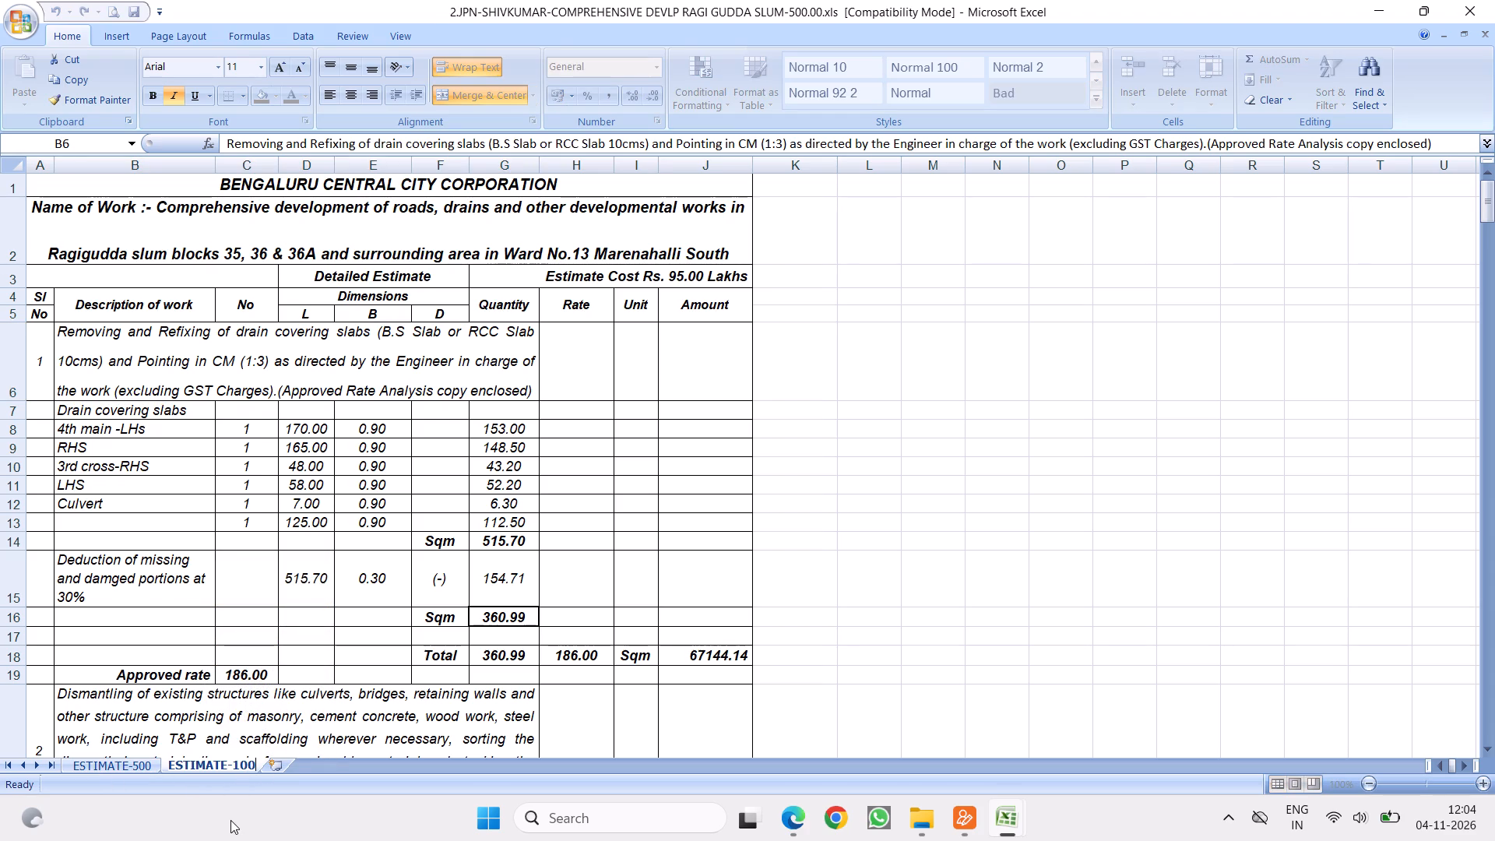
{"action": "key", "text": "BackSpace"}
{"action": "key", "text": "BackSpace"}
{"action": "key", "text": "BackSpace"}
{"action": "type", "text": "95"}
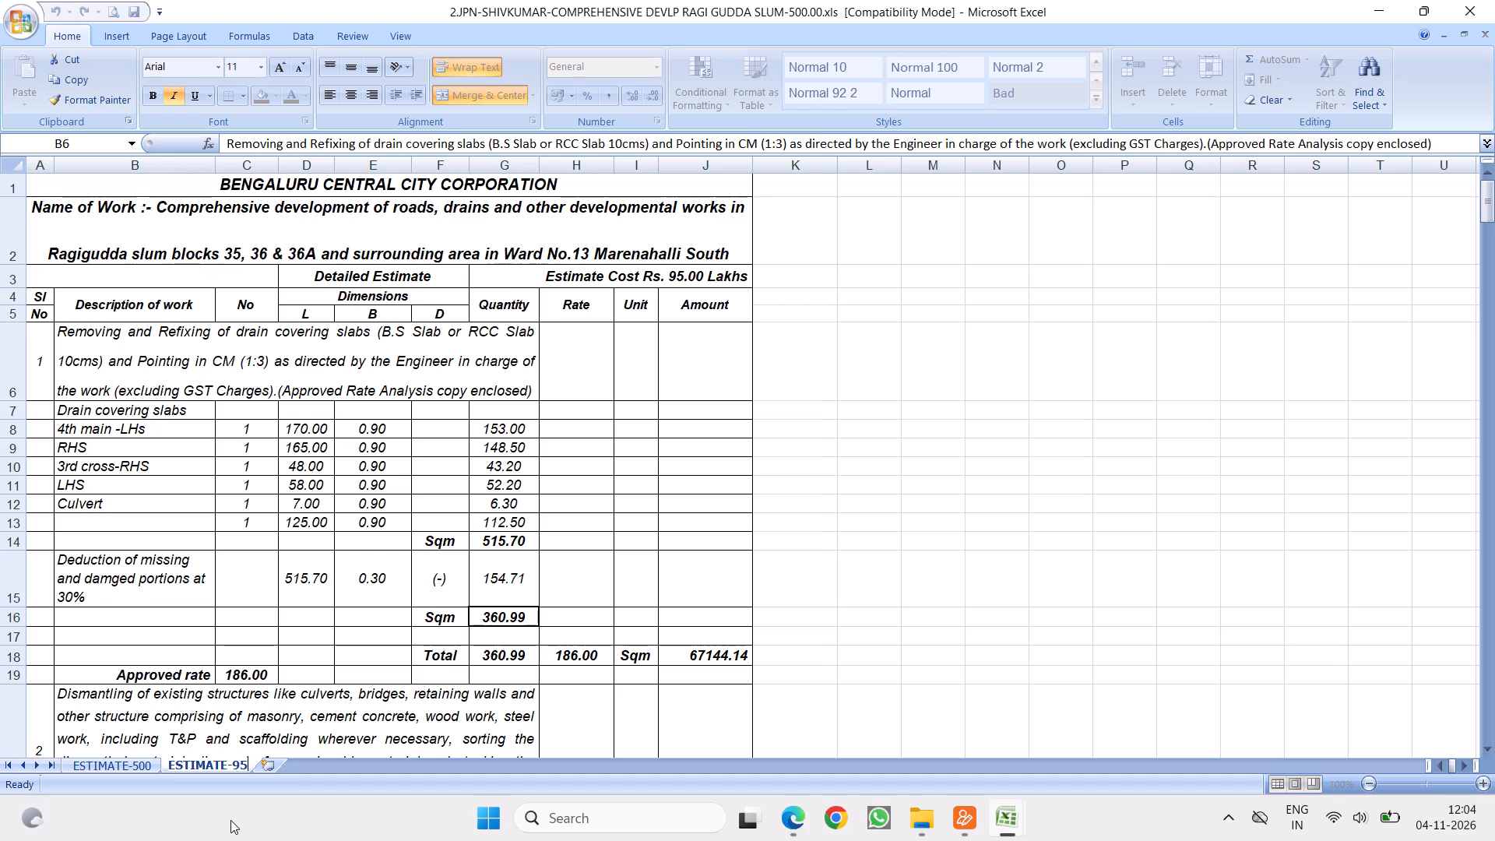
{"action": "left_click", "coordinate": [252, 561]}
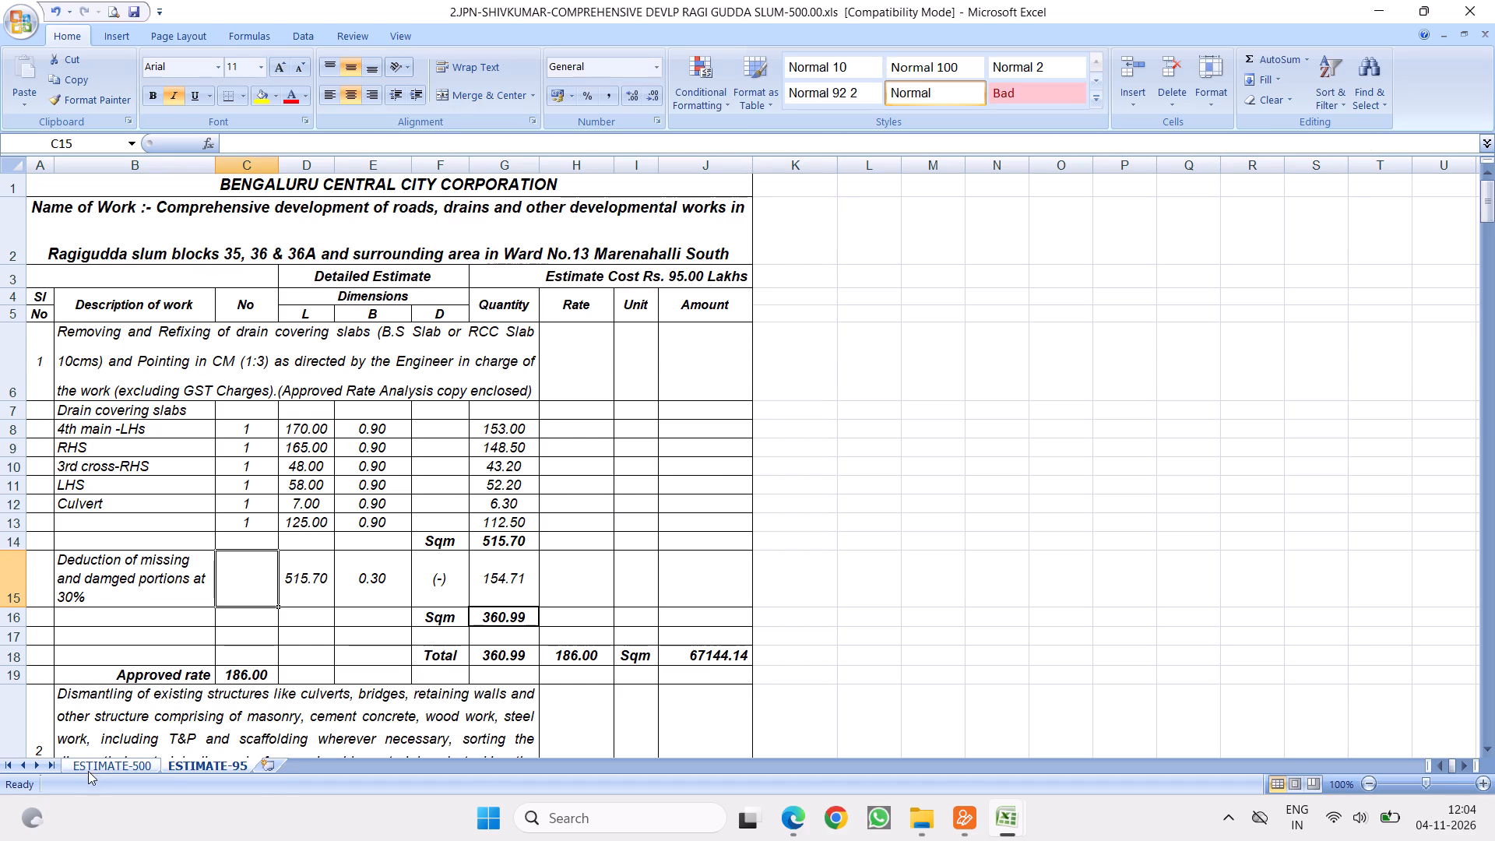
Return to the beginning of the ESTIMATE-500 sheet, save the workbook and close it.
{"action": "left_click", "coordinate": [88, 770]}
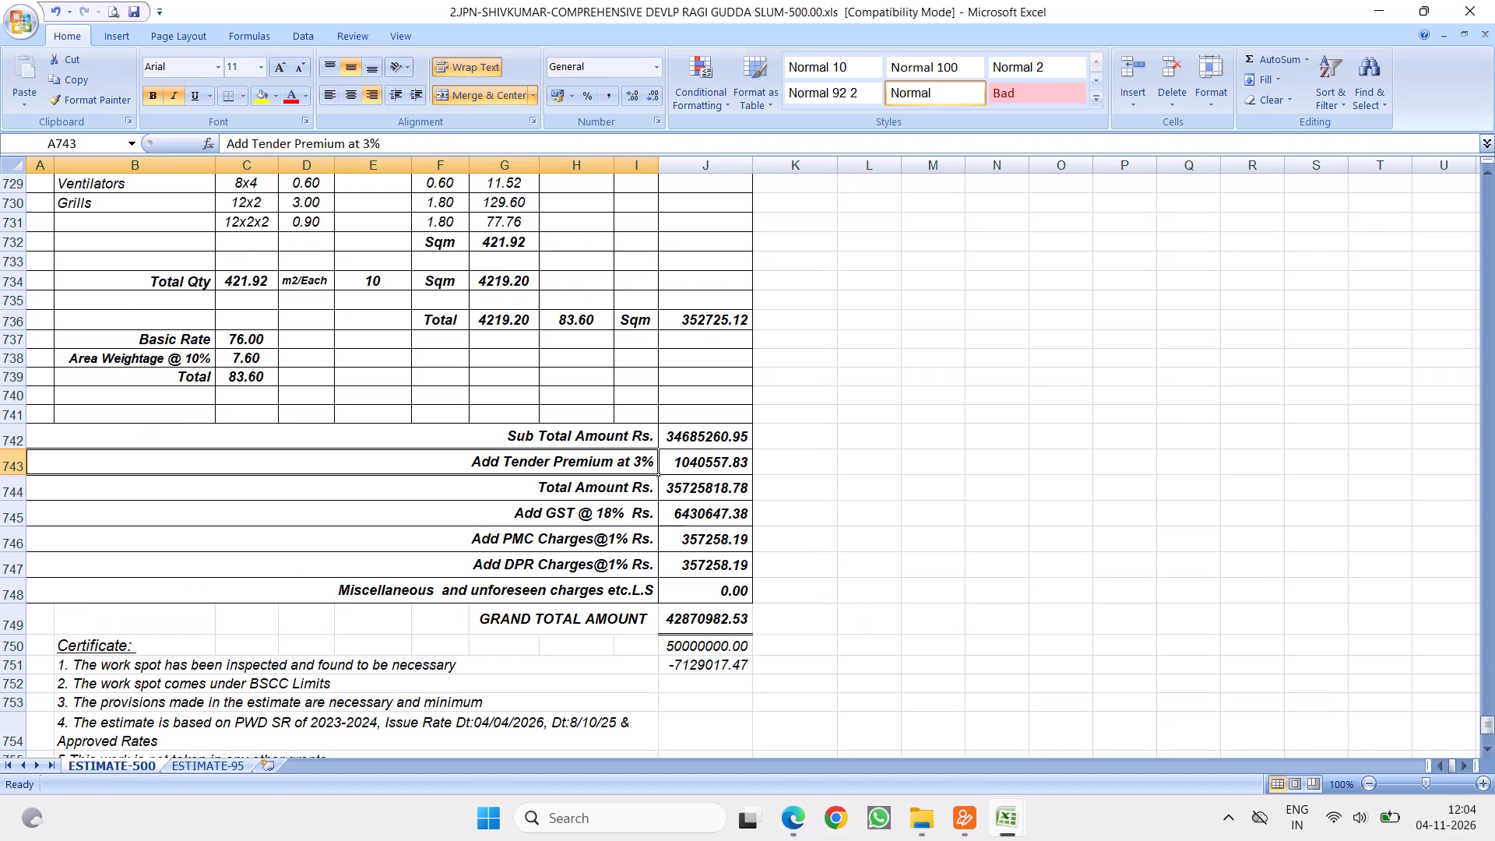
{"action": "left_click_drag", "start_coordinate": [1486, 717], "coordinate": [1479, 0]}
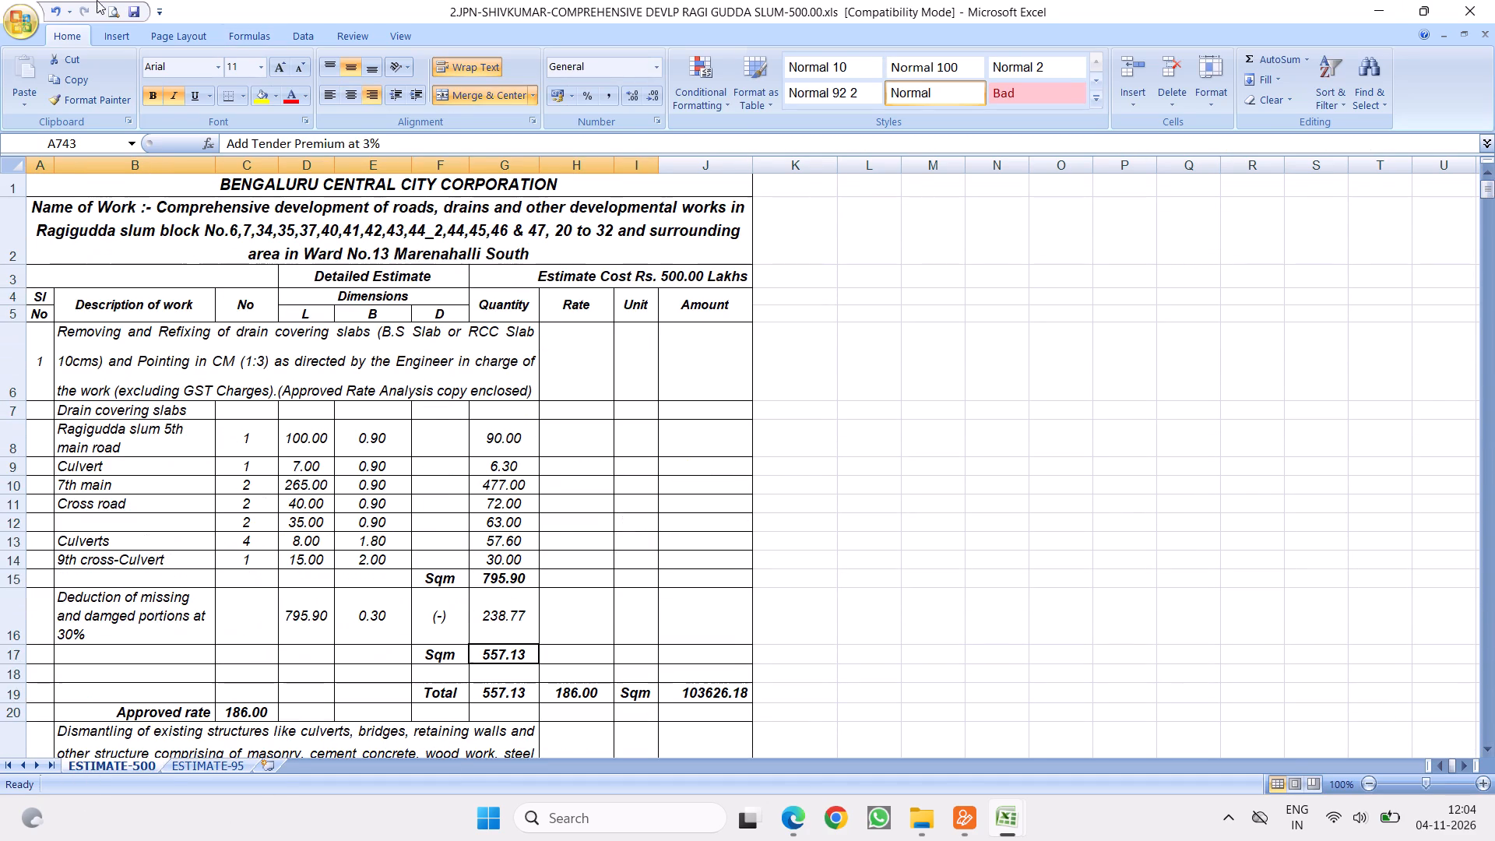
{"action": "left_click", "coordinate": [132, 11]}
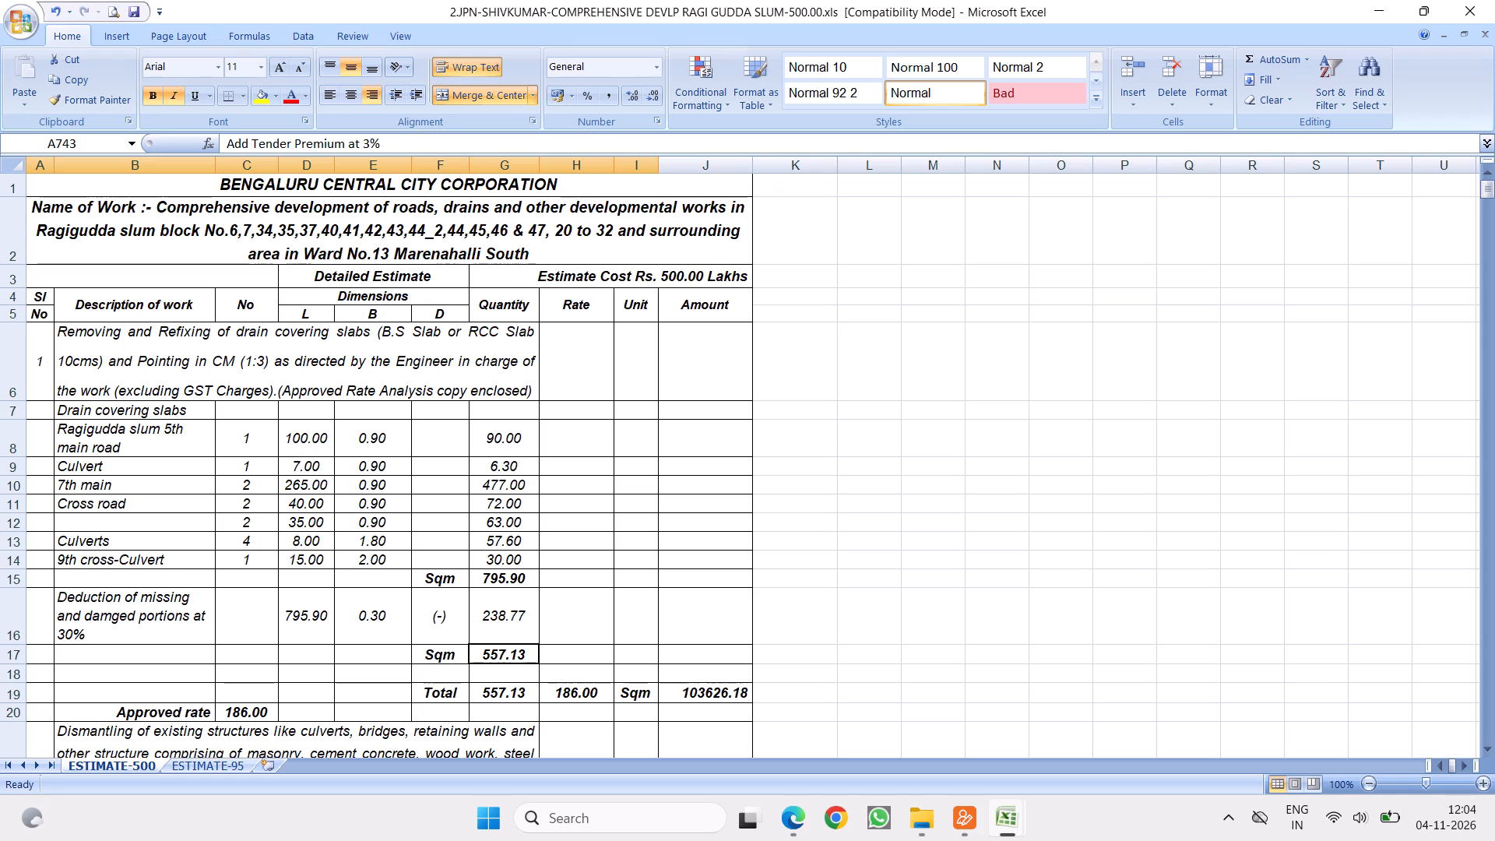
{"action": "left_click", "coordinate": [1472, 5]}
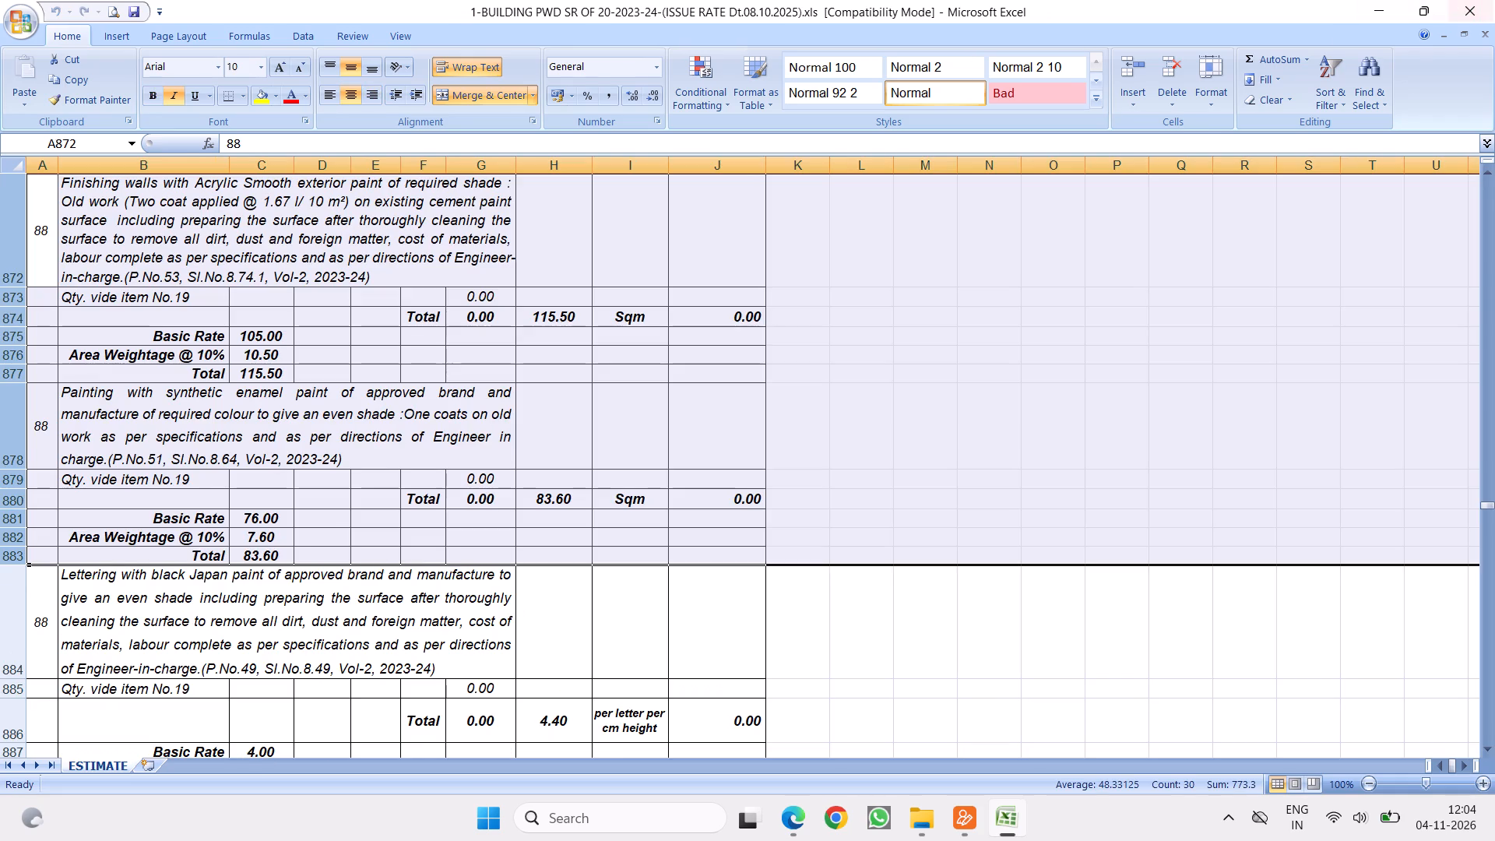
Close the building PWD SR 2023-24 rate workbook, saving its changes.
{"action": "left_click", "coordinate": [861, 284]}
{"action": "left_click", "coordinate": [1468, 4]}
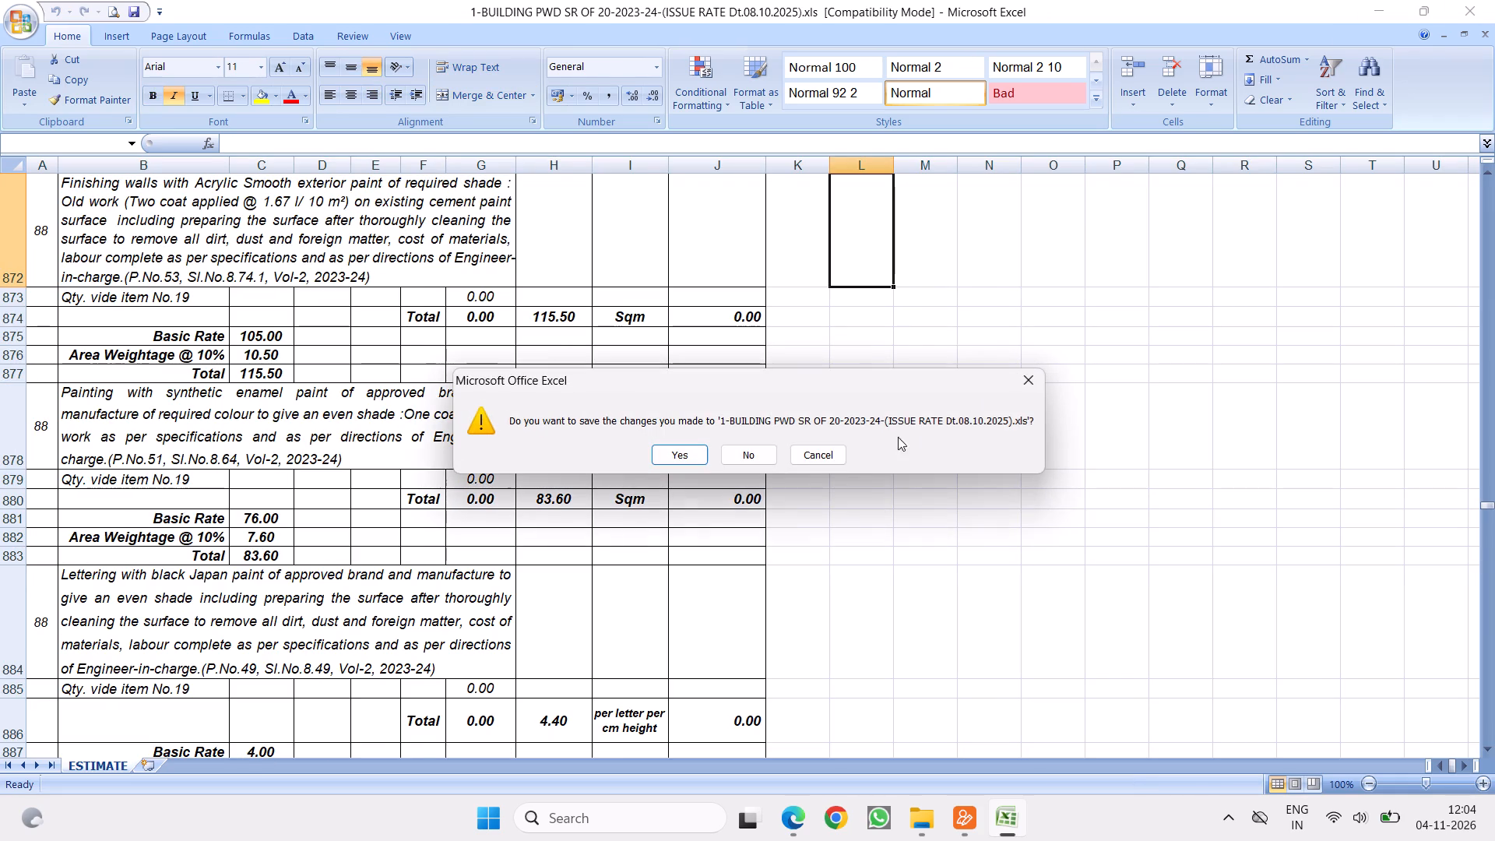
{"action": "left_click", "coordinate": [677, 450]}
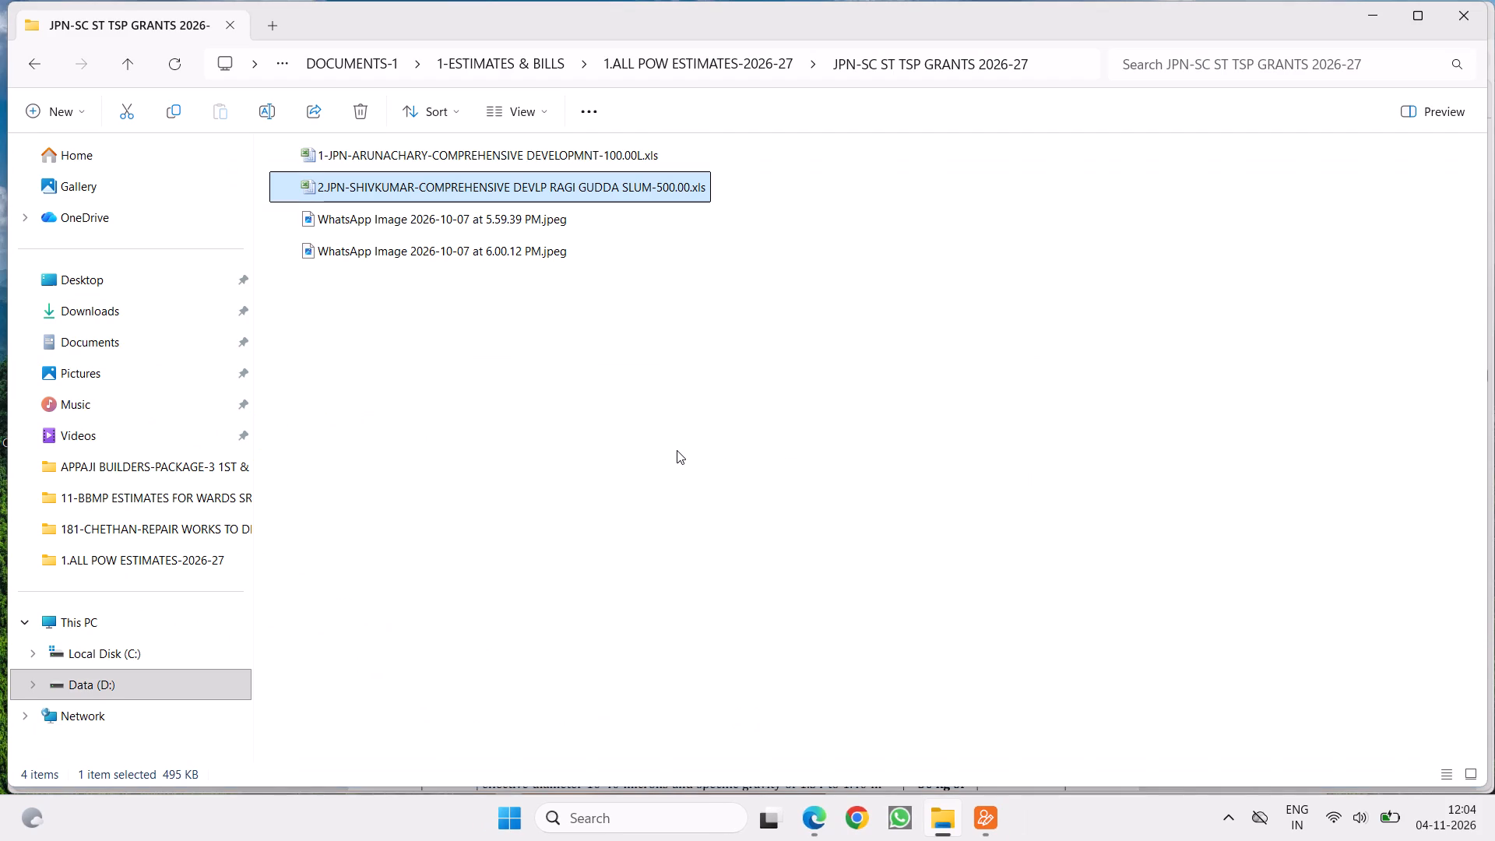
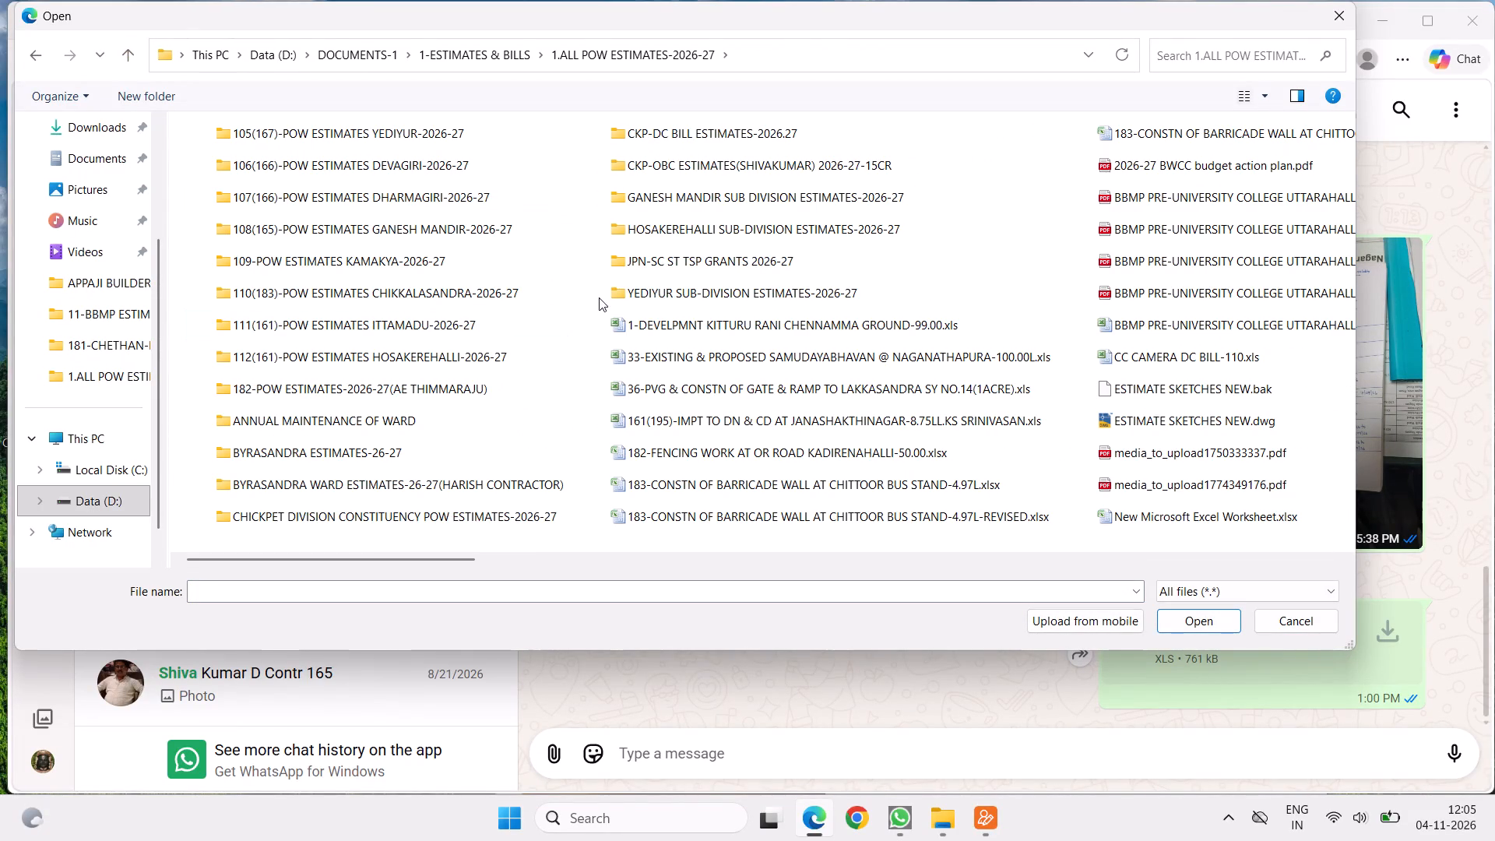
Select the Ragi Gudda slum comprehensive development 500.00 estimate workbook from the JPN-SC ST TSP GRANTS 2026-27 folder as the WhatsApp chat attachment.
{"action": "double_click", "coordinate": [698, 259]}
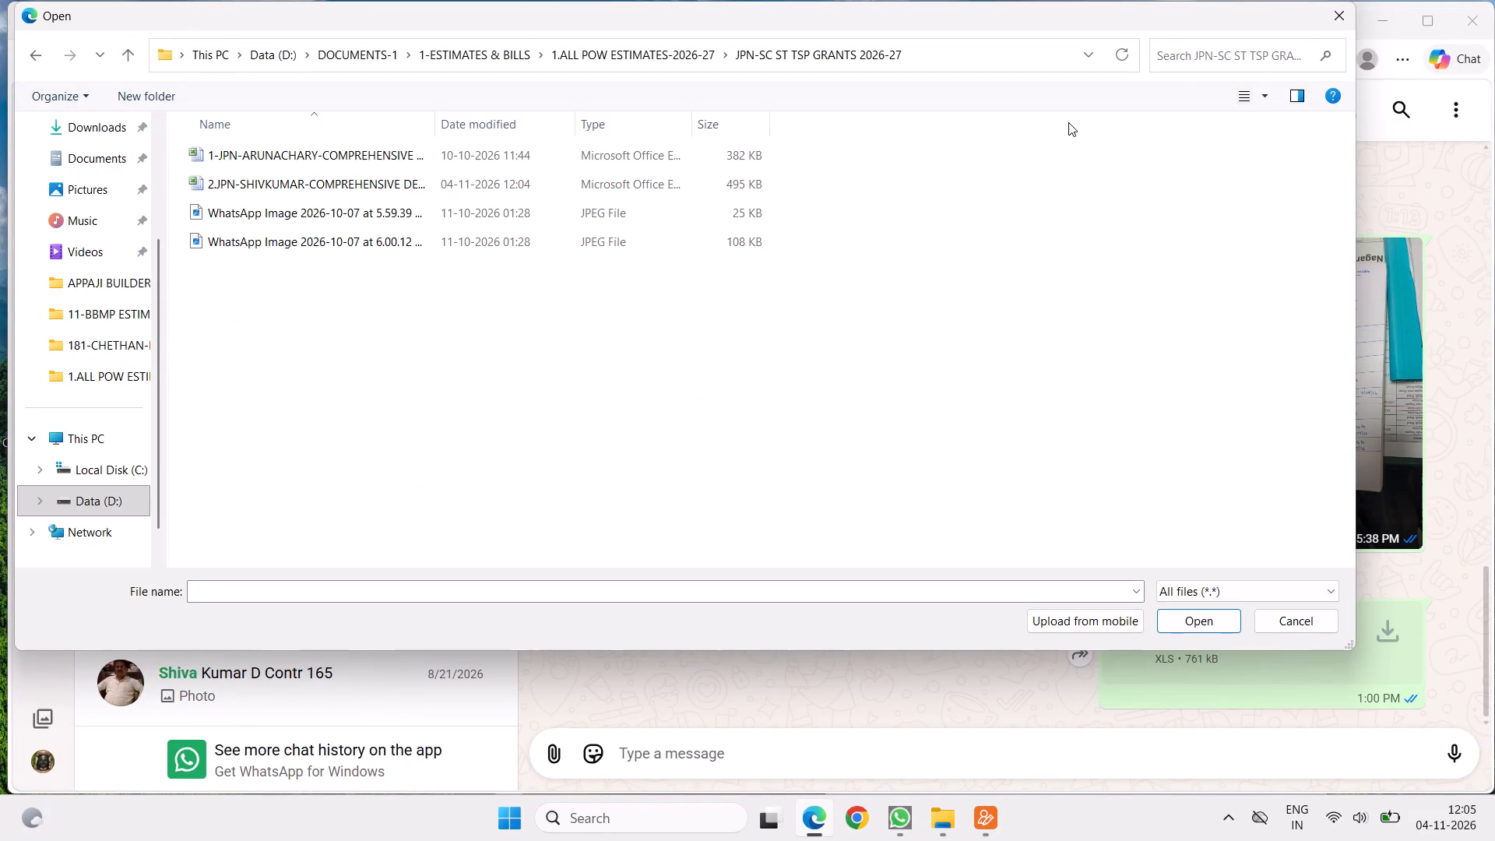
{"action": "left_click", "coordinate": [1266, 97]}
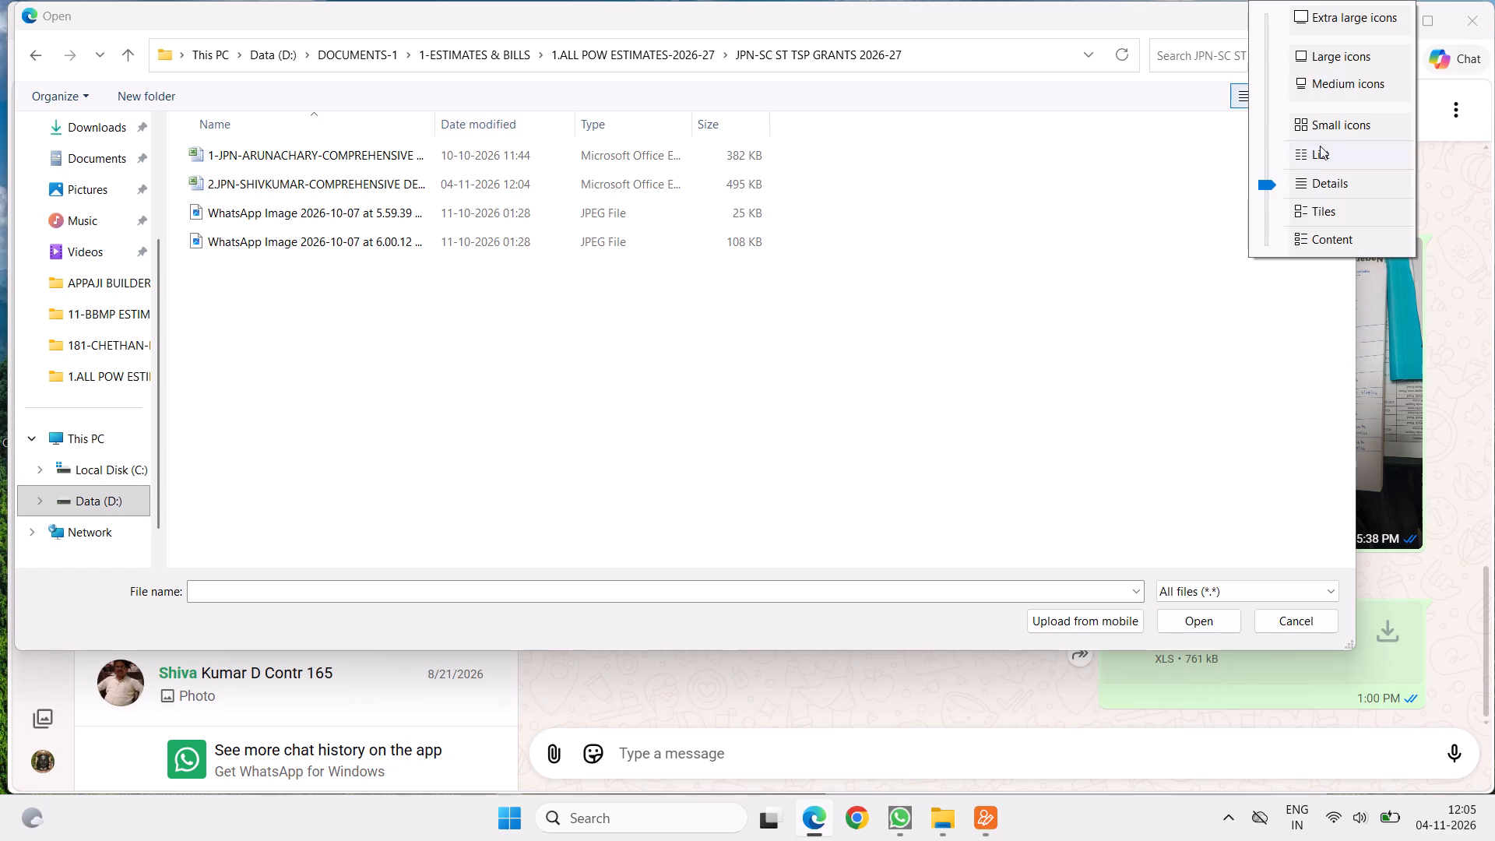
{"action": "left_click", "coordinate": [1311, 152]}
{"action": "left_click", "coordinate": [527, 165]}
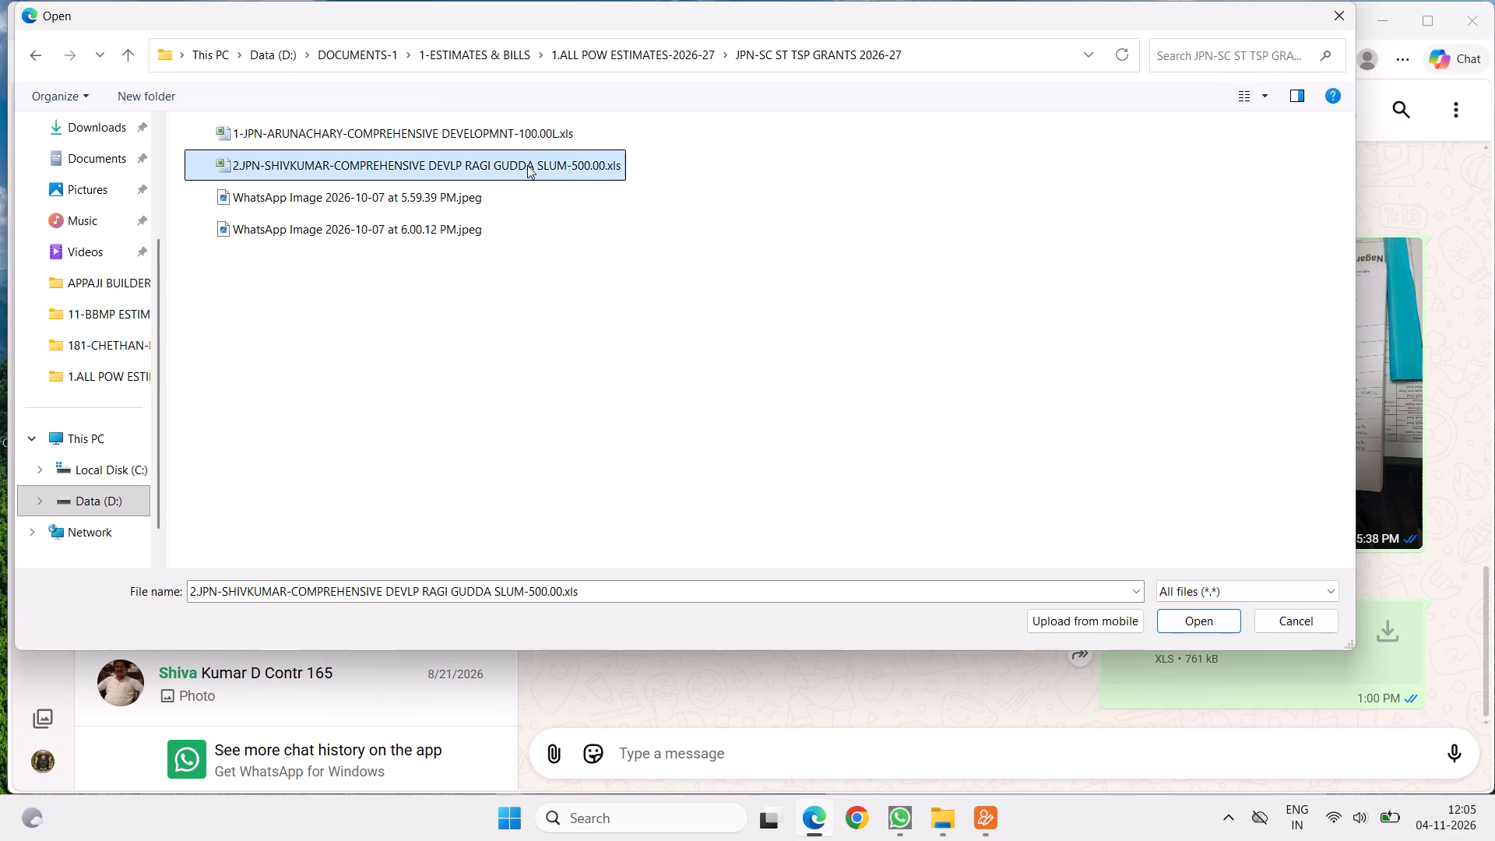